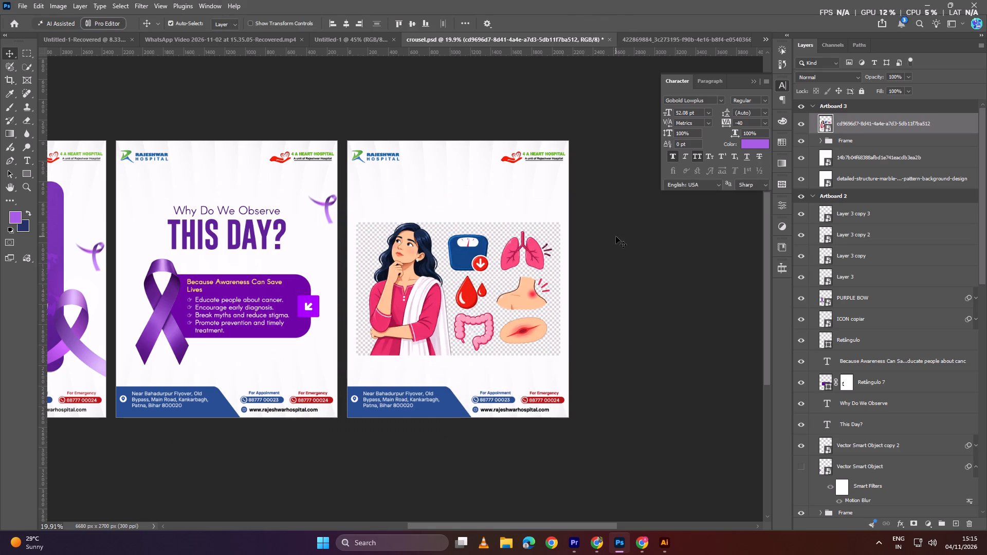
Marquee-select the girl with an extended selection that excludes the icons, and copy her onto a new layer.
{"action": "scroll", "coordinate": [438, 262], "scroll_direction": "up", "scroll_amount": 3, "text": "ctrl+alt"}
{"action": "scroll", "coordinate": [698, 262], "scroll_direction": "up", "scroll_amount": 2, "text": "ctrl"}
{"action": "left_click_drag", "start_coordinate": [690, 262], "coordinate": [686, 262]}
{"action": "scroll", "coordinate": [436, 257], "scroll_direction": "up", "scroll_amount": 3, "text": "ctrl+alt"}
{"action": "scroll", "coordinate": [493, 257], "scroll_direction": "down", "scroll_amount": 4, "text": "ctrl+alt"}
{"action": "scroll", "coordinate": [633, 264], "scroll_direction": "down", "scroll_amount": 3}
{"action": "scroll", "coordinate": [650, 266], "scroll_direction": "down", "scroll_amount": 2, "text": "ctrl"}
{"action": "left_click", "coordinate": [486, 260]}
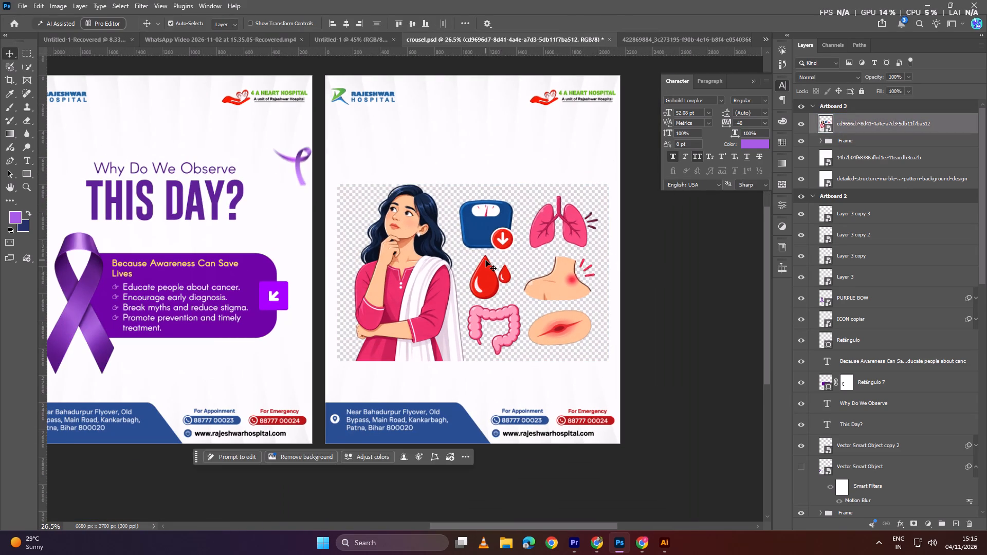
{"action": "scroll", "coordinate": [437, 254], "scroll_direction": "up", "scroll_amount": 5, "text": "ctrl+alt"}
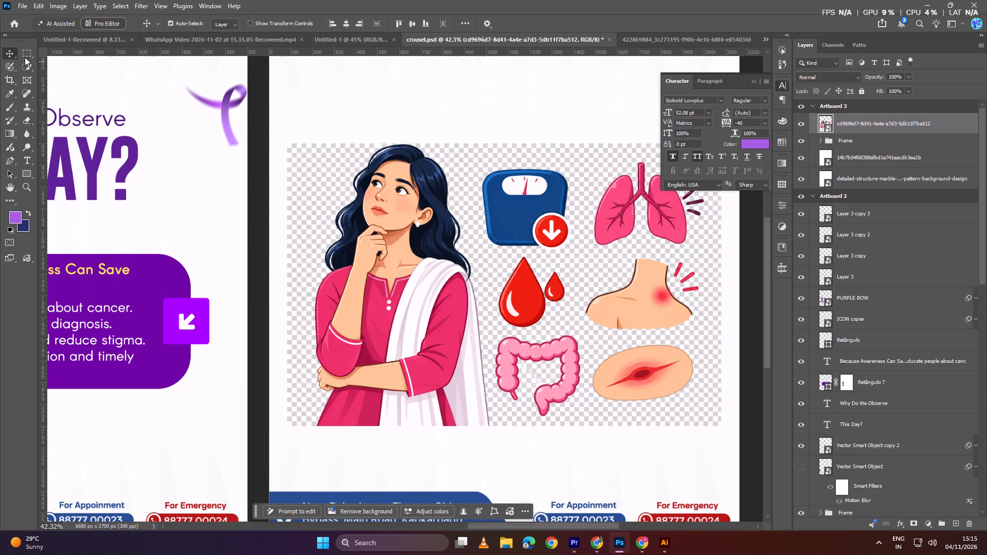
{"action": "left_click", "coordinate": [25, 53]}
{"action": "left_click_drag", "start_coordinate": [290, 131], "coordinate": [500, 458]}
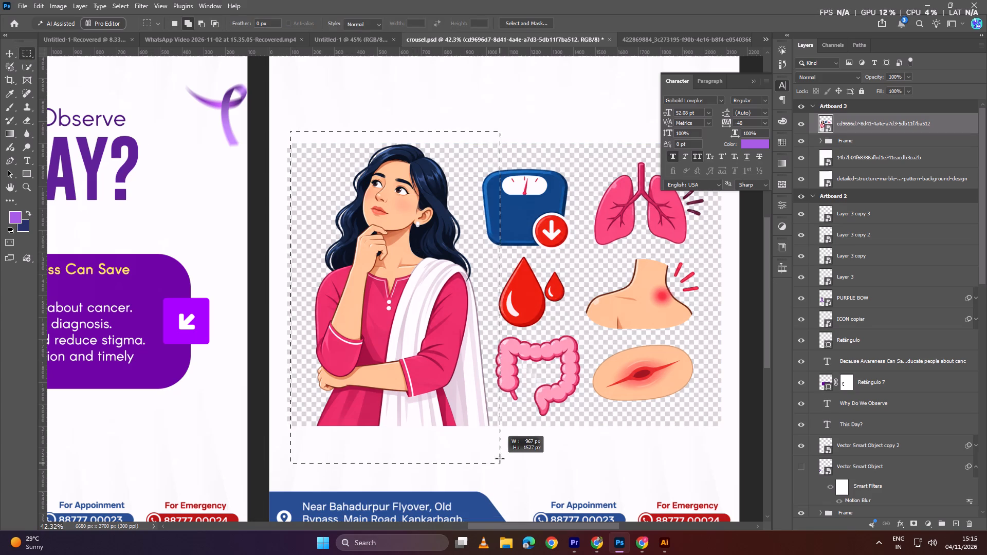
{"action": "left_click_drag", "start_coordinate": [500, 458], "coordinate": [495, 457]}
{"action": "left_click_drag", "start_coordinate": [516, 123], "coordinate": [478, 275], "text": "alt"}
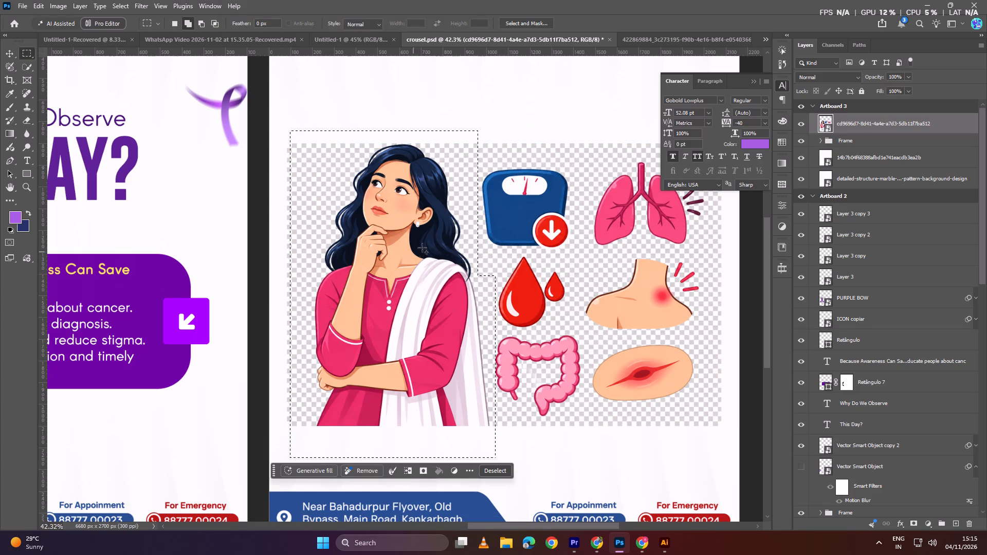
{"action": "left_click", "coordinate": [862, 129]}
{"action": "key", "text": "ctrl+j"}
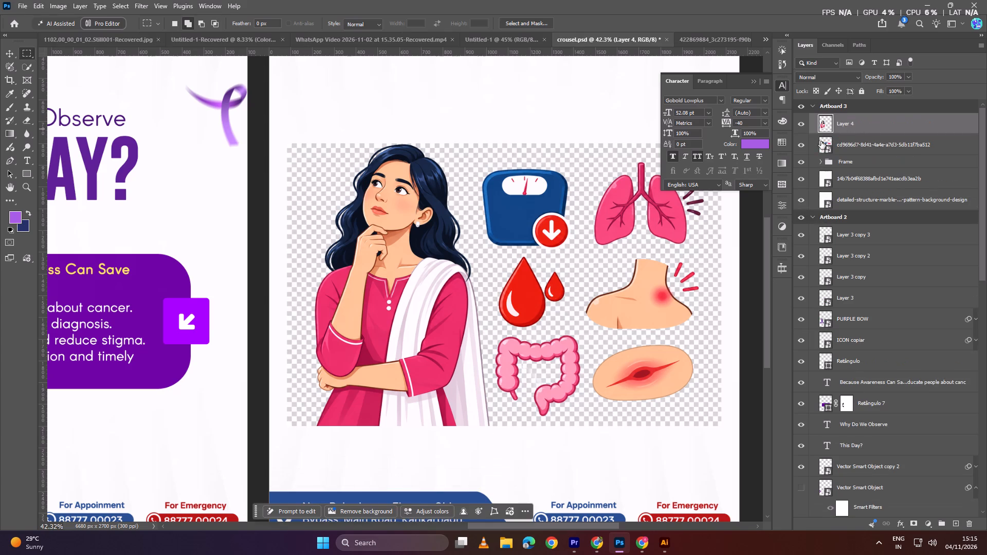
Hide the source girl and icons layer and convert the copied girl layer to a smart object.
{"action": "left_click", "coordinate": [801, 146]}
{"action": "right_click", "coordinate": [851, 120]}
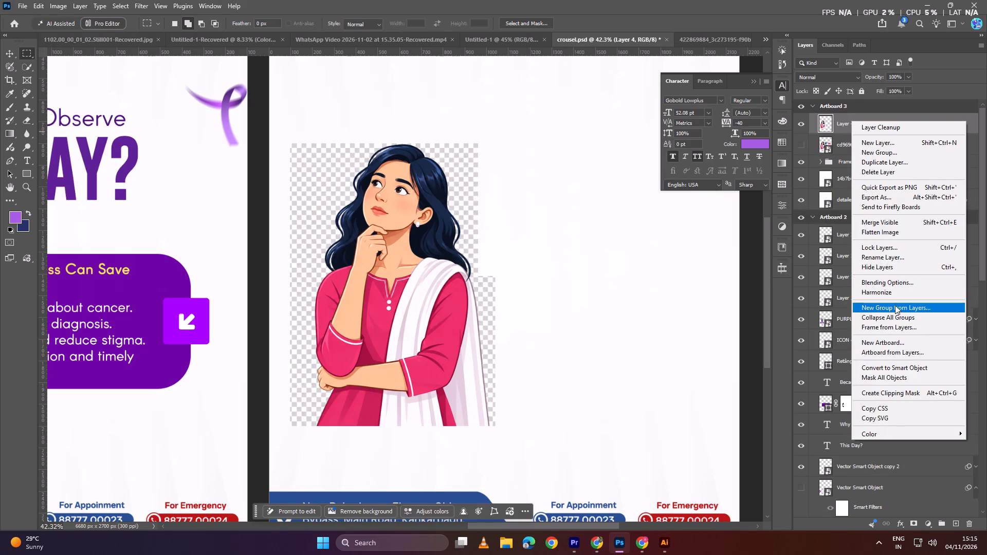
{"action": "left_click", "coordinate": [916, 368]}
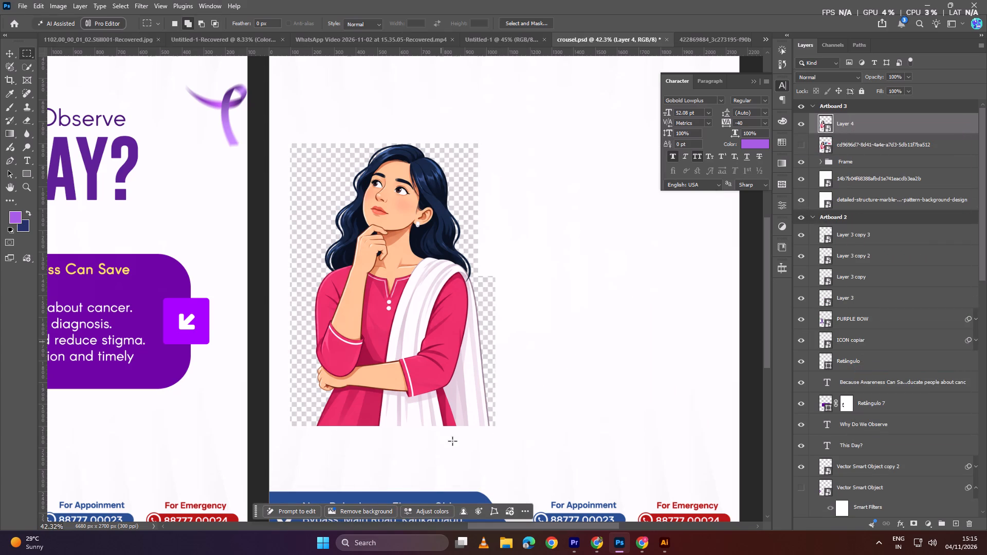
Remove the checkered background from the girl layer.
{"action": "left_click", "coordinate": [357, 512]}
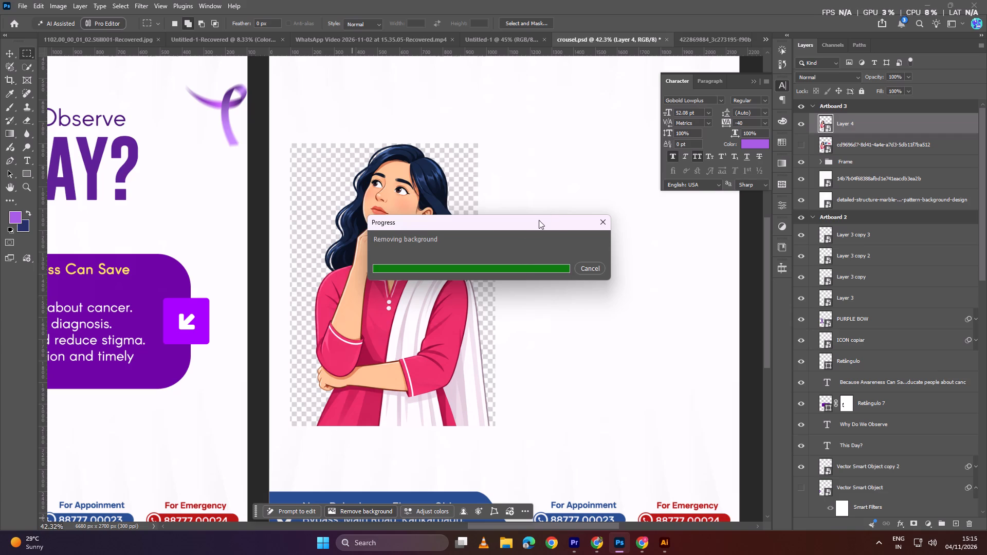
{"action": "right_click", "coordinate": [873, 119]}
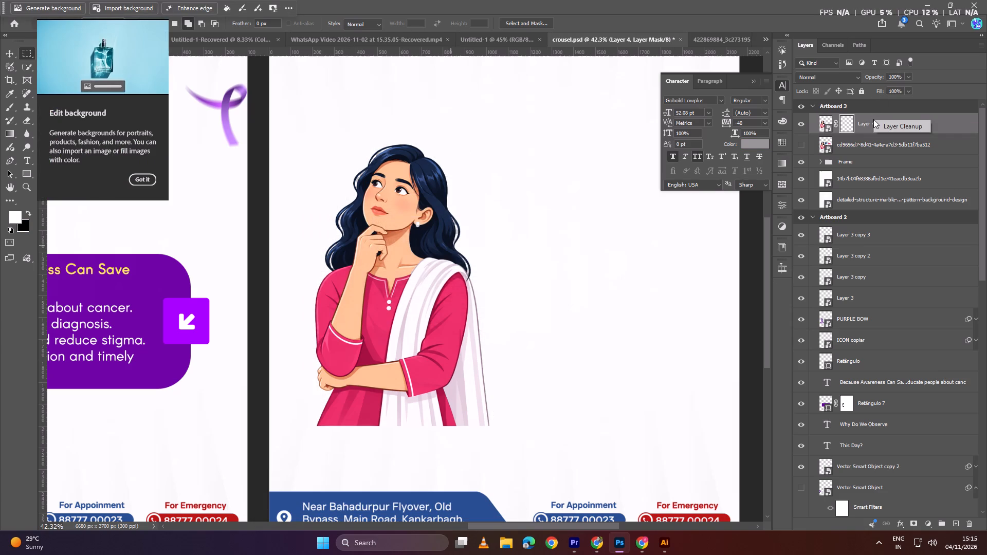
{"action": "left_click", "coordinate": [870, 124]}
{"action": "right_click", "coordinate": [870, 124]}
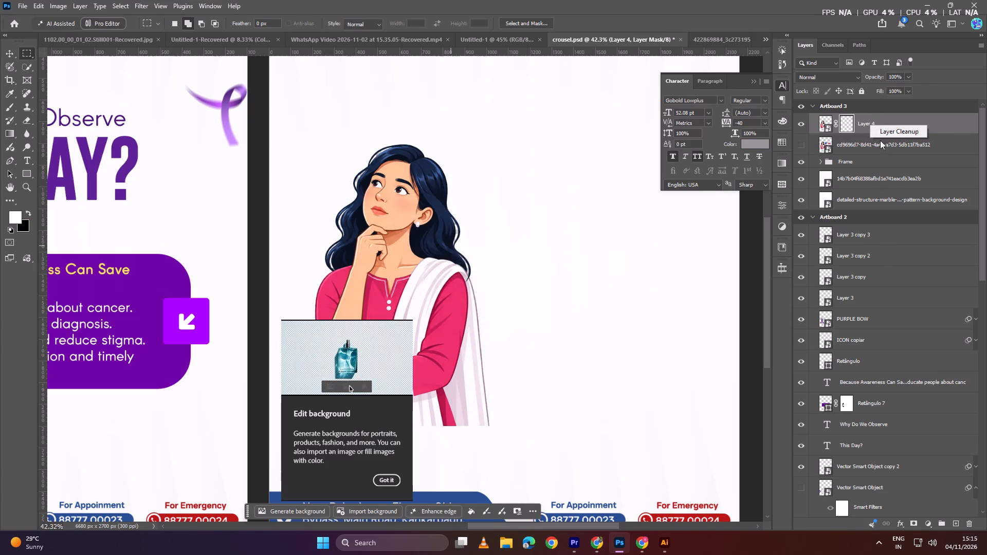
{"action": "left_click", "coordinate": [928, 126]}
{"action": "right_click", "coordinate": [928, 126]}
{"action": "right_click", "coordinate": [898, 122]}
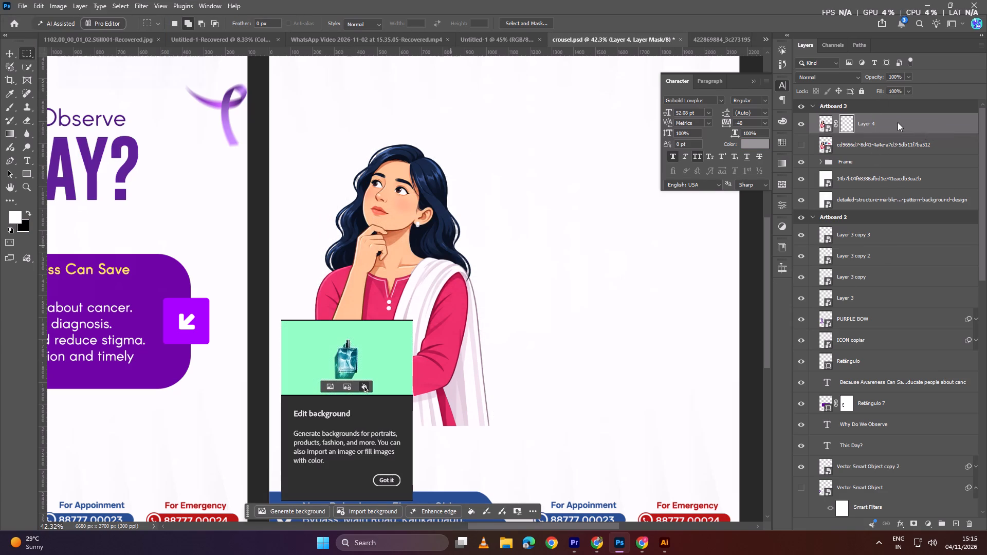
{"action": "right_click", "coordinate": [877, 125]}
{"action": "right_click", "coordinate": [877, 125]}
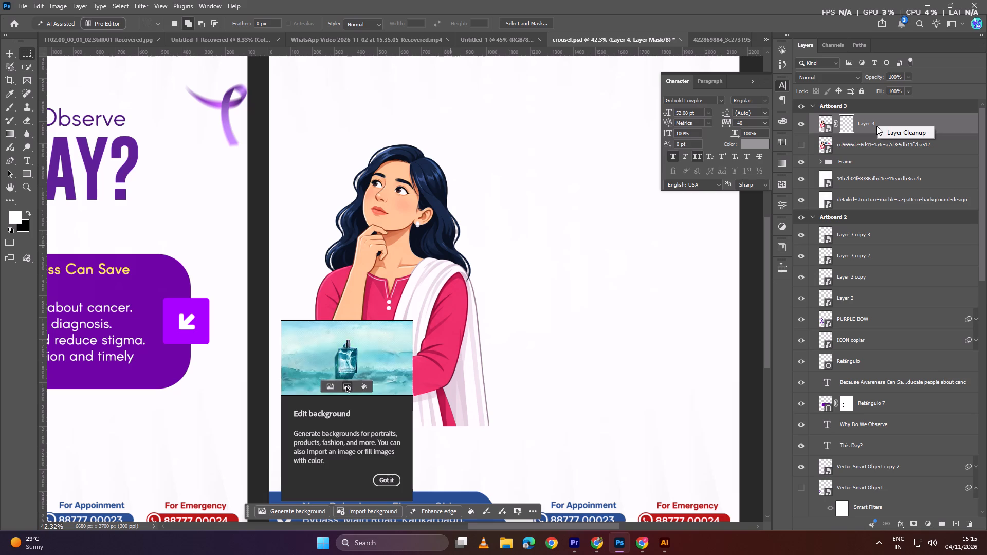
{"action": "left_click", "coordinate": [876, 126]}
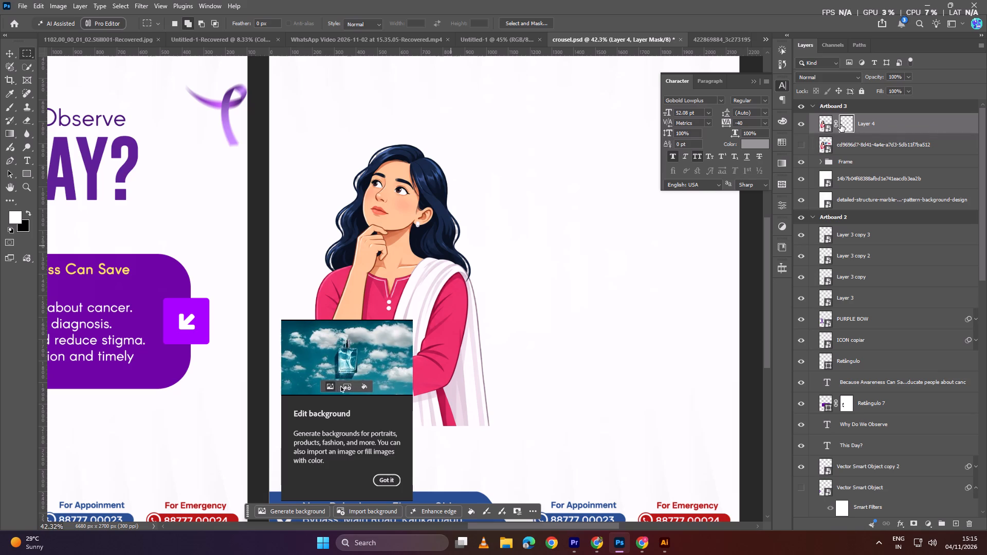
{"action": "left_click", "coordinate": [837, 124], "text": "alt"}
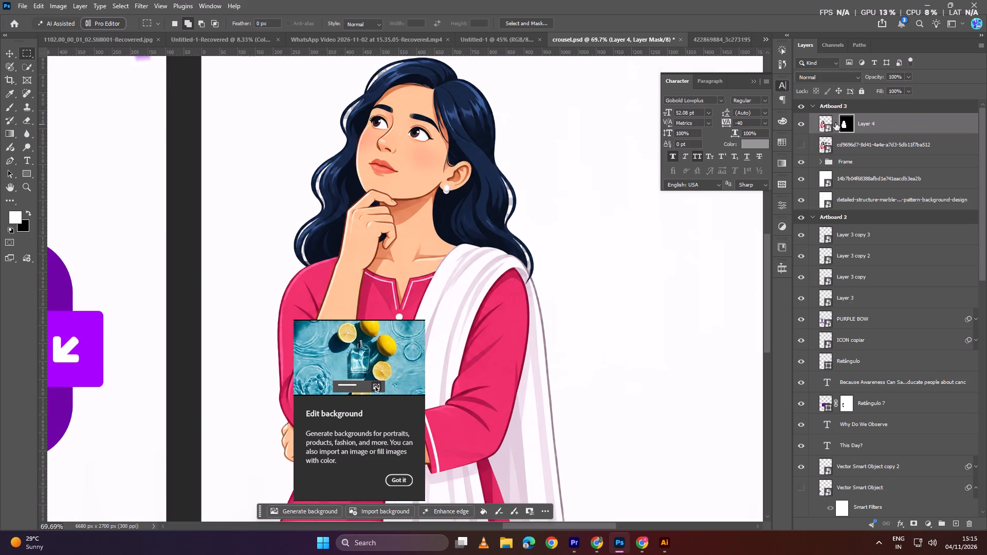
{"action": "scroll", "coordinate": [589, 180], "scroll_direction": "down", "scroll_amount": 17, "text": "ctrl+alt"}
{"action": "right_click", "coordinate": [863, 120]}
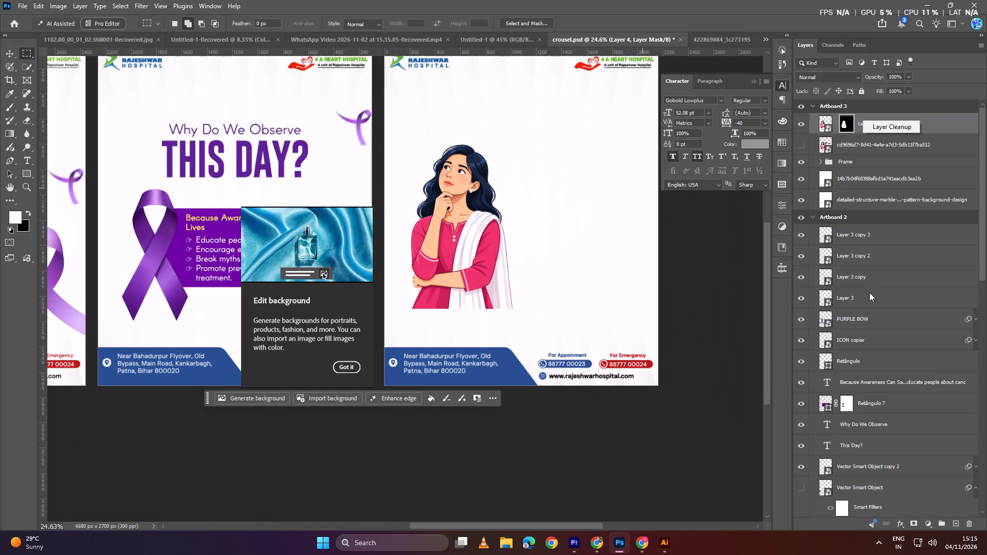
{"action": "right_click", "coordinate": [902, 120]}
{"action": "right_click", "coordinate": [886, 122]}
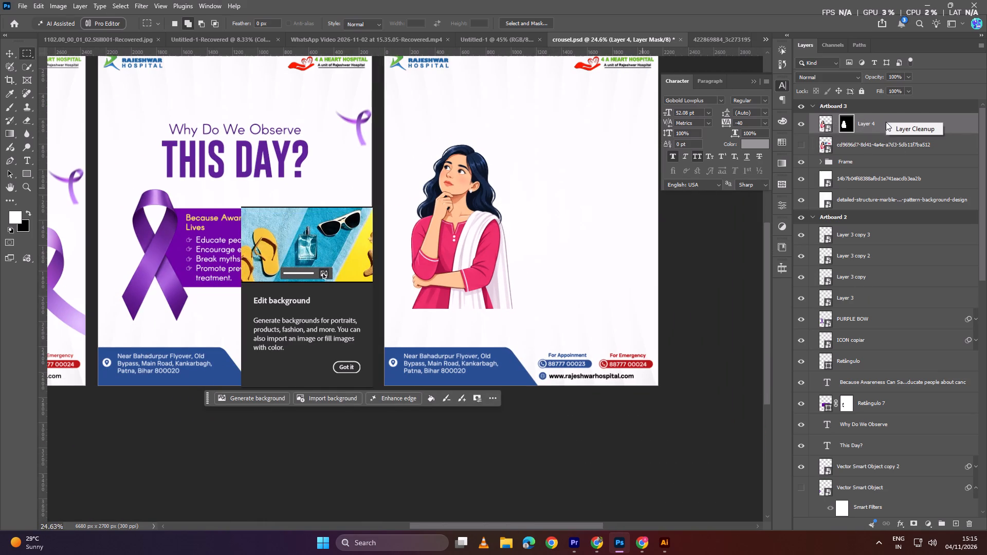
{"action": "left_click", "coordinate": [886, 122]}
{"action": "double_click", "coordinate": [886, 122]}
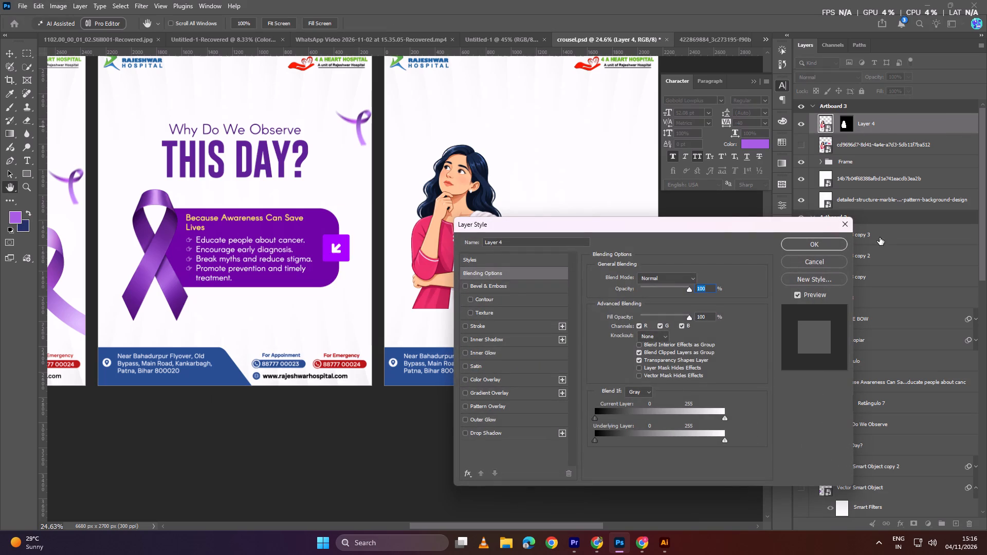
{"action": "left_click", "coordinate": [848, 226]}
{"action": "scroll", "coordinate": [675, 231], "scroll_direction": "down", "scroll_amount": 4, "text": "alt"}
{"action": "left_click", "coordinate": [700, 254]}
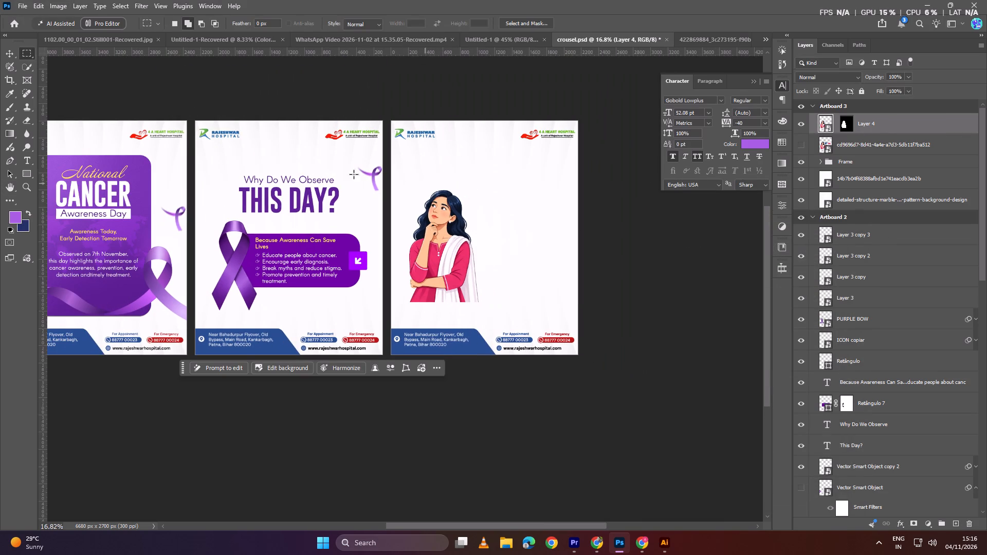
Convert the masked girl layer to a smart object.
{"action": "left_click", "coordinate": [8, 54]}
{"action": "right_click", "coordinate": [896, 121]}
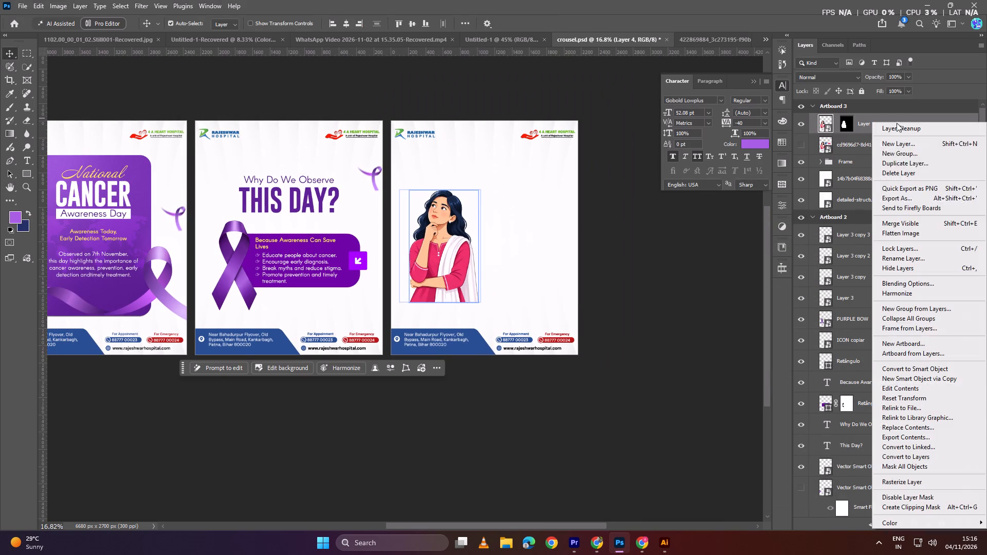
{"action": "left_click", "coordinate": [933, 367]}
{"action": "left_click", "coordinate": [664, 269]}
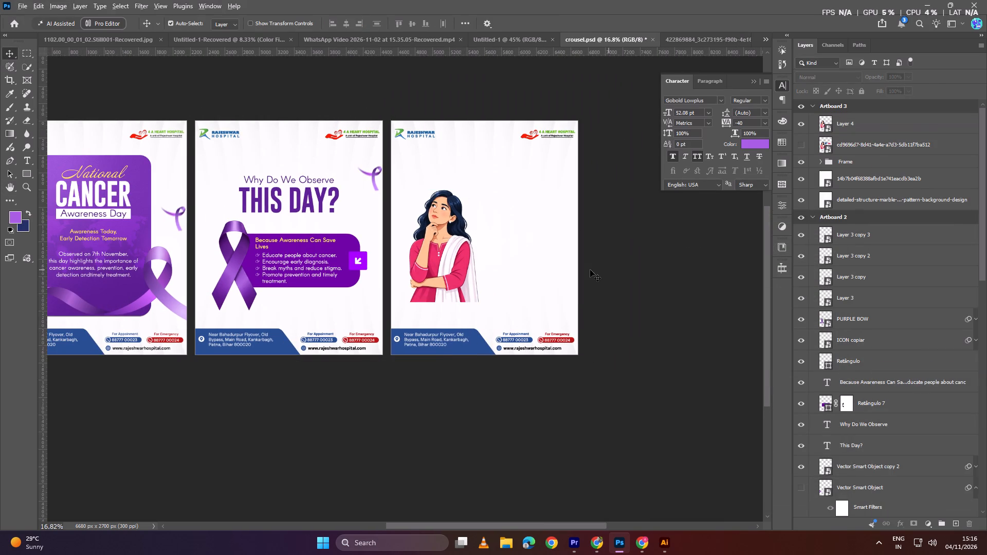
Move the girl to the lower-right corner of Artboard 3, overlapping the footer.
{"action": "scroll", "coordinate": [529, 272], "scroll_direction": "up", "scroll_amount": 3, "text": "ctrl+alt"}
{"action": "left_click_drag", "start_coordinate": [379, 273], "coordinate": [511, 336]}
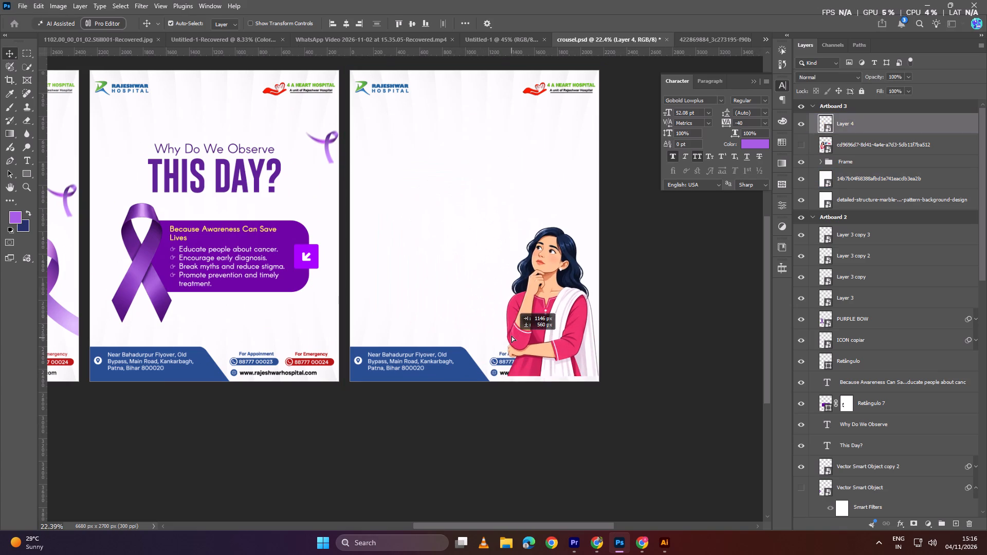
{"action": "left_click_drag", "start_coordinate": [511, 336], "coordinate": [514, 324]}
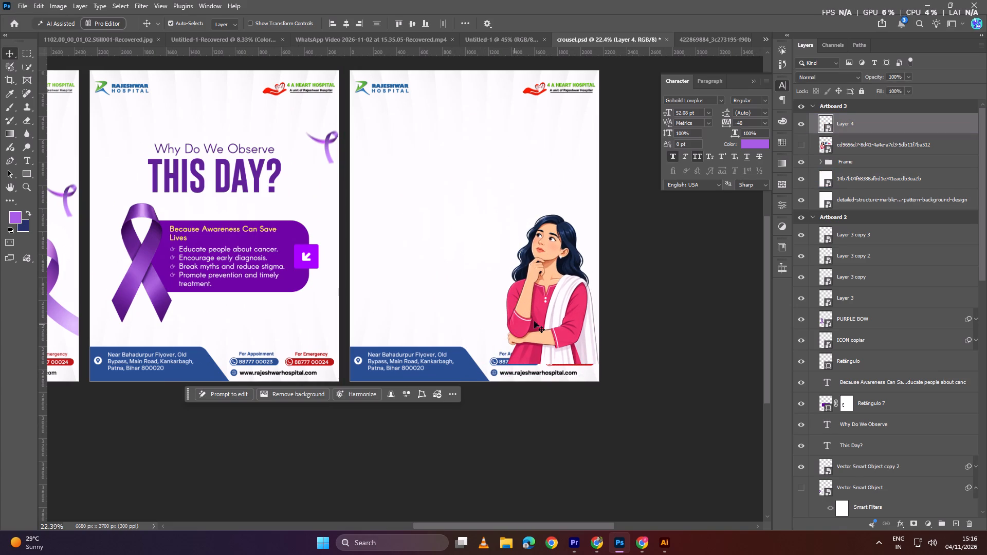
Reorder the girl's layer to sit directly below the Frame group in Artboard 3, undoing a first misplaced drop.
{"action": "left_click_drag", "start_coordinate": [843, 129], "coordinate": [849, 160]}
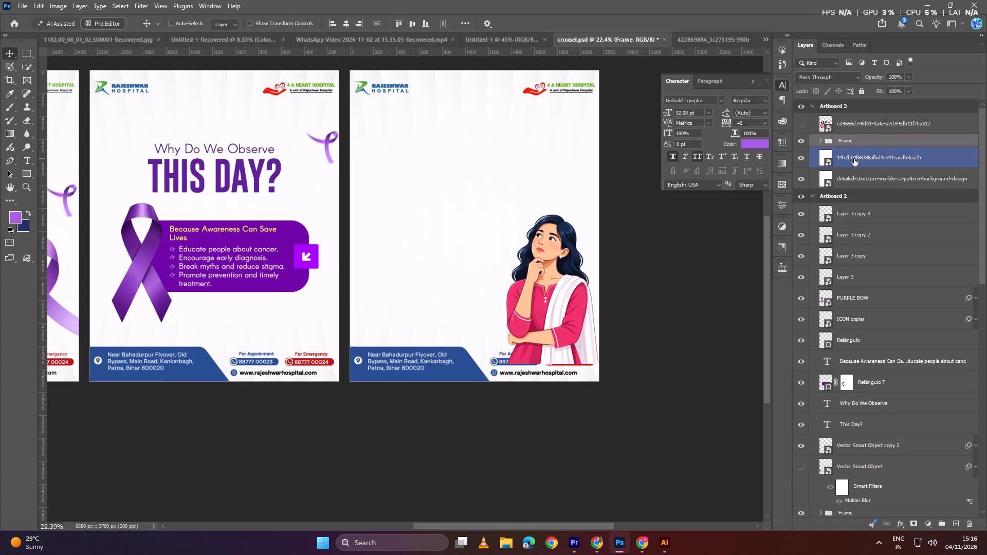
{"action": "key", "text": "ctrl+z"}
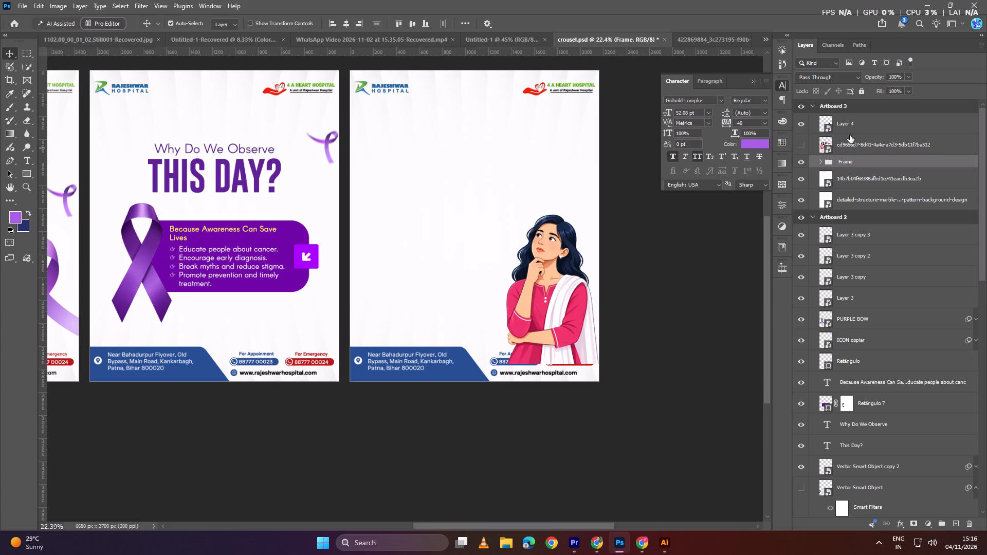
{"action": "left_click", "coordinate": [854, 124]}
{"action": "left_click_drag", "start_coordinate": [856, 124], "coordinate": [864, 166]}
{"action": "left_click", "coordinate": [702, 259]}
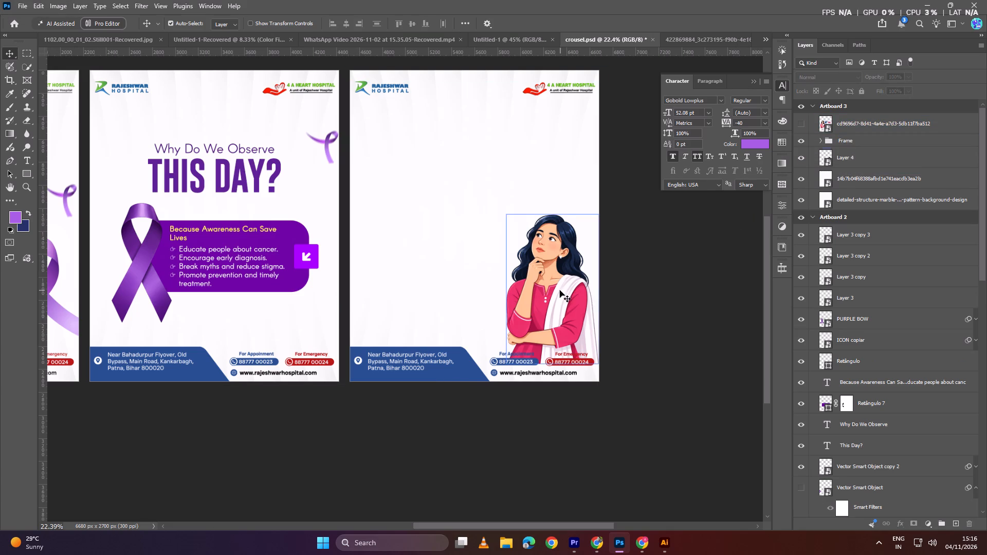
Raise the girl clear of the footer contact details and move her layer to the top of Artboard 3.
{"action": "left_click_drag", "start_coordinate": [560, 291], "coordinate": [565, 265]}
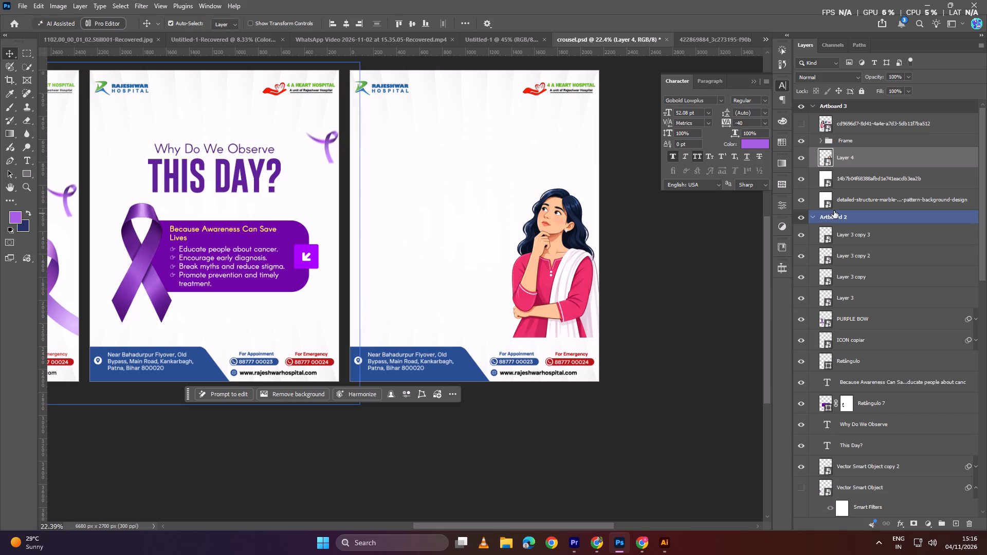
{"action": "left_click_drag", "start_coordinate": [862, 158], "coordinate": [847, 118]}
{"action": "left_click", "coordinate": [715, 280]}
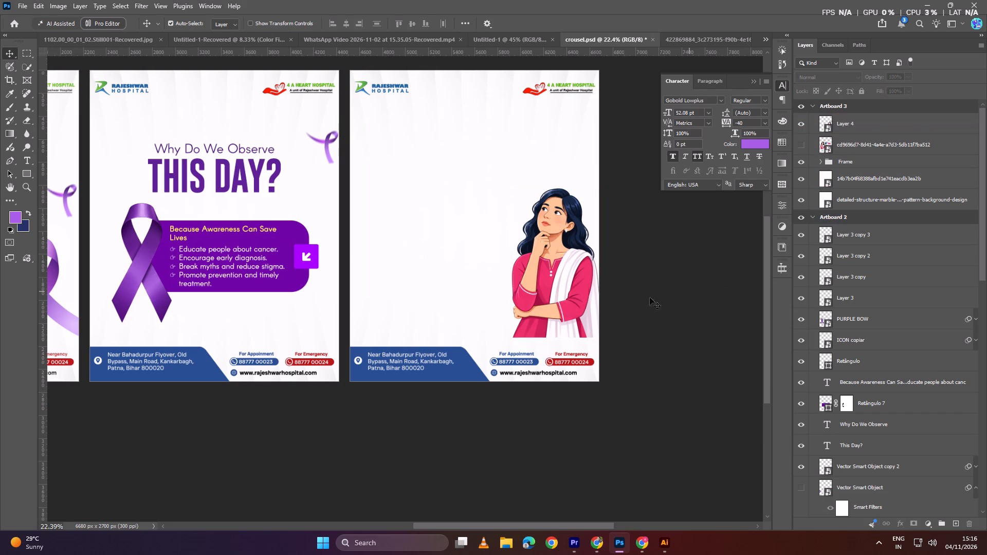
Nudge the girl slightly down on Artboard 3 so her base sits just above the footer.
{"action": "scroll", "coordinate": [566, 310], "scroll_direction": "up", "scroll_amount": 2, "text": "ctrl+alt"}
{"action": "scroll", "coordinate": [560, 304], "scroll_direction": "down", "scroll_amount": 5}
{"action": "scroll", "coordinate": [561, 294], "scroll_direction": "up", "scroll_amount": 3, "text": "ctrl+alt"}
{"action": "left_click_drag", "start_coordinate": [563, 278], "coordinate": [563, 282]}
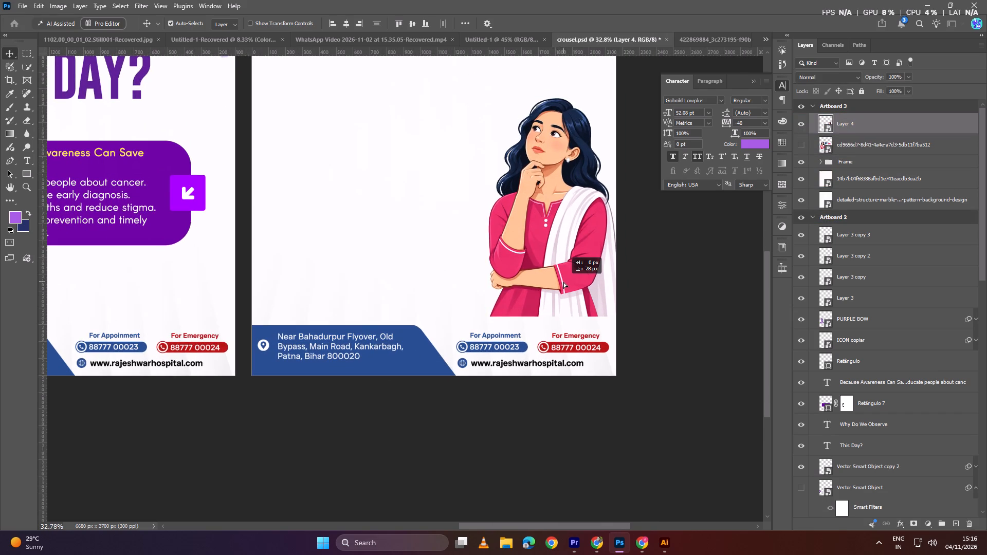
{"action": "left_click_drag", "start_coordinate": [563, 282], "coordinate": [565, 285]}
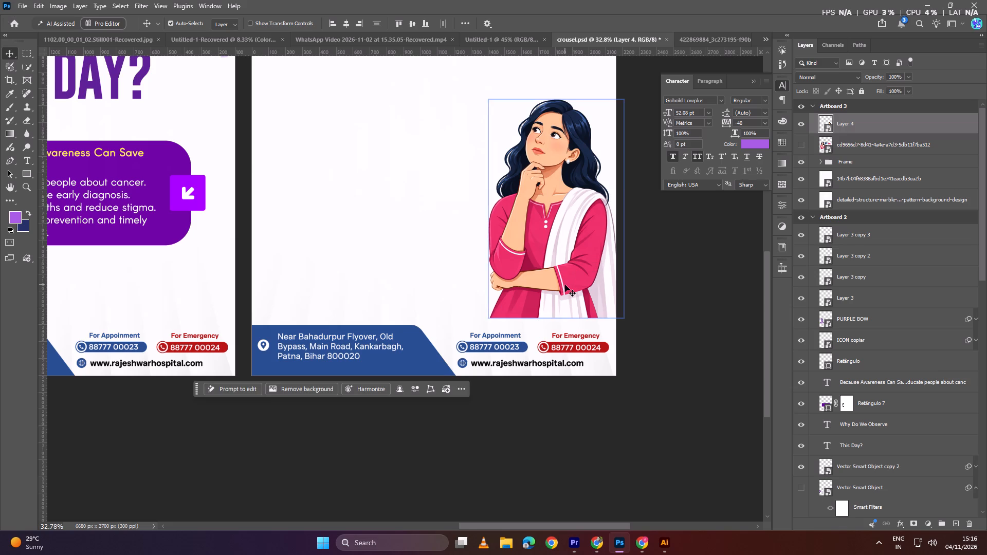
{"action": "scroll", "coordinate": [566, 285], "scroll_direction": "down", "scroll_amount": 2, "text": "ctrl+alt"}
{"action": "scroll", "coordinate": [572, 300], "scroll_direction": "up", "scroll_amount": 5}
{"action": "left_click", "coordinate": [569, 299]}
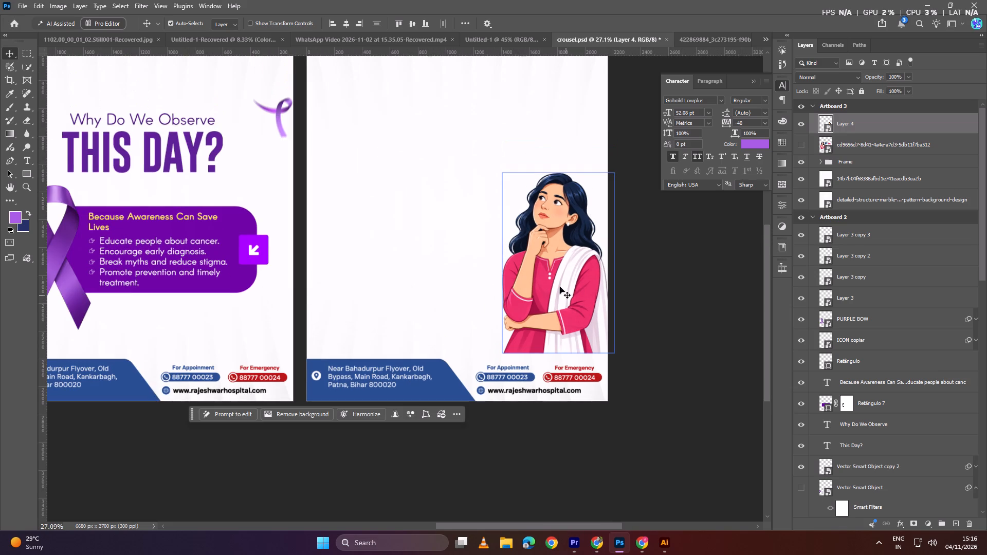
Scale the girl up proportionally to about 117%, keeping her base just above the footer.
{"action": "left_click", "coordinate": [552, 221]}
{"action": "key", "text": "ctrl+t"}
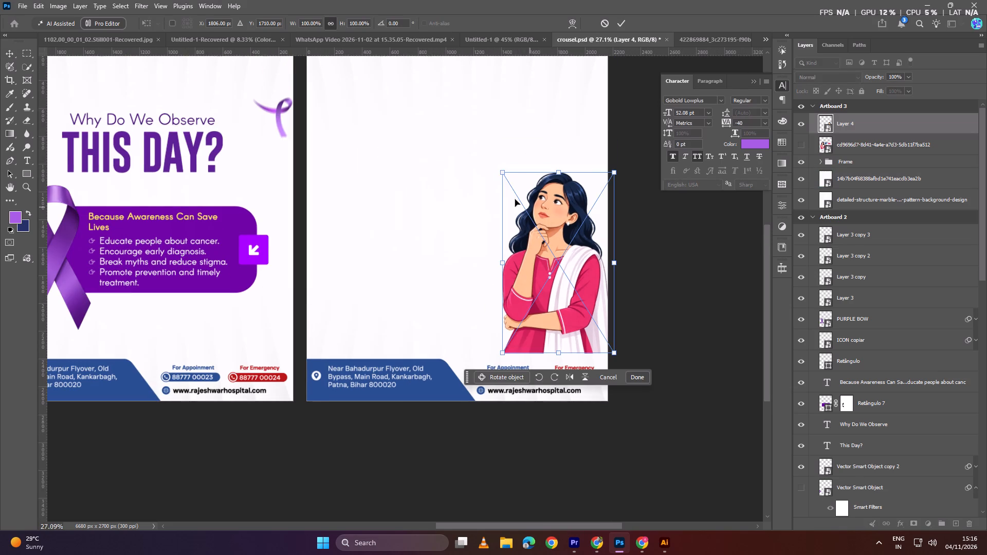
{"action": "left_click_drag", "start_coordinate": [500, 174], "coordinate": [459, 141]}
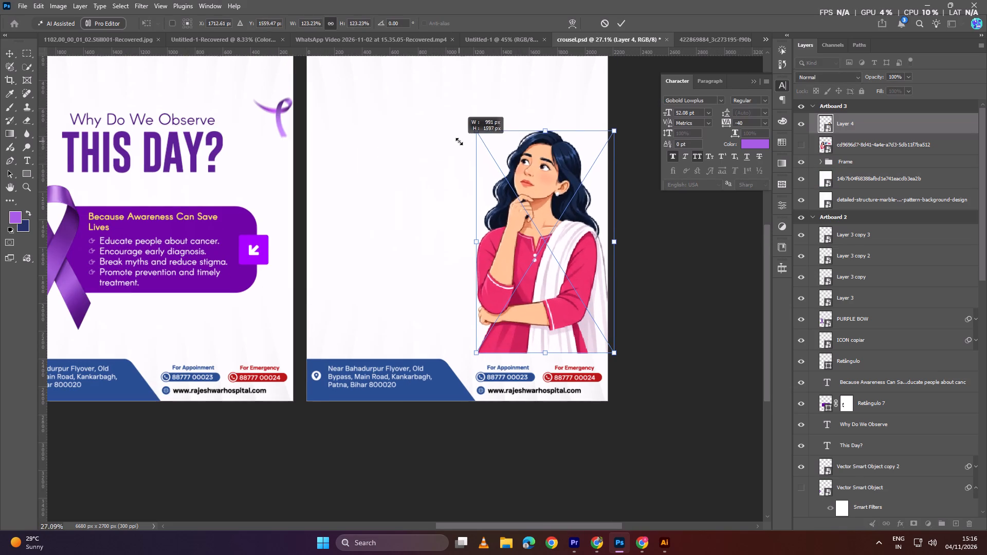
{"action": "left_click_drag", "start_coordinate": [459, 141], "coordinate": [471, 149]}
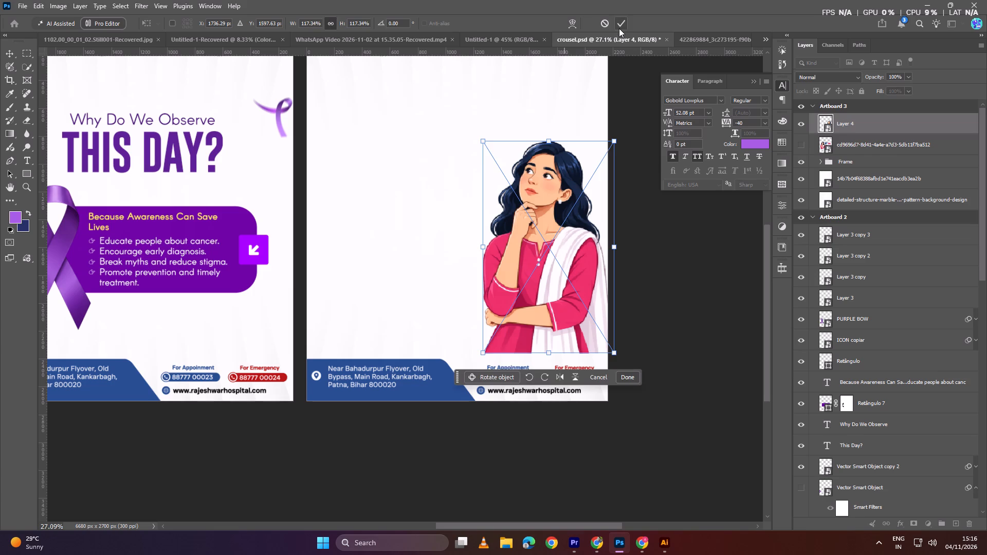
{"action": "left_click", "coordinate": [619, 28]}
{"action": "left_click", "coordinate": [635, 172]}
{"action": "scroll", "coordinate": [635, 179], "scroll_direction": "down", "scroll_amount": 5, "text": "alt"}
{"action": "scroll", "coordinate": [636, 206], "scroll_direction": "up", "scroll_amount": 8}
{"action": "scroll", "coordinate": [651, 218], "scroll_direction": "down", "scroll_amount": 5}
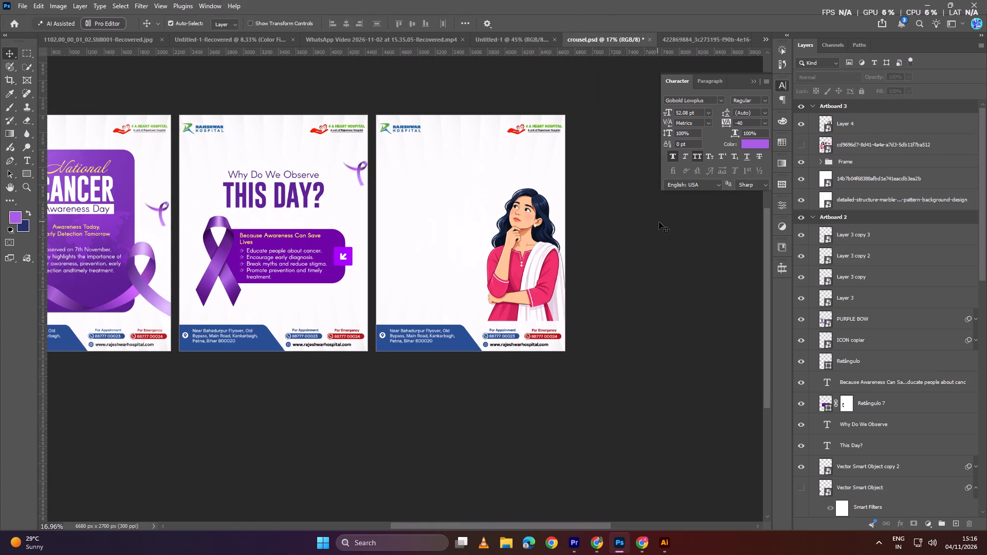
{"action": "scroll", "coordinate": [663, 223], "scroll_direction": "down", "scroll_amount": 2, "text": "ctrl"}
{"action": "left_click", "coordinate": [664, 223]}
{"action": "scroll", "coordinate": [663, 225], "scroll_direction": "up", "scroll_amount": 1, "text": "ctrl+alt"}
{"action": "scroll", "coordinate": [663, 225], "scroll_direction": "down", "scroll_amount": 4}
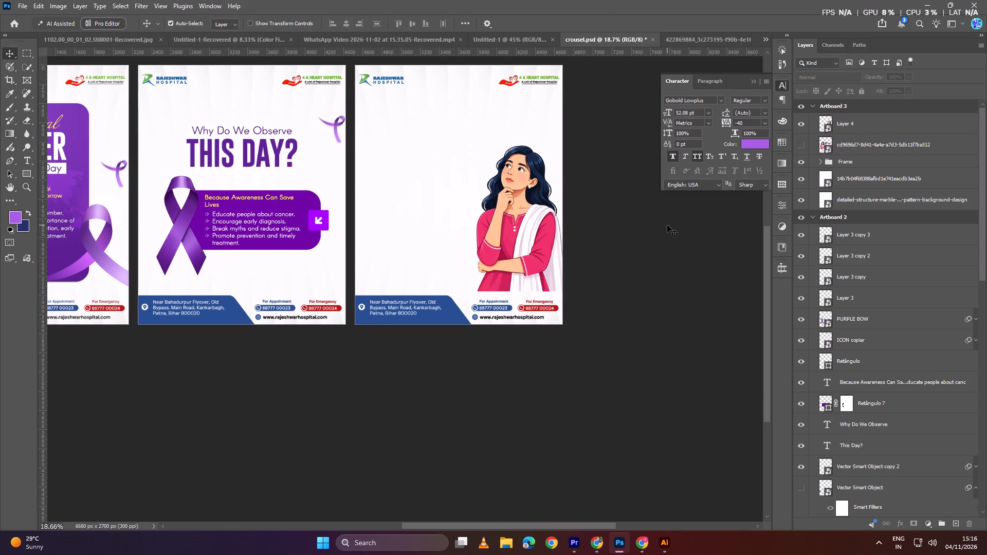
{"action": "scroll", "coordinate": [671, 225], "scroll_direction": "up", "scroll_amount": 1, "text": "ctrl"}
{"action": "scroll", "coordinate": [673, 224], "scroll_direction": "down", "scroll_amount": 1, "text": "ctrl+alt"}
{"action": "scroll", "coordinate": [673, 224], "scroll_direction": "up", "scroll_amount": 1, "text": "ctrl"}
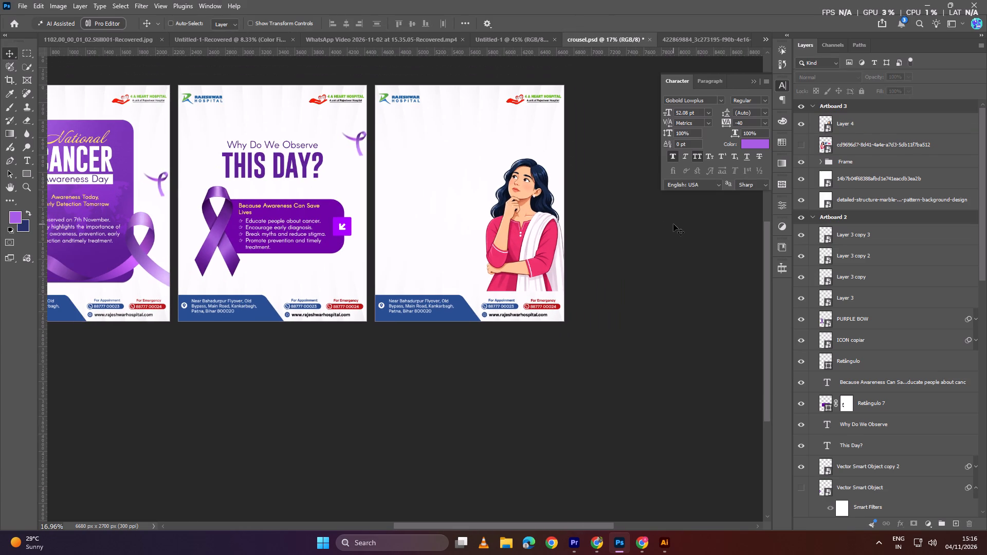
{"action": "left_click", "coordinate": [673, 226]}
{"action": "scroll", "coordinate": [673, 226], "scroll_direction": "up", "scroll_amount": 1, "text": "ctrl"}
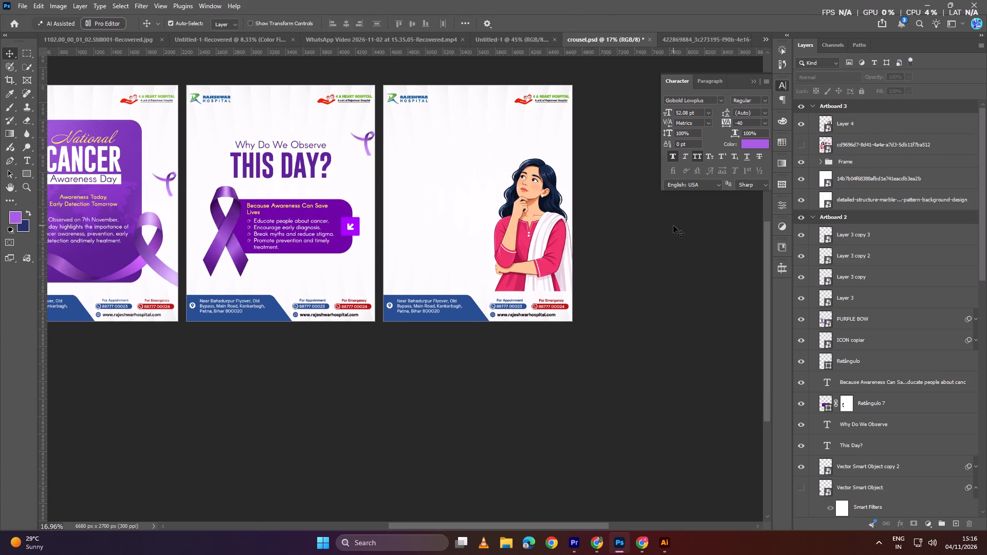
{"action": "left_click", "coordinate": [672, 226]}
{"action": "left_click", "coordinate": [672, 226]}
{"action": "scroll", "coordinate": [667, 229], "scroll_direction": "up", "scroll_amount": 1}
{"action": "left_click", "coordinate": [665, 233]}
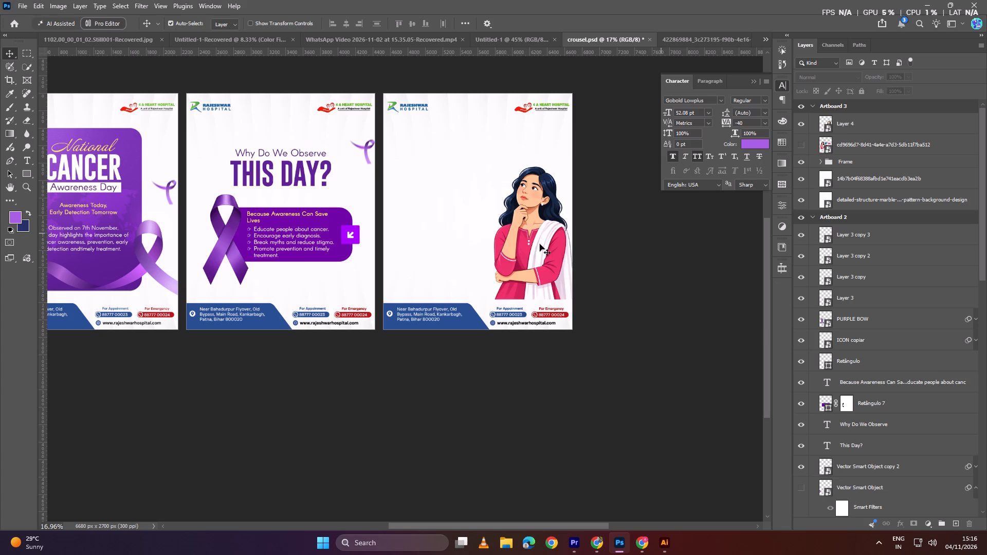
Draw a white rectangle about 1351 × 1840 px in the middle of Artboard 3, between the logos and the footer.
{"action": "left_click", "coordinate": [23, 176]}
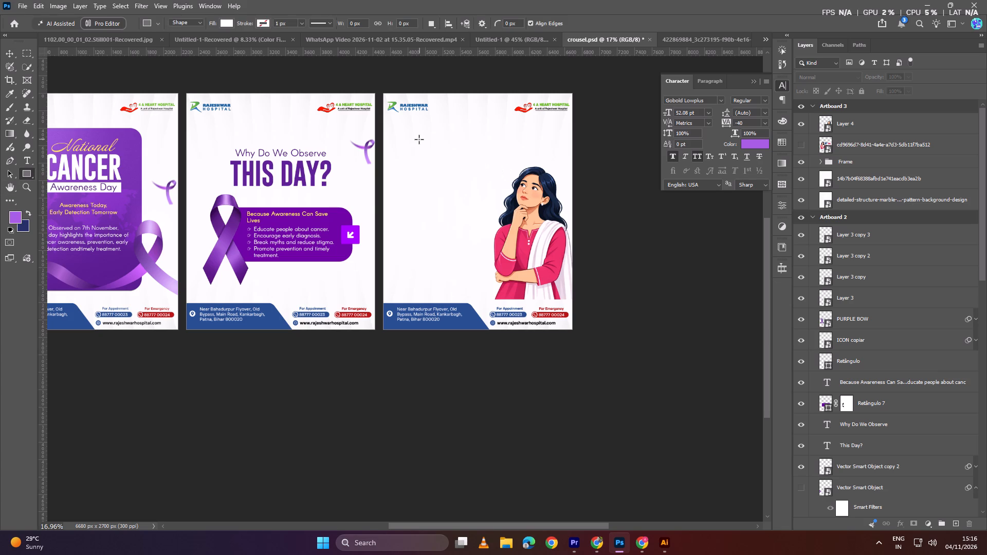
{"action": "left_click_drag", "start_coordinate": [419, 139], "coordinate": [535, 297]}
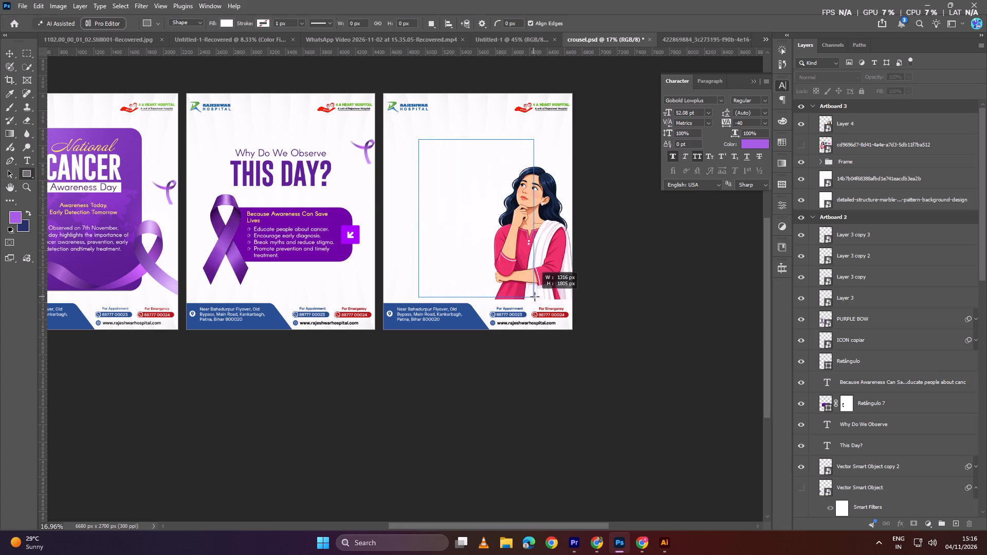
{"action": "left_click_drag", "start_coordinate": [535, 297], "coordinate": [537, 300]}
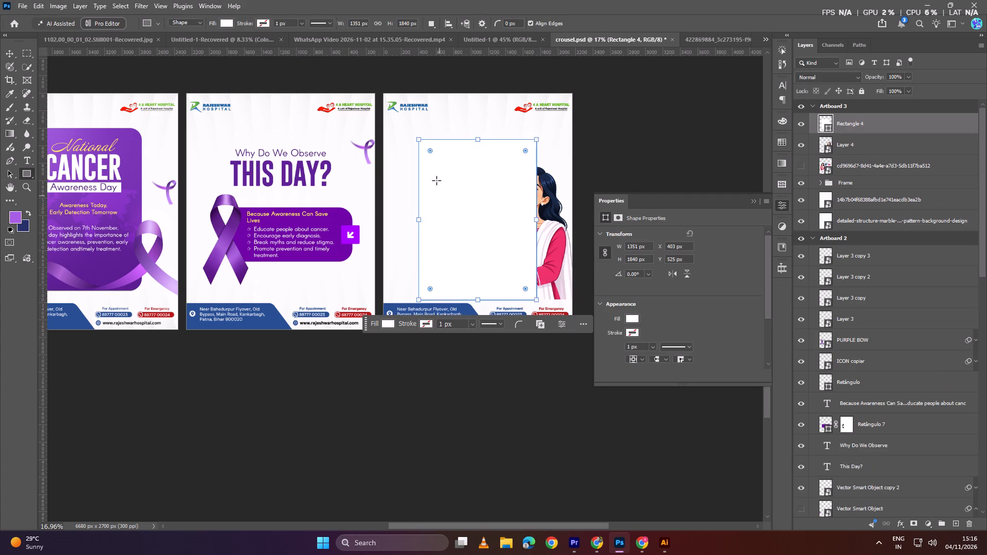
Round the rectangle's upper-right and lower-left corners strongly, leaving the other two corners square.
{"action": "left_click_drag", "start_coordinate": [431, 151], "coordinate": [445, 173]}
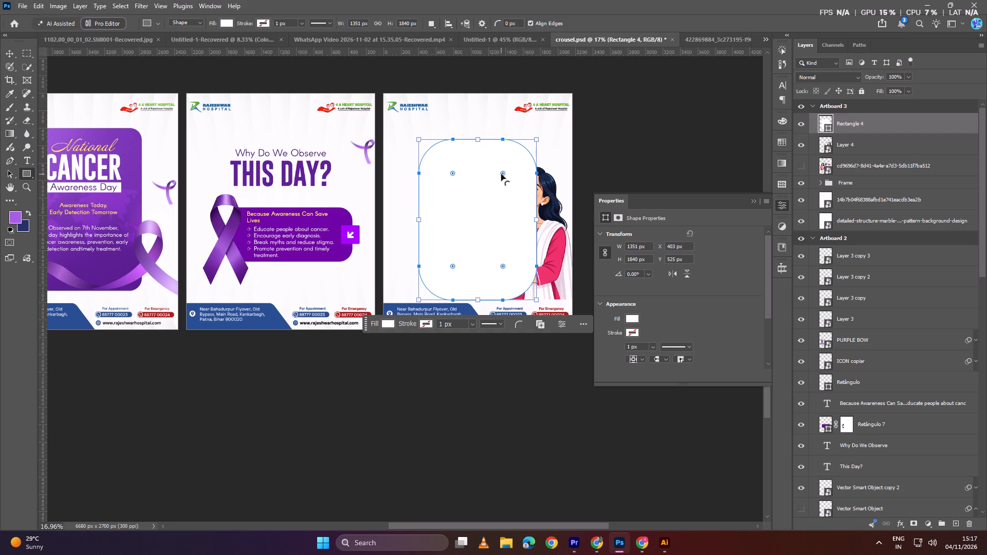
{"action": "left_click", "coordinate": [451, 172]}
{"action": "left_click_drag", "start_coordinate": [451, 172], "coordinate": [375, 97]}
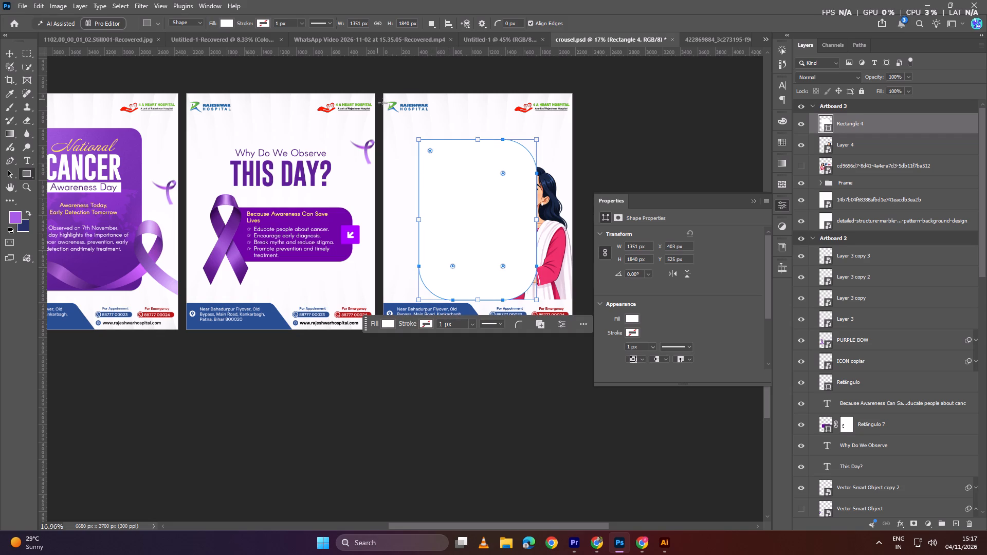
{"action": "left_click", "coordinate": [503, 268]}
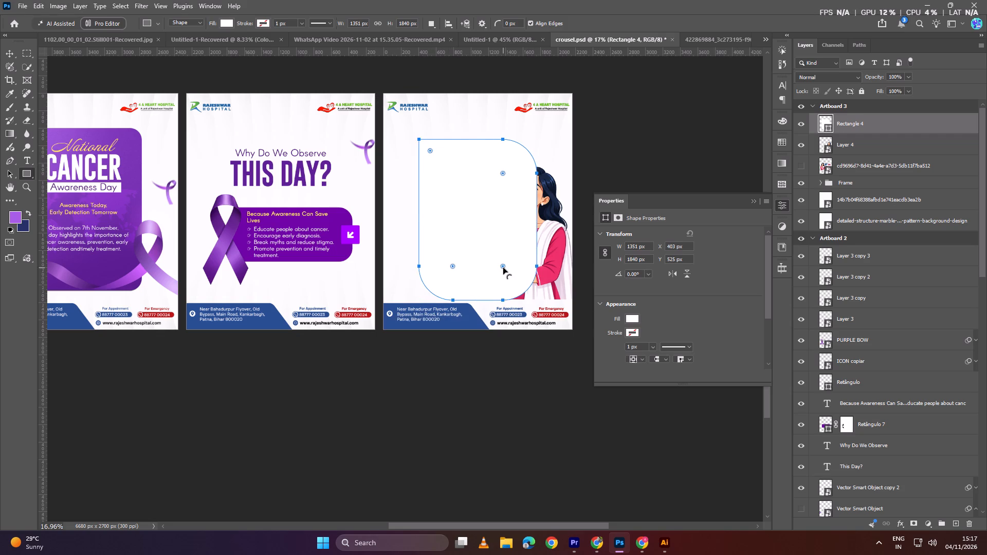
{"action": "left_click_drag", "start_coordinate": [503, 268], "coordinate": [609, 319]}
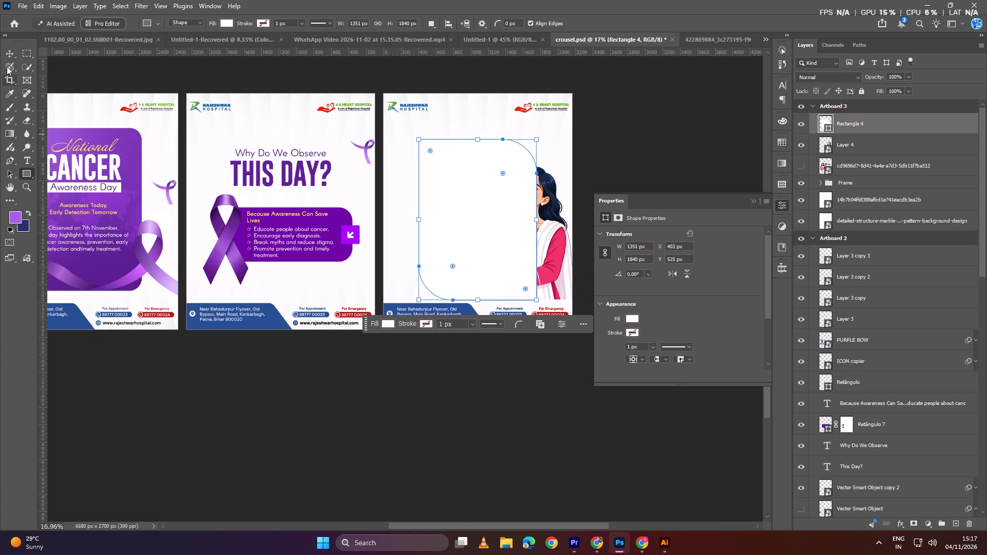
{"action": "left_click", "coordinate": [10, 54]}
{"action": "left_click", "coordinate": [625, 152]}
Fill the new Artboard 3 rectangle with purple 7e36bd, copying the colour code from Rectangle 1 in Artboard 1.
{"action": "left_click", "coordinate": [500, 224]}
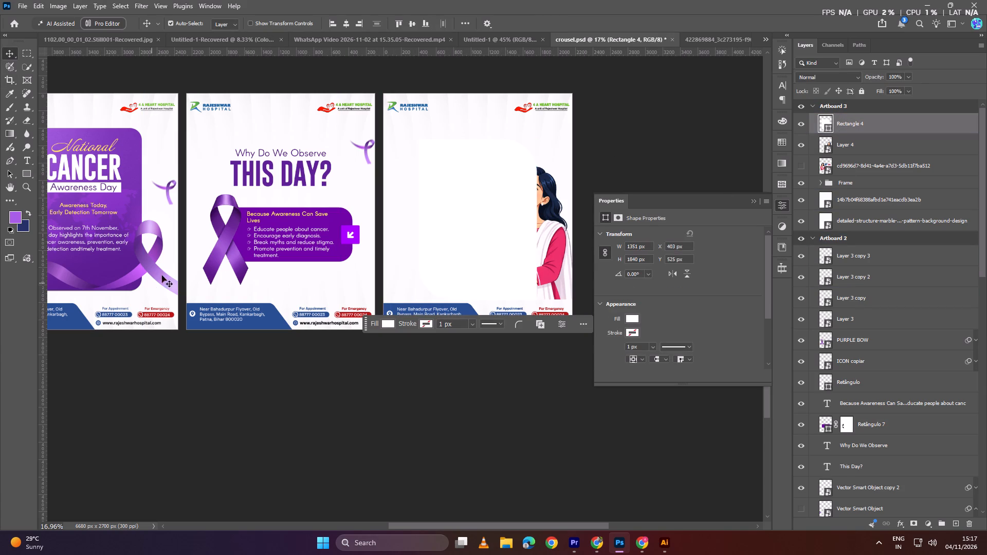
{"action": "left_click", "coordinate": [831, 128]}
{"action": "left_click", "coordinate": [132, 135]}
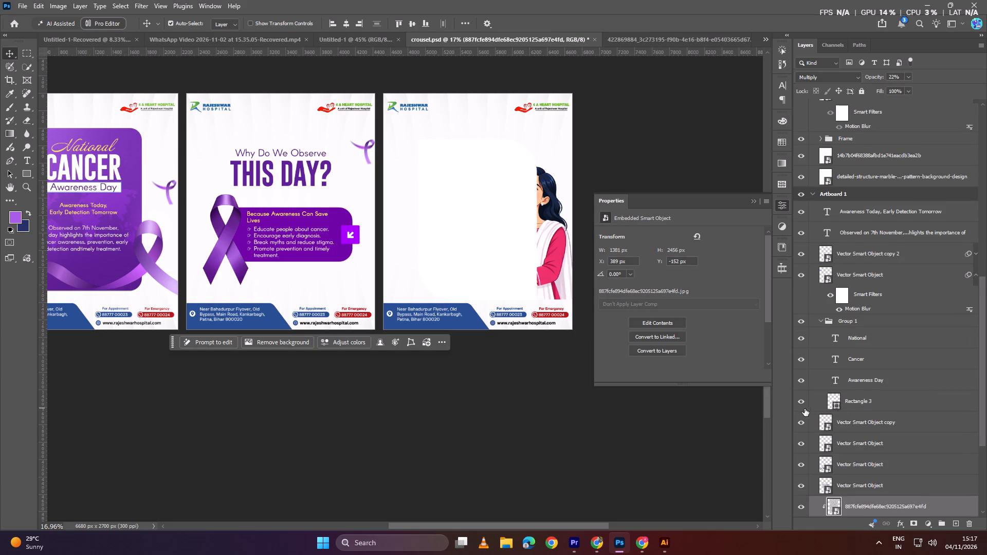
{"action": "scroll", "coordinate": [840, 408], "scroll_direction": "down", "scroll_amount": 2}
{"action": "scroll", "coordinate": [843, 491], "scroll_direction": "down", "scroll_amount": 1}
{"action": "double_click", "coordinate": [829, 513]}
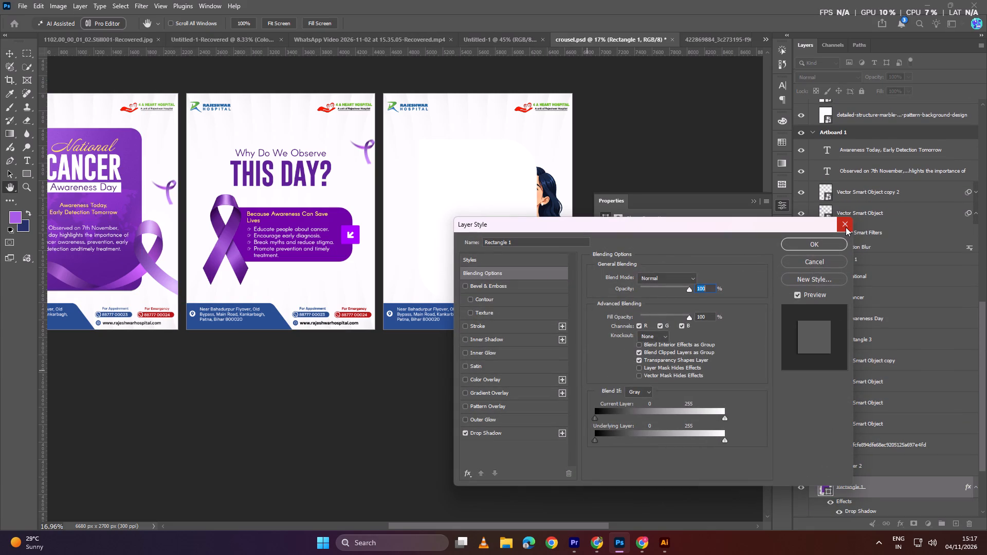
{"action": "left_click", "coordinate": [846, 227]}
{"action": "double_click", "coordinate": [830, 494]}
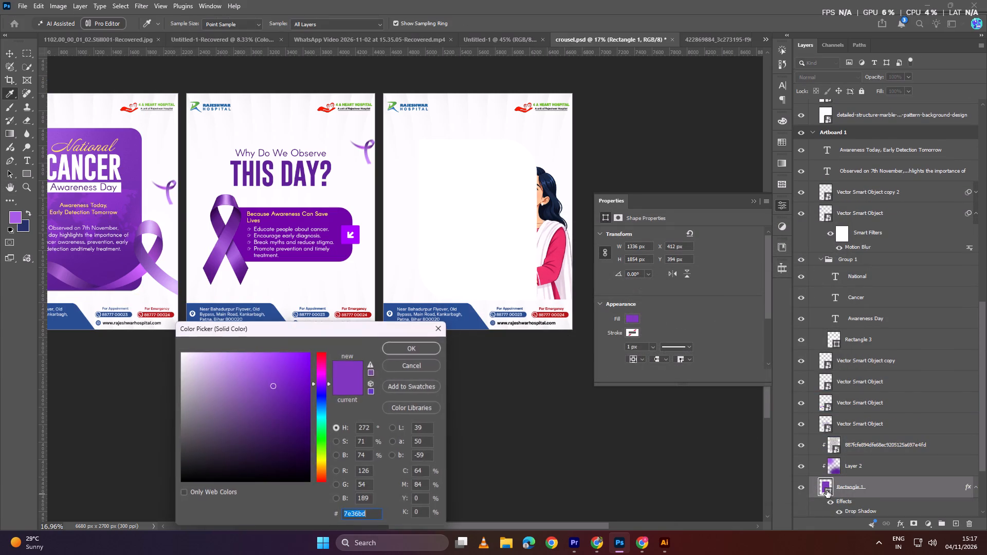
{"action": "key", "text": "ctrl+c"}
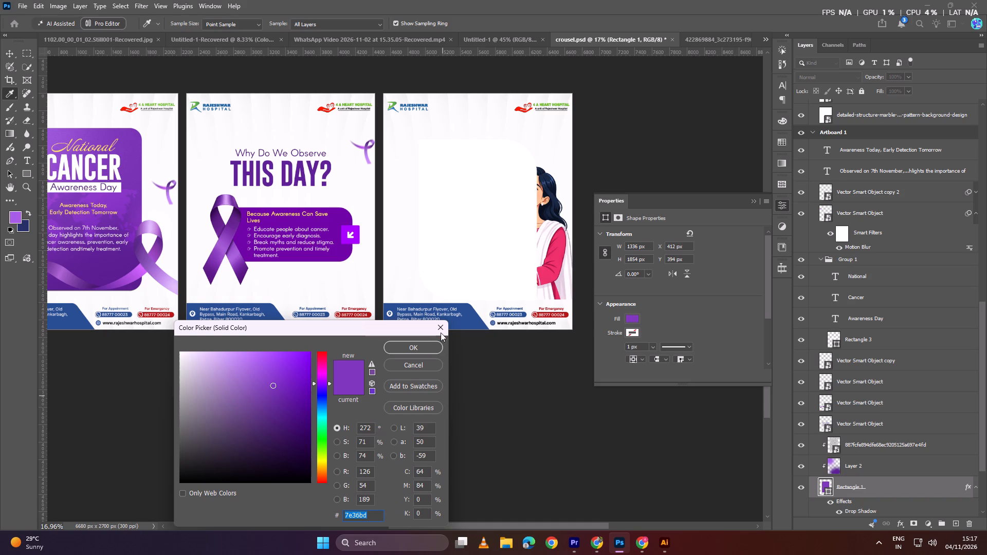
{"action": "left_click", "coordinate": [443, 327]}
{"action": "left_click", "coordinate": [451, 263]}
{"action": "double_click", "coordinate": [828, 115]}
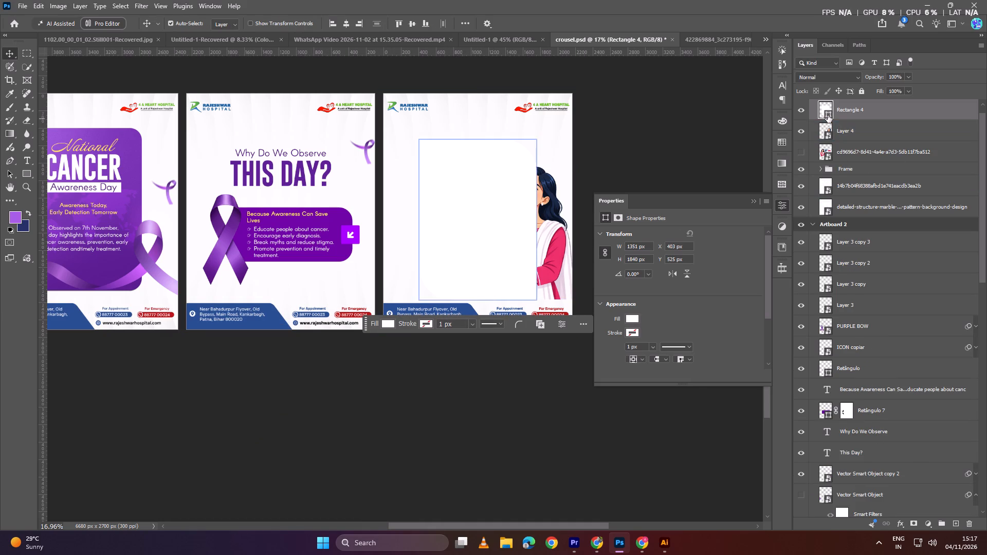
{"action": "key", "text": "ctrl+v"}
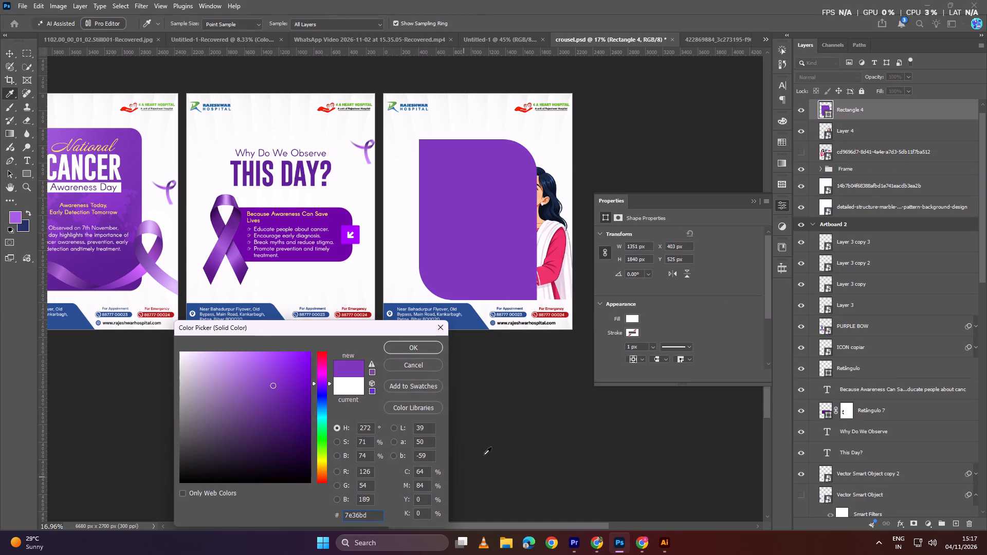
{"action": "key", "text": "Return"}
{"action": "left_click", "coordinate": [539, 391]}
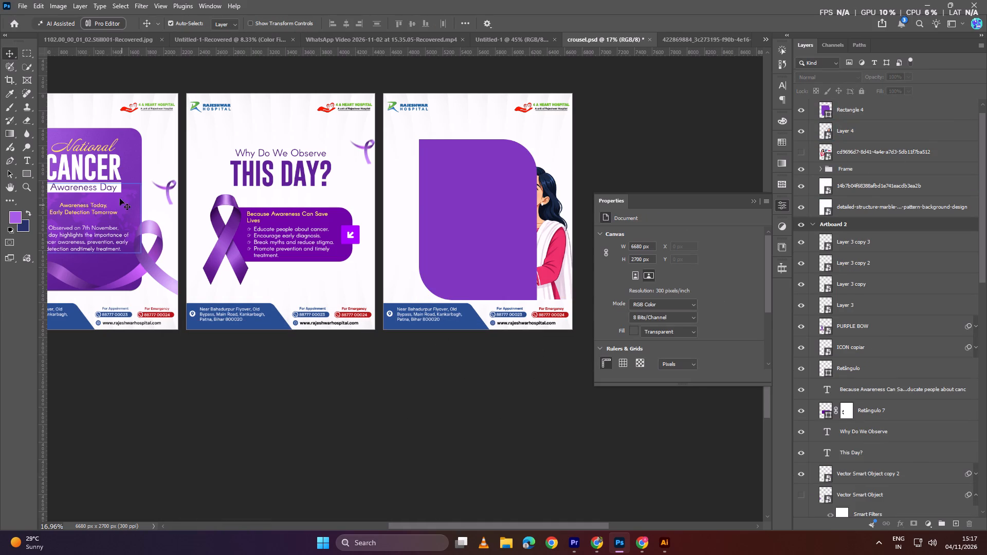
Bring Artboard 1's purple gradient, Layer 2, directly above the rectangle in Artboard 3 and clip it to the rectangle.
{"action": "left_click", "coordinate": [128, 172]}
{"action": "scroll", "coordinate": [865, 502], "scroll_direction": "down", "scroll_amount": 2}
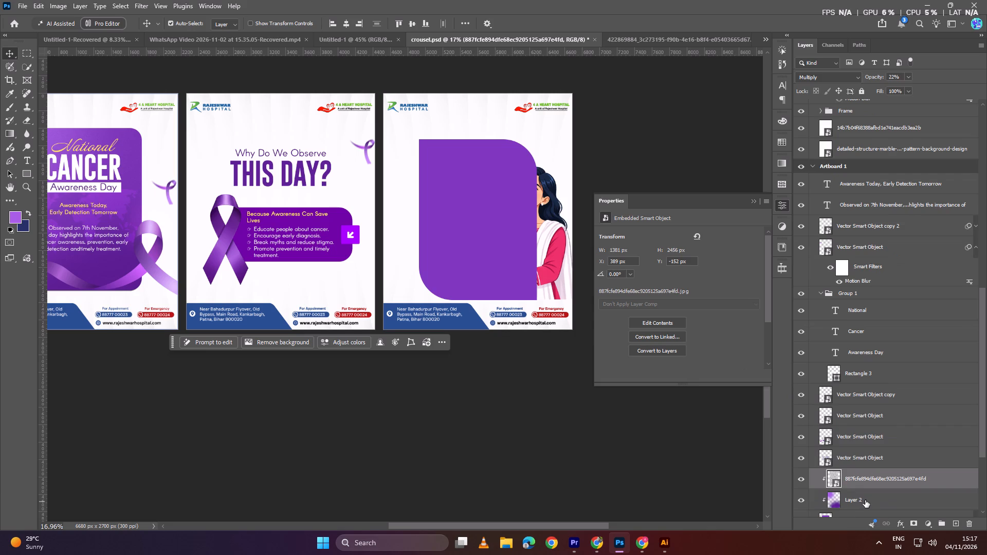
{"action": "left_click_drag", "start_coordinate": [865, 500], "coordinate": [831, 76], "text": "alt"}
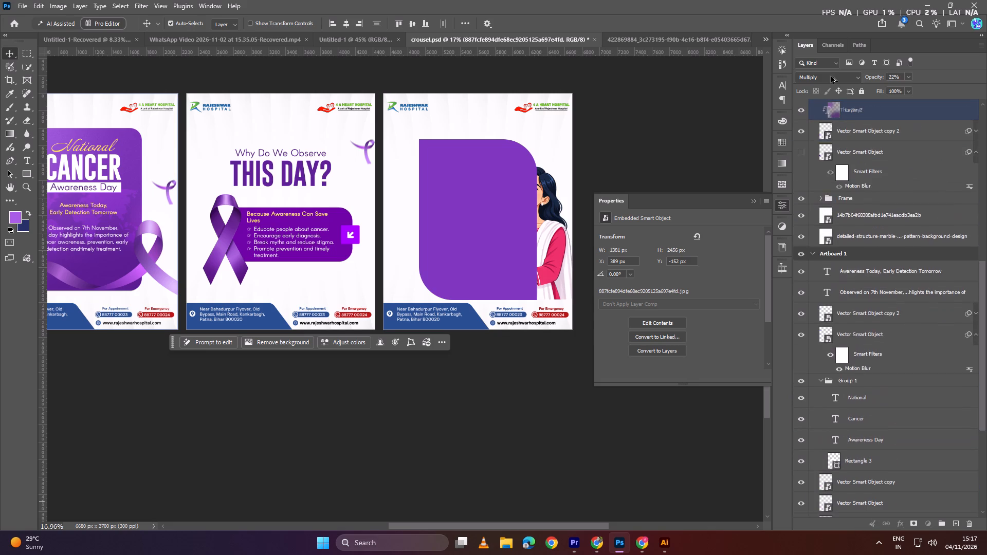
{"action": "left_click_drag", "start_coordinate": [831, 76], "coordinate": [831, 78], "text": "alt"}
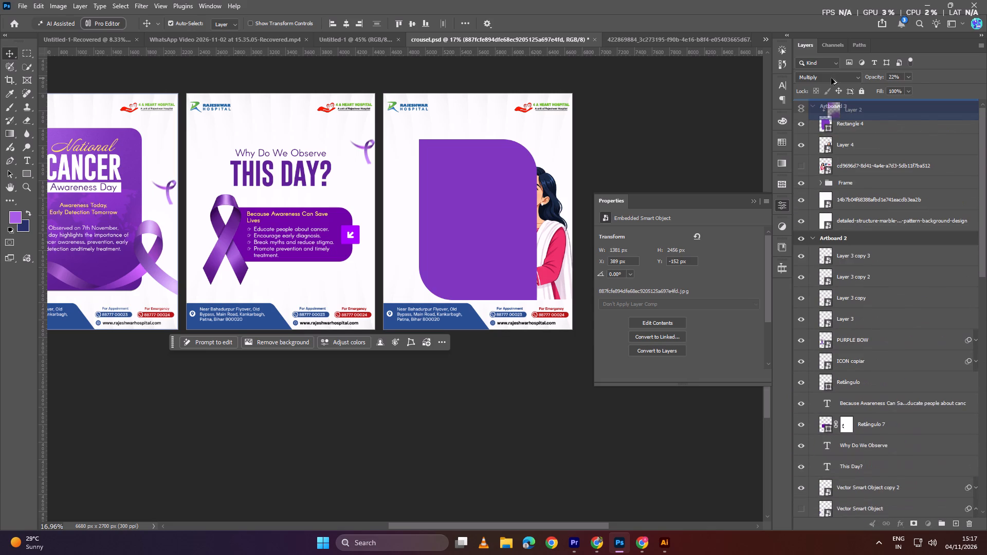
{"action": "left_click_drag", "start_coordinate": [831, 78], "coordinate": [846, 117], "text": "alt"}
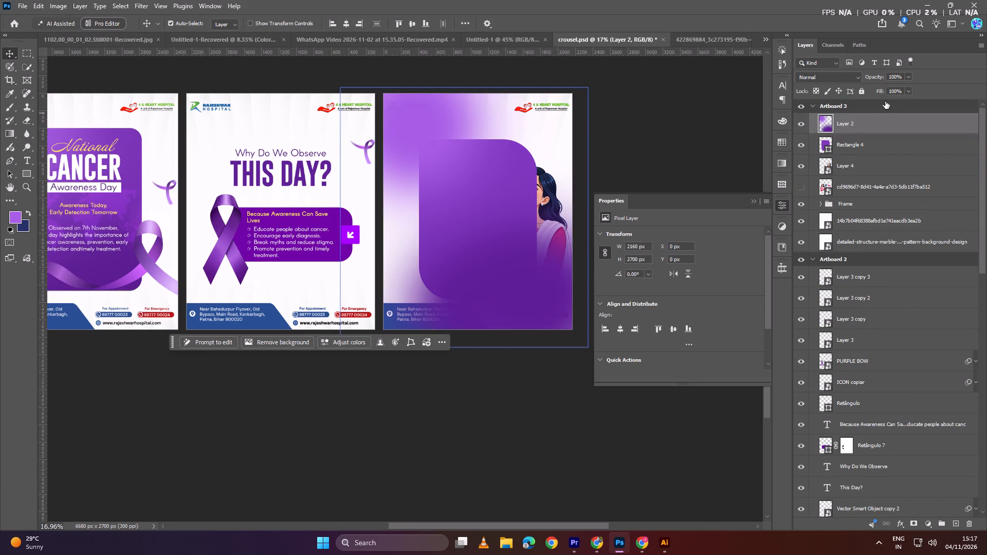
{"action": "right_click", "coordinate": [879, 119]}
{"action": "left_click", "coordinate": [911, 394]}
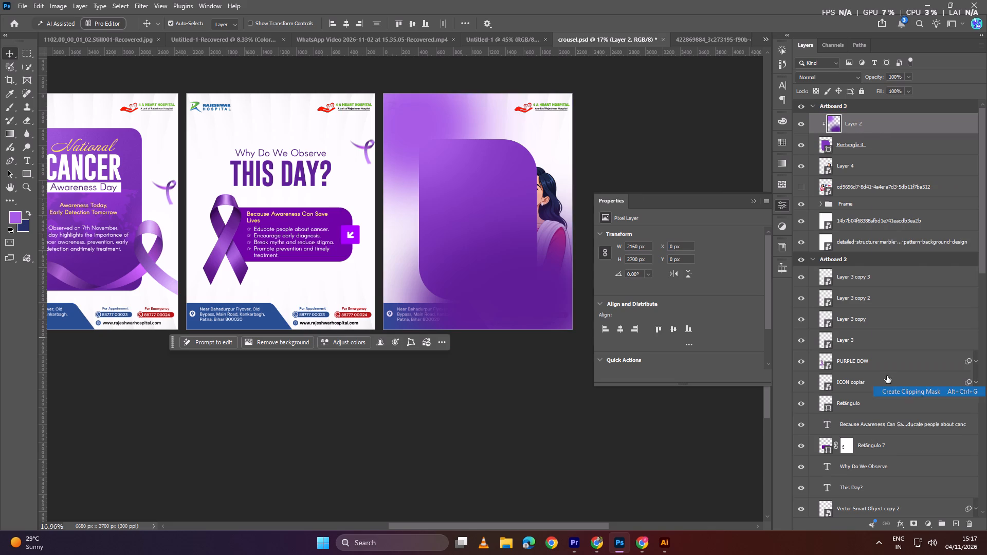
{"action": "left_click", "coordinate": [698, 160]}
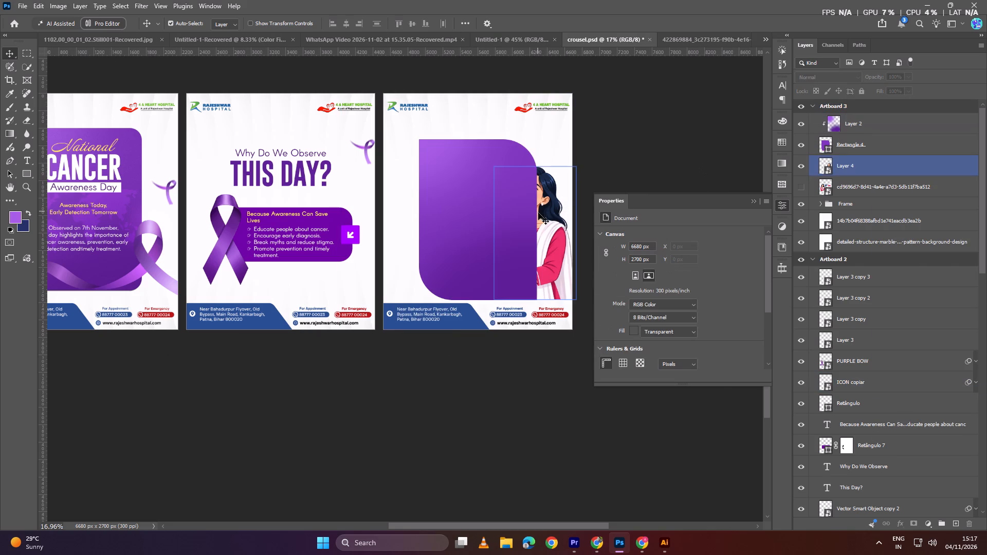
Move the girl's layer to the top of Artboard 3, above the clipped gradient and the purple rectangle.
{"action": "left_click", "coordinate": [547, 229]}
{"action": "scroll", "coordinate": [521, 236], "scroll_direction": "up", "scroll_amount": 2, "text": "ctrl+alt"}
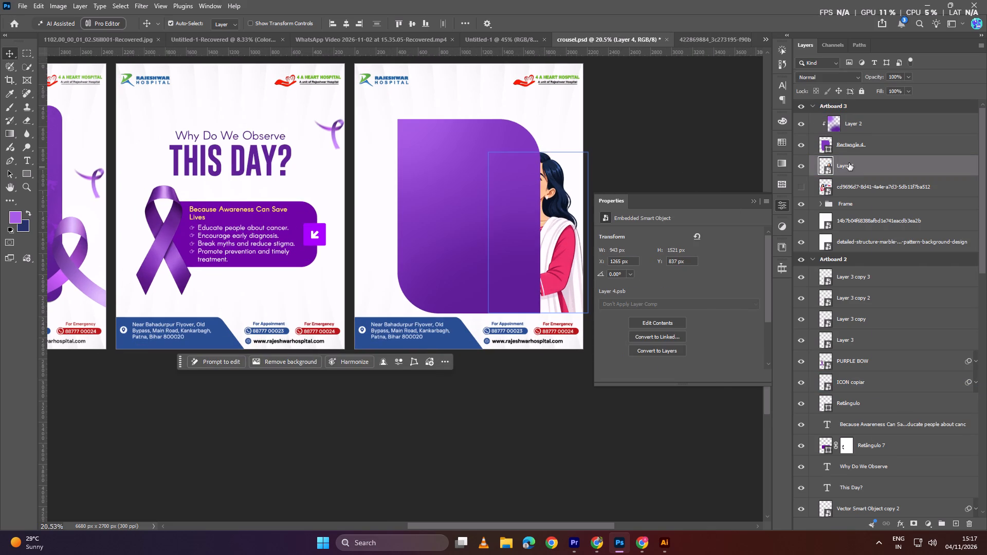
{"action": "left_click_drag", "start_coordinate": [857, 161], "coordinate": [840, 113]}
{"action": "left_click", "coordinate": [742, 126]}
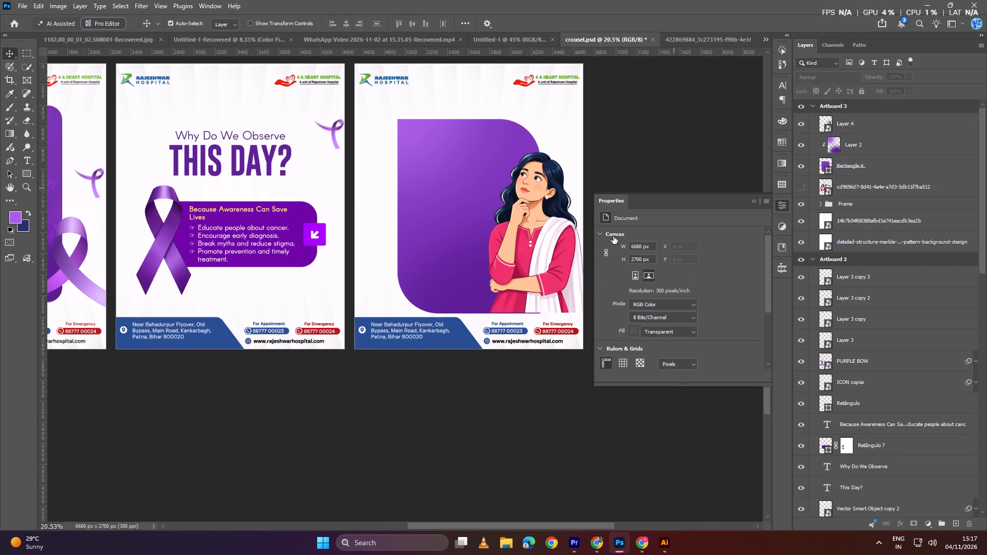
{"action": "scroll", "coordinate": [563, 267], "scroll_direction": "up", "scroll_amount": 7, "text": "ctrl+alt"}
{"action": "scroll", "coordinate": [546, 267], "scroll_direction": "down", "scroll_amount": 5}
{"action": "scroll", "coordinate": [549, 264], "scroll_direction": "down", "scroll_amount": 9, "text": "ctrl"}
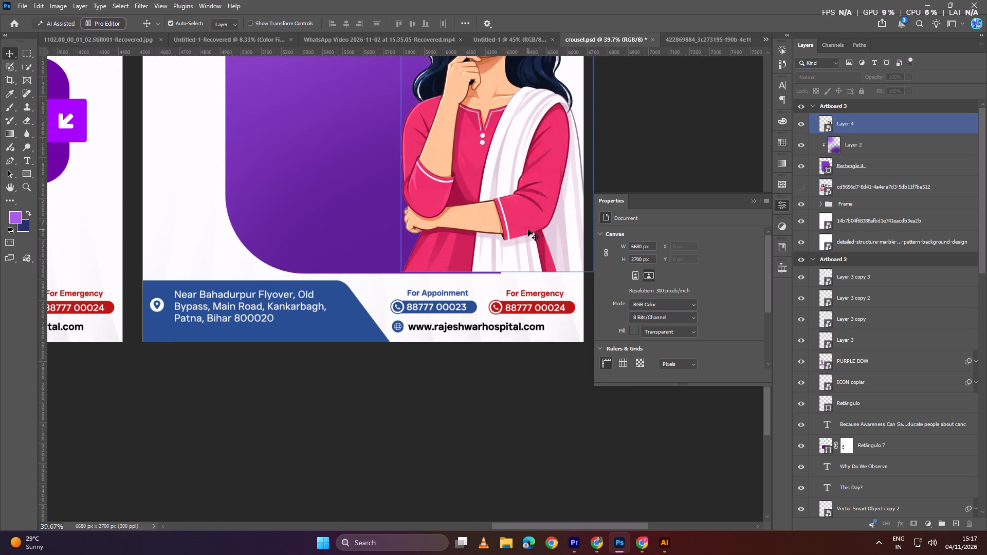
Nudge the girl's layer down to Y 845 px, so its base meets the purple card's bottom edge.
{"action": "left_click", "coordinate": [528, 229]}
{"action": "key", "text": "Down"}
{"action": "key", "text": "Down"}
{"action": "key", "text": "Down"}
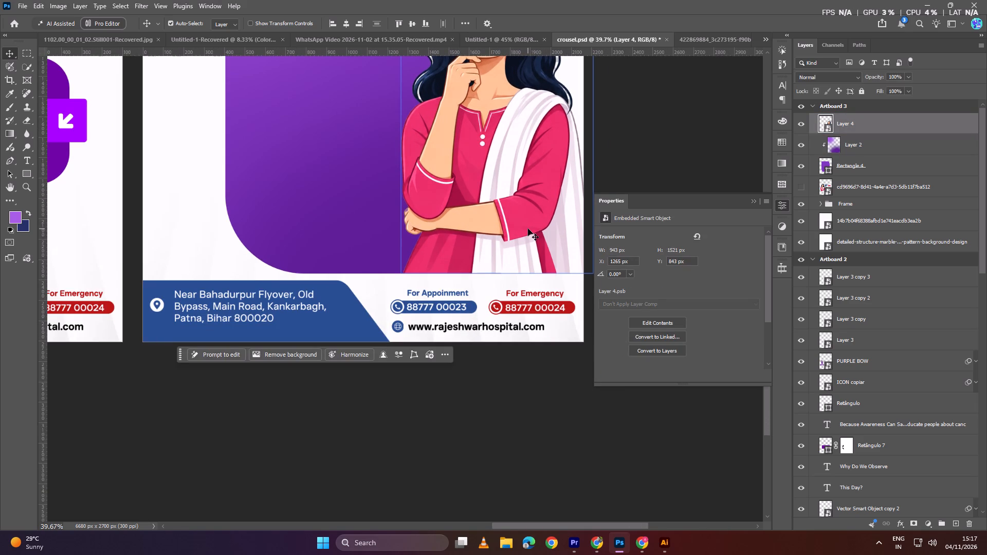
{"action": "key", "text": "Down"}
{"action": "left_click", "coordinate": [654, 165]}
Examine the girl's placement on the purple card and the edges of her hair up close.
{"action": "scroll", "coordinate": [654, 168], "scroll_direction": "down", "scroll_amount": 3, "text": "ctrl"}
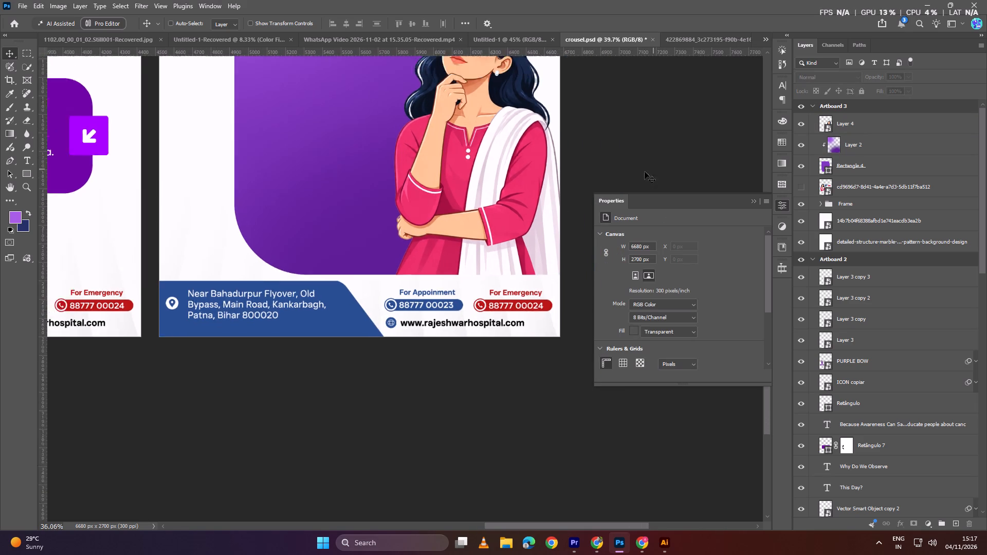
{"action": "scroll", "coordinate": [645, 172], "scroll_direction": "down", "scroll_amount": 2, "text": "ctrl"}
{"action": "scroll", "coordinate": [571, 193], "scroll_direction": "up", "scroll_amount": 4}
{"action": "scroll", "coordinate": [578, 193], "scroll_direction": "down", "scroll_amount": 2, "text": "ctrl+alt"}
{"action": "scroll", "coordinate": [628, 157], "scroll_direction": "up", "scroll_amount": 5, "text": "ctrl"}
{"action": "left_click", "coordinate": [633, 142]}
{"action": "scroll", "coordinate": [453, 179], "scroll_direction": "up", "scroll_amount": 4, "text": "ctrl+alt"}
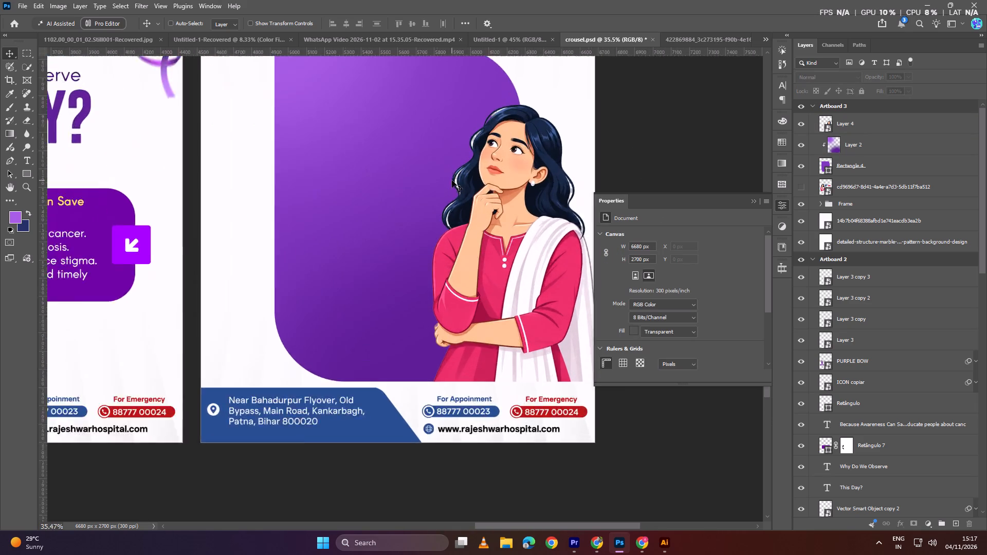
{"action": "scroll", "coordinate": [452, 180], "scroll_direction": "up", "scroll_amount": 7, "text": "ctrl+alt"}
{"action": "scroll", "coordinate": [473, 154], "scroll_direction": "up", "scroll_amount": 16, "text": "ctrl+alt"}
{"action": "scroll", "coordinate": [562, 132], "scroll_direction": "down", "scroll_amount": 6, "text": "ctrl"}
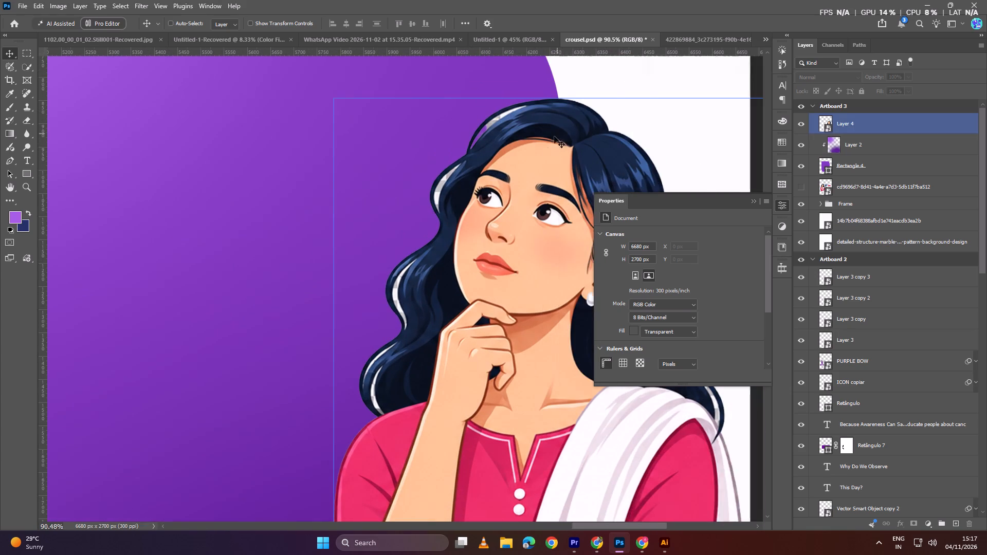
{"action": "scroll", "coordinate": [548, 148], "scroll_direction": "up", "scroll_amount": 2, "text": "ctrl+alt"}
{"action": "scroll", "coordinate": [549, 148], "scroll_direction": "down", "scroll_amount": 3, "text": "ctrl"}
{"action": "scroll", "coordinate": [539, 152], "scroll_direction": "up", "scroll_amount": 3}
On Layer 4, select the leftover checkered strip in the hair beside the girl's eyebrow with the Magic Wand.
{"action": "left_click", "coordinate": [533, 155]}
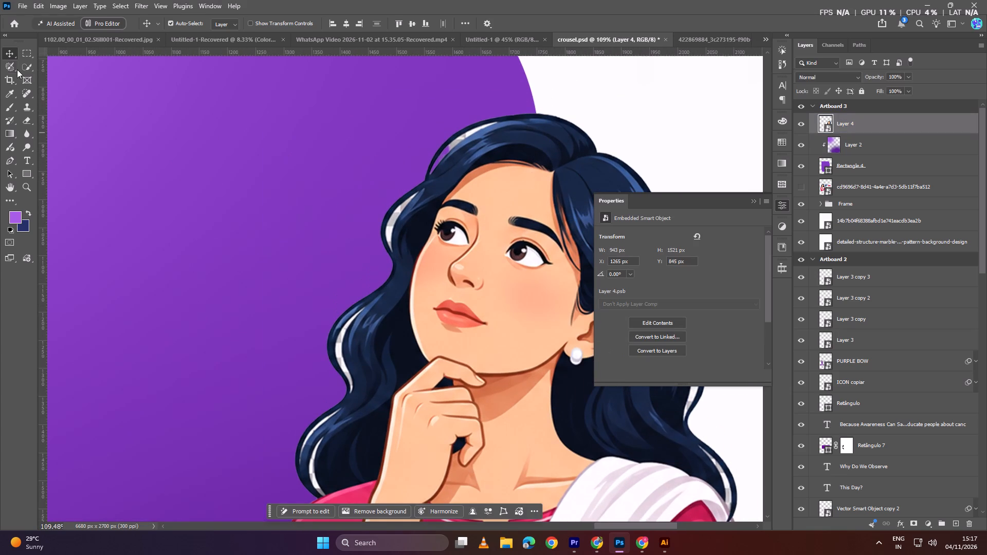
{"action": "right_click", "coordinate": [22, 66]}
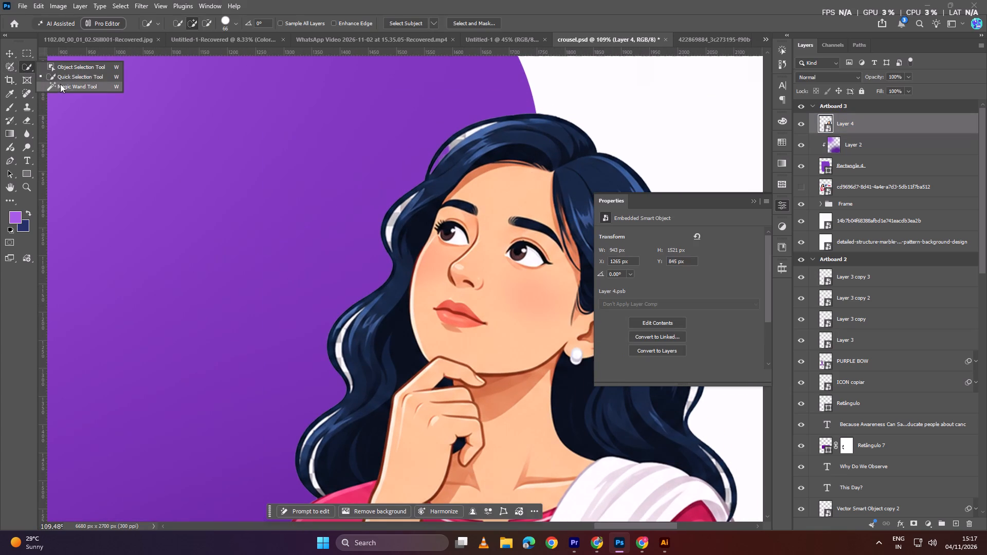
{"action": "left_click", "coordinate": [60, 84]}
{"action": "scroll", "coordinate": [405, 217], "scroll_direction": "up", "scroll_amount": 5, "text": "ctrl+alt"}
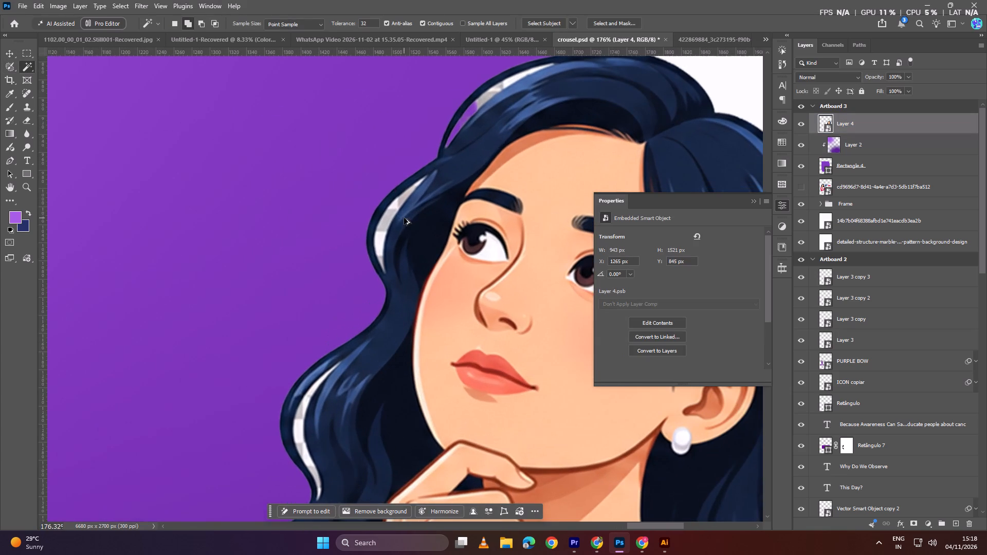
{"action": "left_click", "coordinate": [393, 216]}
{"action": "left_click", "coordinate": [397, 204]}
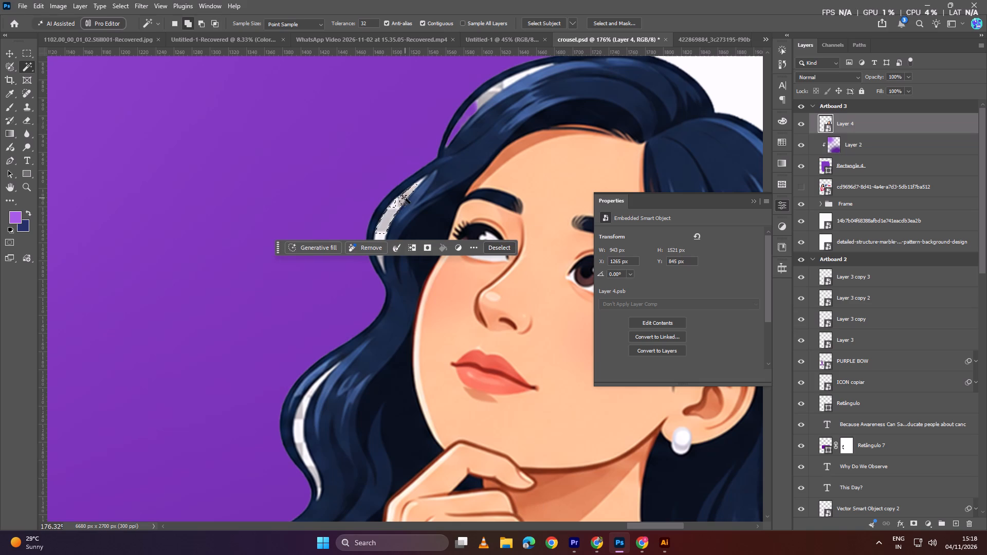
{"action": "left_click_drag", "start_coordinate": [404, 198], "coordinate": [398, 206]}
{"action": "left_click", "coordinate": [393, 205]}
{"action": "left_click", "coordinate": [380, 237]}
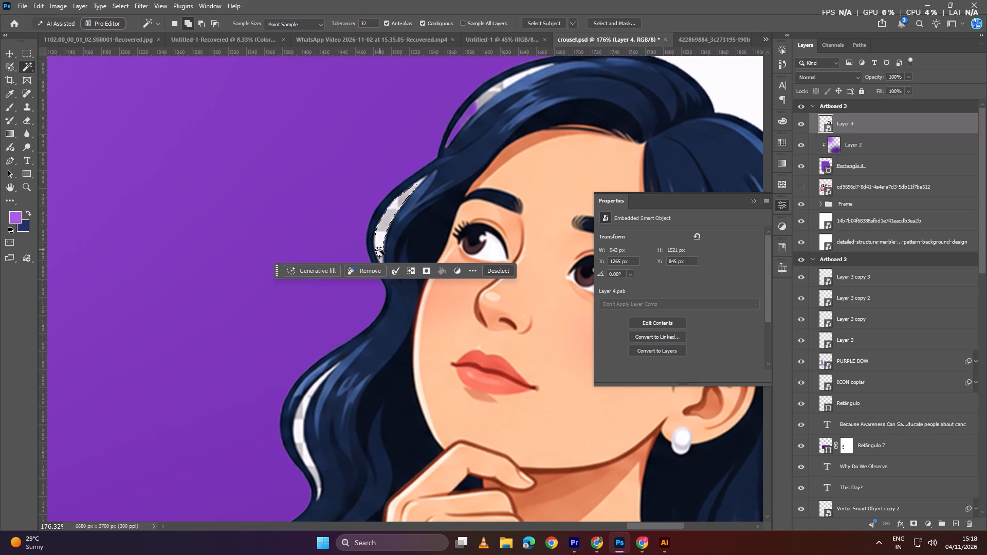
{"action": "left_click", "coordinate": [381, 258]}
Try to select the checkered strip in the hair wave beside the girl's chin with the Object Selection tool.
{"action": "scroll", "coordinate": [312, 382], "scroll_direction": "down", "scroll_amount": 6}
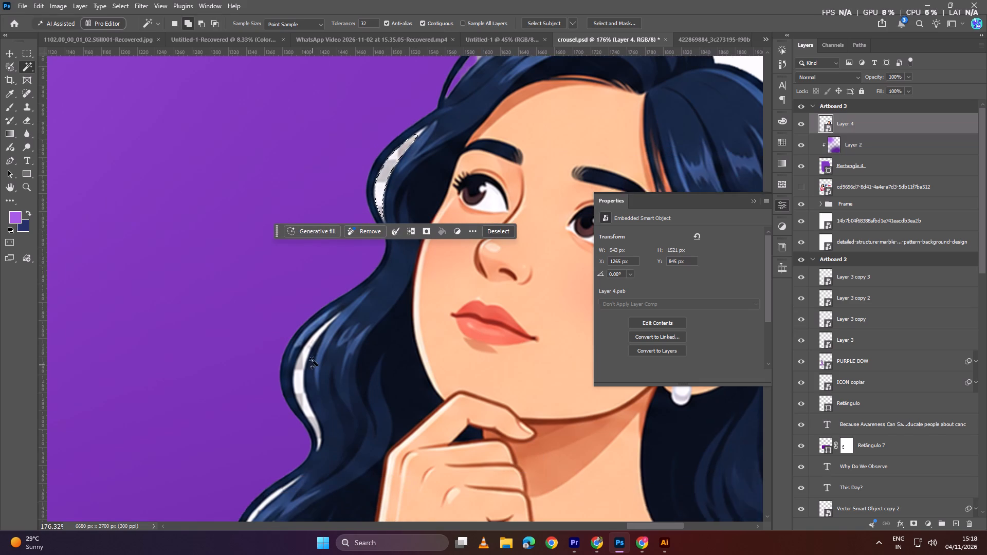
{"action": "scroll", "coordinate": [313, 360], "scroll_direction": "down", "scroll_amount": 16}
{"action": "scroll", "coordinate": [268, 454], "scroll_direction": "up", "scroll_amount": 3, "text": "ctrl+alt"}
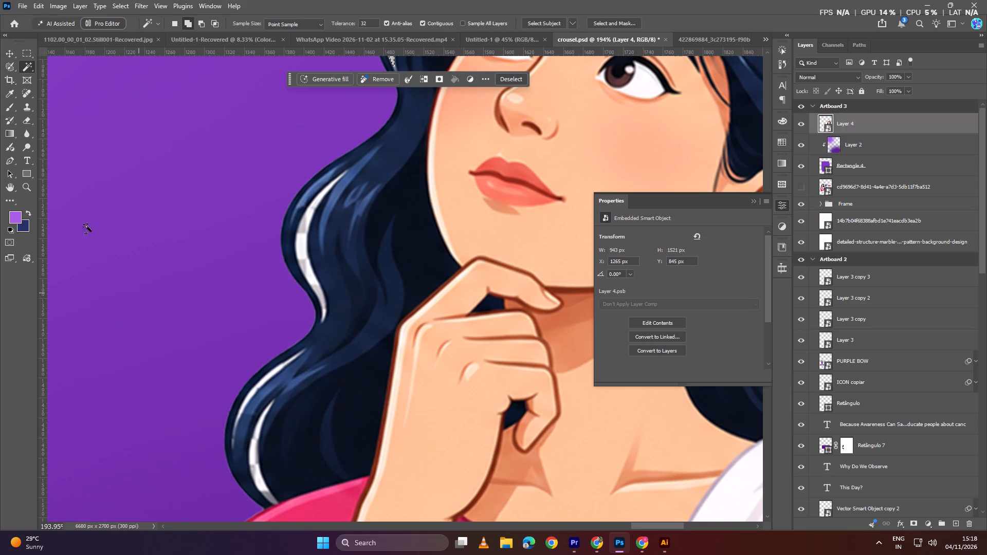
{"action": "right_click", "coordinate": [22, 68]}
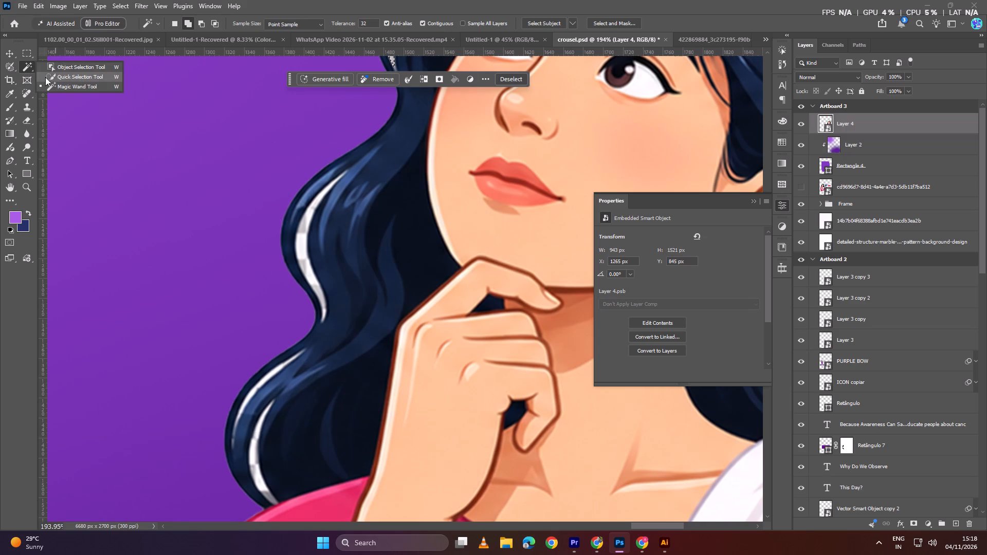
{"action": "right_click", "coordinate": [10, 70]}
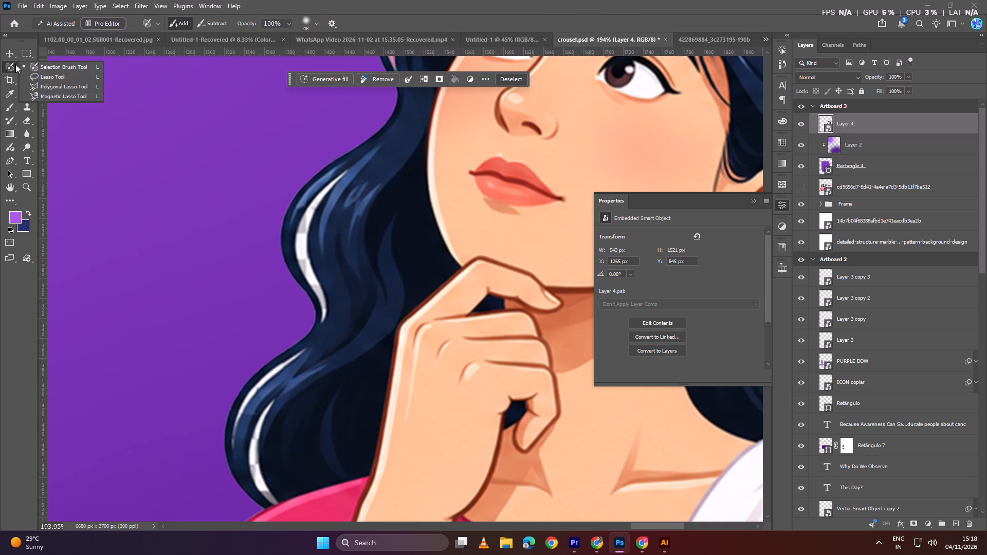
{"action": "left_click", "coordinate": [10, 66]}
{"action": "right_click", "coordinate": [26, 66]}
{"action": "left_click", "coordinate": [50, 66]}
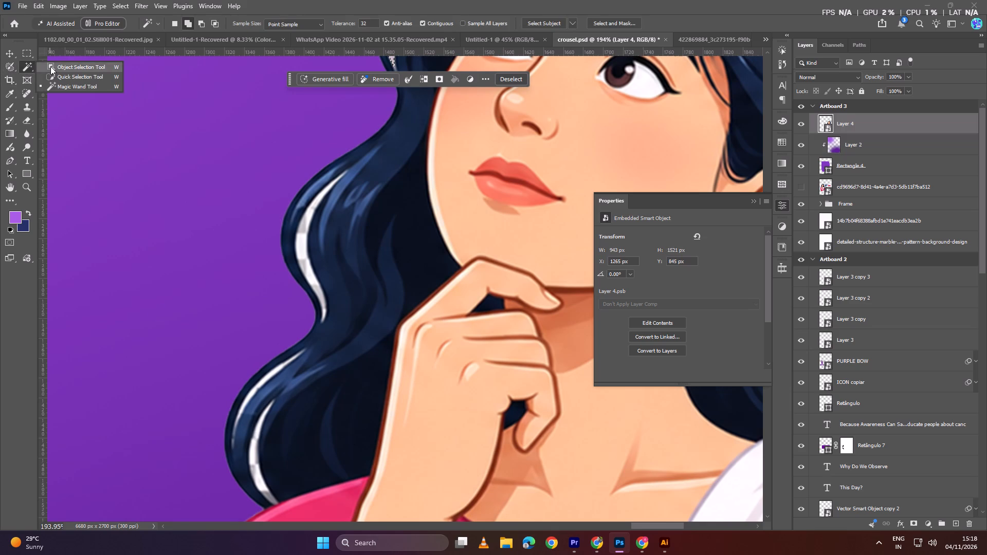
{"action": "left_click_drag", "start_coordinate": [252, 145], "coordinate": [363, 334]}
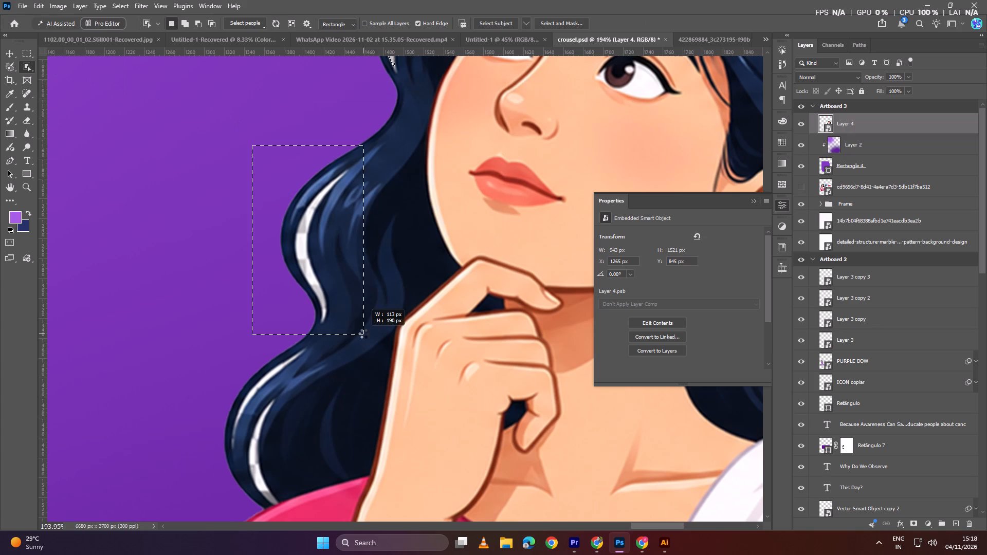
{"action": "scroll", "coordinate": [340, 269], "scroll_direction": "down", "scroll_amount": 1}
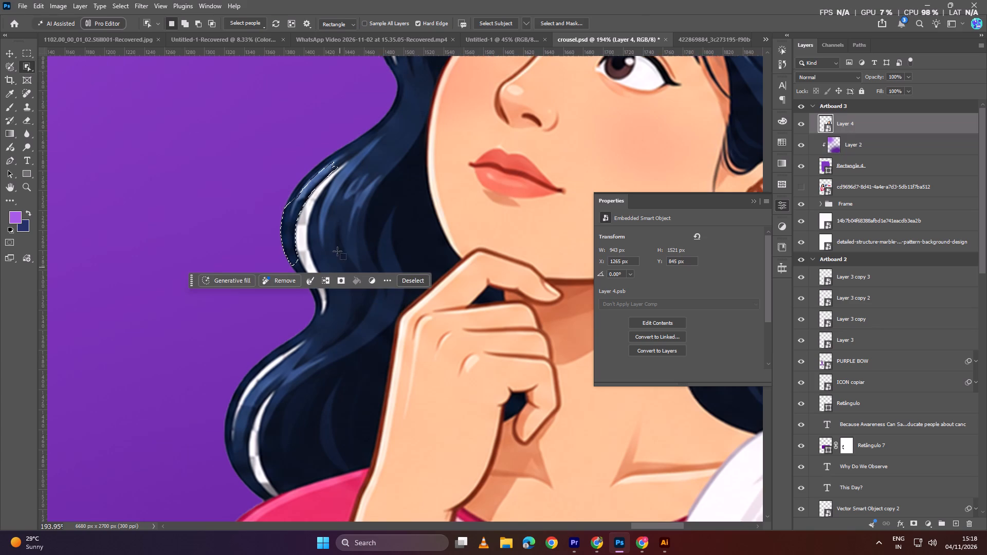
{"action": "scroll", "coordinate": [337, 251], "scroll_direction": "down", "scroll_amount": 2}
Save the document and clear the current selection.
{"action": "key", "text": "ctrl+s"}
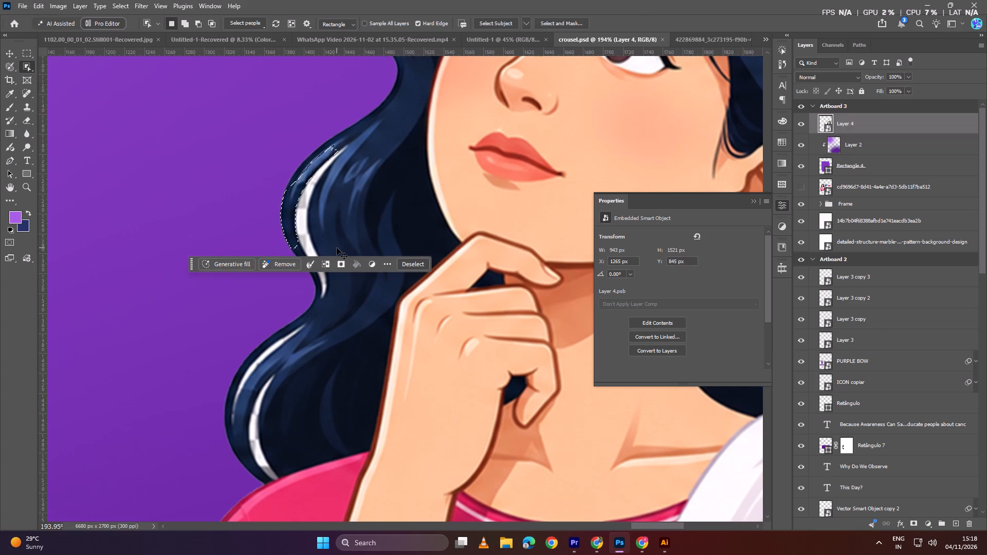
{"action": "key", "text": "ctrl+d"}
Select the full checkered strip in the hair beside the girl's eyebrow with Quick Selection, refining it with a 4 px brush.
{"action": "scroll", "coordinate": [333, 233], "scroll_direction": "down", "scroll_amount": 5, "text": "alt"}
{"action": "scroll", "coordinate": [335, 239], "scroll_direction": "up", "scroll_amount": 15}
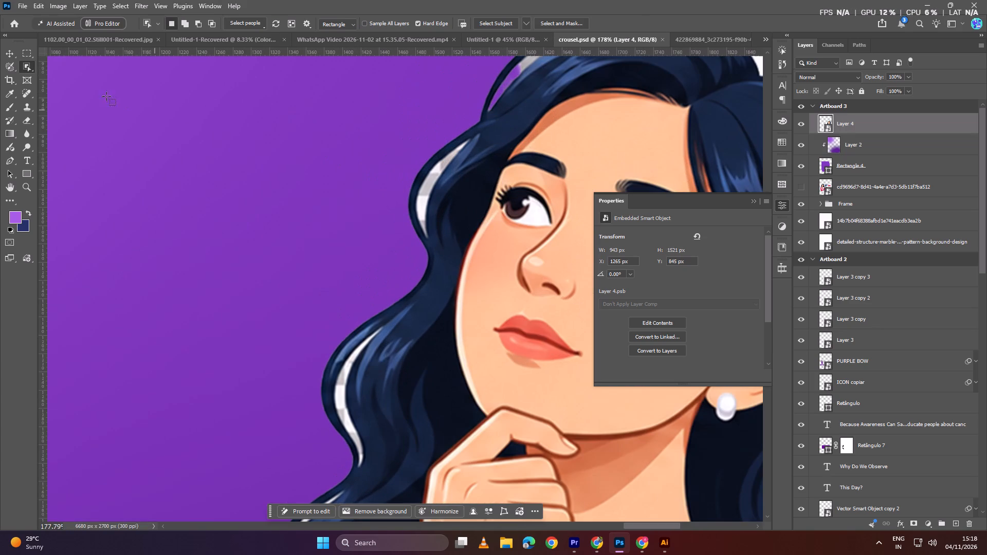
{"action": "right_click", "coordinate": [27, 68]}
{"action": "left_click", "coordinate": [63, 75]}
{"action": "scroll", "coordinate": [271, 164], "scroll_direction": "down", "scroll_amount": 4, "text": "ctrl"}
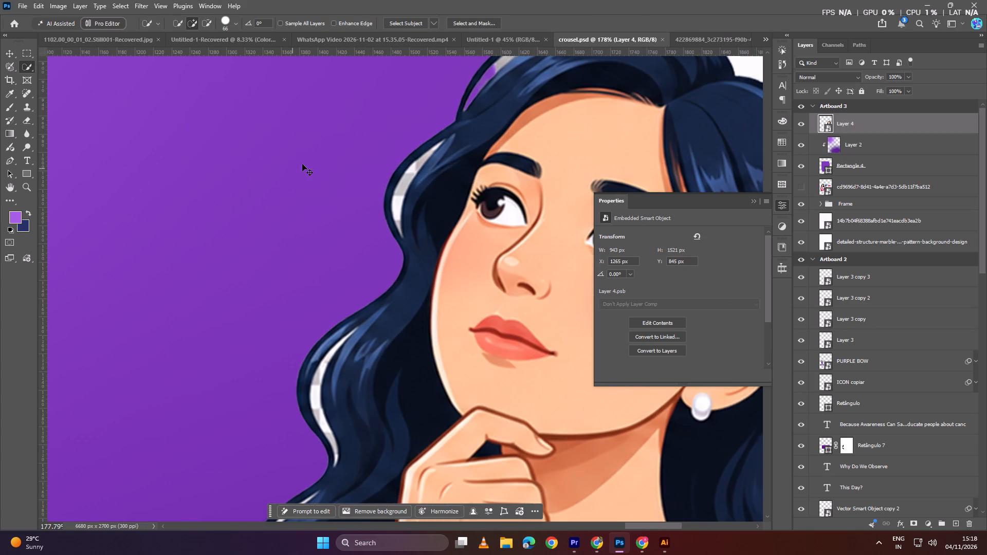
{"action": "scroll", "coordinate": [387, 146], "scroll_direction": "up", "scroll_amount": 5, "text": "ctrl+alt"}
{"action": "right_click_drag", "start_coordinate": [428, 166], "coordinate": [399, 172], "text": "alt"}
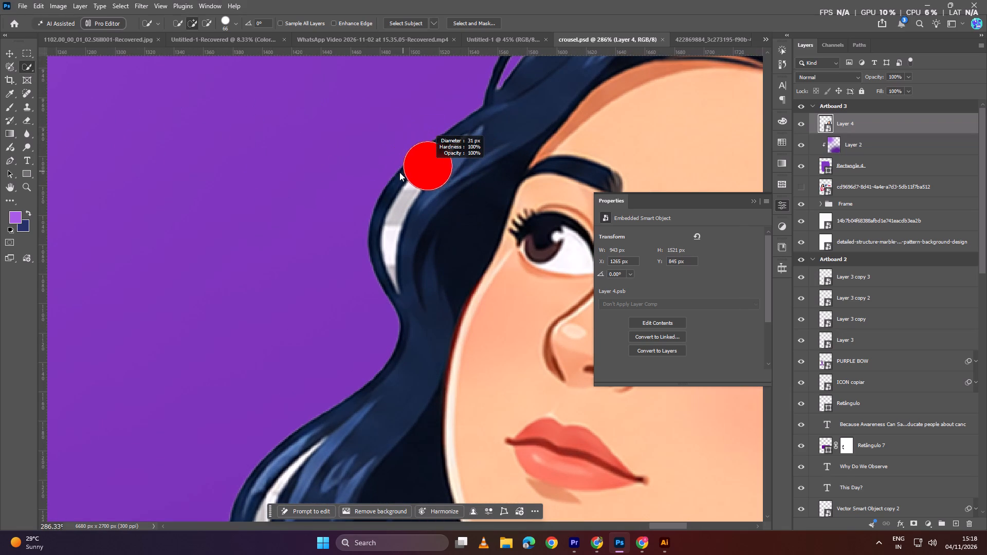
{"action": "right_click_drag", "start_coordinate": [399, 172], "coordinate": [383, 177], "text": "alt"}
{"action": "scroll", "coordinate": [416, 218], "scroll_direction": "up", "scroll_amount": 4, "text": "ctrl+alt"}
{"action": "left_click", "coordinate": [380, 270]}
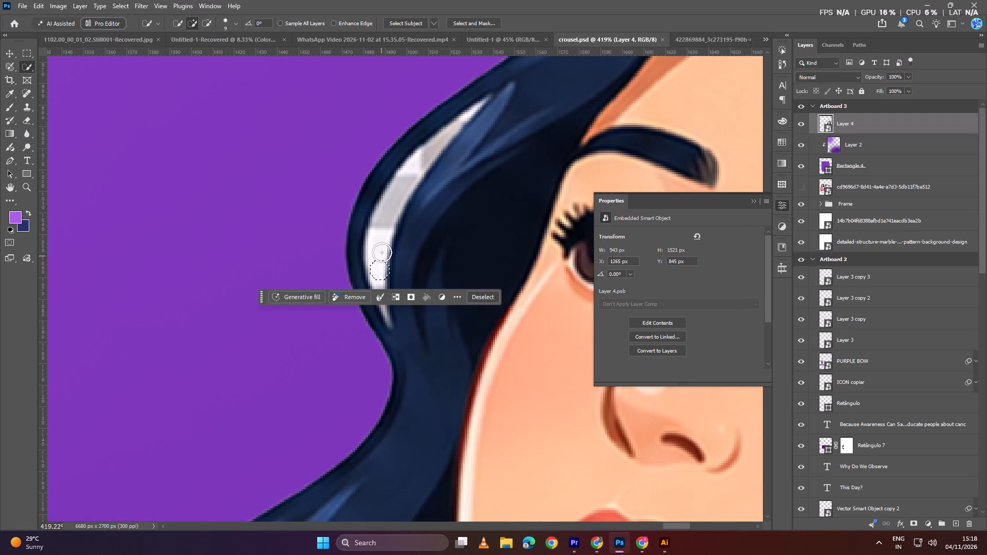
{"action": "left_click", "coordinate": [382, 251]}
{"action": "left_click", "coordinate": [388, 221]}
{"action": "right_click_drag", "start_coordinate": [397, 203], "coordinate": [387, 203], "text": "alt"}
{"action": "scroll", "coordinate": [392, 201], "scroll_direction": "up", "scroll_amount": 2, "text": "ctrl+alt"}
{"action": "scroll", "coordinate": [462, 129], "scroll_direction": "down", "scroll_amount": 1, "text": "ctrl+alt"}
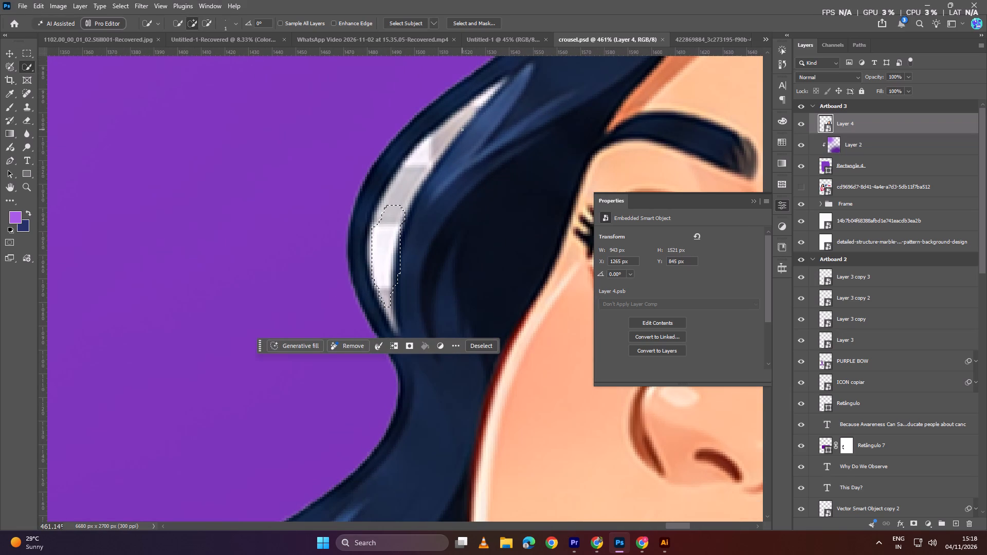
{"action": "right_click", "coordinate": [462, 129], "text": "alt"}
{"action": "left_click_drag", "start_coordinate": [489, 94], "coordinate": [421, 186]}
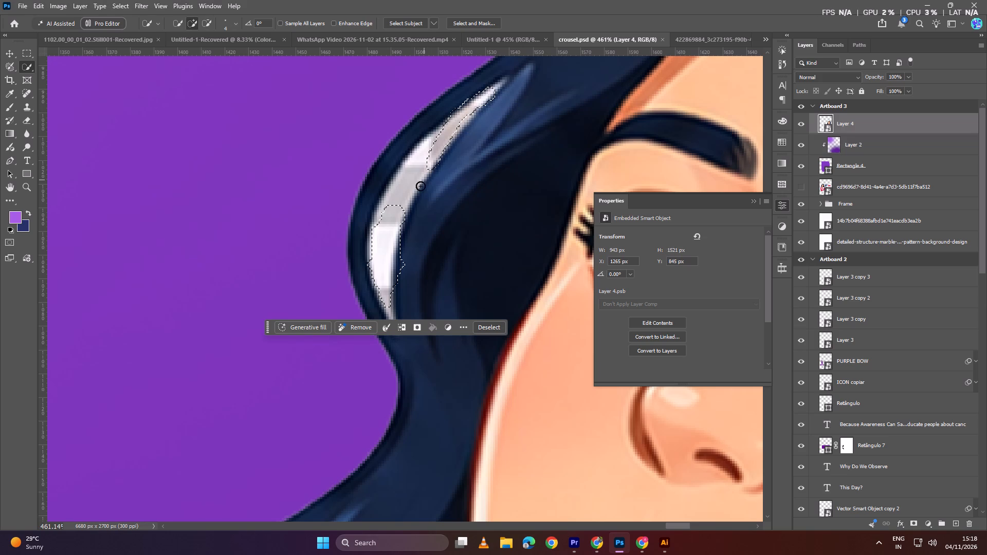
{"action": "left_click_drag", "start_coordinate": [421, 186], "coordinate": [397, 221]}
{"action": "left_click_drag", "start_coordinate": [432, 148], "coordinate": [395, 220]}
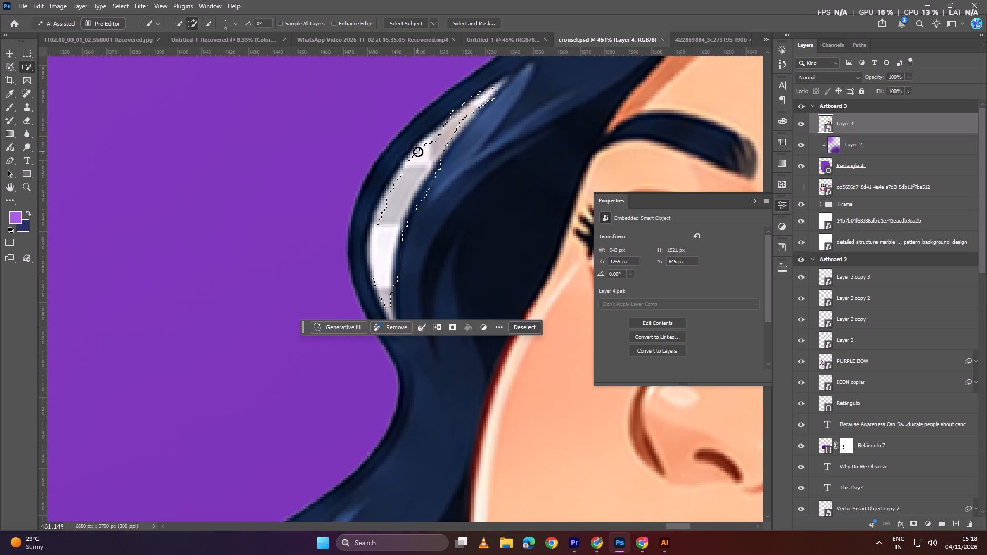
{"action": "left_click_drag", "start_coordinate": [417, 152], "coordinate": [389, 306]}
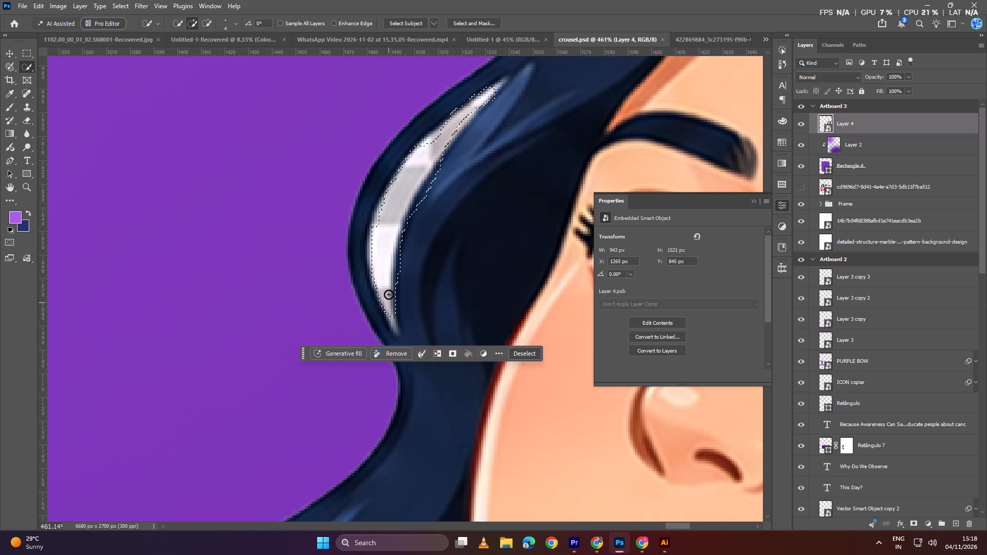
Add the whole checkered strip in the hair wave beside the girl's chin to the selection with the Magic Wand.
{"action": "scroll", "coordinate": [387, 271], "scroll_direction": "down", "scroll_amount": 20, "text": "ctrl+alt"}
{"action": "scroll", "coordinate": [387, 271], "scroll_direction": "down", "scroll_amount": 2, "text": "ctrl+alt"}
{"action": "scroll", "coordinate": [329, 297], "scroll_direction": "down", "scroll_amount": 5, "text": "ctrl"}
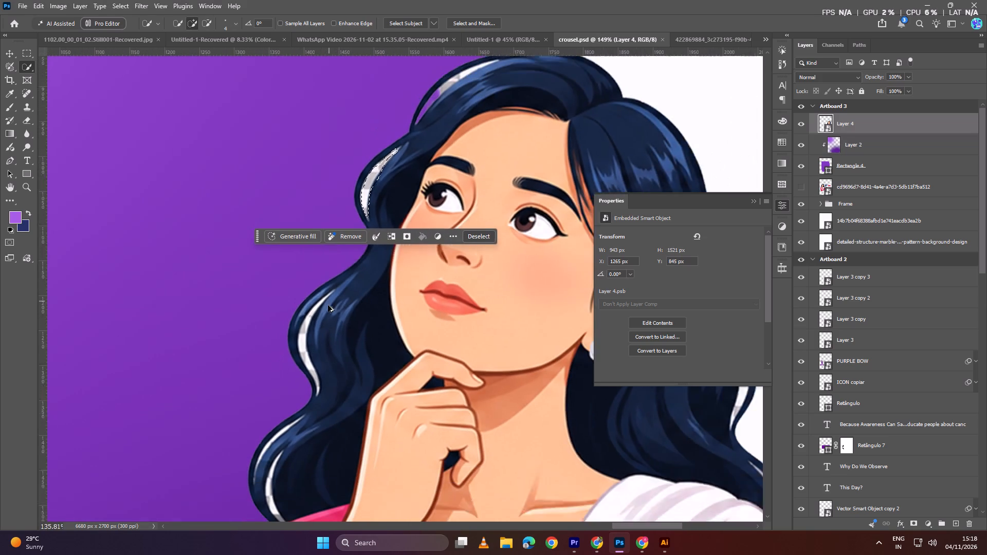
{"action": "scroll", "coordinate": [323, 326], "scroll_direction": "down", "scroll_amount": 5}
{"action": "right_click", "coordinate": [24, 69]}
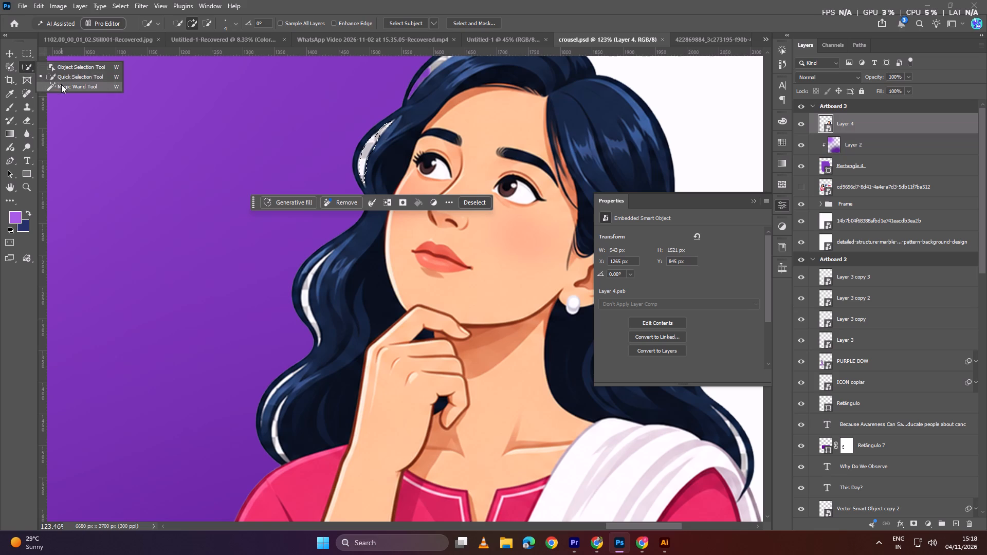
{"action": "left_click", "coordinate": [61, 84]}
{"action": "scroll", "coordinate": [240, 253], "scroll_direction": "up", "scroll_amount": 10, "text": "ctrl+alt"}
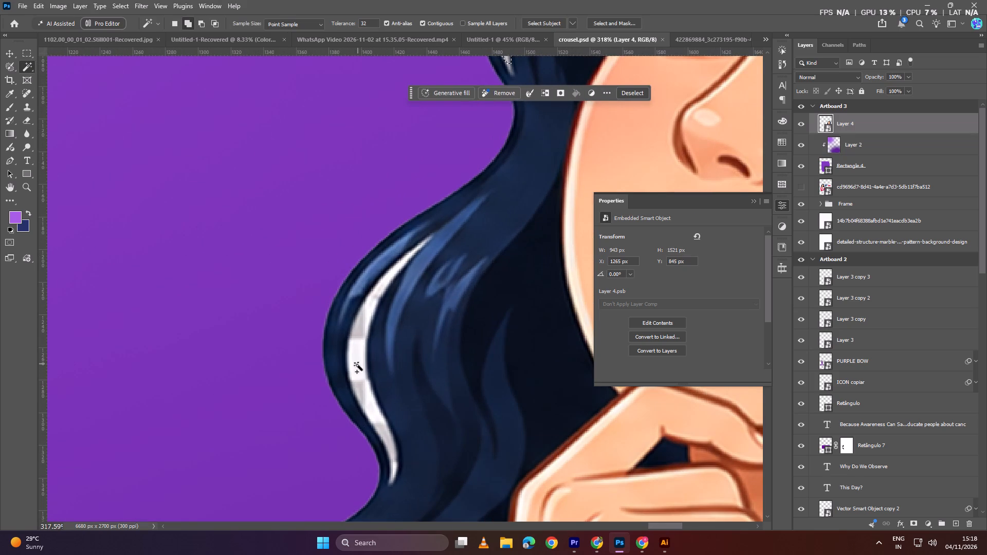
{"action": "left_click", "coordinate": [357, 366]}
{"action": "left_click", "coordinate": [362, 328]}
{"action": "left_click", "coordinate": [374, 309]}
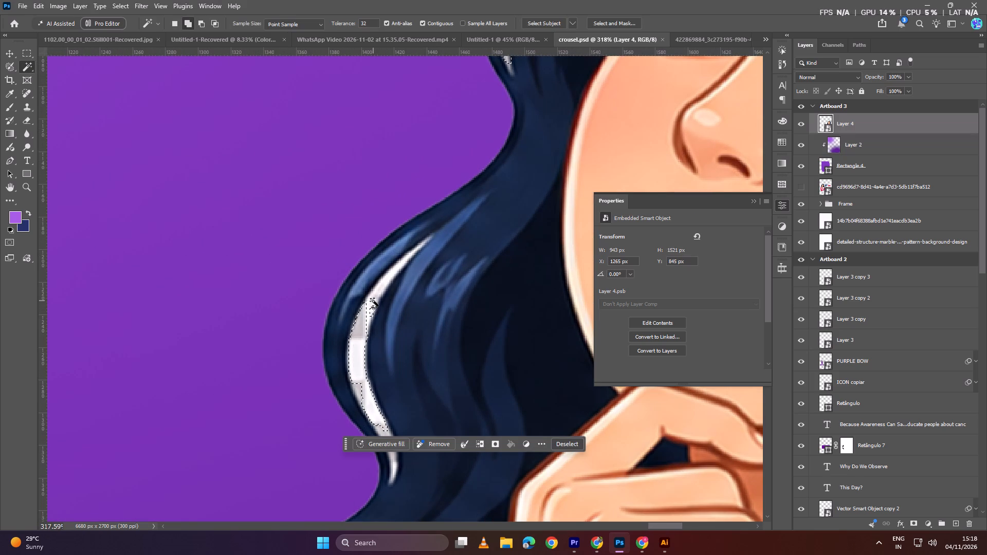
{"action": "left_click", "coordinate": [373, 300]}
{"action": "scroll", "coordinate": [364, 344], "scroll_direction": "down", "scroll_amount": 5}
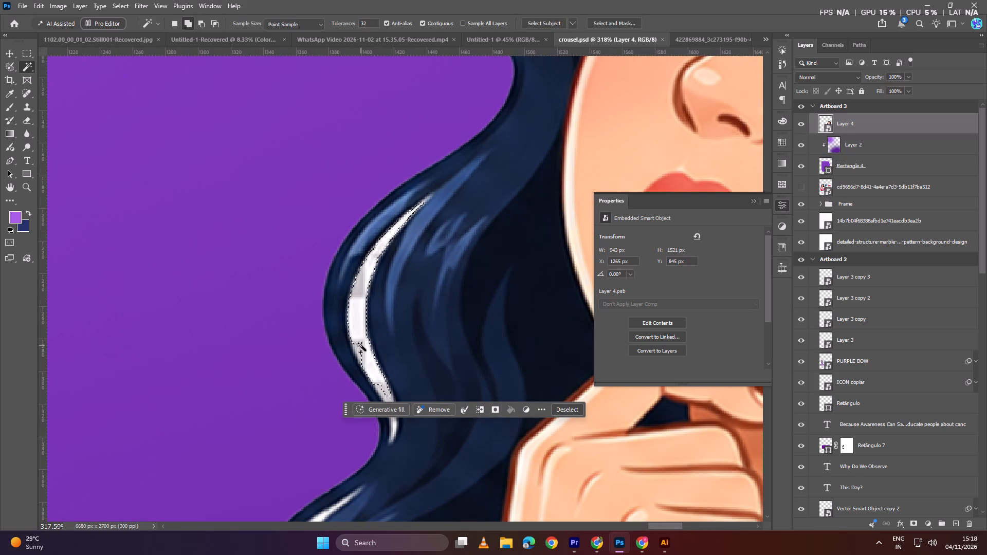
{"action": "left_click", "coordinate": [360, 346]}
{"action": "scroll", "coordinate": [361, 340], "scroll_direction": "down", "scroll_amount": 11}
{"action": "left_click", "coordinate": [389, 334]}
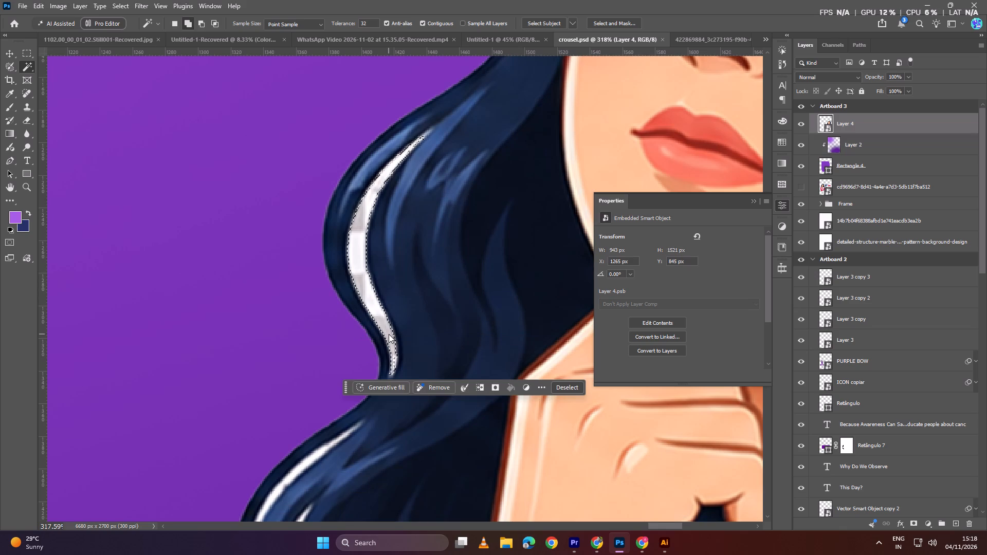
Add the inner checkered strip of the lowest hair curl, just above the pink shoulder, to the Magic Wand selection.
{"action": "scroll", "coordinate": [388, 344], "scroll_direction": "down", "scroll_amount": 20}
{"action": "scroll", "coordinate": [388, 344], "scroll_direction": "down", "scroll_amount": 9}
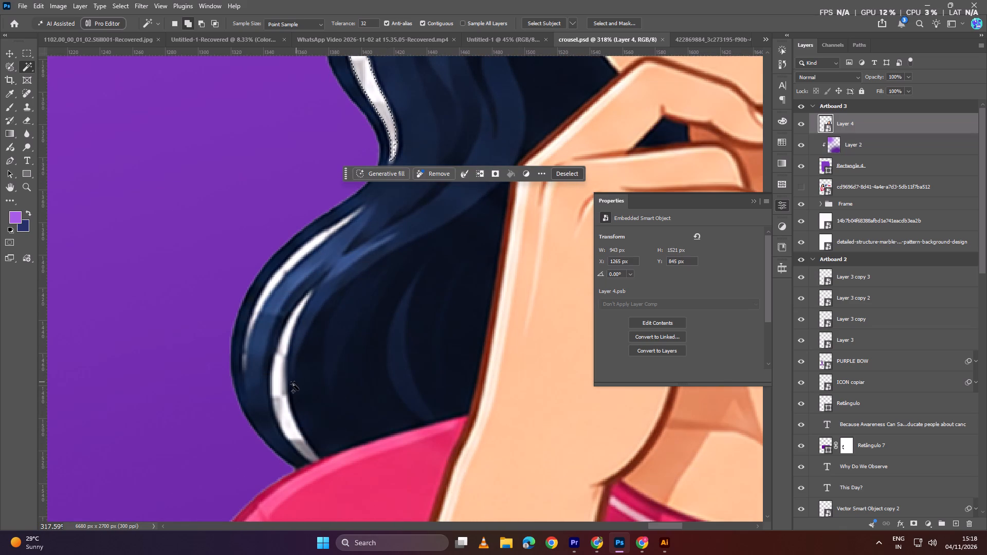
{"action": "left_click", "coordinate": [289, 418]}
{"action": "left_click", "coordinate": [283, 391]}
{"action": "left_click", "coordinate": [281, 373]}
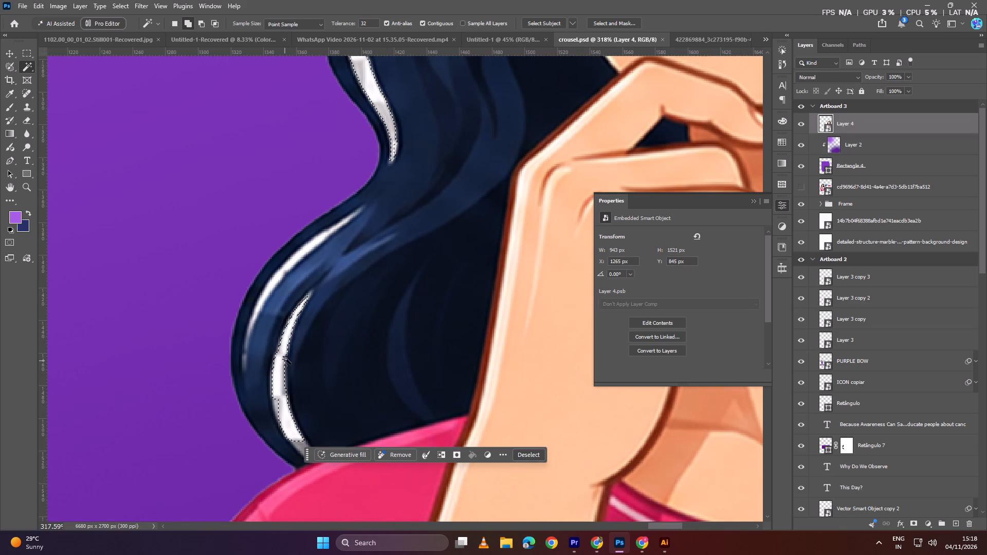
{"action": "left_click", "coordinate": [278, 403]}
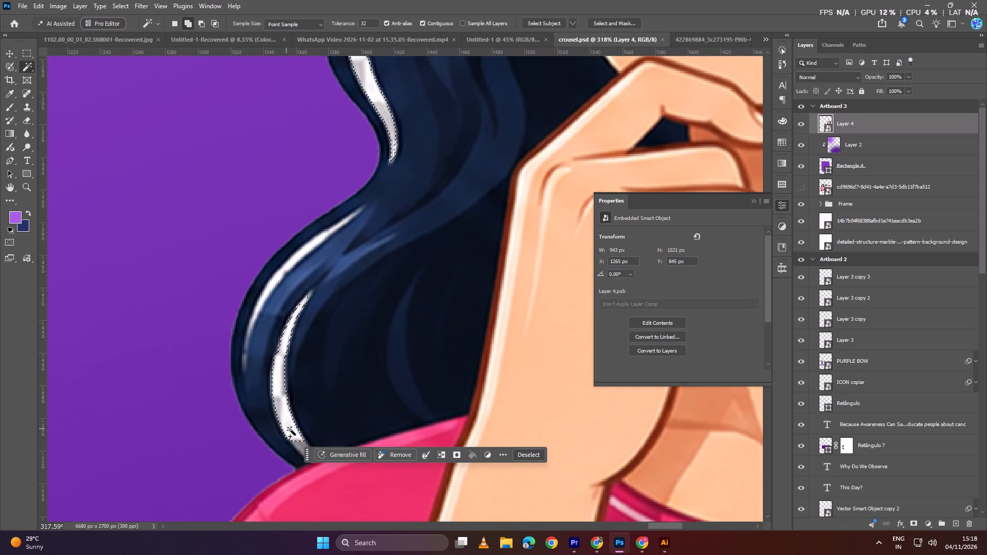
{"action": "left_click", "coordinate": [302, 443]}
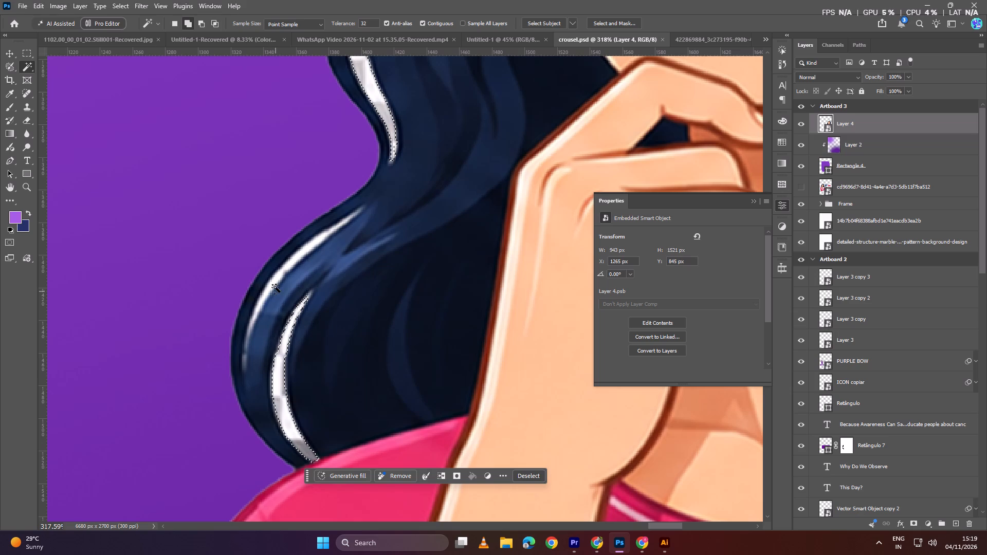
Add the outer white strip of the lowest hair curl above the pink shoulder to the Magic Wand selection.
{"action": "left_click", "coordinate": [273, 286]}
{"action": "left_click", "coordinate": [282, 275]}
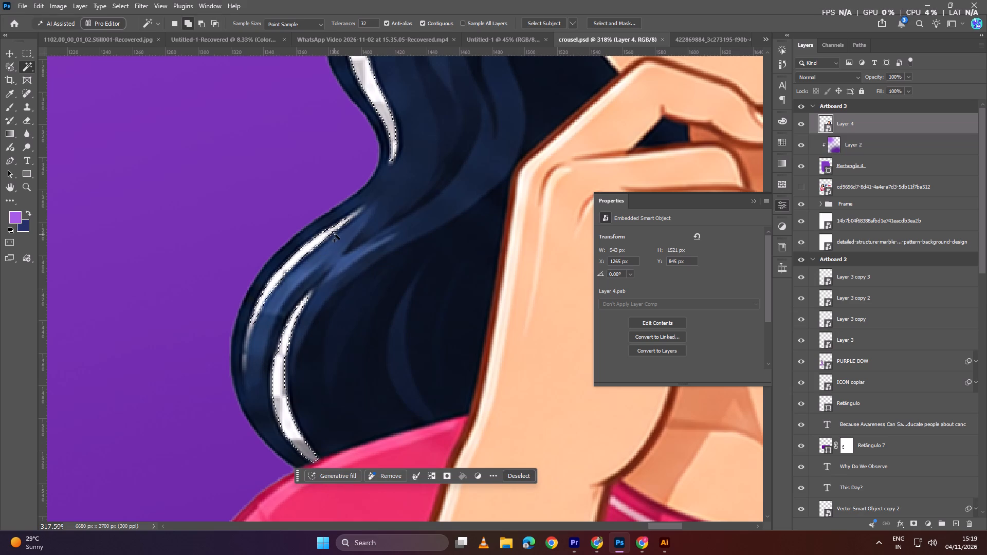
{"action": "left_click", "coordinate": [343, 224]}
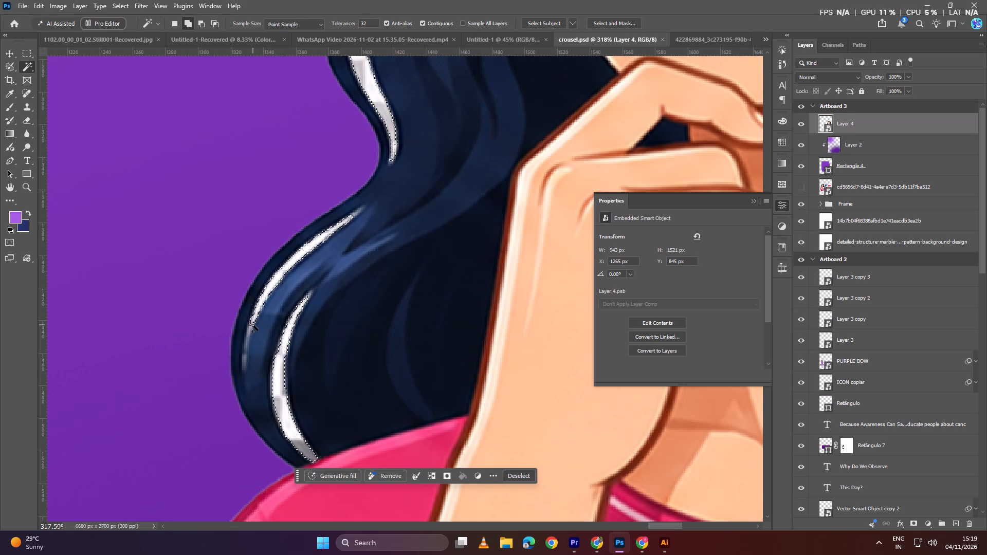
{"action": "left_click", "coordinate": [252, 324]}
{"action": "left_click", "coordinate": [250, 332]}
Add the remaining light patches of the checkered strip in the hair beside the eyebrow to the selection.
{"action": "scroll", "coordinate": [273, 324], "scroll_direction": "down", "scroll_amount": 3, "text": "ctrl+alt"}
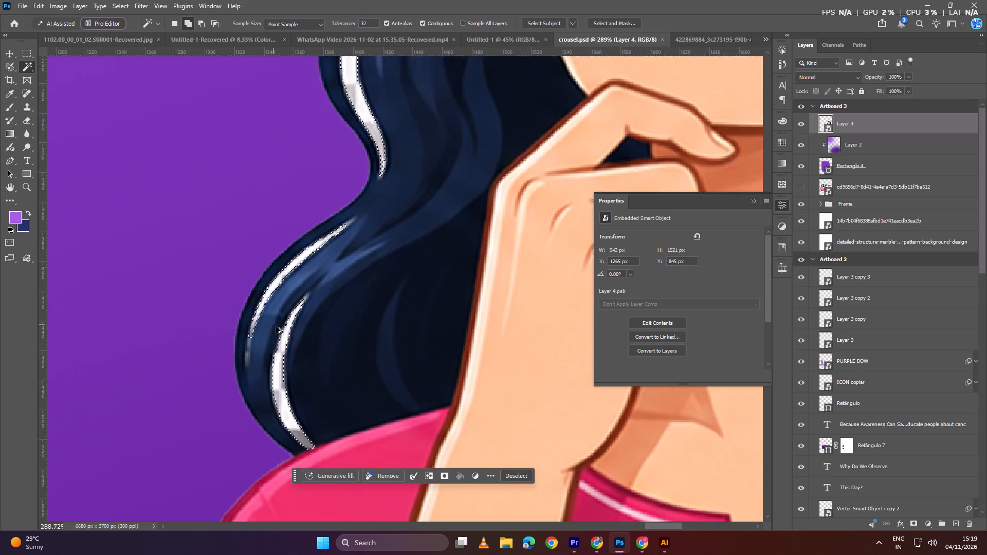
{"action": "scroll", "coordinate": [276, 326], "scroll_direction": "down", "scroll_amount": 3, "text": "ctrl+alt"}
{"action": "scroll", "coordinate": [370, 292], "scroll_direction": "up", "scroll_amount": 20}
{"action": "scroll", "coordinate": [370, 292], "scroll_direction": "up", "scroll_amount": 10}
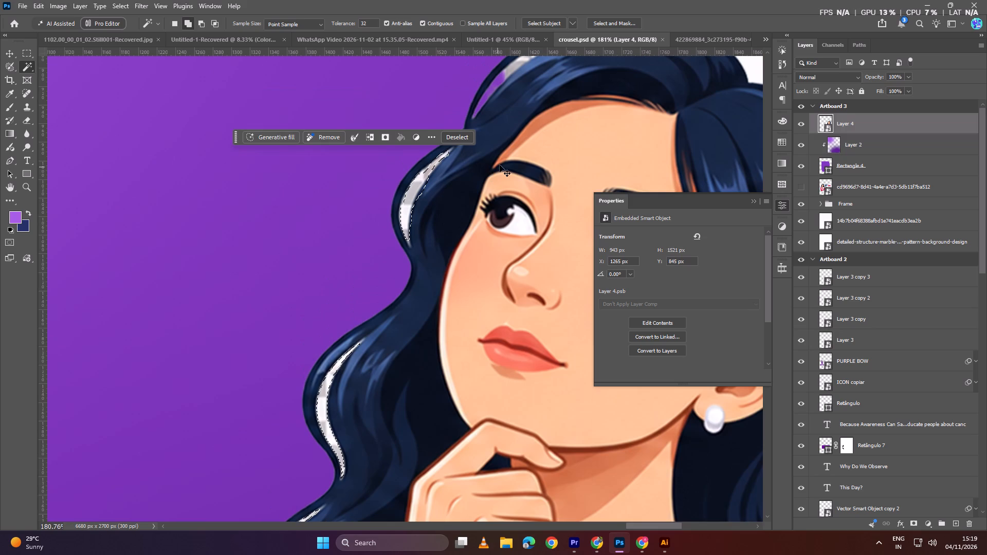
{"action": "scroll", "coordinate": [501, 164], "scroll_direction": "down", "scroll_amount": 6, "text": "ctrl"}
{"action": "scroll", "coordinate": [421, 197], "scroll_direction": "up", "scroll_amount": 16}
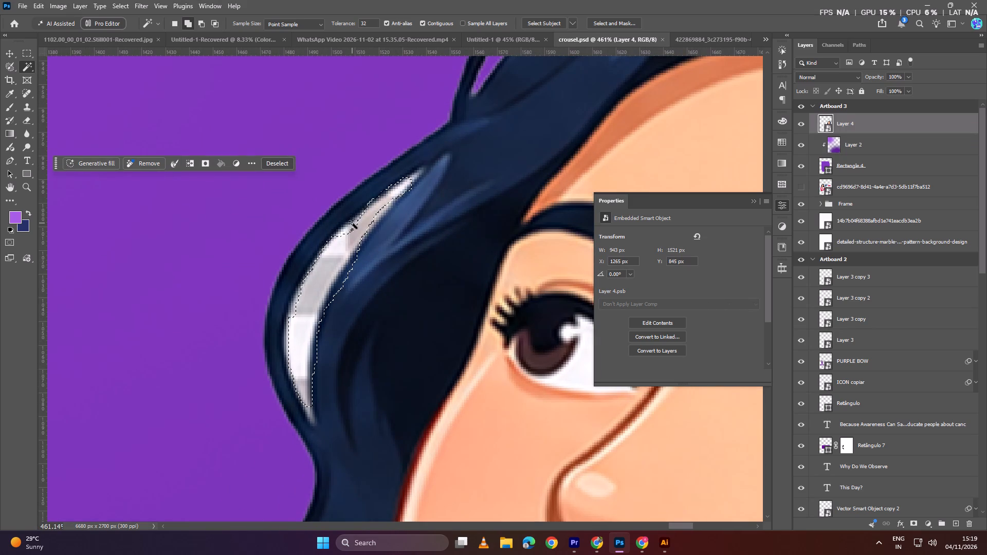
{"action": "left_click", "coordinate": [352, 223]}
{"action": "left_click_drag", "start_coordinate": [348, 227], "coordinate": [341, 235]}
Add the grey and white checkered strip along the top of the girl's head to the Magic Wand selection.
{"action": "scroll", "coordinate": [368, 229], "scroll_direction": "down", "scroll_amount": 6, "text": "ctrl+alt"}
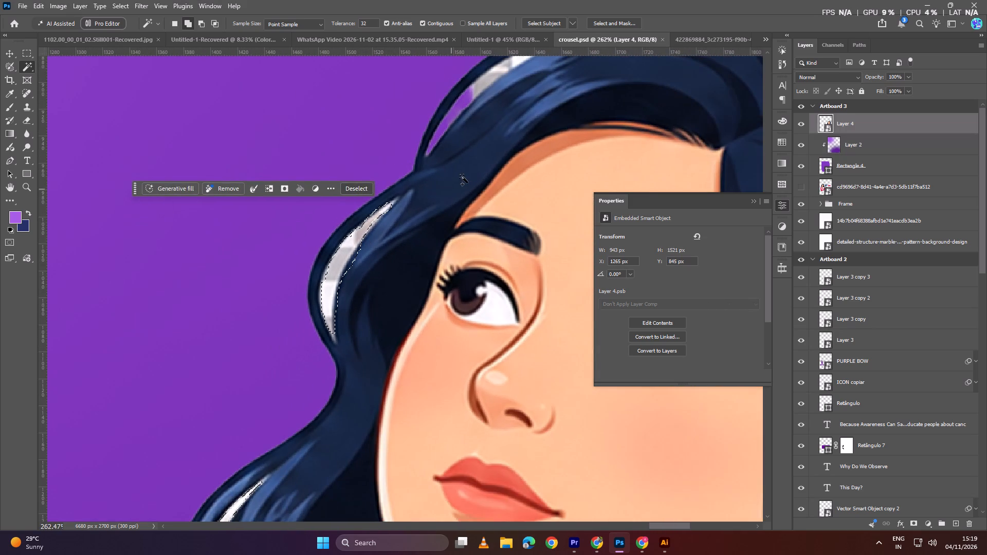
{"action": "key", "text": "space"}
{"action": "key", "text": "space"}
{"action": "key", "text": "space"}
{"action": "key", "text": "space"}
{"action": "key", "text": "space"}
{"action": "left_click_drag", "start_coordinate": [498, 137], "coordinate": [387, 256]}
{"action": "scroll", "coordinate": [409, 197], "scroll_direction": "up", "scroll_amount": 4, "text": "ctrl+alt"}
{"action": "left_click", "coordinate": [371, 194]}
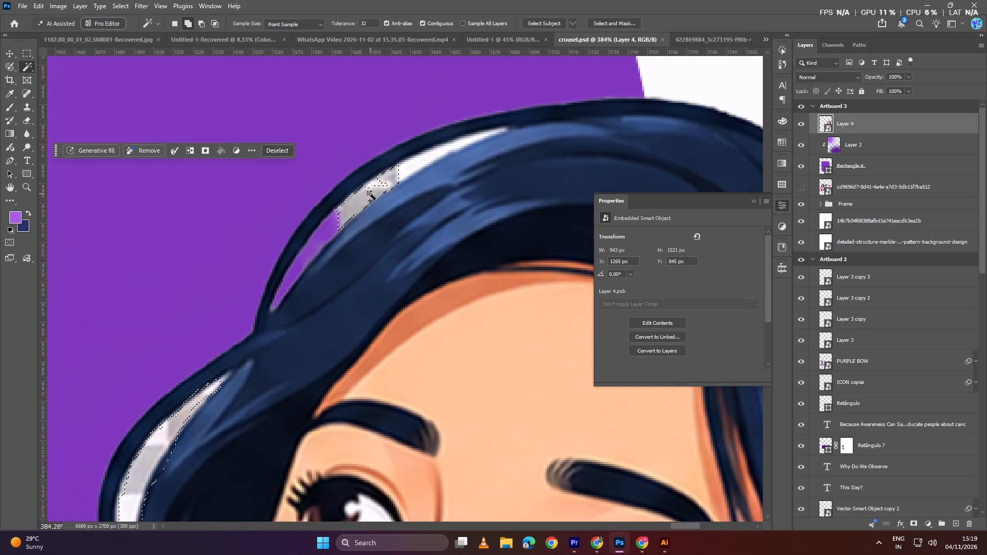
{"action": "left_click", "coordinate": [373, 184]}
{"action": "left_click", "coordinate": [409, 172]}
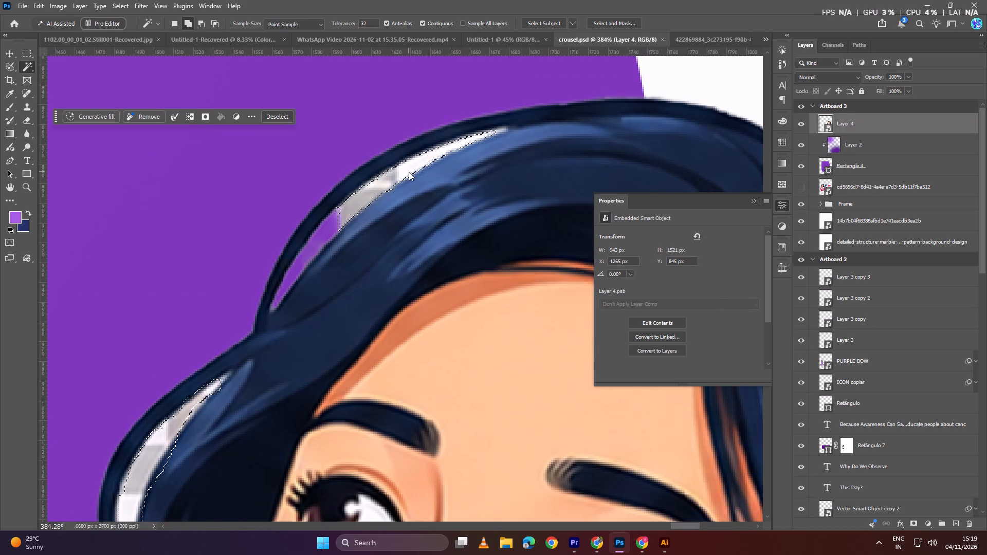
Add the whole checkered strip in the outer hair wave beyond the earring to the Magic Wand selection.
{"action": "scroll", "coordinate": [402, 185], "scroll_direction": "down", "scroll_amount": 20, "text": "ctrl"}
{"action": "scroll", "coordinate": [402, 185], "scroll_direction": "down", "scroll_amount": 3, "text": "ctrl"}
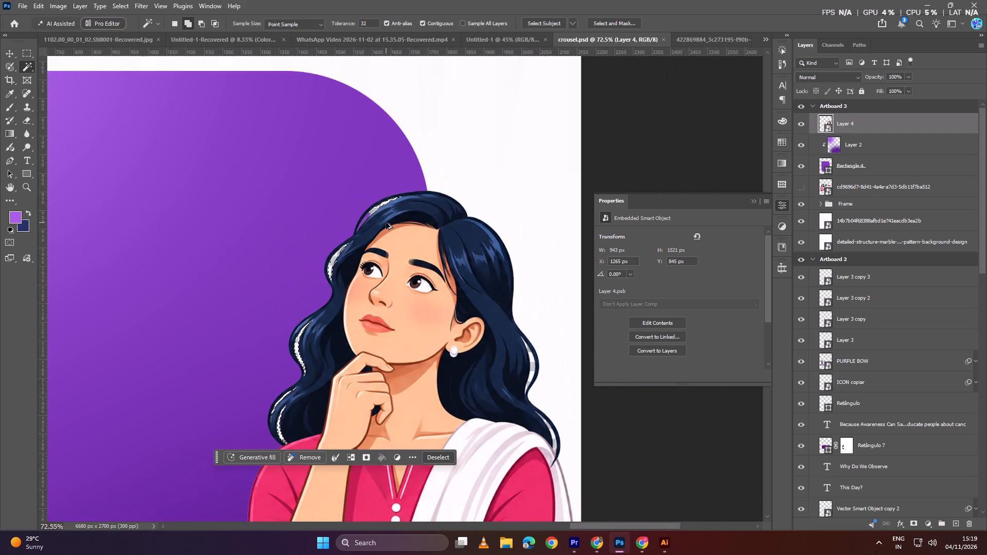
{"action": "scroll", "coordinate": [386, 223], "scroll_direction": "down", "scroll_amount": 5}
{"action": "scroll", "coordinate": [501, 282], "scroll_direction": "up", "scroll_amount": 10, "text": "ctrl+alt"}
{"action": "left_click", "coordinate": [552, 359]}
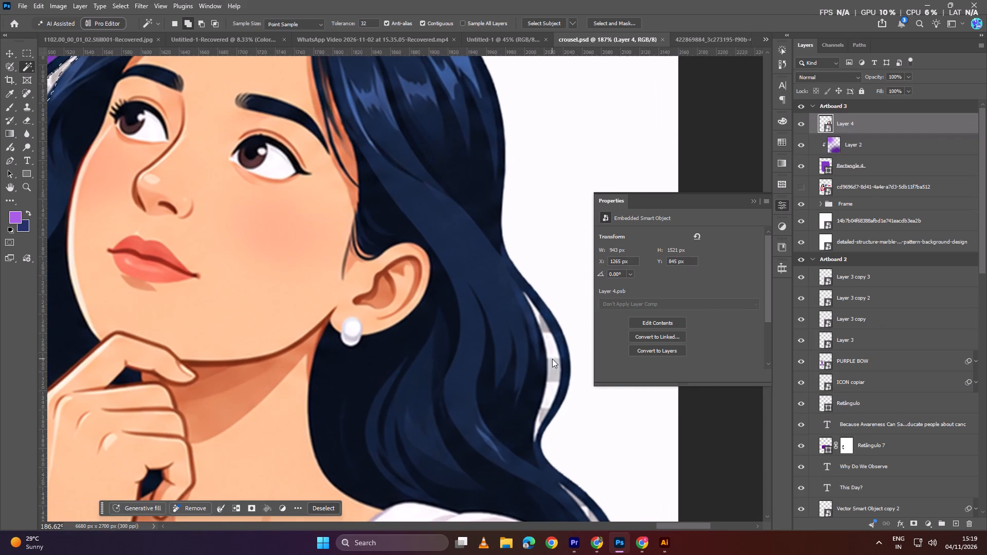
{"action": "scroll", "coordinate": [552, 359], "scroll_direction": "down", "scroll_amount": 6}
{"action": "left_click", "coordinate": [553, 298]}
{"action": "left_click", "coordinate": [543, 274]}
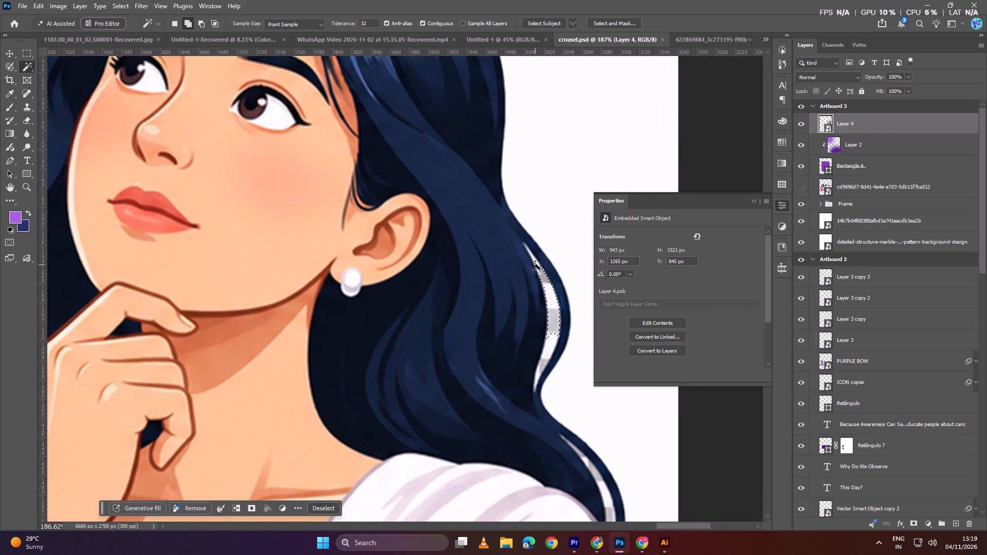
{"action": "left_click", "coordinate": [536, 262]}
{"action": "scroll", "coordinate": [538, 265], "scroll_direction": "down", "scroll_amount": 9}
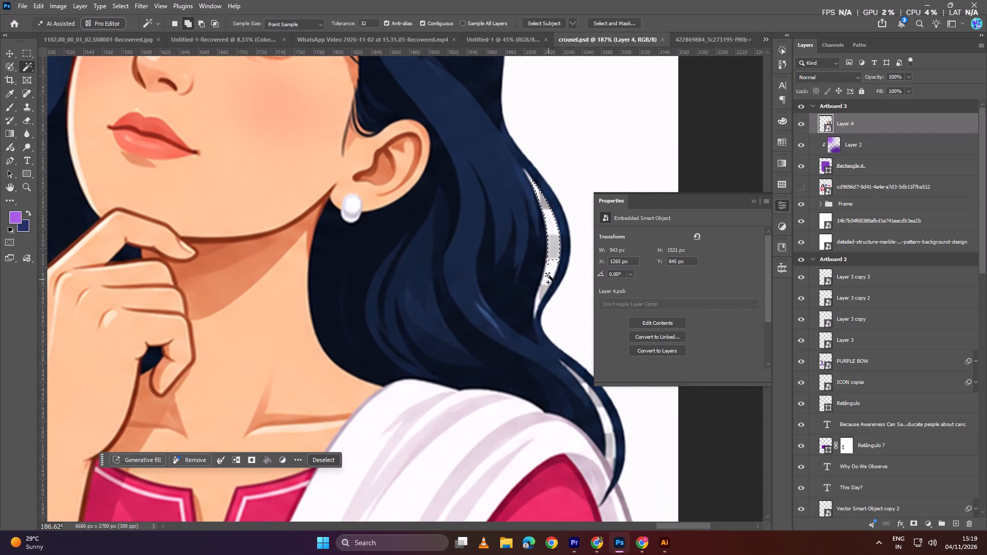
{"action": "left_click", "coordinate": [549, 275]}
{"action": "left_click", "coordinate": [544, 289]}
{"action": "left_click", "coordinate": [538, 301]}
Add the full checkered strip in the hair tip above the white dupatta to the selection, including its thin upper end.
{"action": "scroll", "coordinate": [538, 300], "scroll_direction": "down", "scroll_amount": 11}
{"action": "scroll", "coordinate": [538, 306], "scroll_direction": "up", "scroll_amount": 1, "text": "ctrl"}
{"action": "scroll", "coordinate": [535, 307], "scroll_direction": "down", "scroll_amount": 6, "text": "ctrl"}
{"action": "scroll", "coordinate": [529, 309], "scroll_direction": "up", "scroll_amount": 1, "text": "ctrl"}
{"action": "scroll", "coordinate": [528, 309], "scroll_direction": "down", "scroll_amount": 10, "text": "ctrl"}
{"action": "scroll", "coordinate": [524, 344], "scroll_direction": "up", "scroll_amount": 5, "text": "ctrl+alt"}
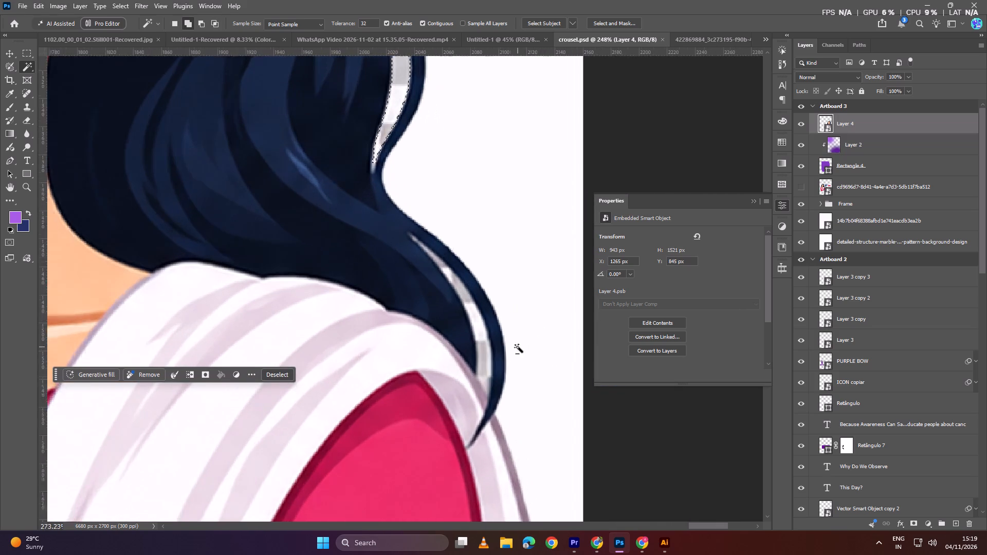
{"action": "left_click", "coordinate": [487, 368]}
{"action": "left_click", "coordinate": [478, 342]}
{"action": "left_click_drag", "start_coordinate": [478, 351], "coordinate": [479, 356]}
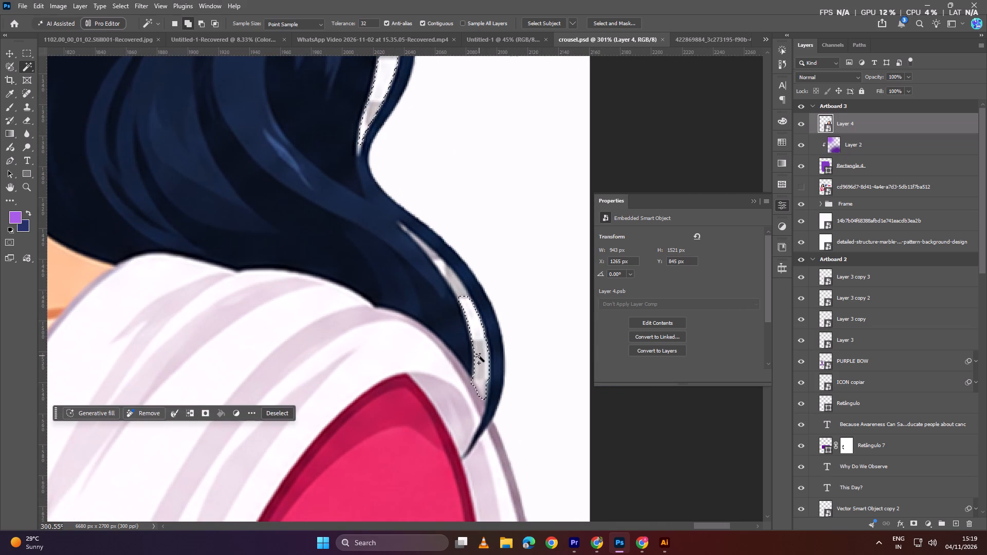
{"action": "left_click_drag", "start_coordinate": [479, 356], "coordinate": [479, 357]}
{"action": "left_click", "coordinate": [459, 290]}
{"action": "left_click", "coordinate": [437, 261]}
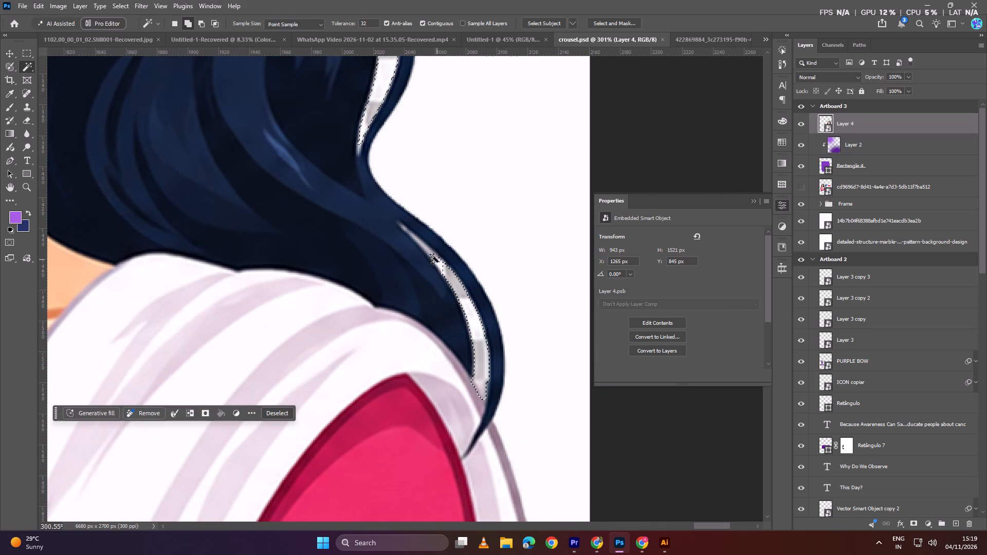
{"action": "left_click", "coordinate": [424, 246]}
{"action": "left_click", "coordinate": [440, 263]}
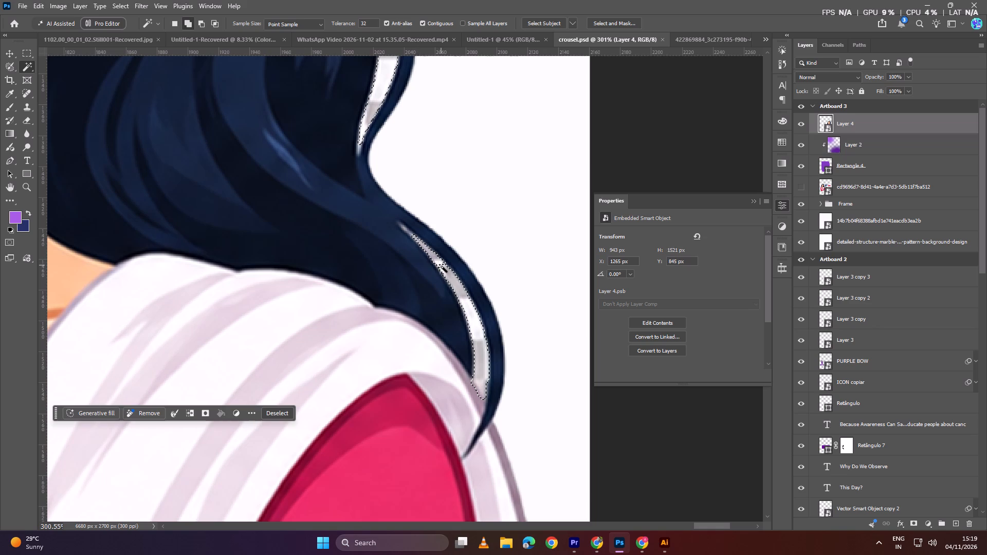
{"action": "left_click", "coordinate": [443, 269]}
{"action": "left_click", "coordinate": [411, 234]}
Add a layer mask to Layer 4 from the selection and invert it so the selected hair strips are hidden.
{"action": "scroll", "coordinate": [442, 260], "scroll_direction": "down", "scroll_amount": 4, "text": "ctrl+alt"}
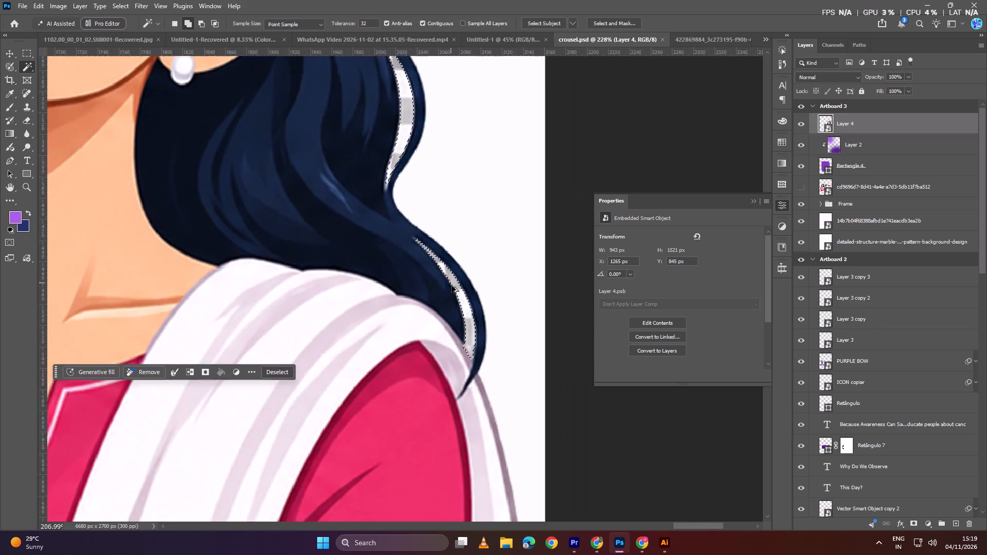
{"action": "scroll", "coordinate": [452, 286], "scroll_direction": "down", "scroll_amount": 13, "text": "ctrl+alt"}
{"action": "scroll", "coordinate": [464, 323], "scroll_direction": "up", "scroll_amount": 5, "text": "ctrl"}
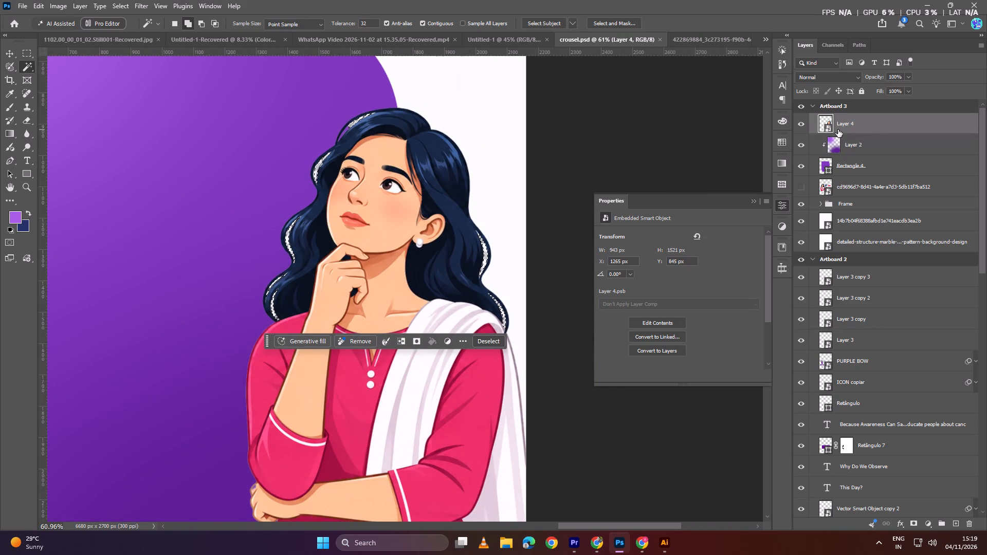
{"action": "left_click", "coordinate": [838, 129]}
{"action": "left_click", "coordinate": [913, 524]}
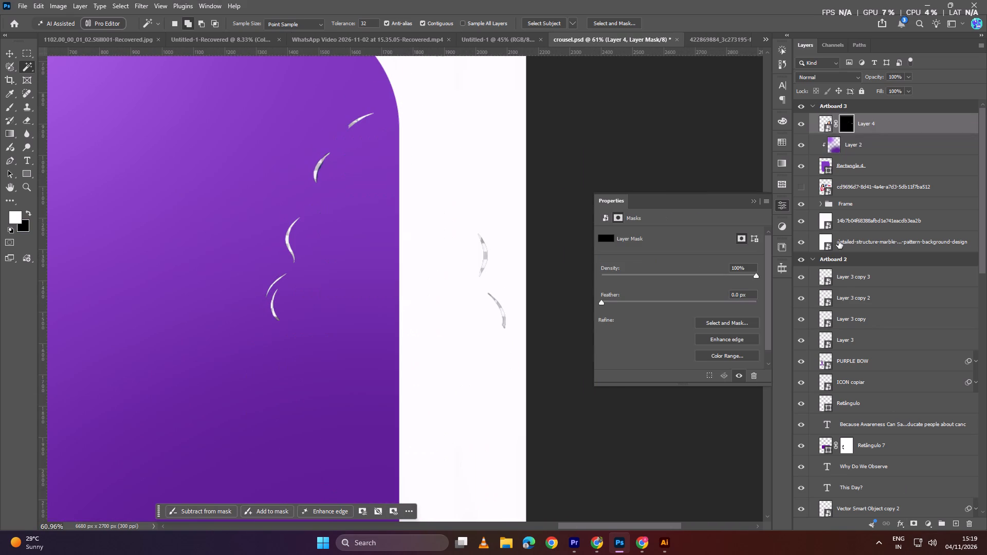
{"action": "left_click", "coordinate": [849, 123]}
{"action": "key", "text": "ctrl+i"}
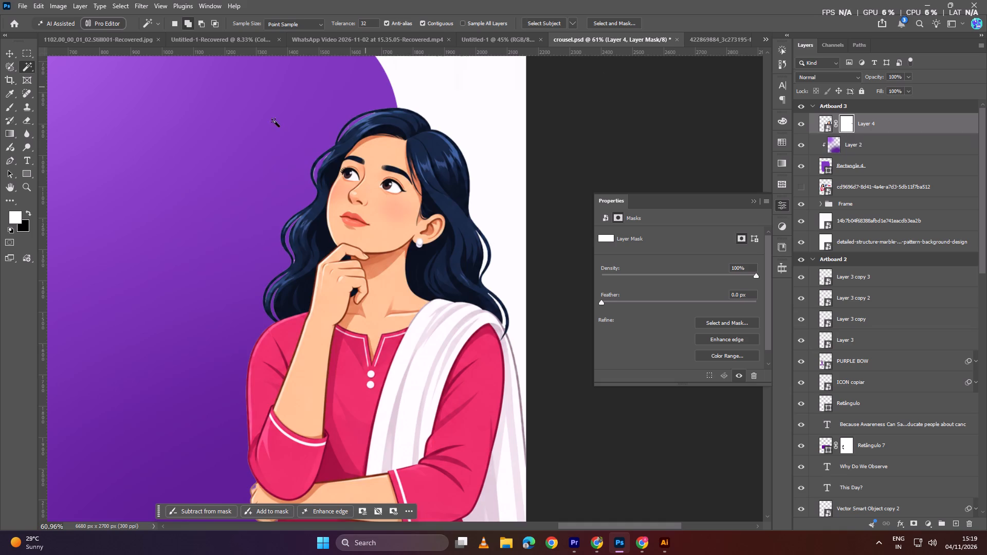
Switch to the Move tool and examine the cleaned-up girl within the whole slide.
{"action": "left_click", "coordinate": [8, 59]}
{"action": "scroll", "coordinate": [357, 160], "scroll_direction": "down", "scroll_amount": 5, "text": "alt"}
{"action": "scroll", "coordinate": [537, 179], "scroll_direction": "up", "scroll_amount": 1, "text": "ctrl+alt"}
{"action": "scroll", "coordinate": [541, 174], "scroll_direction": "down", "scroll_amount": 2, "text": "ctrl+alt"}
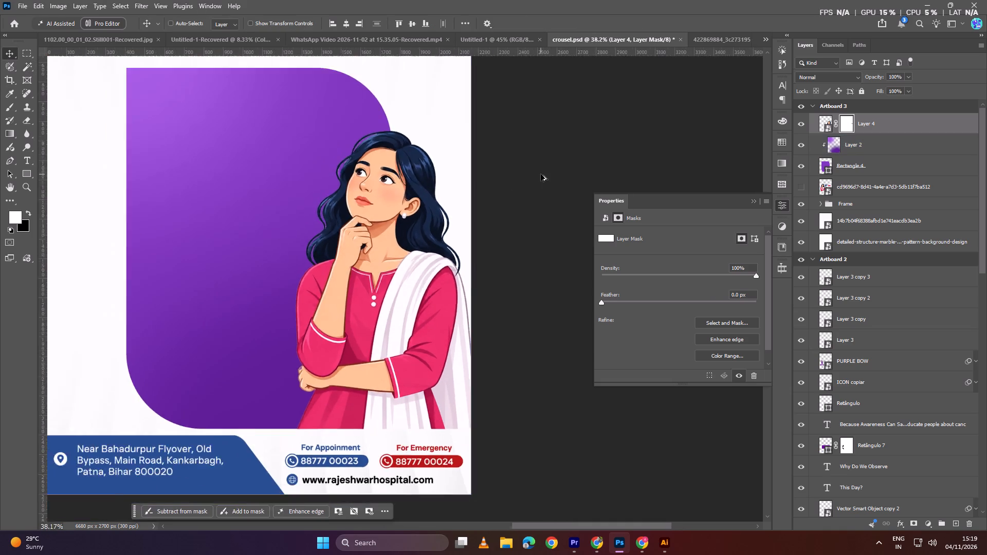
{"action": "scroll", "coordinate": [541, 174], "scroll_direction": "down", "scroll_amount": 3, "text": "ctrl+alt"}
{"action": "scroll", "coordinate": [541, 174], "scroll_direction": "up", "scroll_amount": 4, "text": "ctrl"}
{"action": "left_click", "coordinate": [542, 162]}
{"action": "scroll", "coordinate": [542, 162], "scroll_direction": "down", "scroll_amount": 2, "text": "ctrl+alt"}
{"action": "scroll", "coordinate": [542, 162], "scroll_direction": "up", "scroll_amount": 3}
{"action": "left_click", "coordinate": [542, 162]}
{"action": "scroll", "coordinate": [458, 296], "scroll_direction": "up", "scroll_amount": 3, "text": "ctrl+alt"}
Select the girl's layer and add a Hue/Saturation adjustment layer above it, undoing the stray extra mask.
{"action": "left_click", "coordinate": [433, 316]}
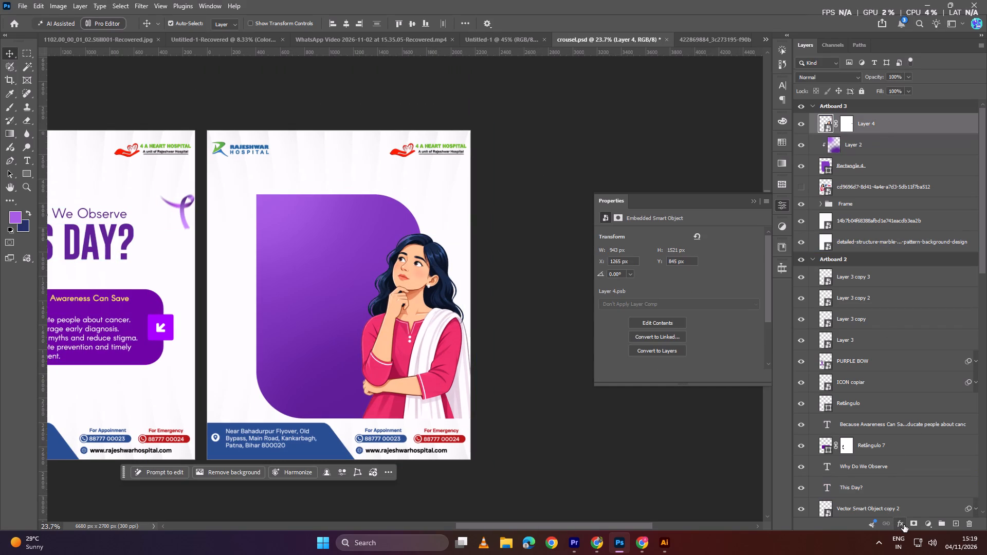
{"action": "left_click", "coordinate": [911, 523]}
{"action": "key", "text": "ctrl+z"}
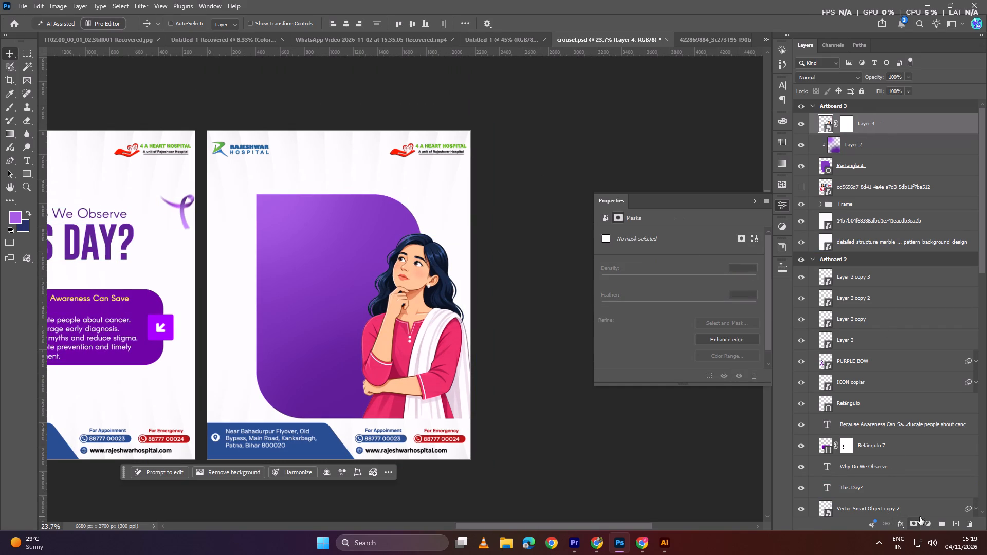
{"action": "left_click", "coordinate": [929, 523]}
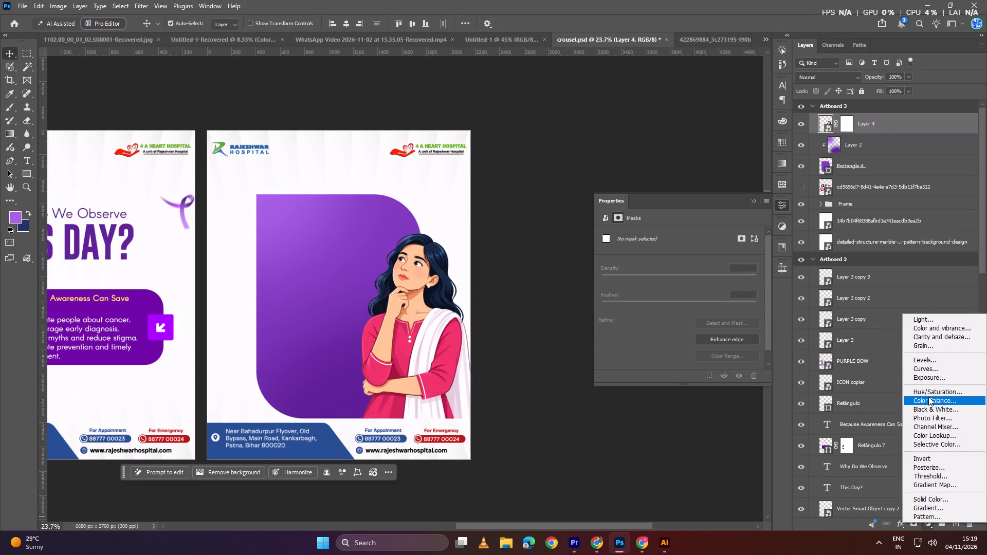
{"action": "left_click", "coordinate": [928, 394]}
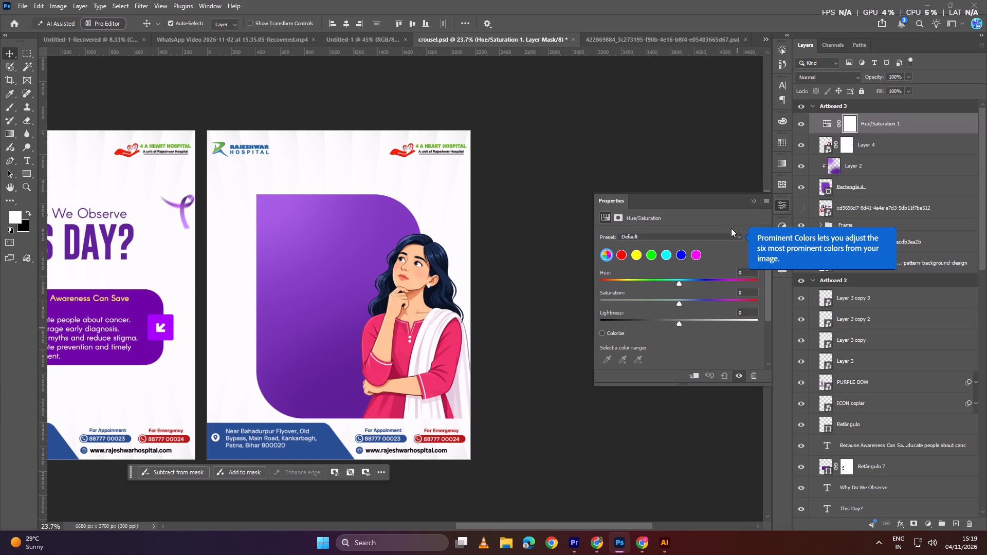
Sample the pink kurta with the on-image adjustment tool and set the Reds hue to -74, turning it purple.
{"action": "scroll", "coordinate": [716, 229], "scroll_direction": "down", "scroll_amount": 2}
{"action": "scroll", "coordinate": [749, 231], "scroll_direction": "up", "scroll_amount": 3}
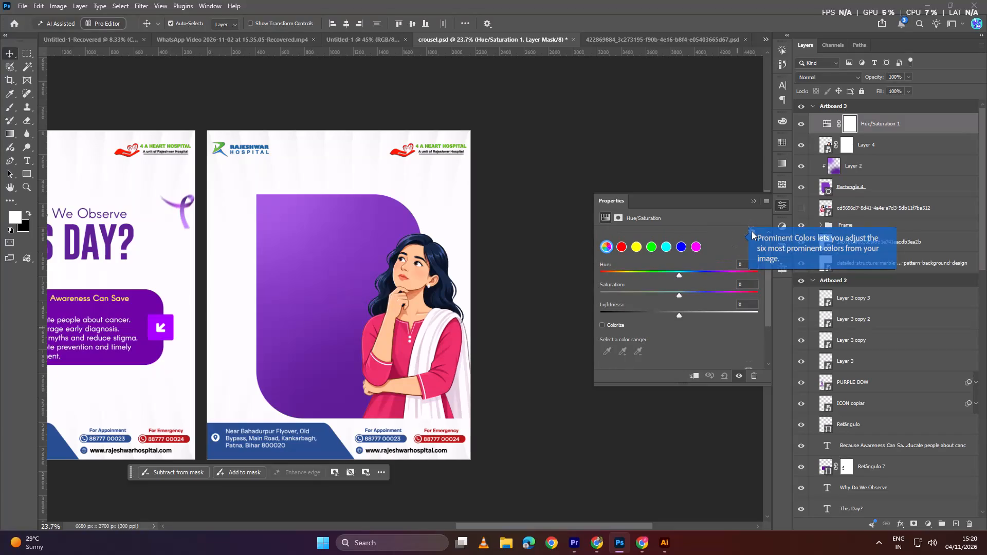
{"action": "scroll", "coordinate": [753, 231], "scroll_direction": "up", "scroll_amount": 8}
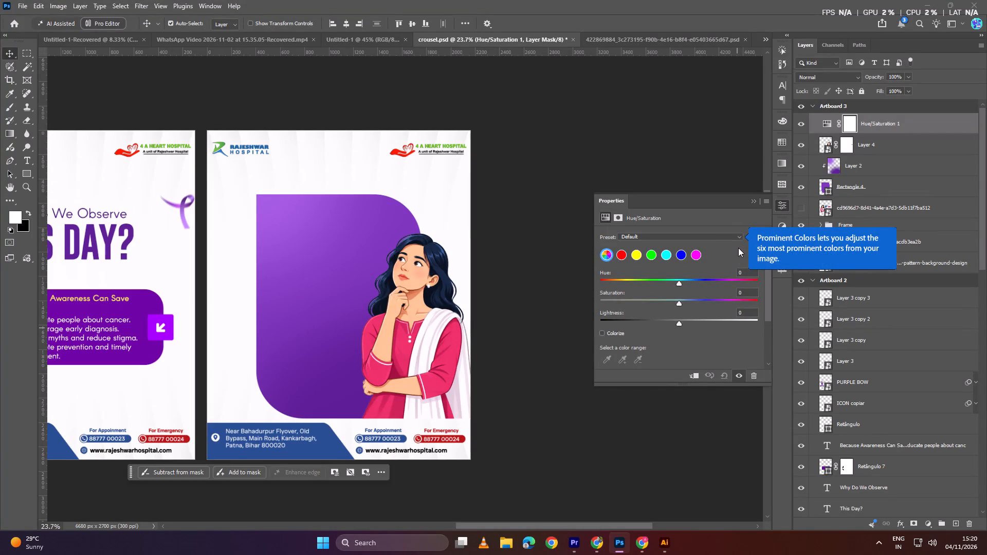
{"action": "left_click", "coordinate": [750, 237]}
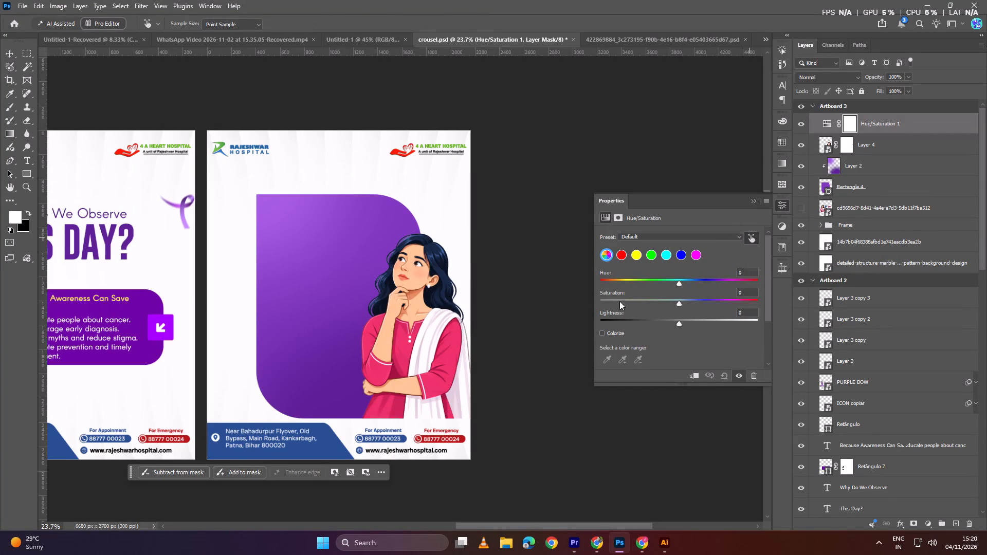
{"action": "left_click", "coordinate": [403, 348]}
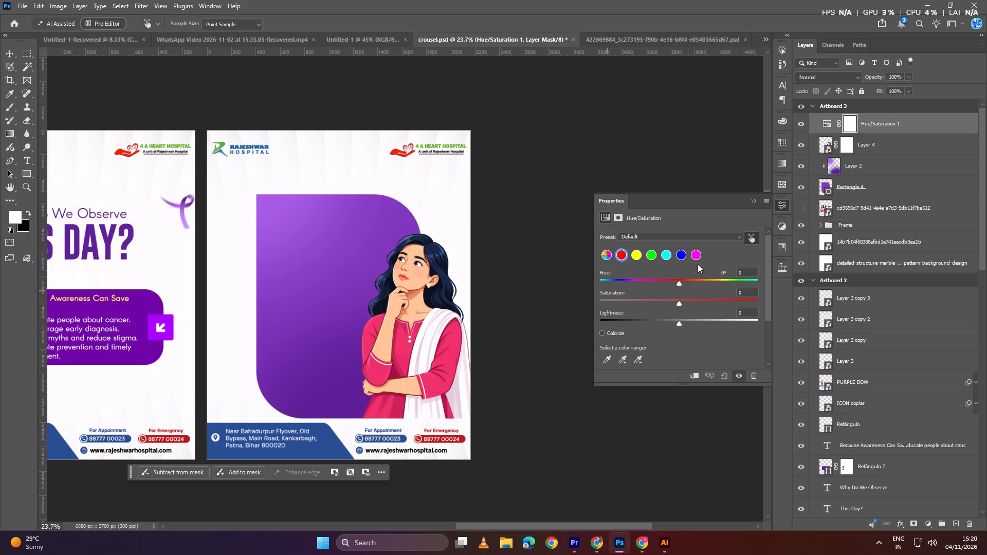
{"action": "left_click_drag", "start_coordinate": [678, 282], "coordinate": [671, 286]}
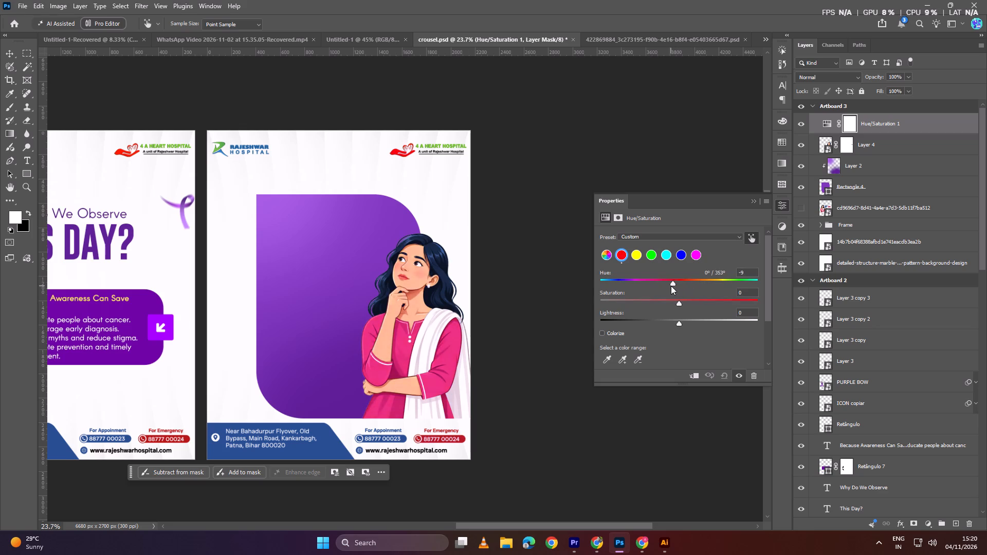
{"action": "left_click_drag", "start_coordinate": [671, 286], "coordinate": [629, 286]}
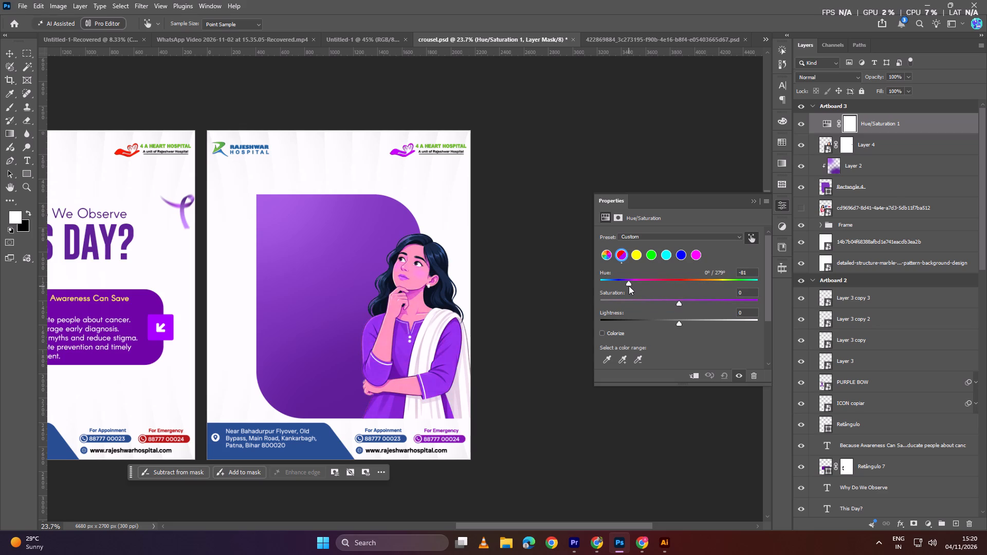
{"action": "left_click_drag", "start_coordinate": [629, 286], "coordinate": [627, 284]}
{"action": "left_click_drag", "start_coordinate": [627, 284], "coordinate": [631, 284]}
Clip the Hue/Saturation adjustment to the girl's layer.
{"action": "left_click", "coordinate": [700, 376]}
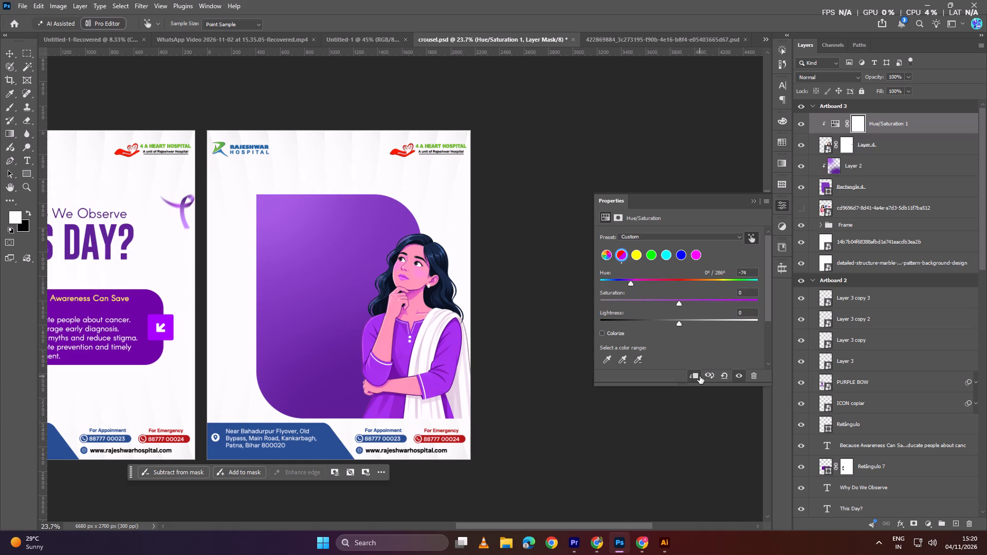
Mask the Hue/Saturation adjustment off the girl's face by painting its layer mask black with a brush of about 298 px.
{"action": "left_click", "coordinate": [854, 122]}
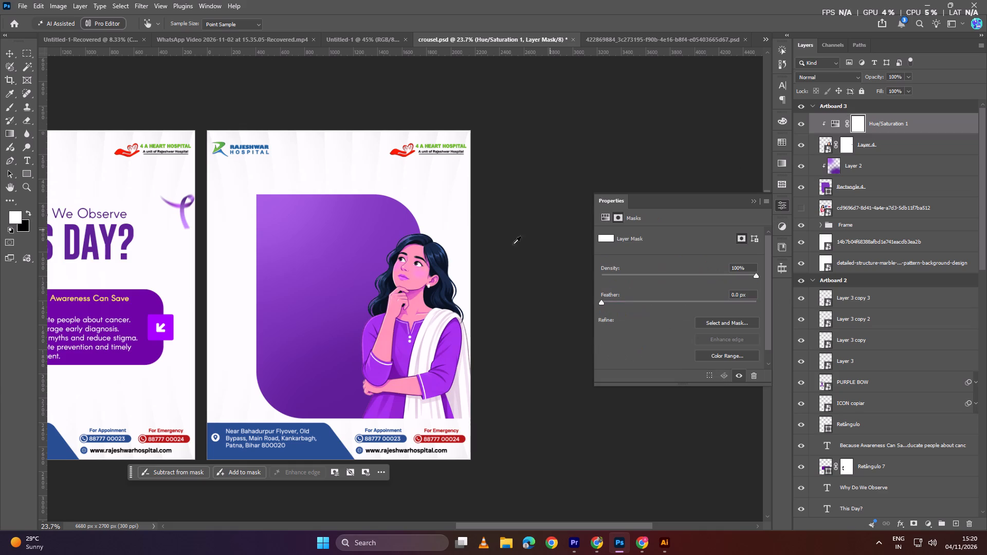
{"action": "scroll", "coordinate": [483, 261], "scroll_direction": "up", "scroll_amount": 9, "text": "ctrl+alt"}
{"action": "scroll", "coordinate": [398, 302], "scroll_direction": "down", "scroll_amount": 3, "text": "ctrl"}
{"action": "scroll", "coordinate": [404, 299], "scroll_direction": "up", "scroll_amount": 6, "text": "ctrl"}
{"action": "scroll", "coordinate": [406, 281], "scroll_direction": "down", "scroll_amount": 6}
{"action": "key", "text": "b"}
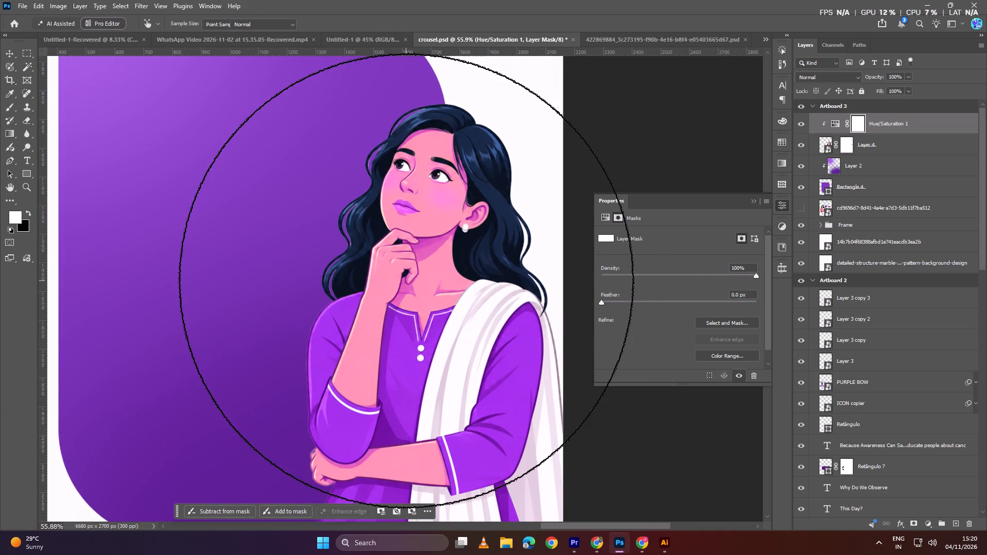
{"action": "key", "text": "space"}
{"action": "key", "text": "space"}
{"action": "key", "text": "space"}
{"action": "key", "text": "space"}
{"action": "key", "text": "space"}
{"action": "key", "text": "space"}
{"action": "right_click_drag", "start_coordinate": [431, 261], "coordinate": [346, 282]}
{"action": "key", "text": "space"}
{"action": "right_click_drag", "start_coordinate": [406, 215], "coordinate": [343, 227]}
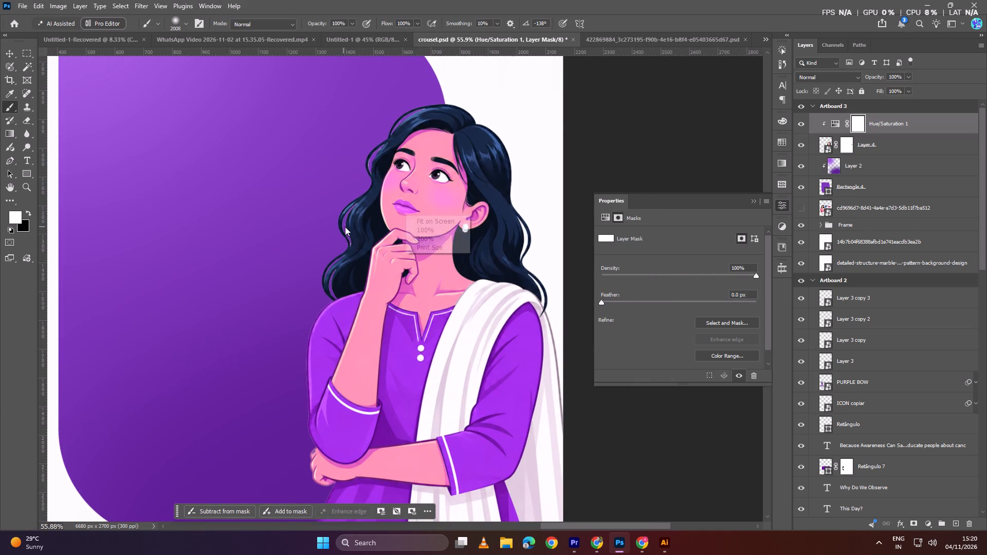
{"action": "right_click_drag", "start_coordinate": [380, 218], "coordinate": [254, 258], "text": "alt"}
{"action": "right_click_drag", "start_coordinate": [350, 225], "coordinate": [270, 475], "text": "alt"}
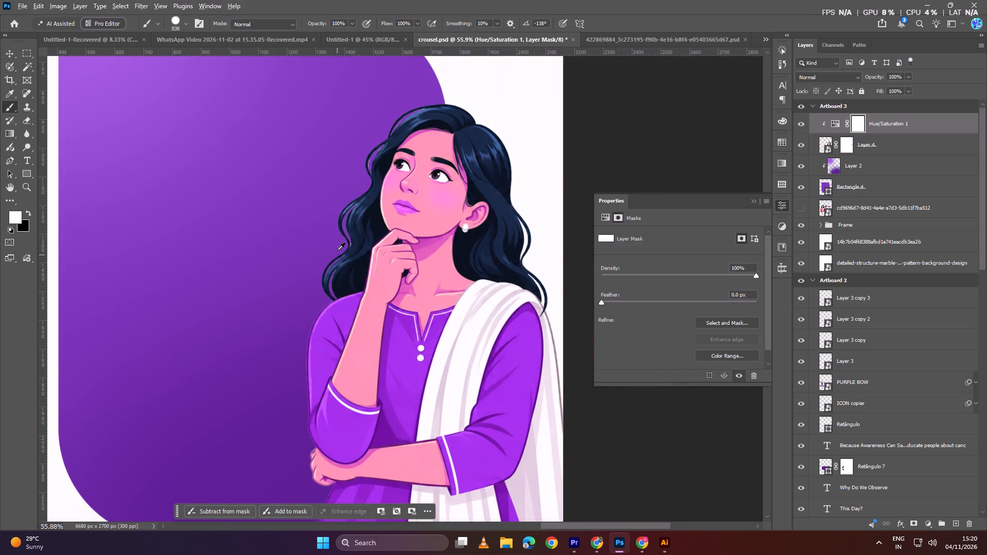
{"action": "right_click_drag", "start_coordinate": [337, 256], "coordinate": [269, 301], "text": "alt"}
{"action": "right_click_drag", "start_coordinate": [400, 224], "coordinate": [363, 236], "text": "alt"}
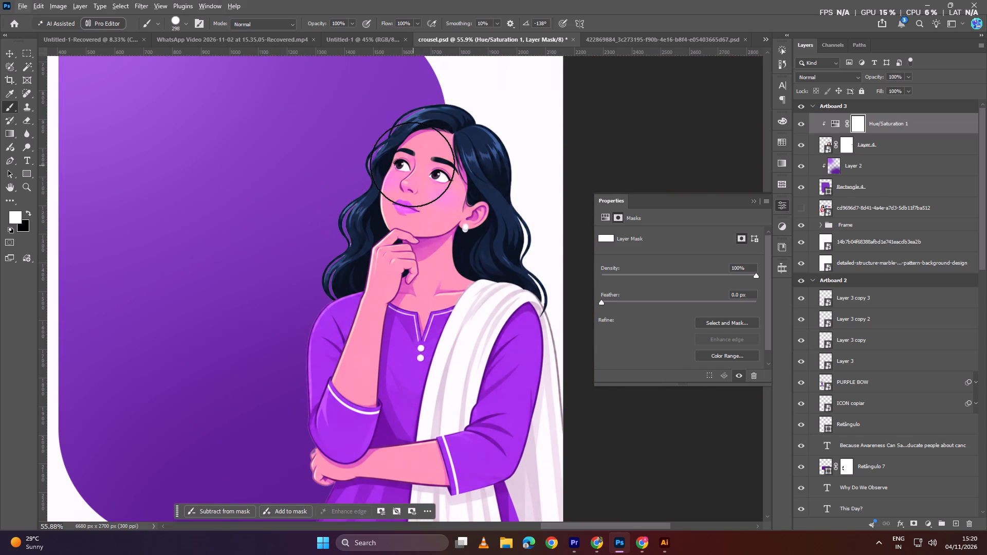
{"action": "left_click_drag", "start_coordinate": [412, 164], "coordinate": [433, 145]}
{"action": "left_click_drag", "start_coordinate": [399, 149], "coordinate": [421, 147]}
{"action": "key", "text": "x"}
{"action": "left_click_drag", "start_coordinate": [424, 140], "coordinate": [397, 189]}
{"action": "scroll", "coordinate": [385, 222], "scroll_direction": "up", "scroll_amount": 5, "text": "ctrl+alt"}
{"action": "left_click_drag", "start_coordinate": [400, 150], "coordinate": [345, 215]}
{"action": "left_click", "coordinate": [322, 257]}
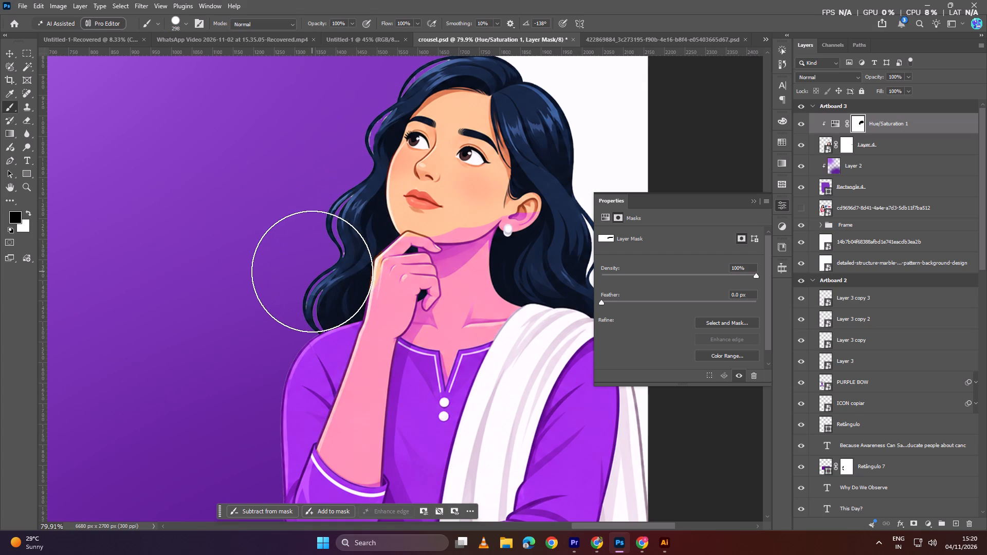
Paint the adjustment mask black over the girl's raised hand, jaw, ear and upper neck to restore their skin colour.
{"action": "left_click_drag", "start_coordinate": [310, 272], "coordinate": [476, 215]}
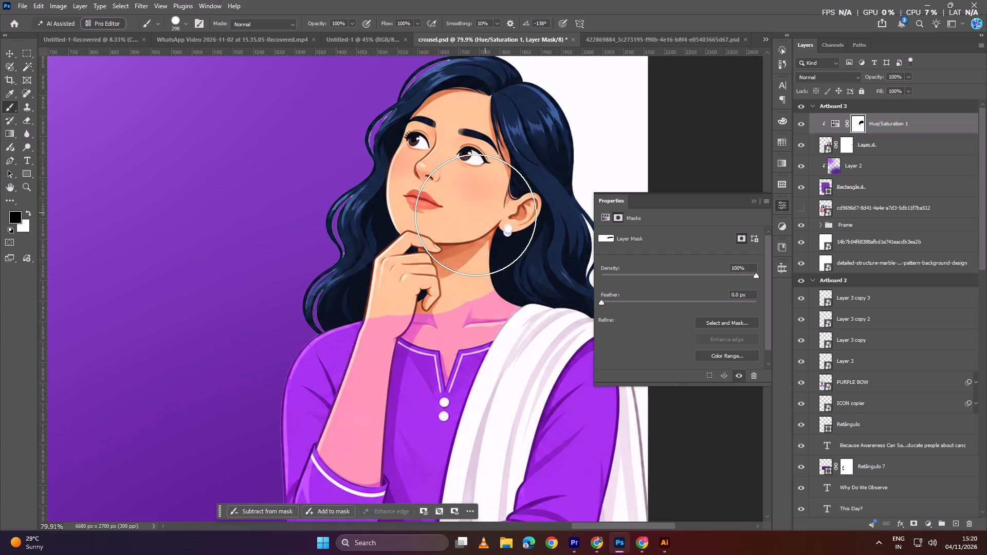
{"action": "left_click_drag", "start_coordinate": [476, 215], "coordinate": [474, 214]}
{"action": "scroll", "coordinate": [399, 244], "scroll_direction": "down", "scroll_amount": 12, "text": "ctrl"}
{"action": "scroll", "coordinate": [477, 254], "scroll_direction": "up", "scroll_amount": 4, "text": "ctrl+alt"}
{"action": "left_click_drag", "start_coordinate": [509, 253], "coordinate": [367, 233]}
Restore the skin at the throat and beside the raised hand by painting the mask black with a 164 px brush.
{"action": "right_click_drag", "start_coordinate": [350, 239], "coordinate": [299, 255], "text": "alt"}
{"action": "scroll", "coordinate": [291, 288], "scroll_direction": "down", "scroll_amount": 5}
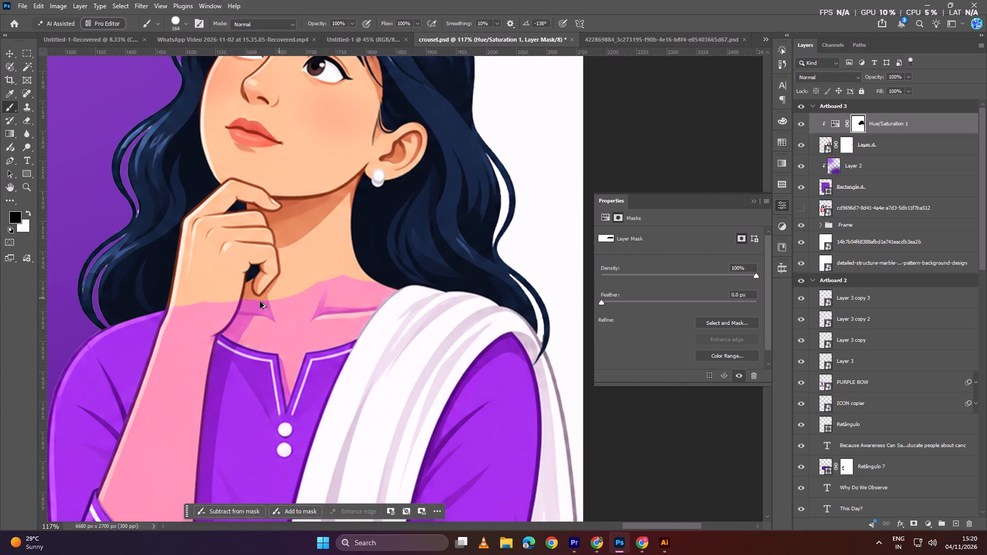
{"action": "scroll", "coordinate": [260, 302], "scroll_direction": "up", "scroll_amount": 6, "text": "ctrl+alt"}
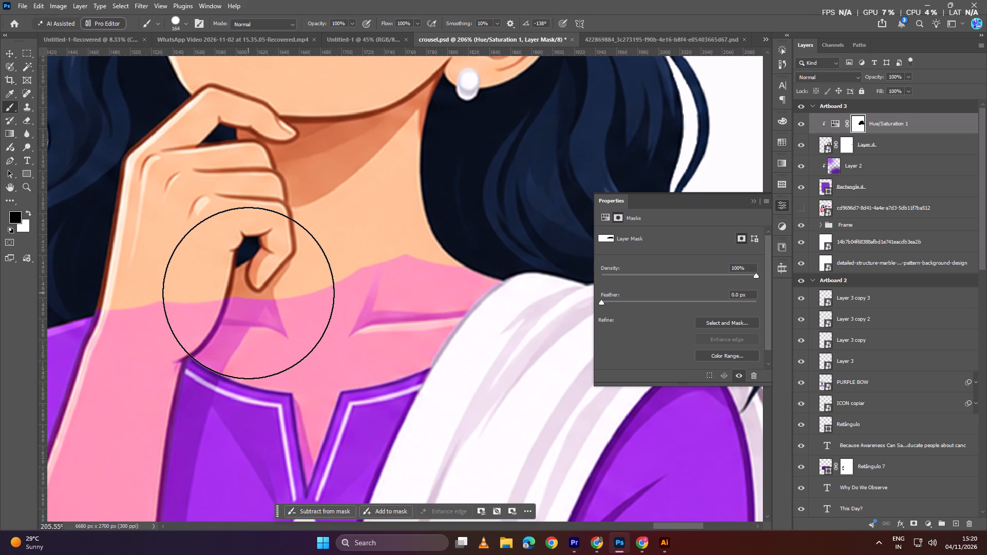
{"action": "left_click", "coordinate": [248, 293]}
{"action": "left_click", "coordinate": [258, 299]}
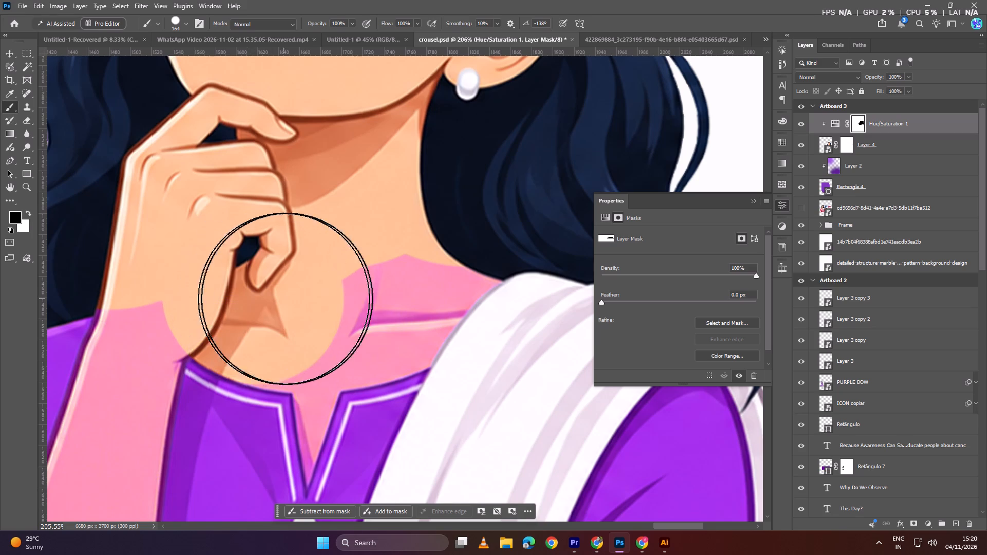
{"action": "left_click", "coordinate": [280, 305]}
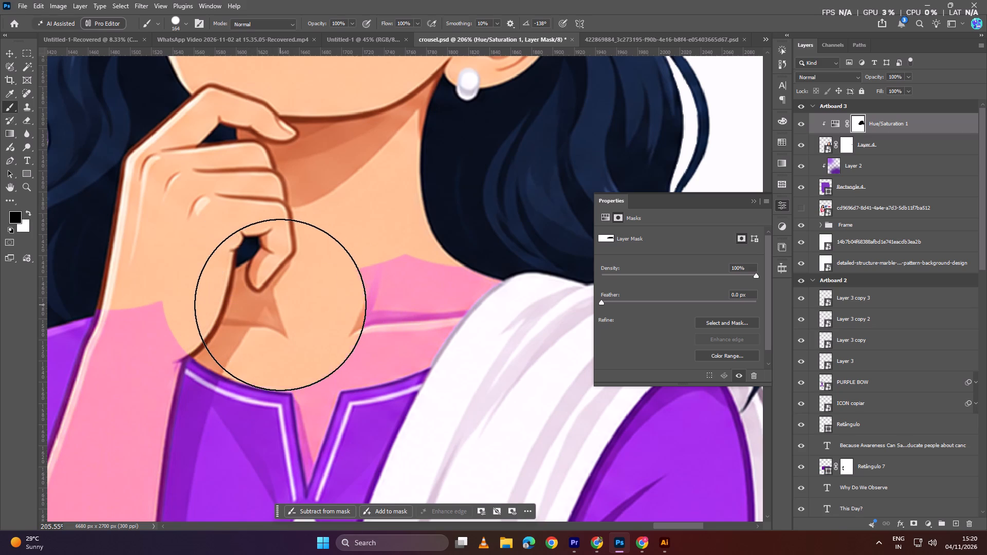
{"action": "left_click", "coordinate": [299, 303]}
{"action": "left_click", "coordinate": [339, 290]}
{"action": "left_click_drag", "start_coordinate": [344, 287], "coordinate": [353, 282]}
{"action": "left_click", "coordinate": [385, 262]}
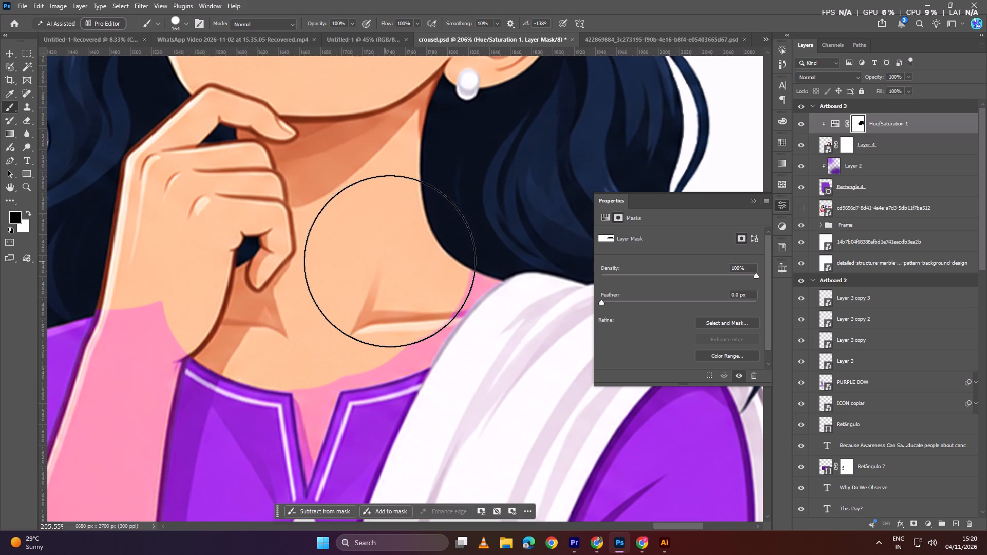
Paint the mask black over the collarbone beside the dupatta and down along the kurta's neckline.
{"action": "left_click", "coordinate": [423, 241]}
{"action": "left_click", "coordinate": [428, 243]}
{"action": "left_click", "coordinate": [434, 247]}
{"action": "left_click_drag", "start_coordinate": [429, 252], "coordinate": [423, 256]}
{"action": "left_click", "coordinate": [415, 261]}
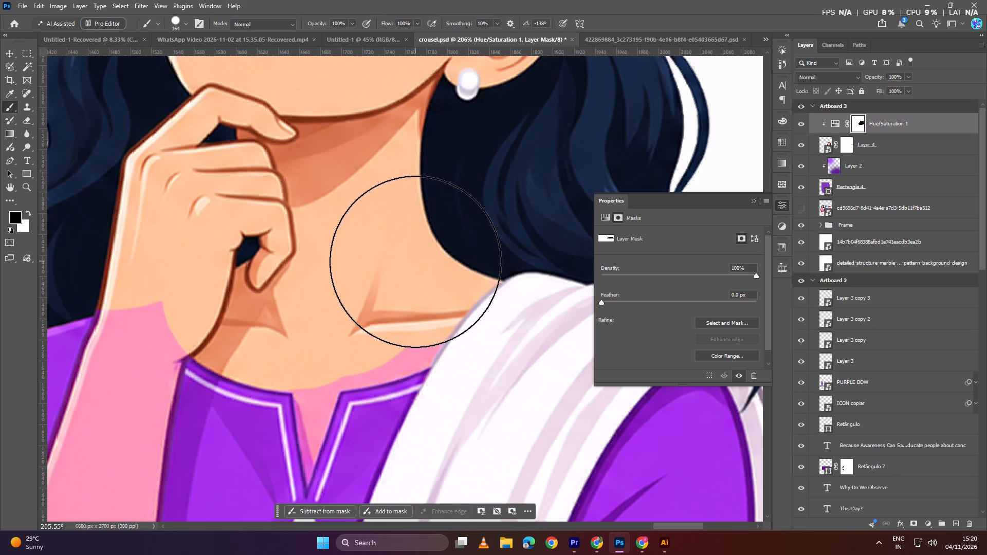
{"action": "left_click", "coordinate": [415, 264]}
{"action": "left_click_drag", "start_coordinate": [409, 271], "coordinate": [402, 277]}
{"action": "left_click", "coordinate": [398, 287]}
{"action": "left_click", "coordinate": [388, 292]}
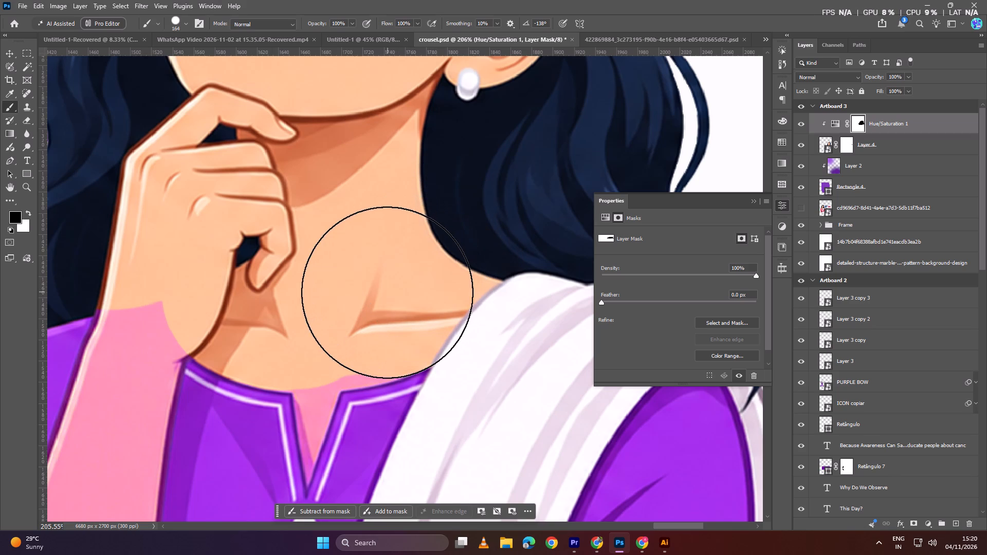
{"action": "left_click", "coordinate": [378, 296]}
{"action": "left_click", "coordinate": [367, 300]}
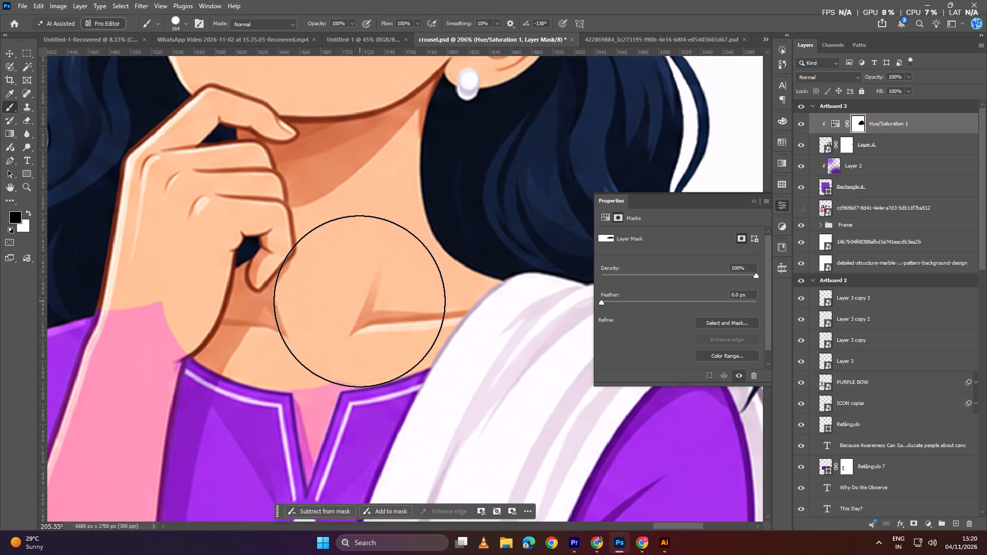
{"action": "left_click", "coordinate": [356, 302]}
{"action": "left_click", "coordinate": [350, 304]}
{"action": "left_click", "coordinate": [345, 306]}
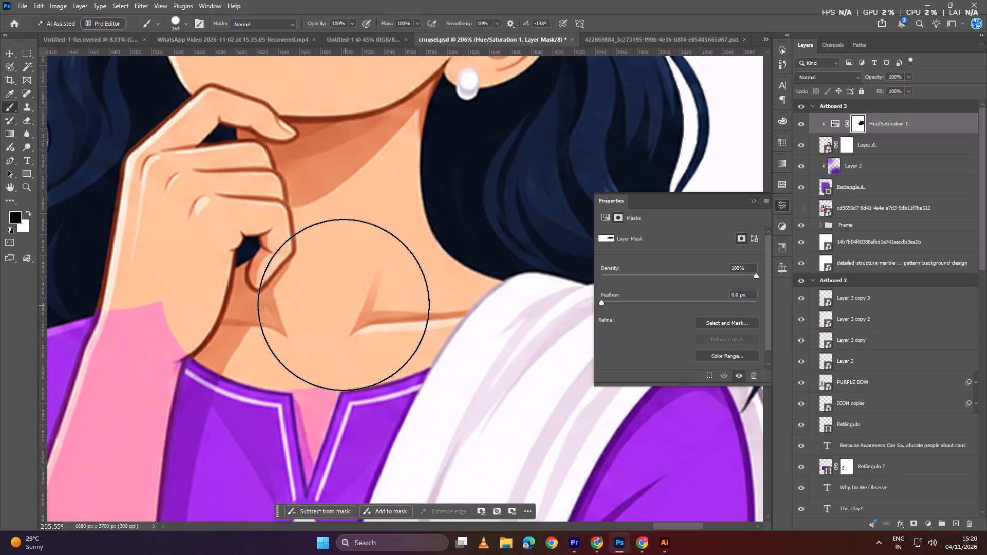
{"action": "left_click", "coordinate": [334, 303]}
Paint the mask black along the inner edges of the kurta's V-neck opening with a 4 px brush.
{"action": "scroll", "coordinate": [335, 294], "scroll_direction": "down", "scroll_amount": 5}
{"action": "right_click_drag", "start_coordinate": [333, 306], "coordinate": [279, 317], "text": "alt"}
{"action": "scroll", "coordinate": [321, 298], "scroll_direction": "down", "scroll_amount": 6}
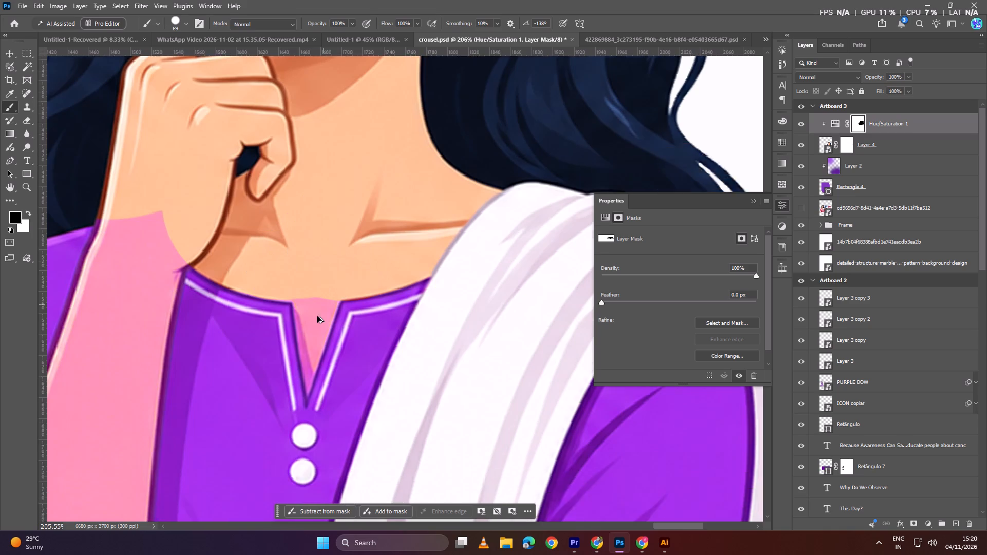
{"action": "scroll", "coordinate": [311, 322], "scroll_direction": "up", "scroll_amount": 7, "text": "ctrl+alt"}
{"action": "right_click_drag", "start_coordinate": [318, 282], "coordinate": [265, 293], "text": "alt"}
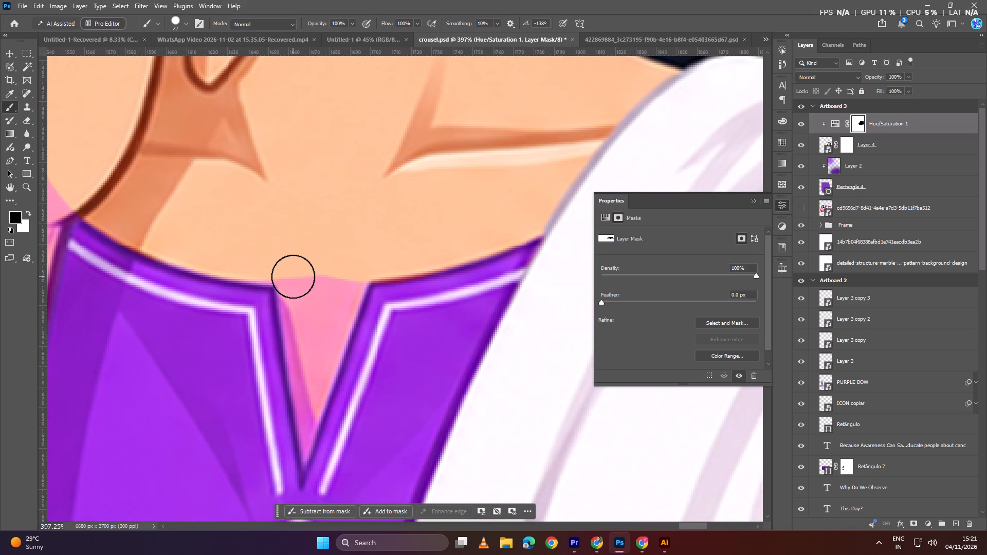
{"action": "left_click", "coordinate": [293, 274]}
{"action": "left_click", "coordinate": [297, 290]}
{"action": "scroll", "coordinate": [304, 313], "scroll_direction": "down", "scroll_amount": 5}
{"action": "right_click_drag", "start_coordinate": [302, 315], "coordinate": [299, 316], "text": "alt"}
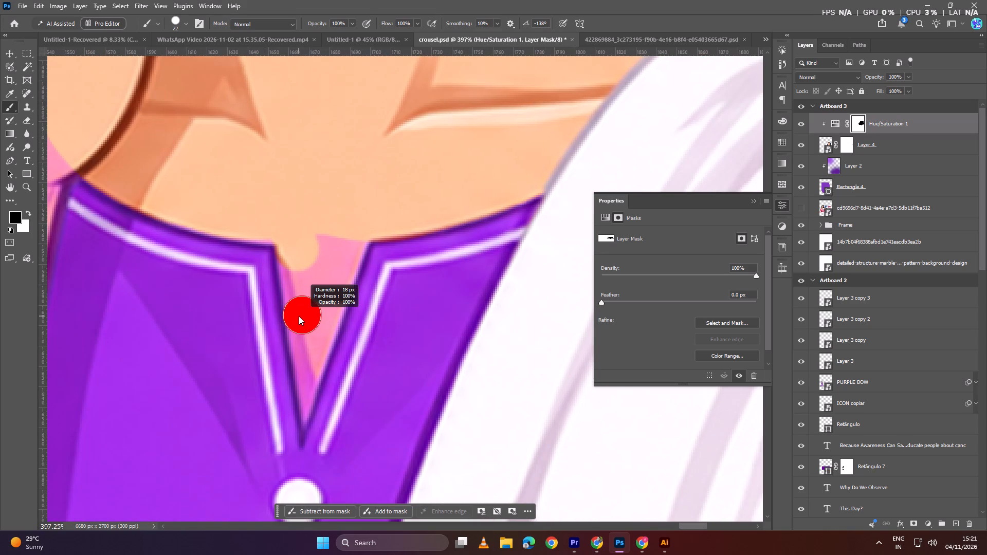
{"action": "right_click_drag", "start_coordinate": [299, 316], "coordinate": [287, 319], "text": "alt"}
{"action": "right_click", "coordinate": [302, 401], "text": "alt"}
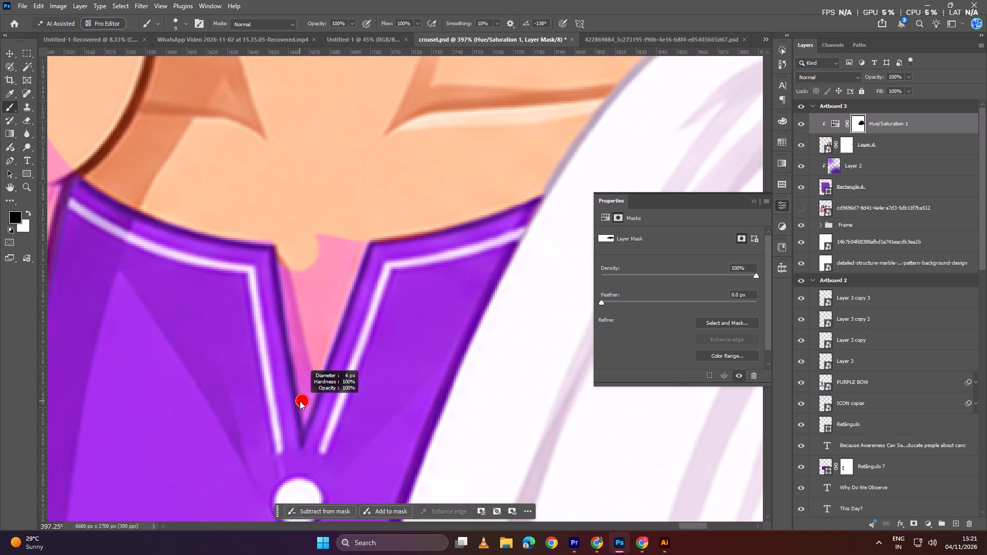
{"action": "right_click", "coordinate": [306, 414], "text": "alt"}
{"action": "right_click", "coordinate": [305, 419], "text": "alt"}
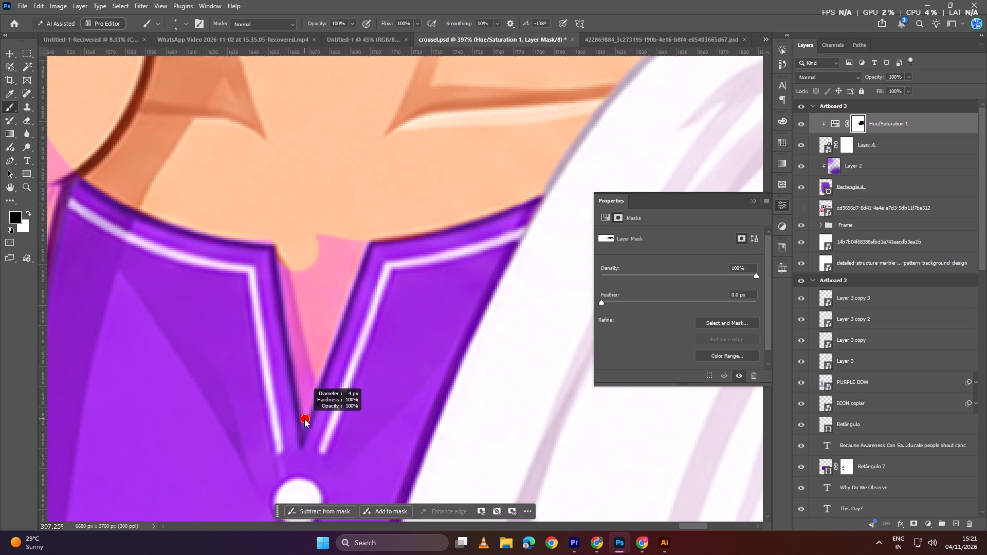
{"action": "left_click", "coordinate": [305, 422], "text": "shift"}
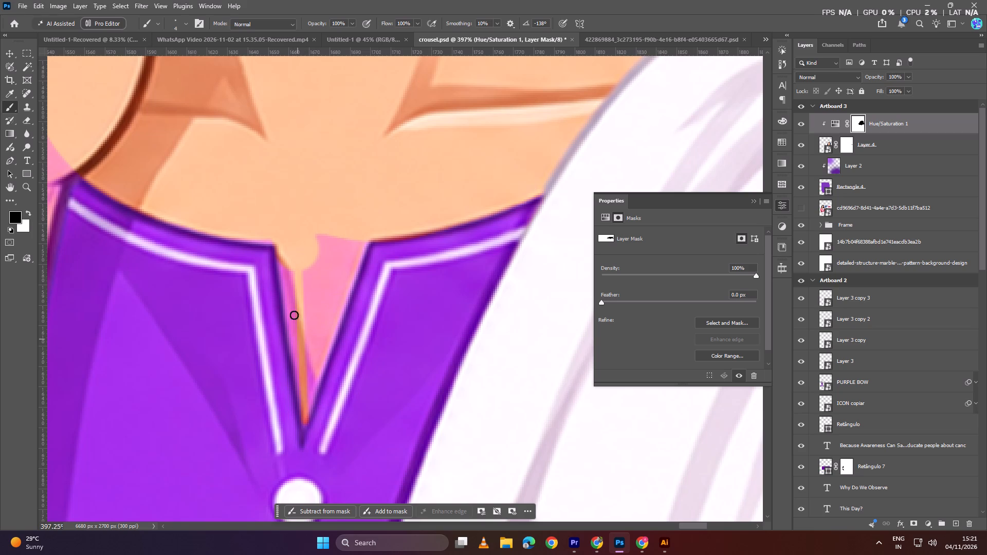
{"action": "left_click", "coordinate": [278, 251], "text": "shift"}
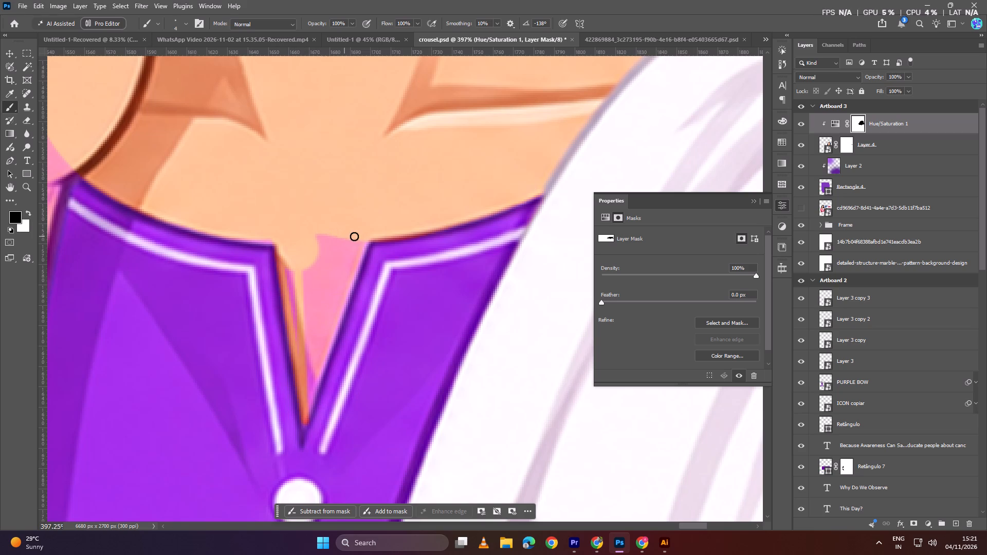
{"action": "left_click", "coordinate": [366, 243], "text": "shift"}
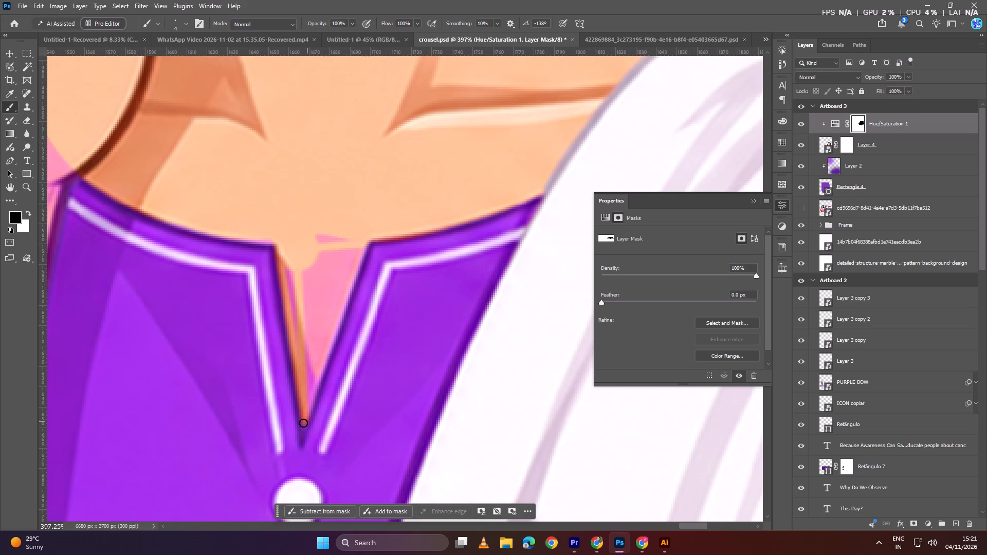
{"action": "left_click", "coordinate": [304, 421], "text": "shift"}
Fill the remaining pink skin inside the V-neck opening with black on the mask using a 10 px brush.
{"action": "right_click_drag", "start_coordinate": [313, 358], "coordinate": [319, 355], "text": "alt"}
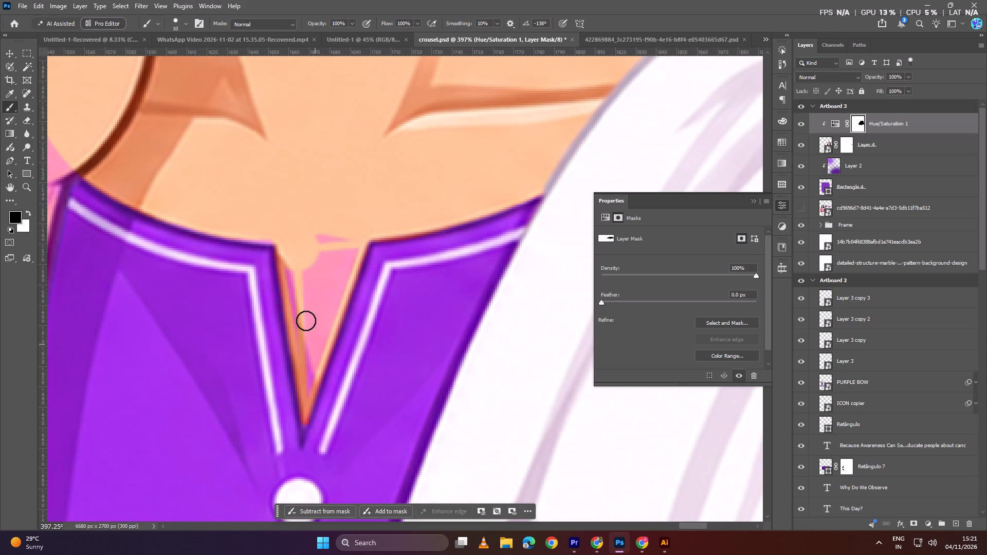
{"action": "left_click_drag", "start_coordinate": [290, 268], "coordinate": [310, 391]}
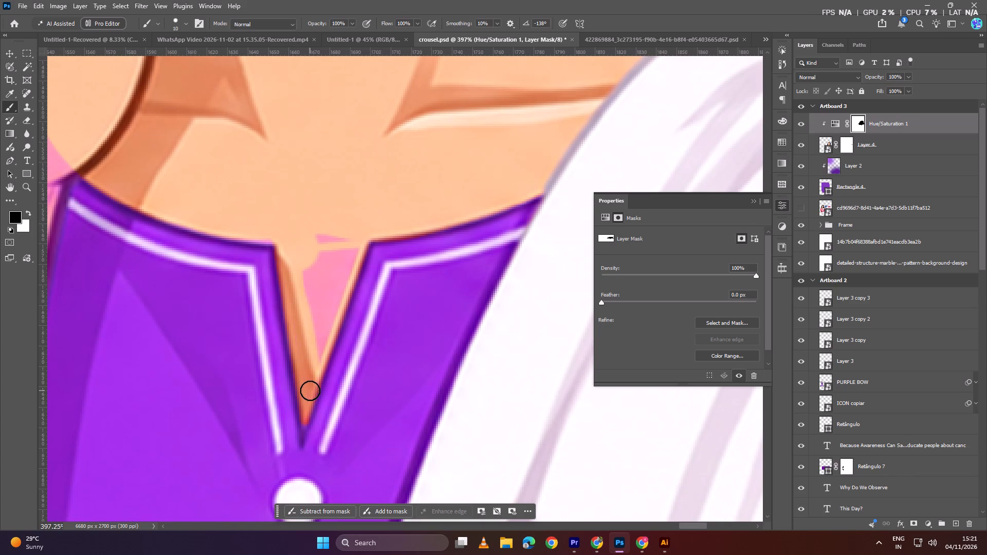
{"action": "left_click_drag", "start_coordinate": [310, 391], "coordinate": [350, 245]}
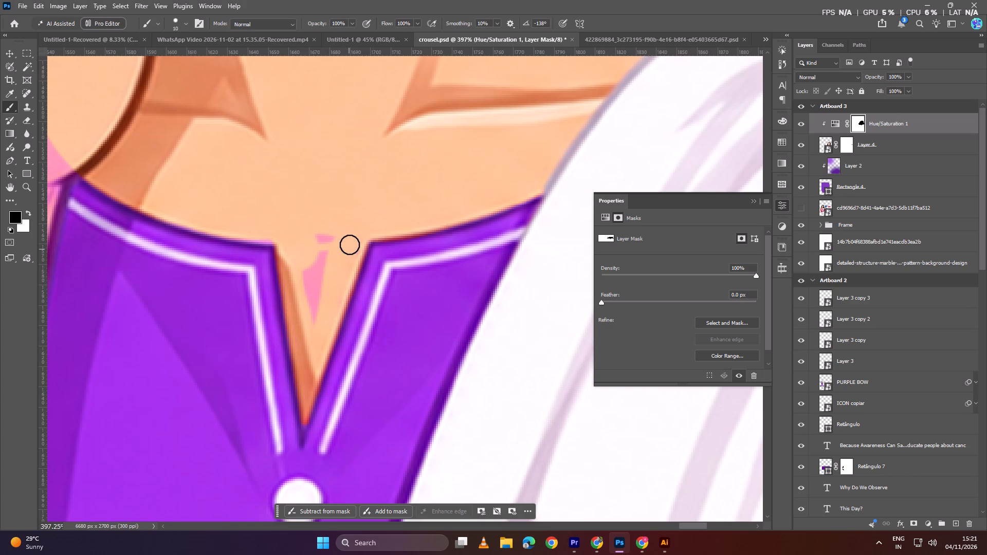
{"action": "left_click_drag", "start_coordinate": [350, 245], "coordinate": [313, 276]}
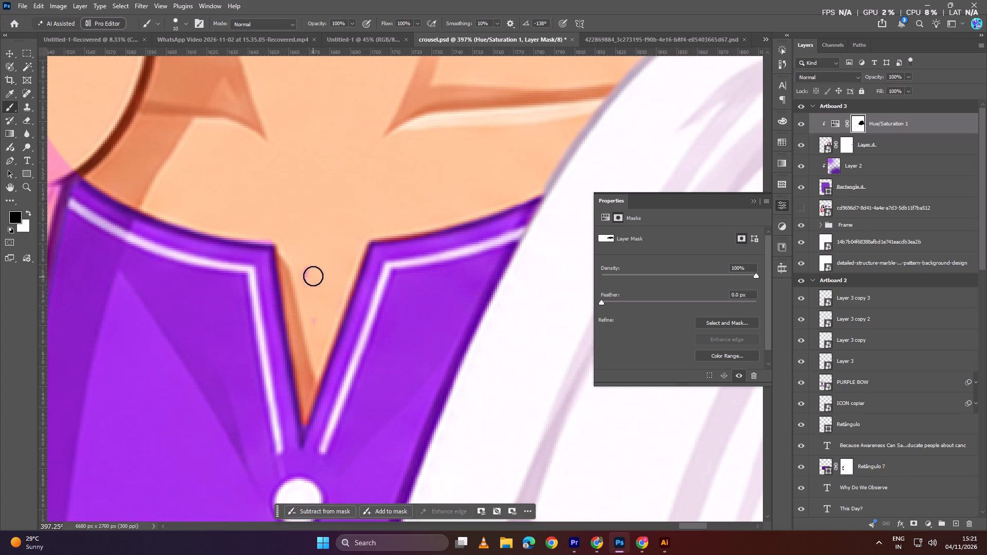
{"action": "left_click_drag", "start_coordinate": [313, 276], "coordinate": [315, 329]}
Paint the mask black down the middle and outer edge of the raised forearm to the cuff with a 36 px brush.
{"action": "scroll", "coordinate": [310, 311], "scroll_direction": "down", "scroll_amount": 6}
{"action": "scroll", "coordinate": [319, 292], "scroll_direction": "down", "scroll_amount": 7, "text": "ctrl+alt"}
{"action": "scroll", "coordinate": [321, 292], "scroll_direction": "up", "scroll_amount": 6, "text": "ctrl"}
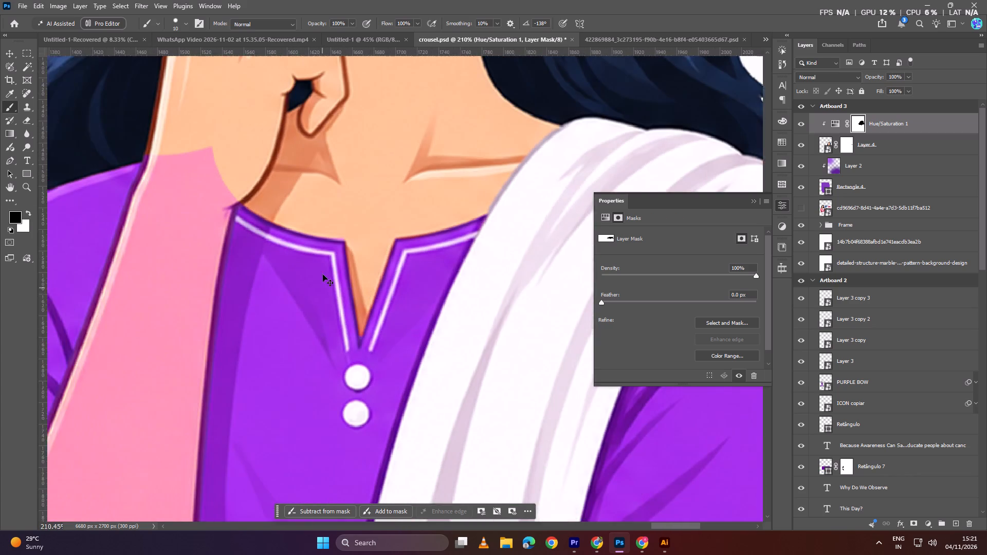
{"action": "scroll", "coordinate": [323, 242], "scroll_direction": "down", "scroll_amount": 7, "text": "ctrl+alt"}
{"action": "scroll", "coordinate": [265, 267], "scroll_direction": "up", "scroll_amount": 6, "text": "ctrl"}
{"action": "scroll", "coordinate": [282, 213], "scroll_direction": "down", "scroll_amount": 7}
{"action": "scroll", "coordinate": [295, 219], "scroll_direction": "up", "scroll_amount": 6, "text": "ctrl"}
{"action": "scroll", "coordinate": [301, 207], "scroll_direction": "down", "scroll_amount": 1}
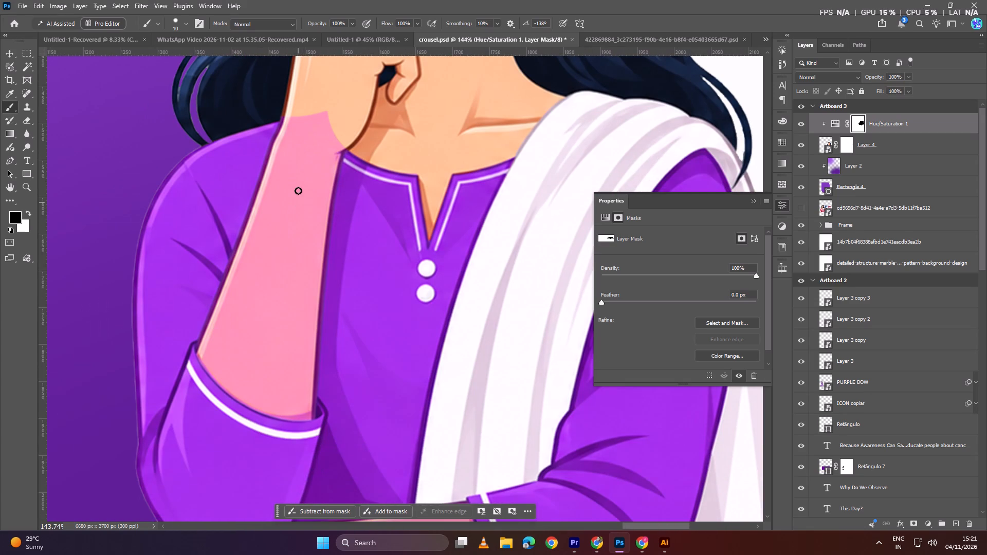
{"action": "right_click_drag", "start_coordinate": [296, 179], "coordinate": [307, 178], "text": "alt"}
{"action": "left_click_drag", "start_coordinate": [323, 110], "coordinate": [265, 338]}
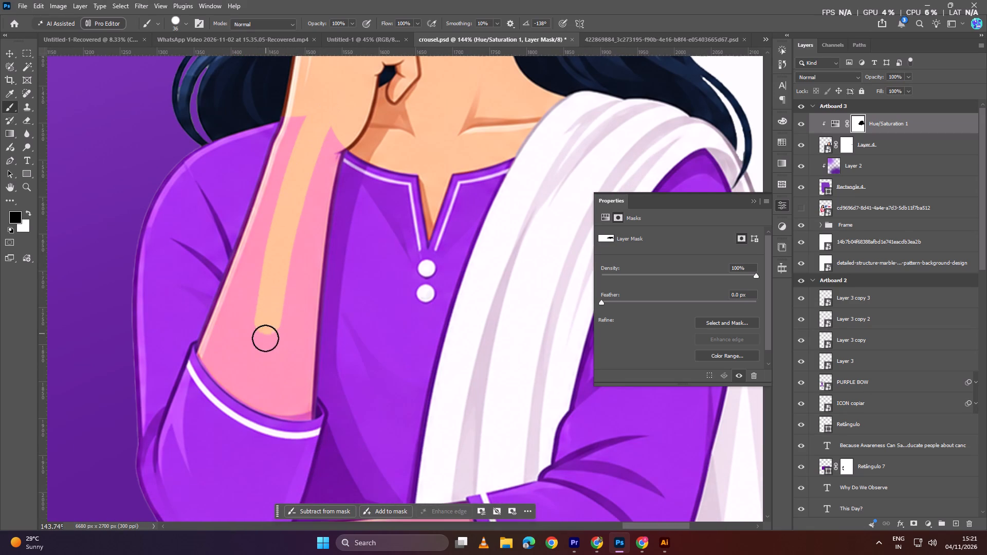
{"action": "left_click_drag", "start_coordinate": [265, 338], "coordinate": [265, 345]}
{"action": "left_click_drag", "start_coordinate": [295, 121], "coordinate": [294, 129]}
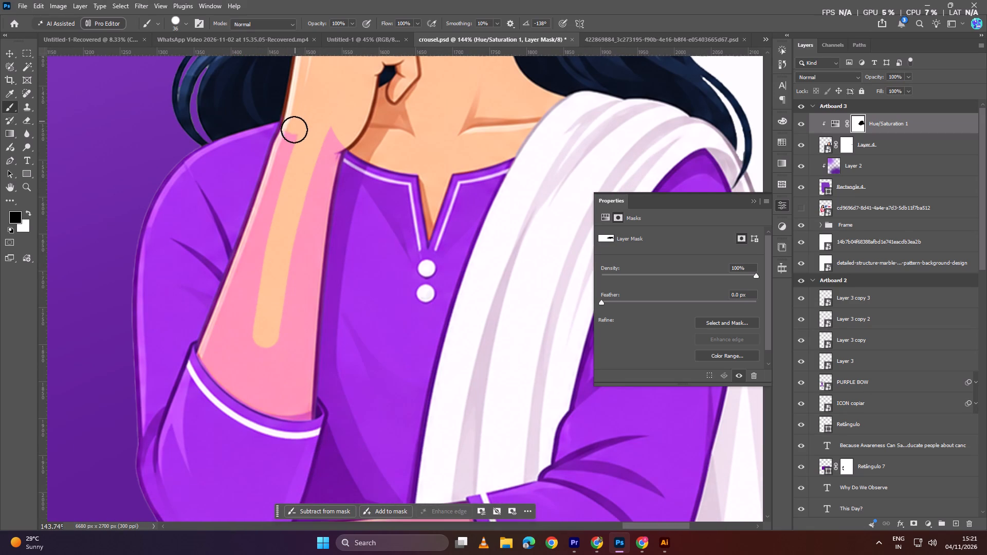
{"action": "left_click_drag", "start_coordinate": [294, 129], "coordinate": [272, 186]}
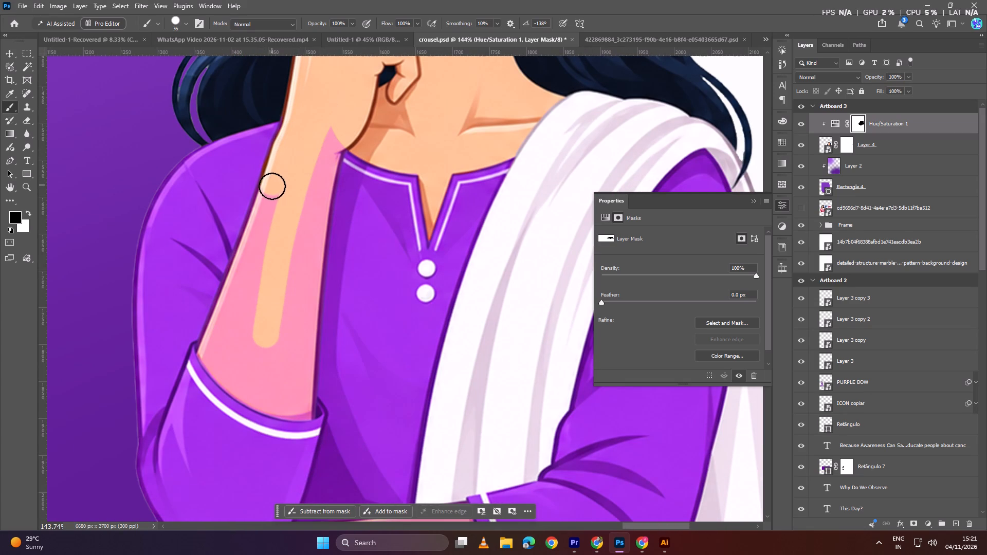
{"action": "left_click_drag", "start_coordinate": [272, 186], "coordinate": [248, 251]}
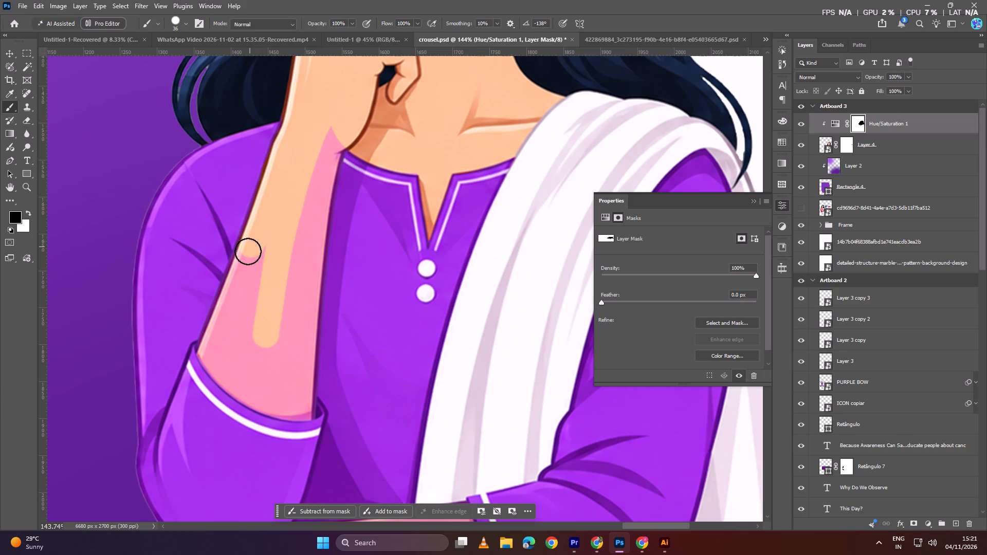
{"action": "left_click_drag", "start_coordinate": [248, 251], "coordinate": [222, 318]}
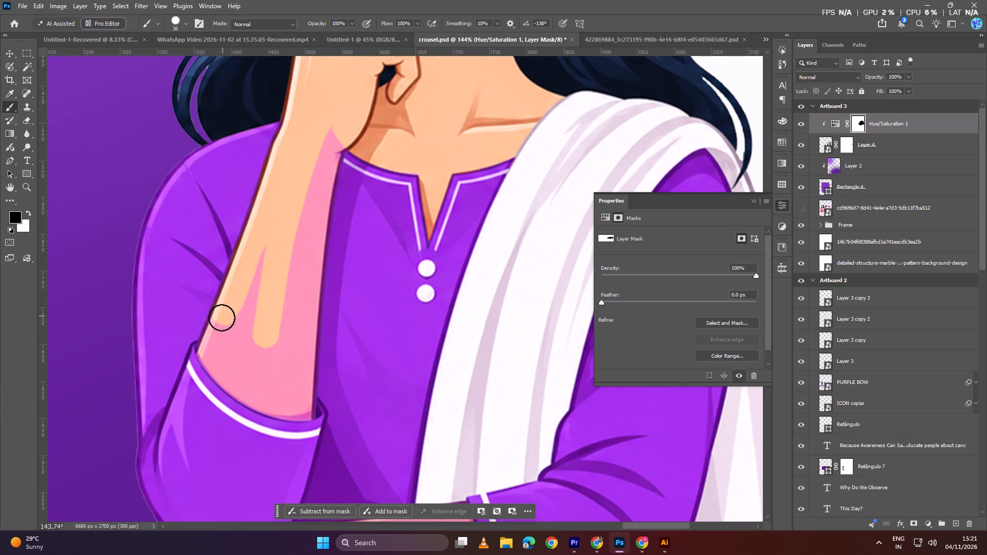
{"action": "left_click_drag", "start_coordinate": [222, 318], "coordinate": [216, 361]}
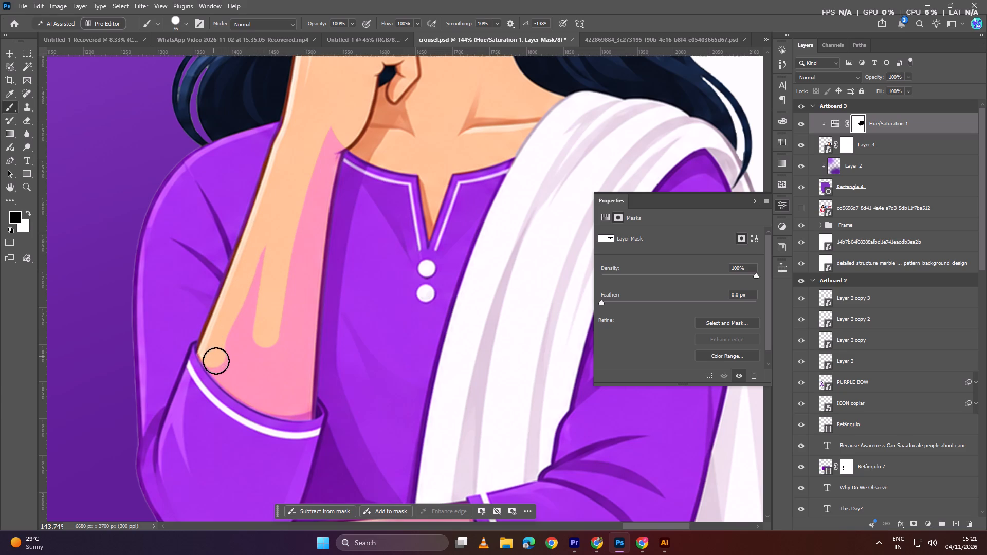
{"action": "left_click_drag", "start_coordinate": [216, 361], "coordinate": [246, 283]}
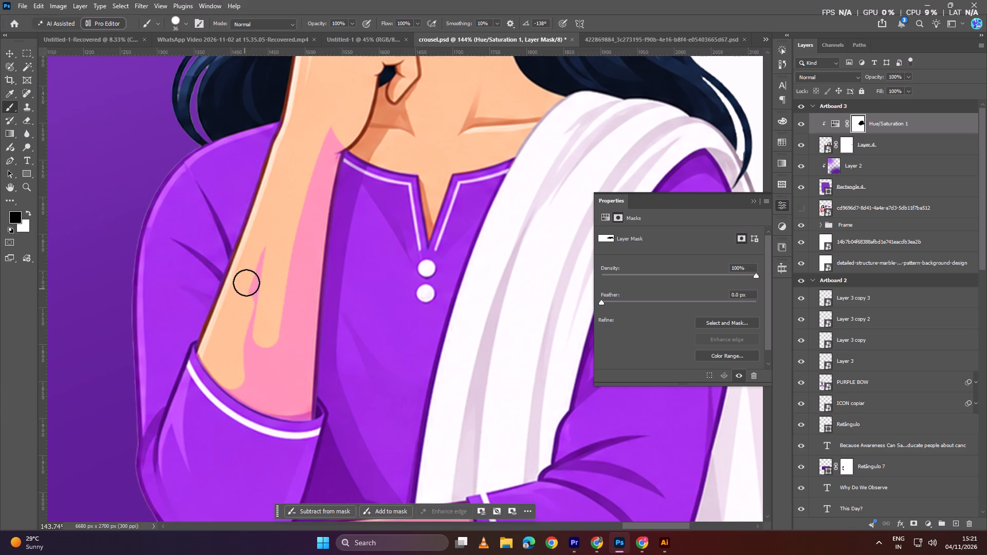
Paint the mask black along the raised forearm's inner edge beside the kurta, from the wrist down to the cuff.
{"action": "left_click_drag", "start_coordinate": [246, 283], "coordinate": [323, 167]}
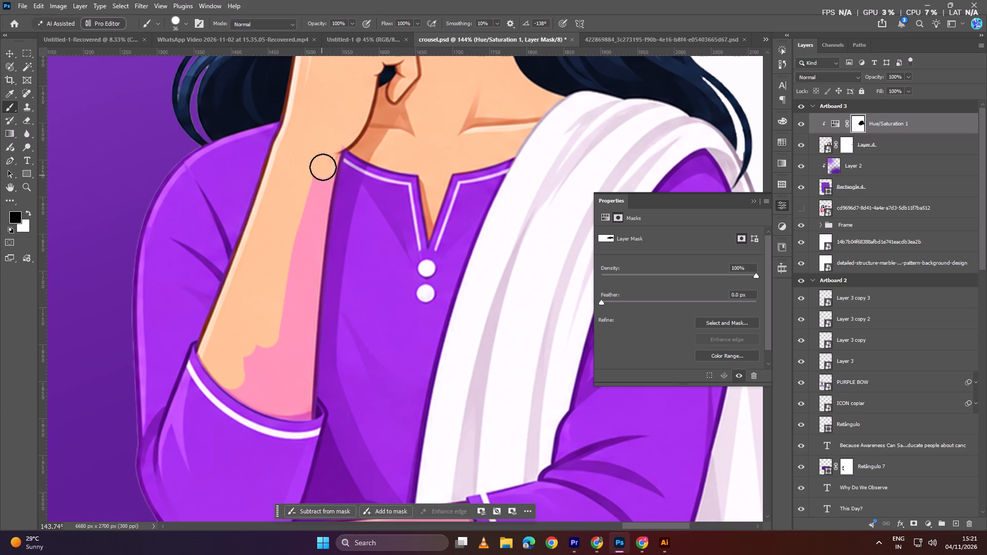
{"action": "left_click_drag", "start_coordinate": [323, 167], "coordinate": [334, 142]}
{"action": "left_click_drag", "start_coordinate": [324, 172], "coordinate": [323, 177]}
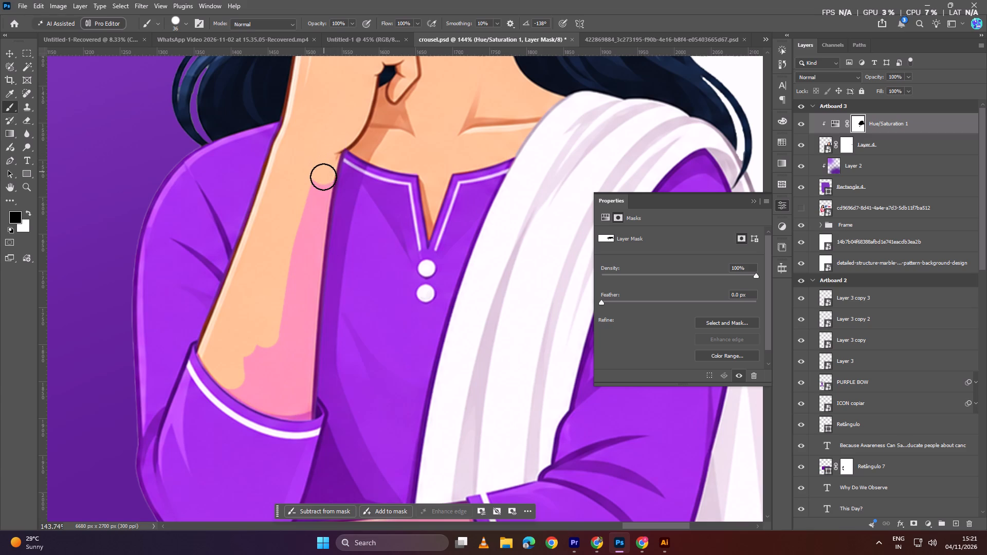
{"action": "left_click_drag", "start_coordinate": [323, 177], "coordinate": [312, 236]}
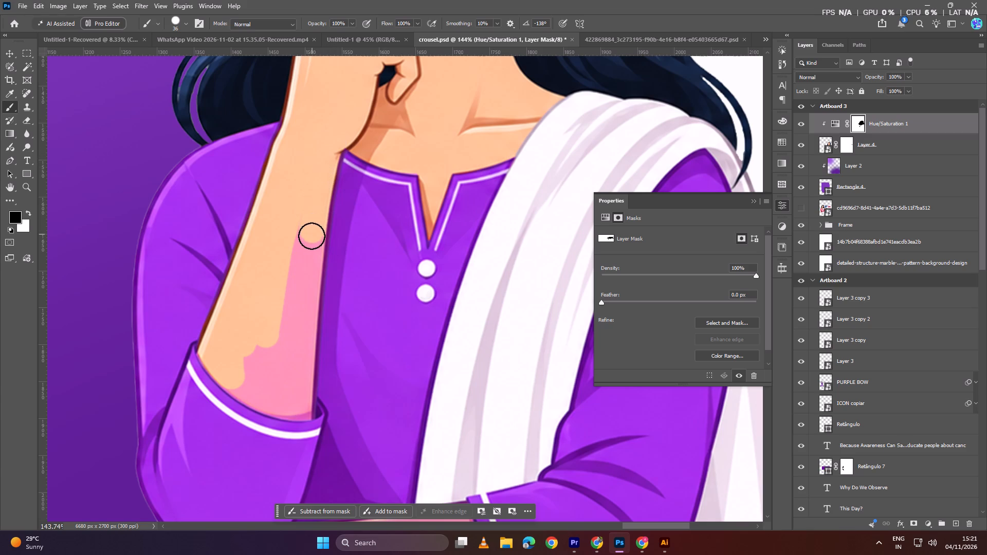
{"action": "left_click_drag", "start_coordinate": [312, 236], "coordinate": [306, 269]}
{"action": "left_click_drag", "start_coordinate": [307, 213], "coordinate": [291, 293]}
{"action": "left_click_drag", "start_coordinate": [300, 252], "coordinate": [302, 258]}
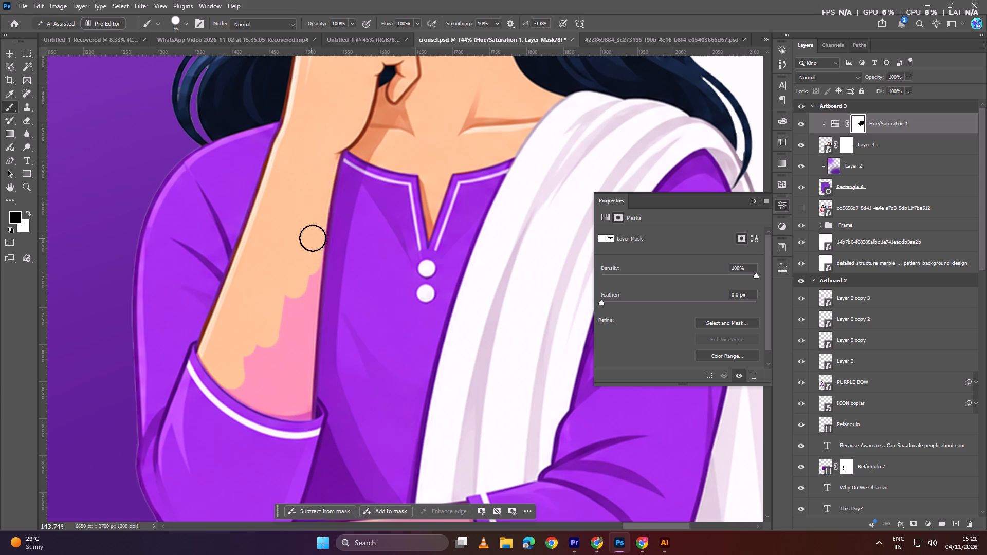
{"action": "left_click_drag", "start_coordinate": [314, 235], "coordinate": [309, 270]}
{"action": "left_click_drag", "start_coordinate": [309, 270], "coordinate": [305, 339]}
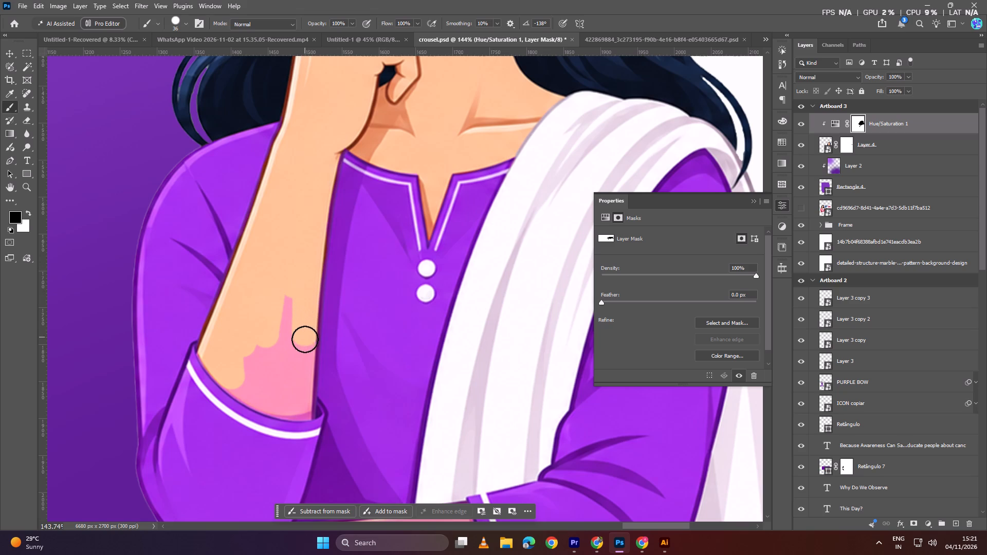
{"action": "left_click_drag", "start_coordinate": [305, 339], "coordinate": [305, 400]}
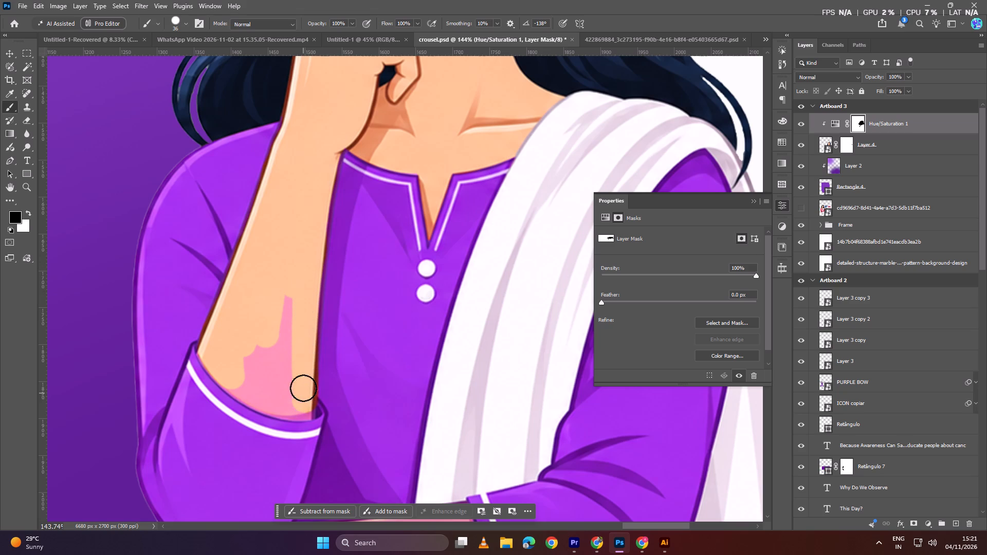
Restore the remaining pink skin above the raised arm's cuff by painting the mask black, reducing the brush to 22 px for the edge.
{"action": "scroll", "coordinate": [293, 356], "scroll_direction": "down", "scroll_amount": 6}
{"action": "scroll", "coordinate": [287, 358], "scroll_direction": "up", "scroll_amount": 5, "text": "ctrl+alt"}
{"action": "left_click_drag", "start_coordinate": [289, 162], "coordinate": [244, 248]}
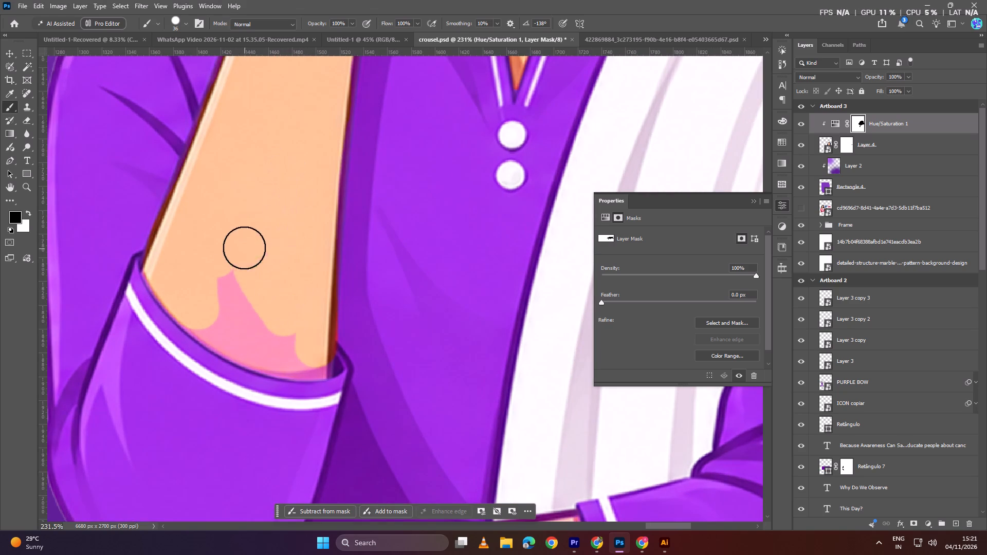
{"action": "left_click_drag", "start_coordinate": [244, 248], "coordinate": [290, 340]}
{"action": "right_click_drag", "start_coordinate": [287, 339], "coordinate": [279, 335], "text": "alt"}
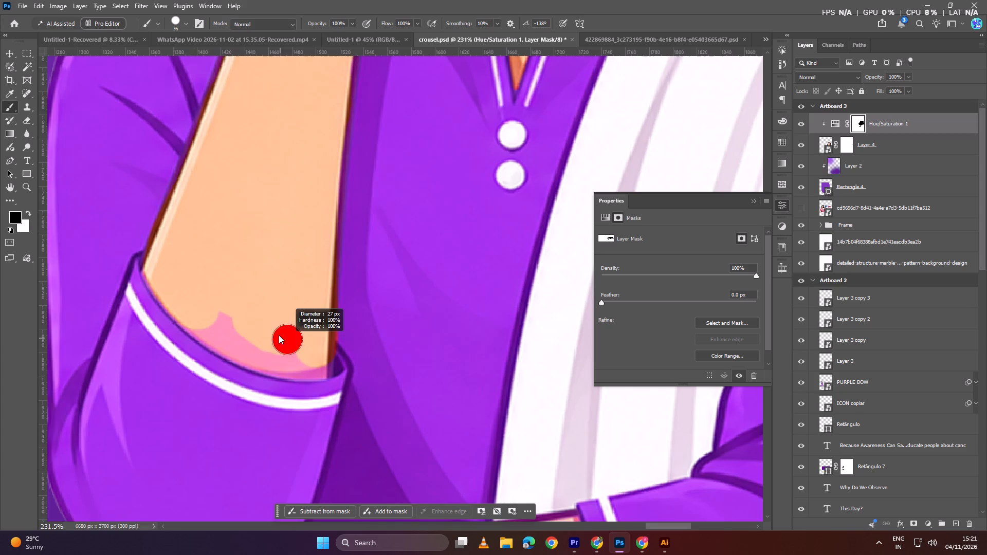
{"action": "right_click_drag", "start_coordinate": [279, 335], "coordinate": [279, 338], "text": "alt"}
{"action": "scroll", "coordinate": [299, 323], "scroll_direction": "down", "scroll_amount": 6}
{"action": "scroll", "coordinate": [299, 335], "scroll_direction": "up", "scroll_amount": 5, "text": "ctrl+alt"}
{"action": "right_click", "coordinate": [308, 312], "text": "alt"}
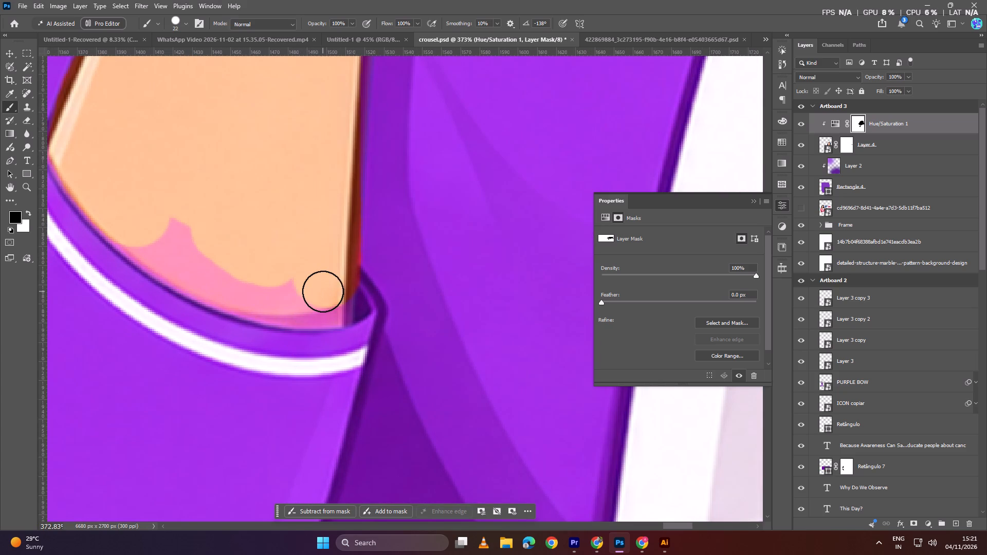
{"action": "left_click_drag", "start_coordinate": [318, 291], "coordinate": [217, 282]}
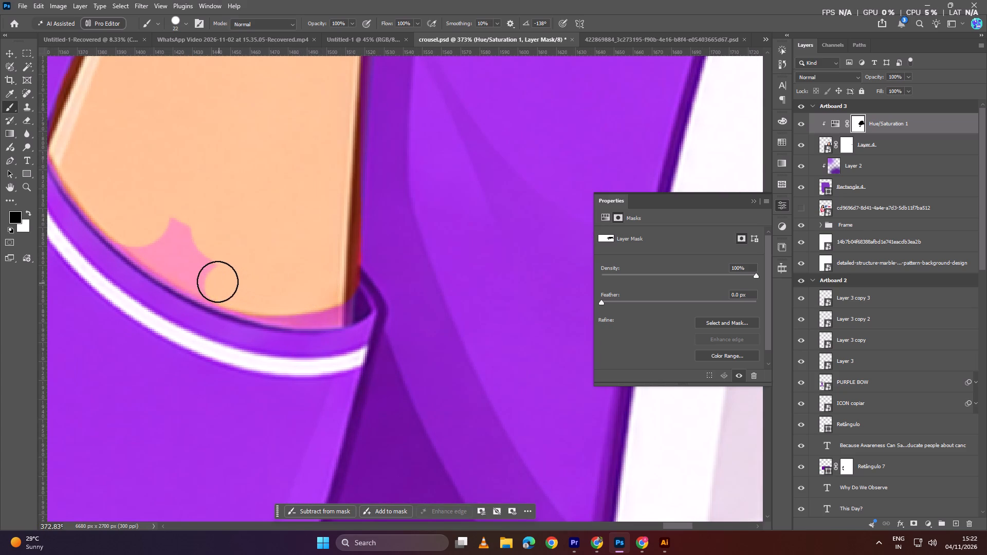
{"action": "left_click_drag", "start_coordinate": [217, 282], "coordinate": [130, 224]}
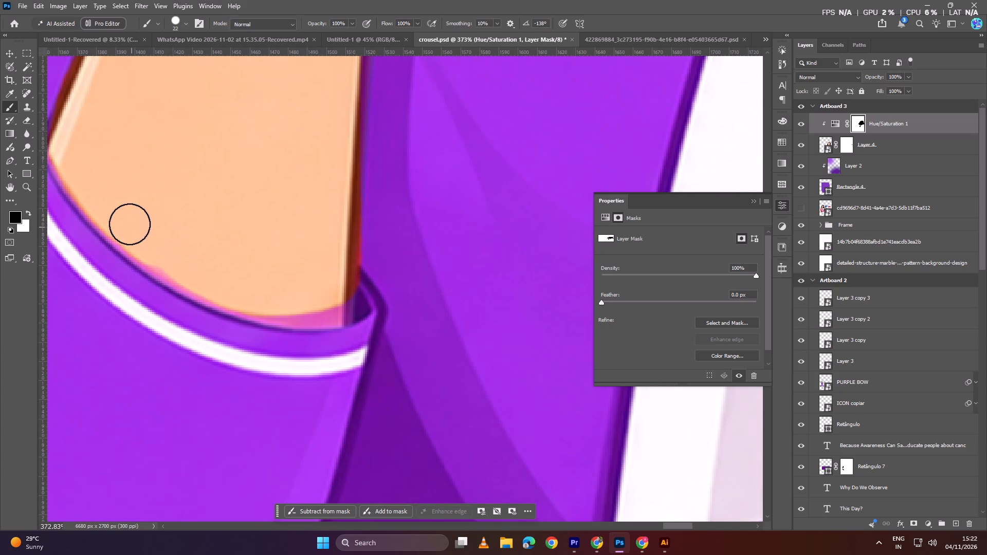
{"action": "left_click_drag", "start_coordinate": [130, 224], "coordinate": [226, 290]}
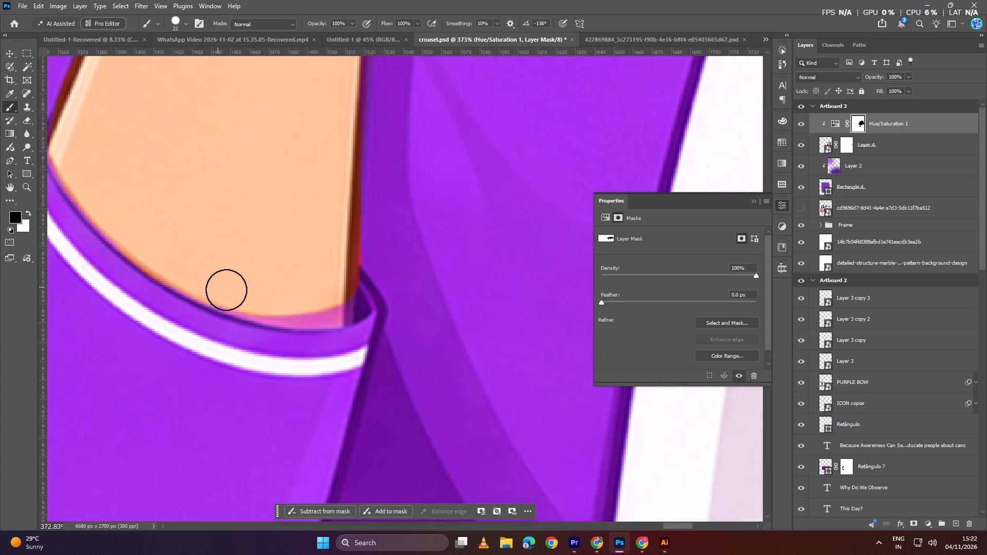
{"action": "left_click_drag", "start_coordinate": [226, 290], "coordinate": [284, 289]}
Paint the mask black over the upper fingers and knuckle of the hand tucked under the raised arm's elbow.
{"action": "scroll", "coordinate": [292, 275], "scroll_direction": "down", "scroll_amount": 20, "text": "alt"}
{"action": "scroll", "coordinate": [292, 275], "scroll_direction": "down", "scroll_amount": 1, "text": "alt"}
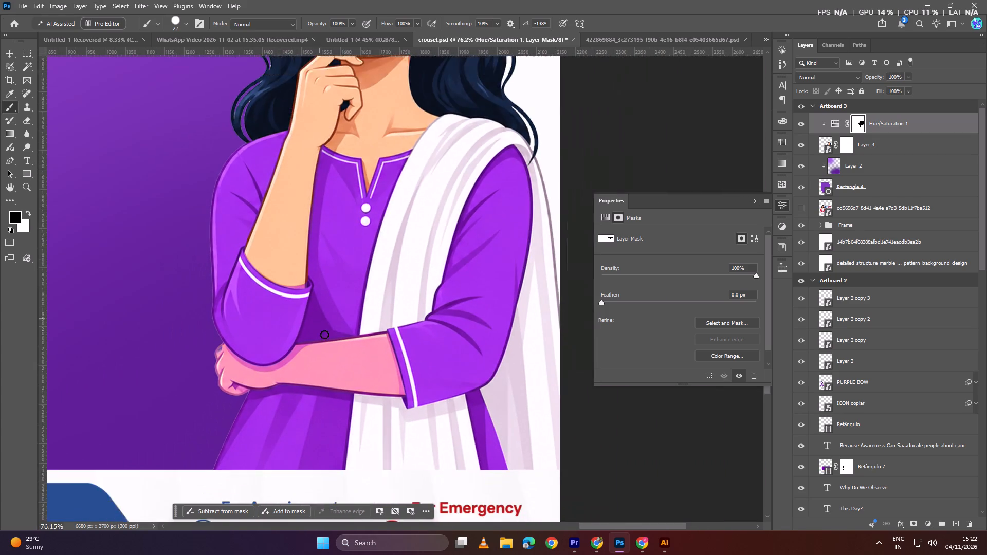
{"action": "scroll", "coordinate": [324, 335], "scroll_direction": "down", "scroll_amount": 2, "text": "alt"}
{"action": "scroll", "coordinate": [239, 363], "scroll_direction": "up", "scroll_amount": 5, "text": "ctrl+alt"}
{"action": "scroll", "coordinate": [239, 311], "scroll_direction": "down", "scroll_amount": 3}
{"action": "scroll", "coordinate": [237, 309], "scroll_direction": "up", "scroll_amount": 3, "text": "ctrl+alt"}
{"action": "scroll", "coordinate": [232, 271], "scroll_direction": "up", "scroll_amount": 3}
{"action": "scroll", "coordinate": [217, 249], "scroll_direction": "up", "scroll_amount": 4, "text": "alt"}
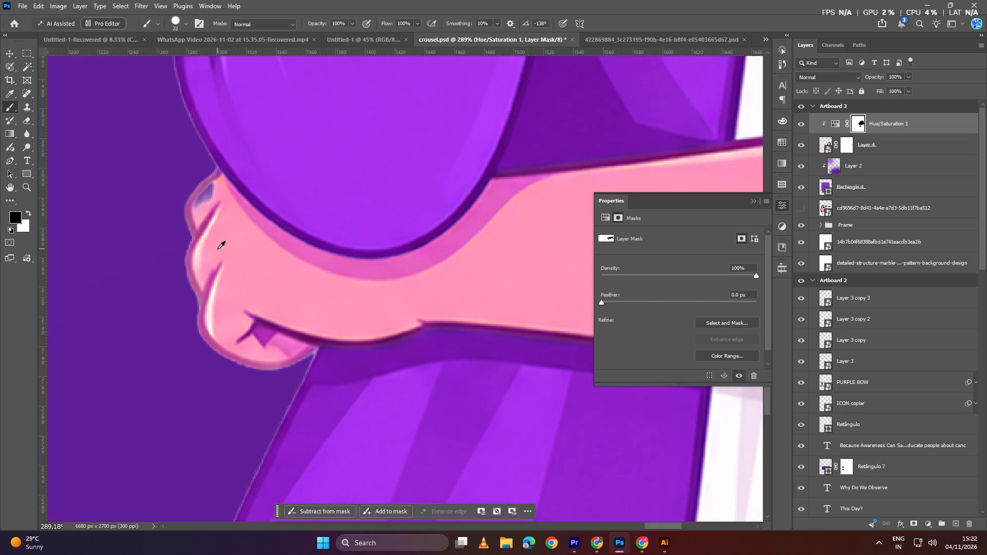
{"action": "right_click", "coordinate": [206, 221], "text": "alt"}
{"action": "left_click_drag", "start_coordinate": [204, 206], "coordinate": [196, 197]}
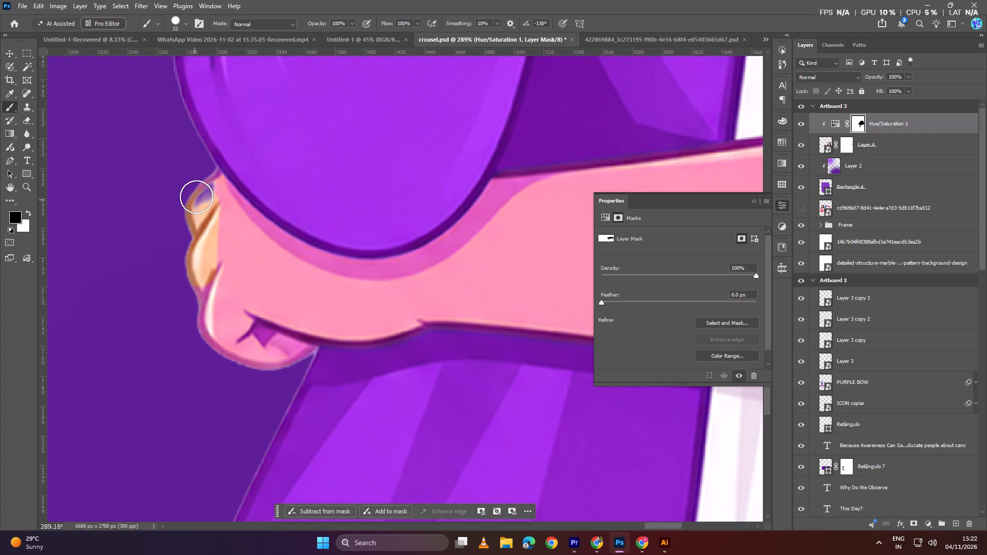
{"action": "left_click_drag", "start_coordinate": [196, 197], "coordinate": [243, 223]}
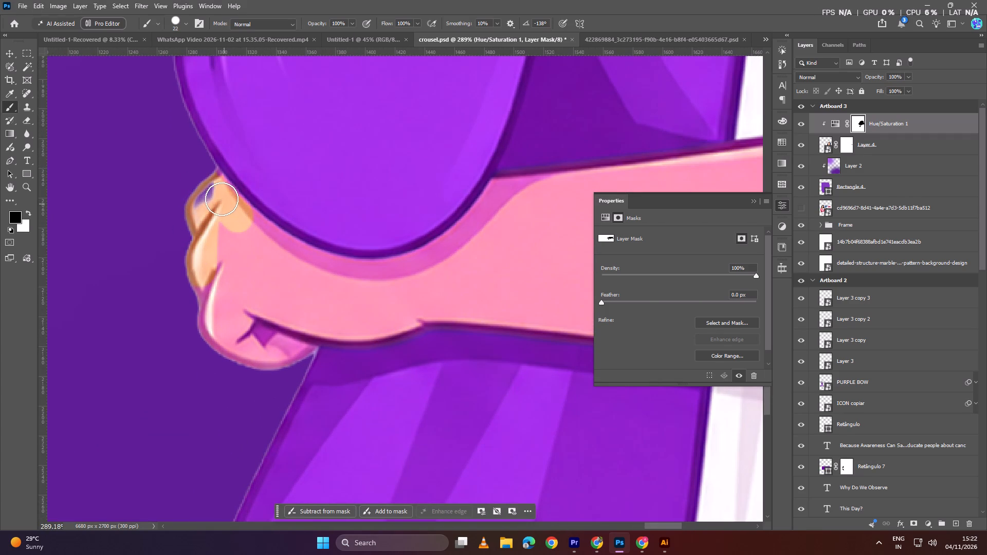
Paint the mask black over the shaded skin along the curved underside of the raised arm's purple sleeve.
{"action": "left_click_drag", "start_coordinate": [220, 193], "coordinate": [281, 249]}
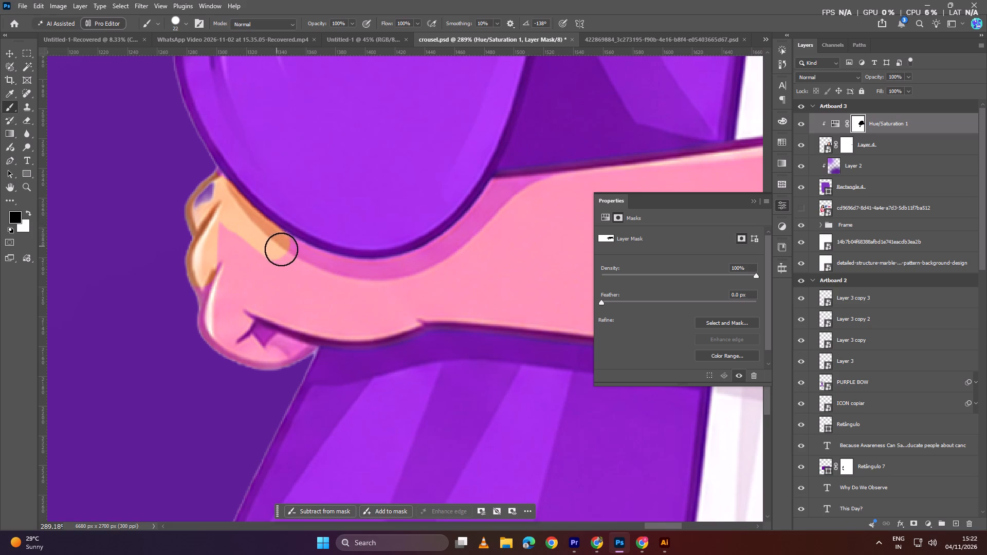
{"action": "left_click_drag", "start_coordinate": [281, 249], "coordinate": [317, 269]}
{"action": "left_click_drag", "start_coordinate": [307, 261], "coordinate": [312, 264]}
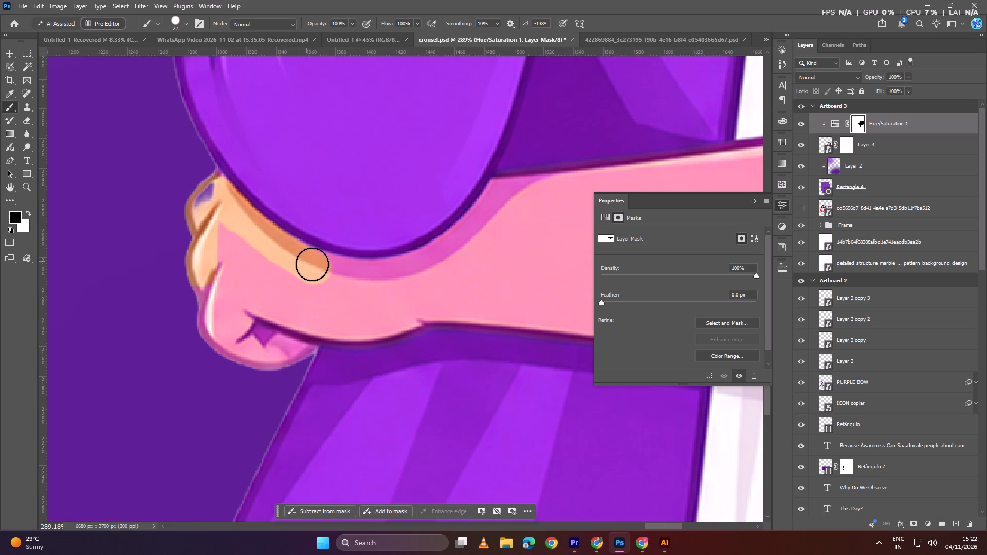
{"action": "left_click_drag", "start_coordinate": [312, 264], "coordinate": [413, 269]}
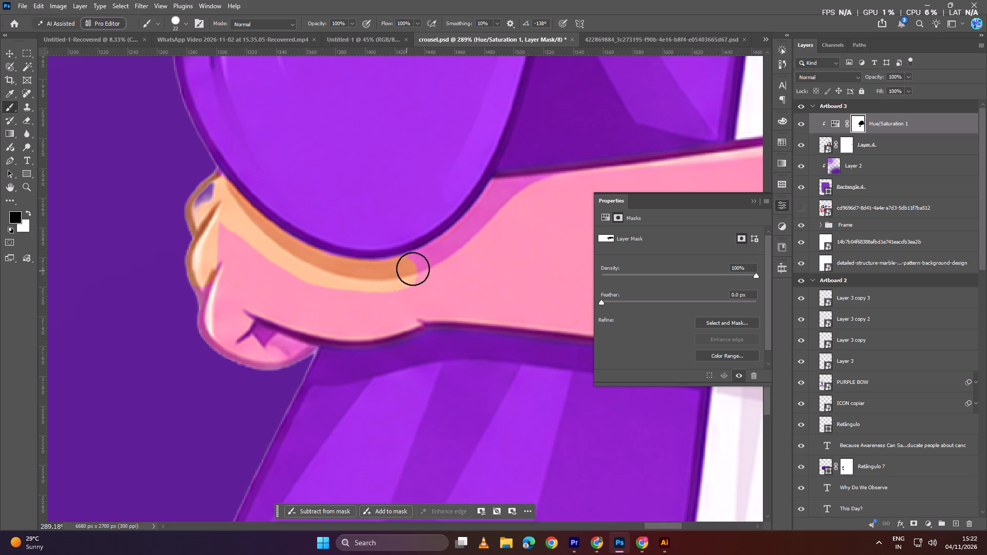
{"action": "left_click_drag", "start_coordinate": [413, 269], "coordinate": [485, 216]}
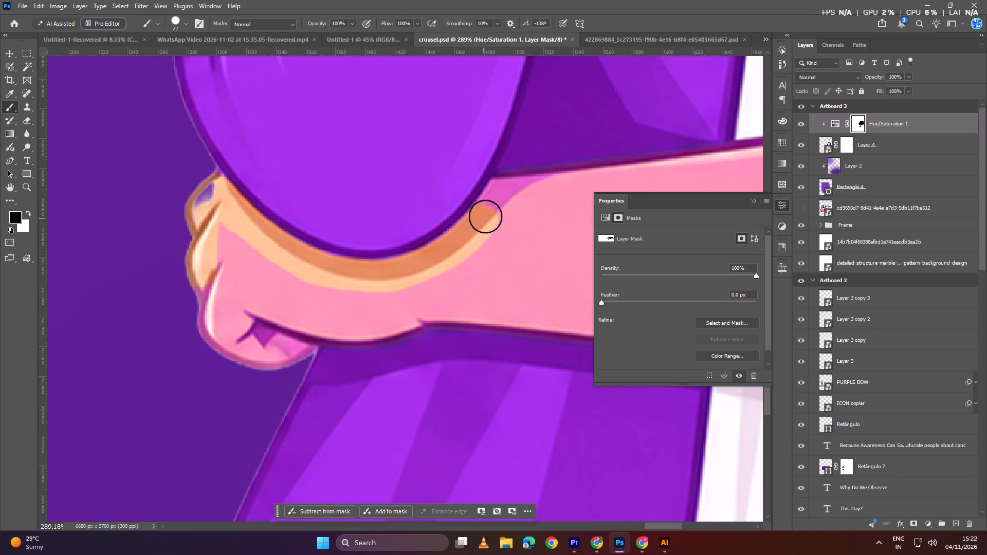
{"action": "left_click_drag", "start_coordinate": [485, 216], "coordinate": [501, 192]}
Paint the mask black along the horizontal forearm's upper edge, its white-striped cuff edge and its lower edge back to the wrist.
{"action": "scroll", "coordinate": [404, 234], "scroll_direction": "down", "scroll_amount": 3, "text": "ctrl+alt"}
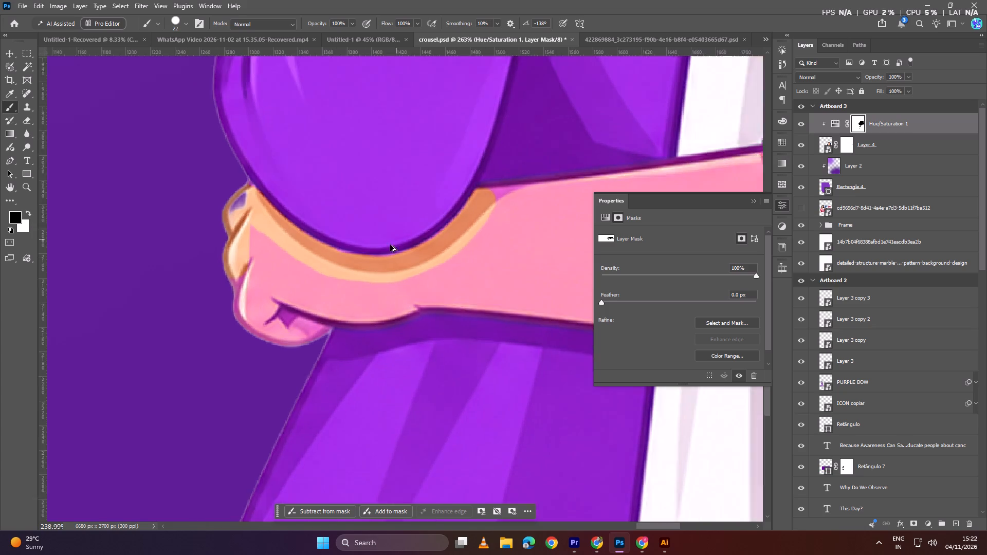
{"action": "scroll", "coordinate": [390, 245], "scroll_direction": "down", "scroll_amount": 14, "text": "ctrl+alt"}
{"action": "scroll", "coordinate": [513, 213], "scroll_direction": "up", "scroll_amount": 3, "text": "ctrl+alt"}
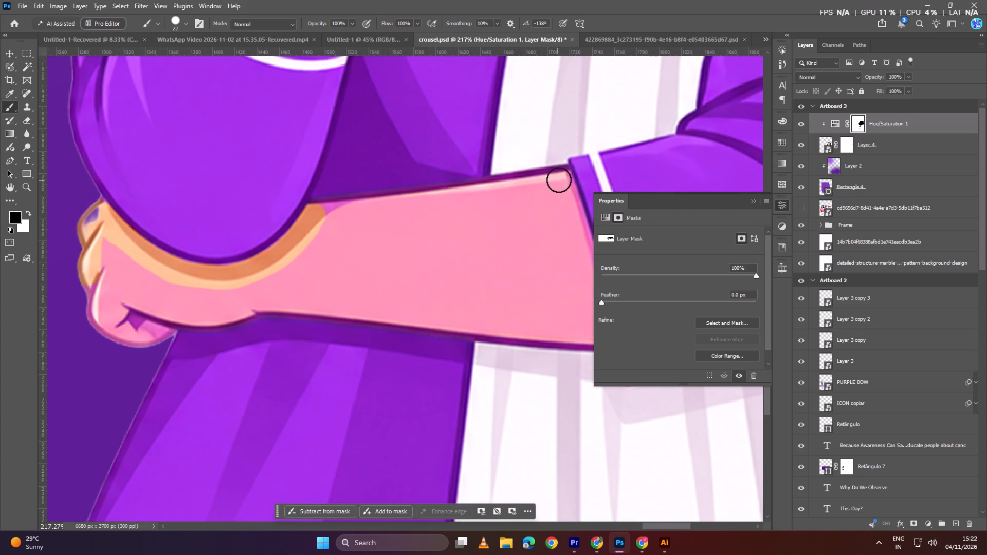
{"action": "left_click", "coordinate": [563, 177], "text": "shift"}
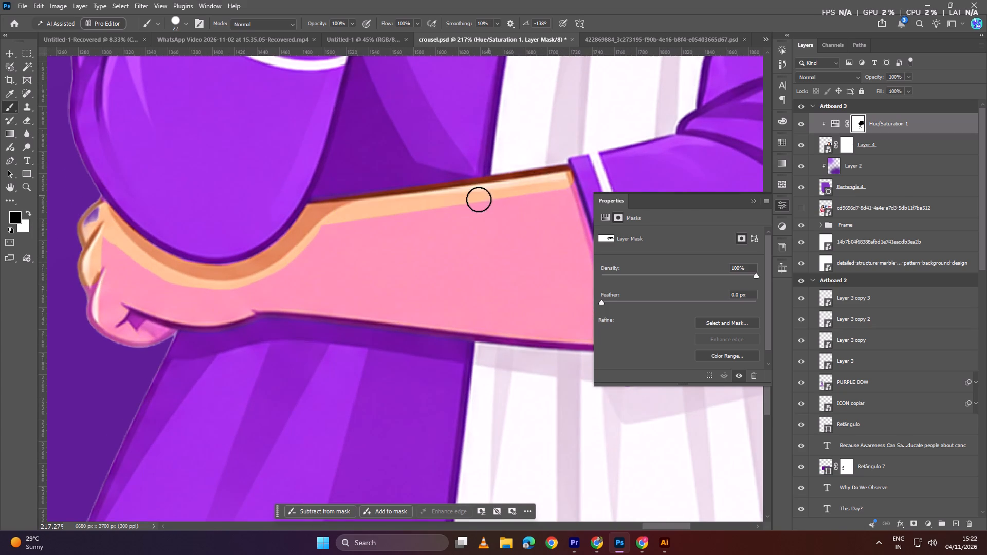
{"action": "scroll", "coordinate": [479, 199], "scroll_direction": "down", "scroll_amount": 11, "text": "alt"}
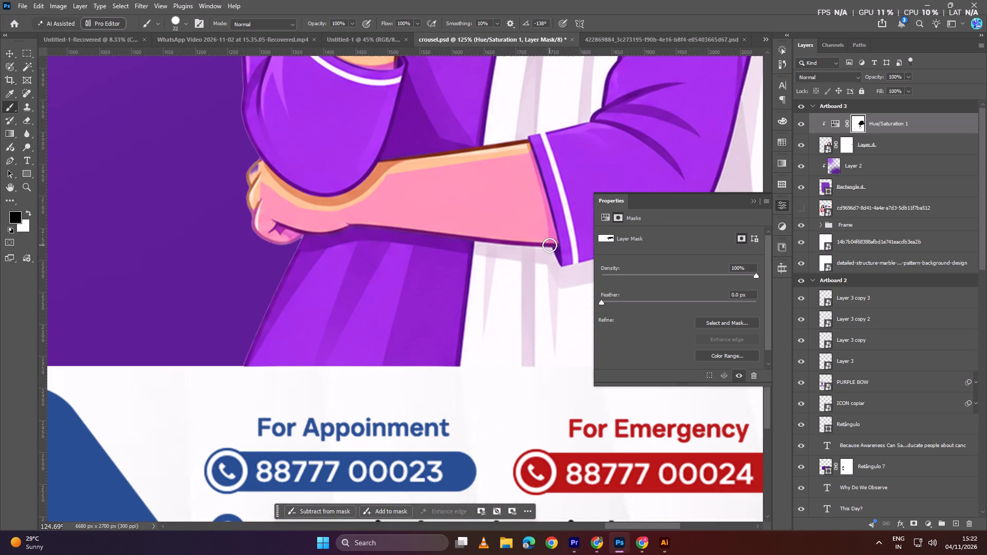
{"action": "left_click", "coordinate": [550, 245], "text": "shift"}
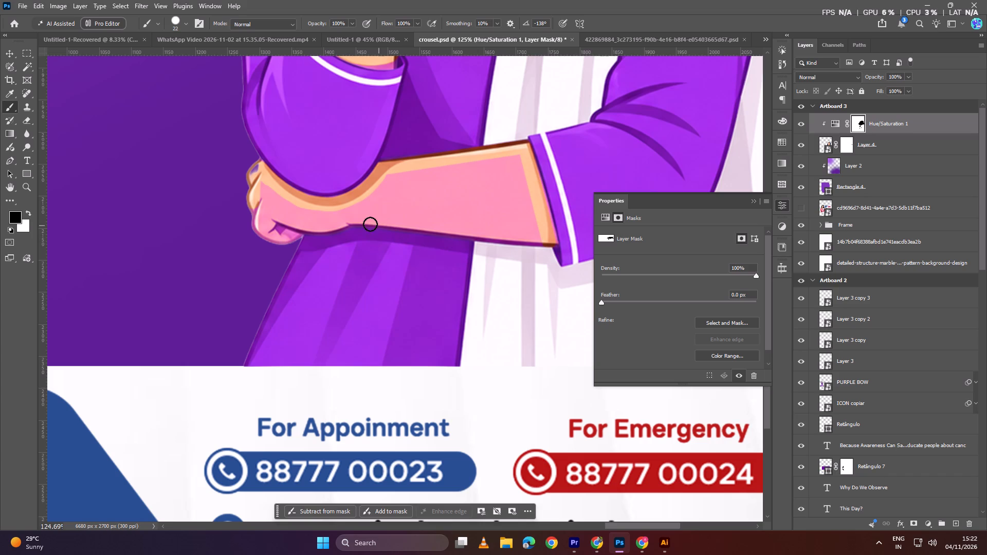
{"action": "left_click", "coordinate": [350, 216], "text": "shift"}
Paint the mask black over the horizontal arm's lower wrist edge, curled fingers and back of the hand.
{"action": "scroll", "coordinate": [344, 216], "scroll_direction": "up", "scroll_amount": 4, "text": "alt"}
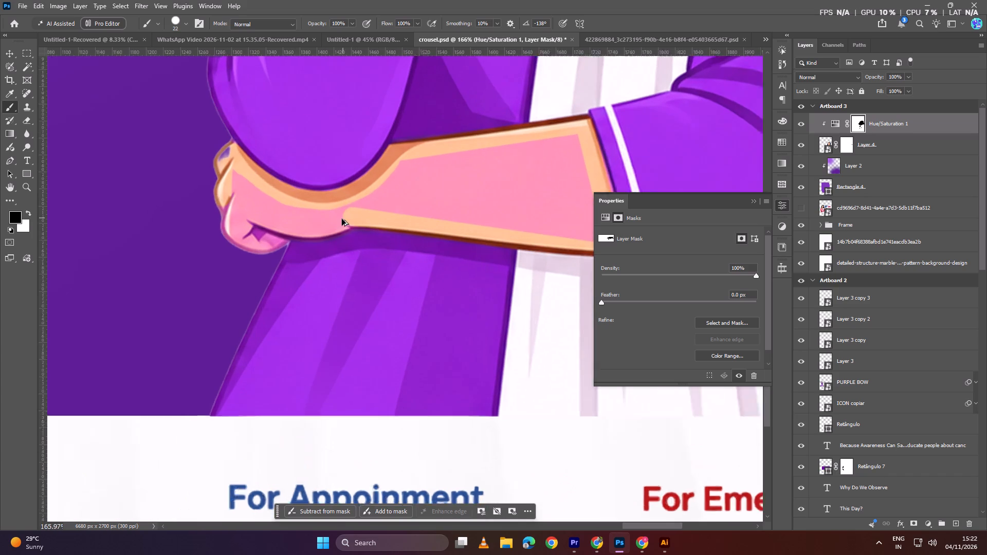
{"action": "left_click_drag", "start_coordinate": [345, 221], "coordinate": [307, 230]}
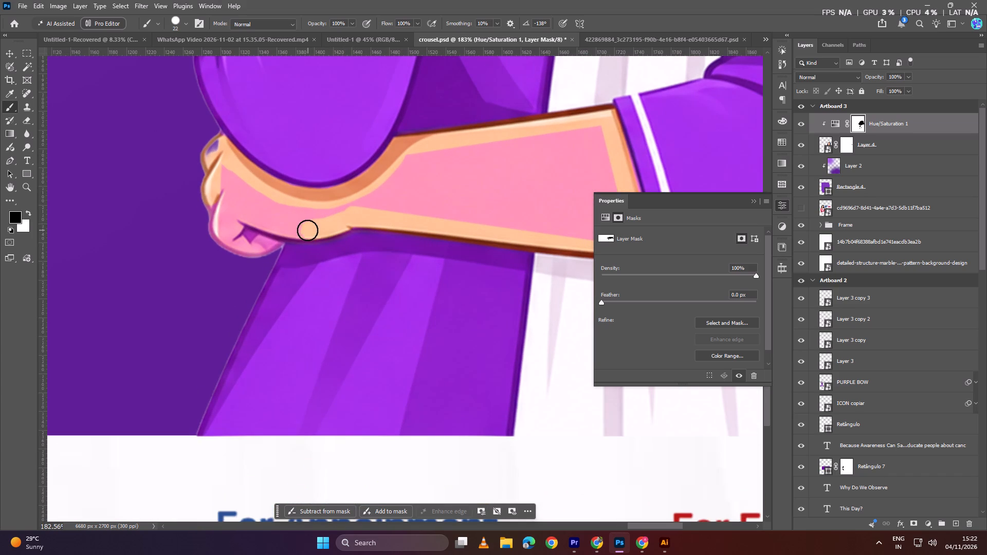
{"action": "left_click_drag", "start_coordinate": [307, 230], "coordinate": [273, 235]}
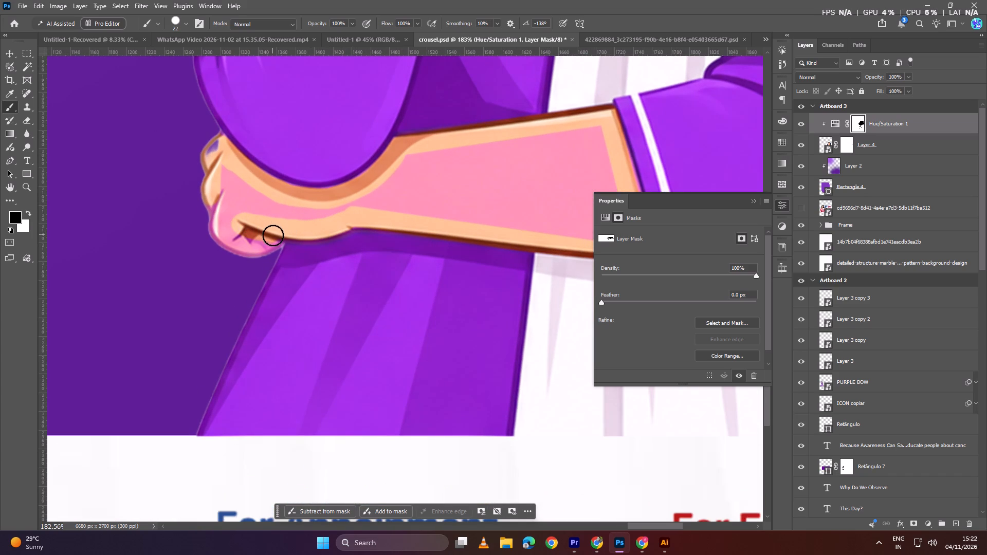
{"action": "left_click_drag", "start_coordinate": [273, 235], "coordinate": [237, 239]}
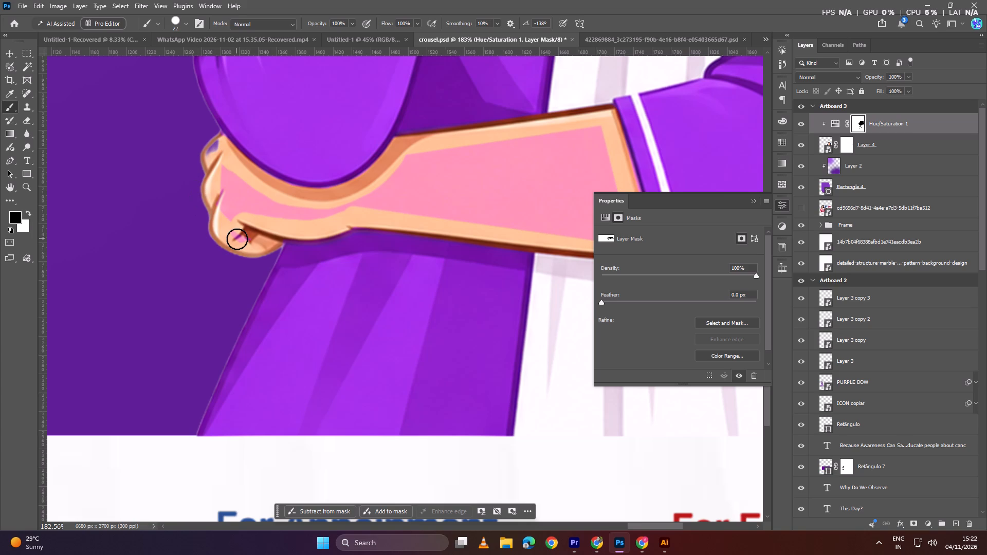
{"action": "left_click_drag", "start_coordinate": [237, 239], "coordinate": [224, 209]}
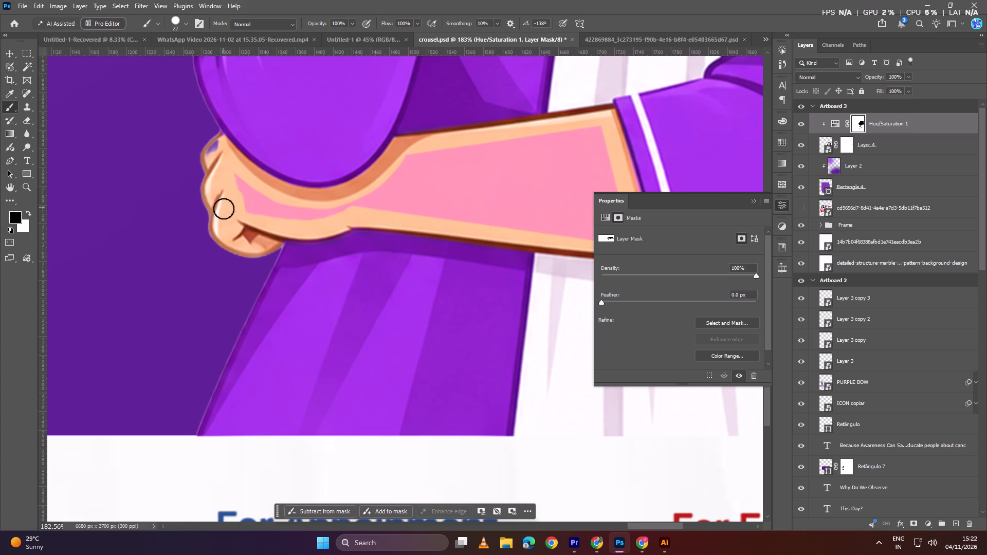
{"action": "left_click_drag", "start_coordinate": [224, 209], "coordinate": [257, 201]}
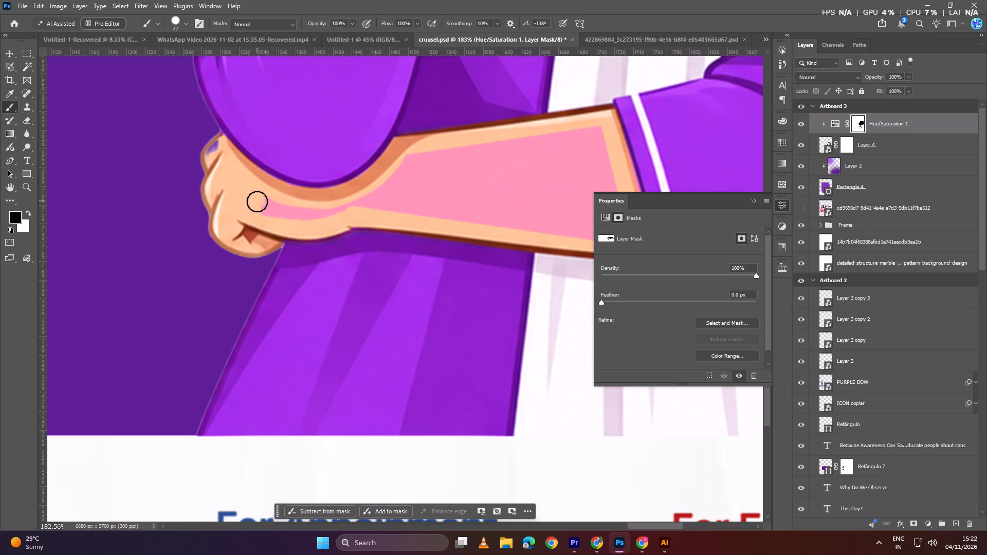
{"action": "left_click_drag", "start_coordinate": [257, 201], "coordinate": [358, 200]}
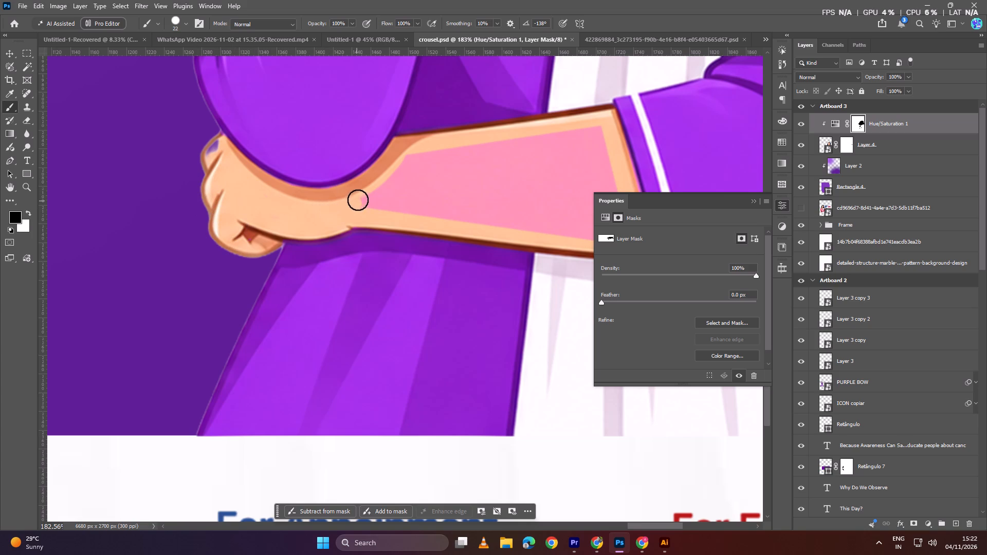
Paint the mask black over the upper part of the horizontal forearm's pink interior, between wrist and cuff.
{"action": "left_click_drag", "start_coordinate": [358, 200], "coordinate": [544, 137]}
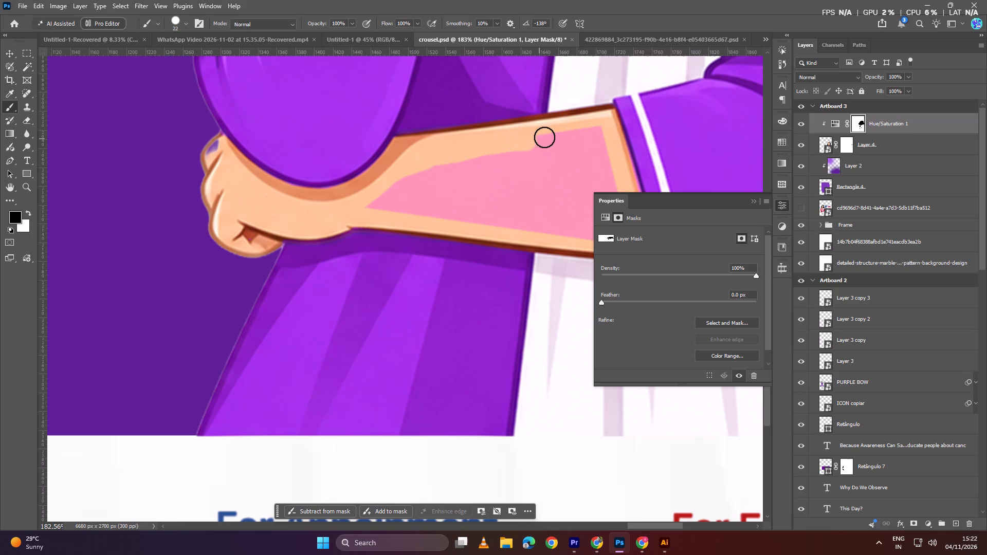
{"action": "left_click_drag", "start_coordinate": [544, 137], "coordinate": [386, 191]}
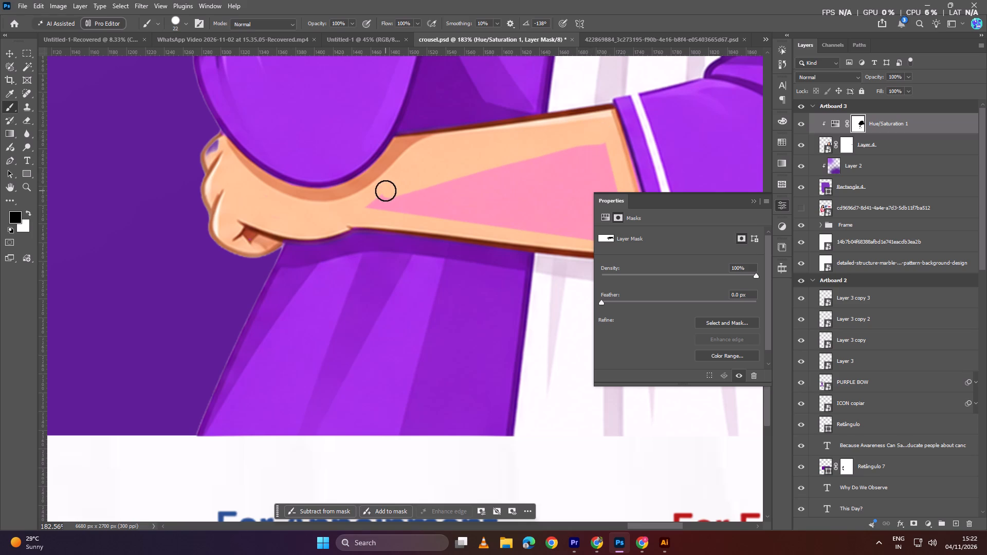
{"action": "left_click_drag", "start_coordinate": [386, 191], "coordinate": [385, 194]}
Paint the mask black across the horizontal forearm's pink interior, working from the cuff back towards the wrist.
{"action": "scroll", "coordinate": [382, 206], "scroll_direction": "down", "scroll_amount": 6, "text": "ctrl"}
{"action": "scroll", "coordinate": [433, 212], "scroll_direction": "up", "scroll_amount": 5, "text": "ctrl+alt"}
{"action": "scroll", "coordinate": [468, 204], "scroll_direction": "down", "scroll_amount": 11}
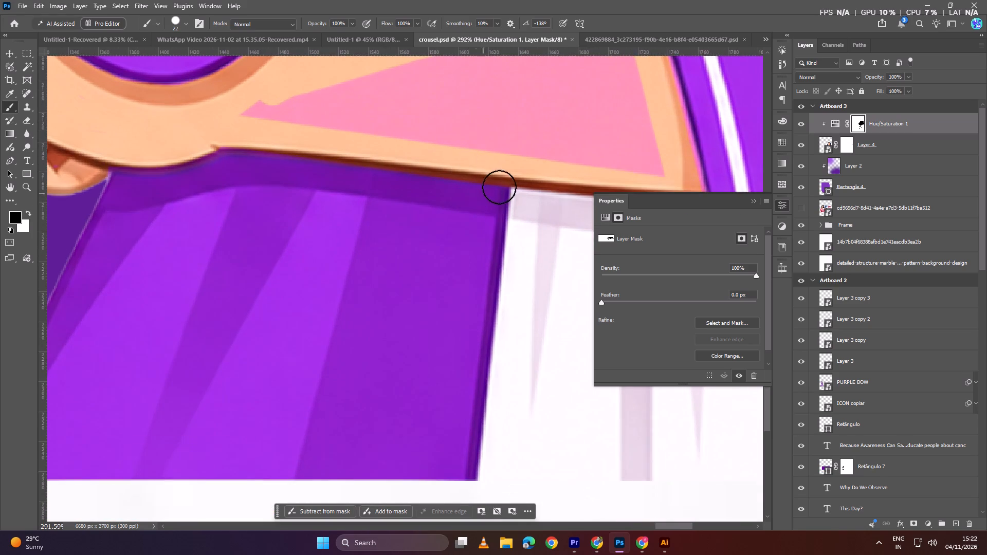
{"action": "scroll", "coordinate": [502, 186], "scroll_direction": "down", "scroll_amount": 2}
{"action": "scroll", "coordinate": [521, 179], "scroll_direction": "up", "scroll_amount": 4}
{"action": "key", "text": "space"}
{"action": "key", "text": "space"}
{"action": "key", "text": "space"}
{"action": "key", "text": "space"}
{"action": "key", "text": "space"}
{"action": "key", "text": "space"}
{"action": "key", "text": "space"}
{"action": "key", "text": "space"}
{"action": "key", "text": "space"}
{"action": "key", "text": "space"}
{"action": "key", "text": "space"}
{"action": "key", "text": "space"}
{"action": "key", "text": "space"}
{"action": "key", "text": "space"}
{"action": "key", "text": "space"}
{"action": "key", "text": "space"}
{"action": "key", "text": "space"}
{"action": "key", "text": "space"}
{"action": "key", "text": "space"}
{"action": "key", "text": "space"}
{"action": "left_click_drag", "start_coordinate": [514, 172], "coordinate": [350, 309]}
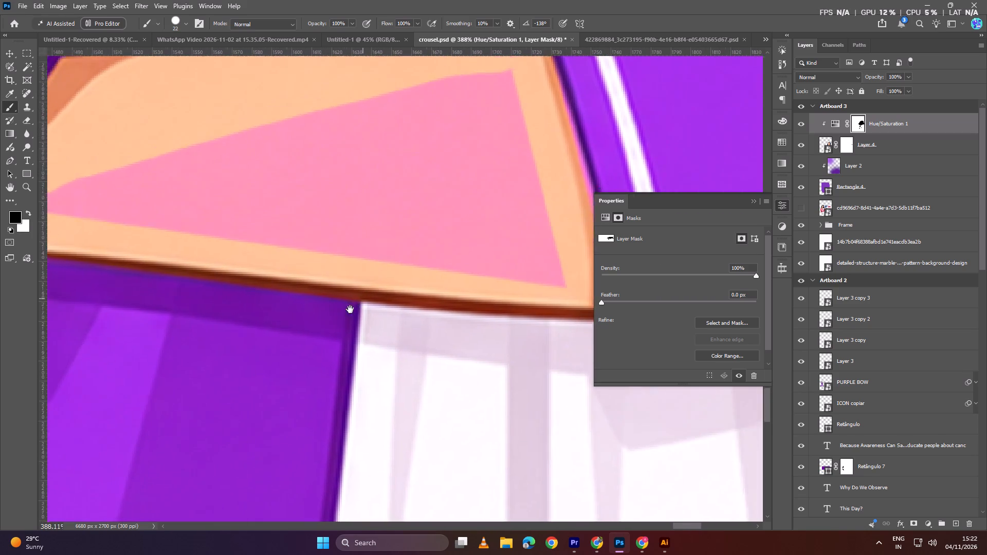
{"action": "left_click_drag", "start_coordinate": [350, 309], "coordinate": [339, 321]}
{"action": "left_click_drag", "start_coordinate": [531, 305], "coordinate": [477, 101]}
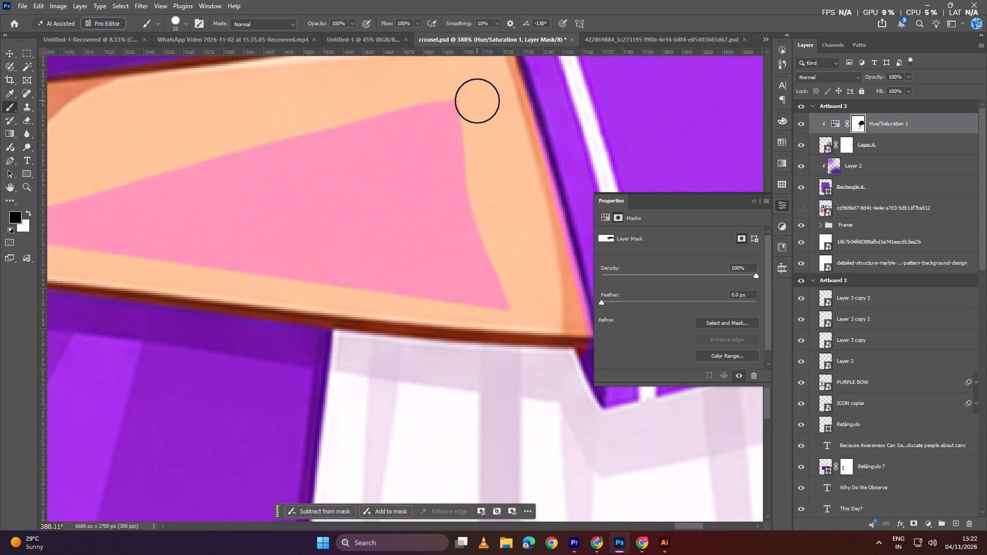
{"action": "left_click_drag", "start_coordinate": [477, 101], "coordinate": [411, 157]}
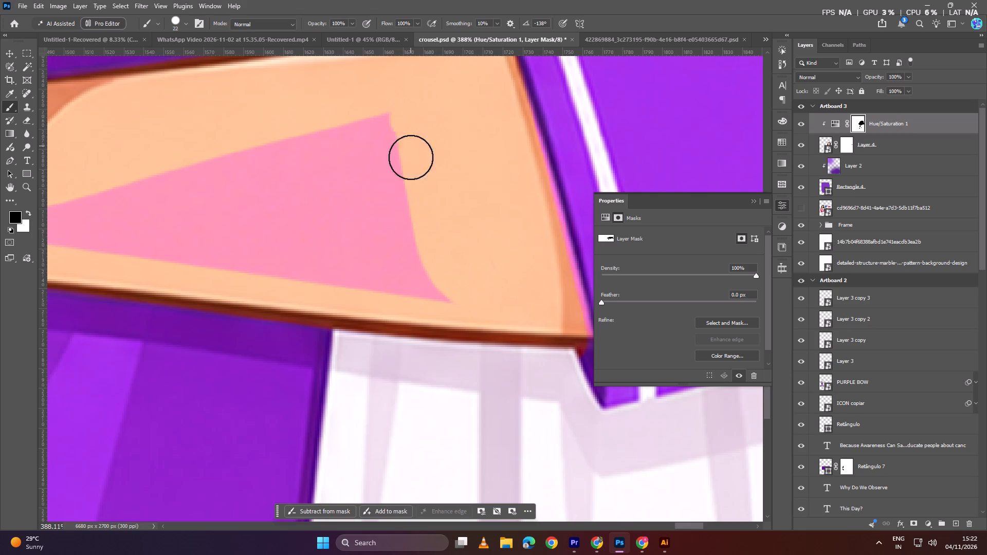
{"action": "left_click_drag", "start_coordinate": [411, 157], "coordinate": [348, 125]}
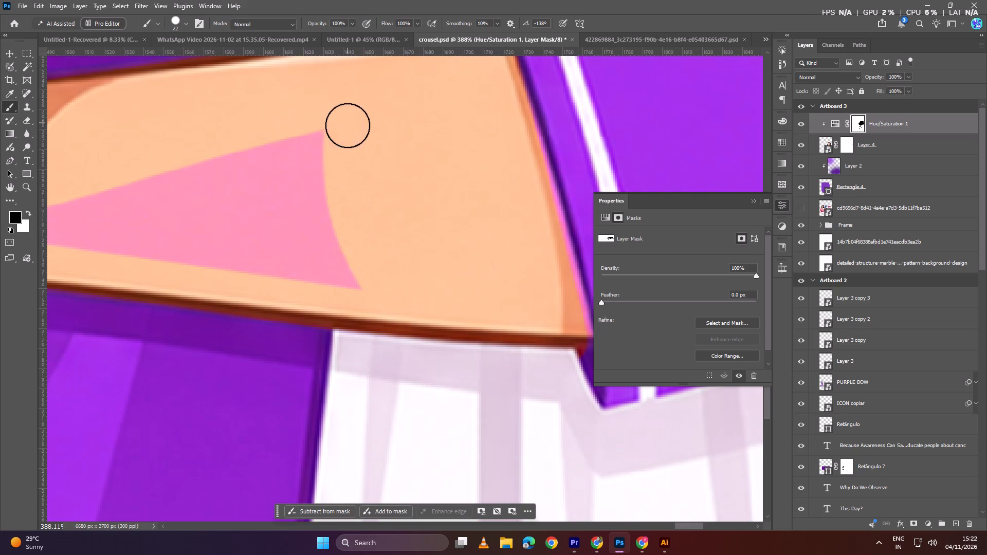
{"action": "left_click_drag", "start_coordinate": [348, 125], "coordinate": [283, 161]}
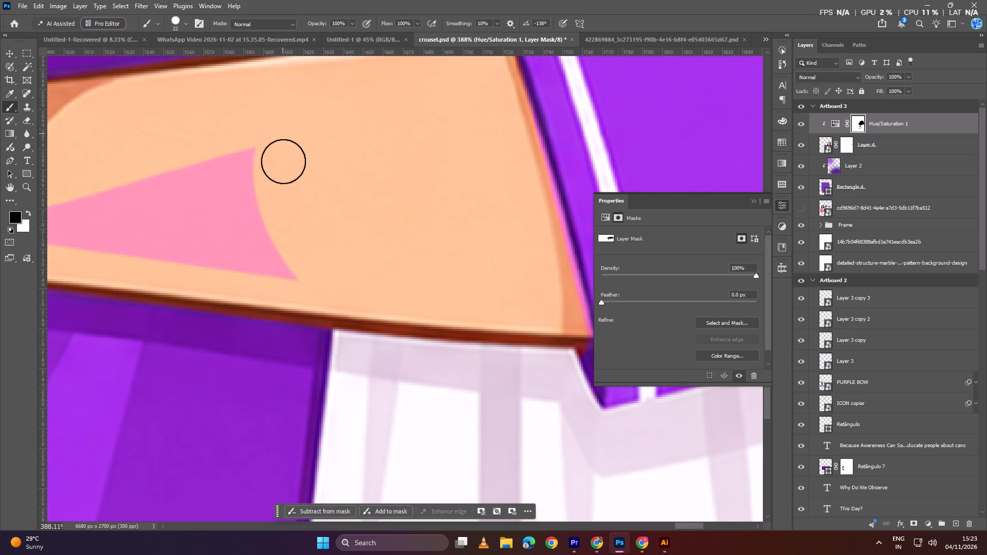
{"action": "left_click_drag", "start_coordinate": [283, 161], "coordinate": [188, 219]}
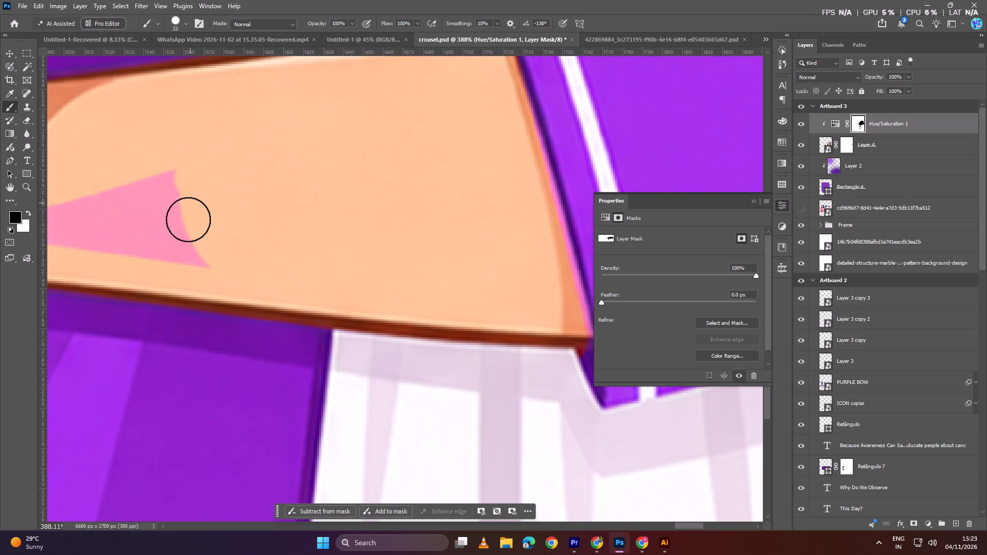
{"action": "left_click_drag", "start_coordinate": [188, 219], "coordinate": [112, 244]}
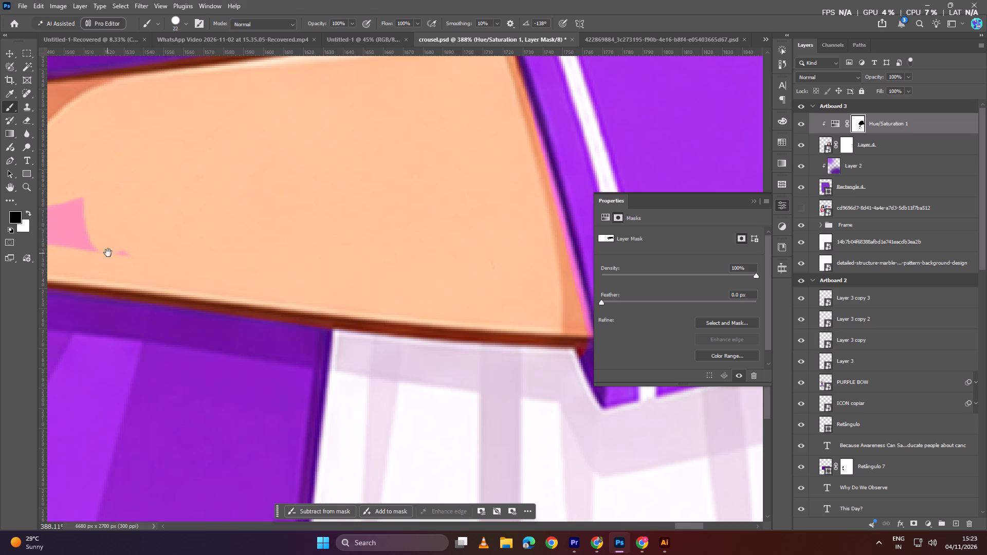
Paint the mask black over the last pink patch of the horizontal forearm, beside the wrist.
{"action": "key", "text": "space"}
{"action": "key", "text": "space"}
{"action": "key", "text": "space"}
{"action": "key", "text": "space"}
{"action": "key", "text": "space"}
{"action": "key", "text": "space"}
{"action": "key", "text": "space"}
{"action": "key", "text": "space"}
{"action": "key", "text": "space"}
{"action": "key", "text": "space"}
{"action": "key", "text": "space"}
{"action": "left_click_drag", "start_coordinate": [115, 247], "coordinate": [276, 260]}
{"action": "left_click_drag", "start_coordinate": [286, 271], "coordinate": [156, 231]}
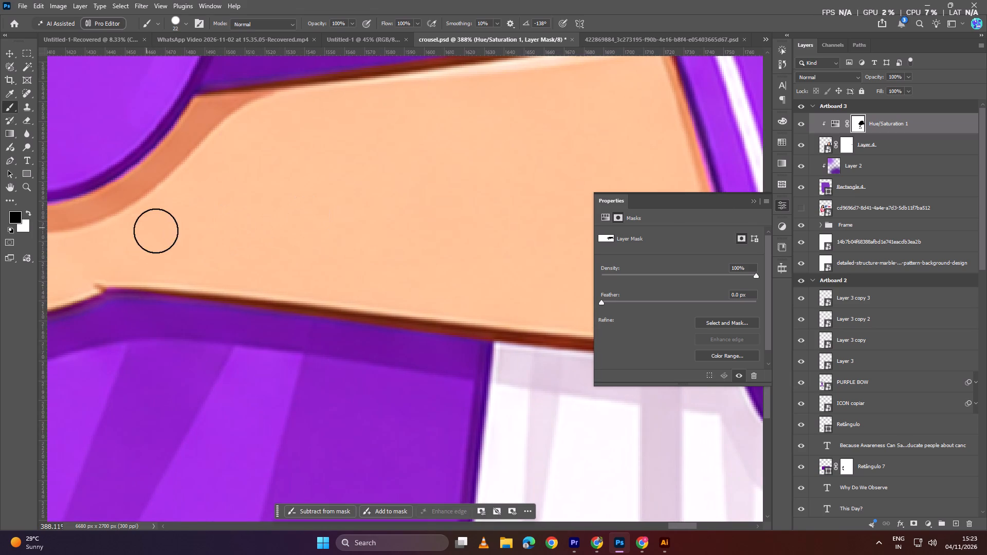
{"action": "left_click_drag", "start_coordinate": [156, 231], "coordinate": [166, 235]}
Switch to the Move tool and deselect the Hue/Saturation 1 layer.
{"action": "scroll", "coordinate": [215, 230], "scroll_direction": "down", "scroll_amount": 19, "text": "ctrl+alt"}
{"action": "scroll", "coordinate": [266, 235], "scroll_direction": "down", "scroll_amount": 5, "text": "ctrl+alt"}
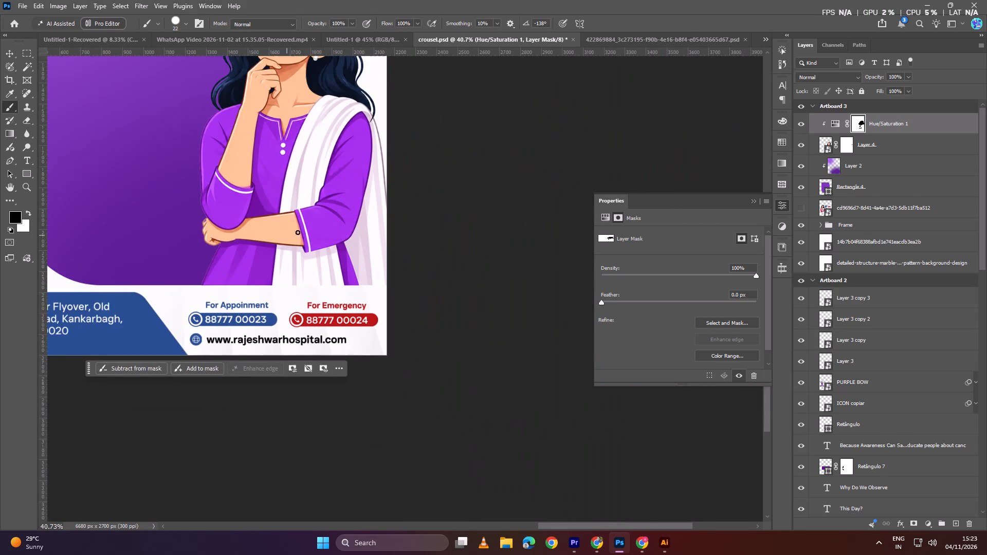
{"action": "scroll", "coordinate": [298, 232], "scroll_direction": "up", "scroll_amount": 6}
{"action": "scroll", "coordinate": [300, 231], "scroll_direction": "down", "scroll_amount": 1, "text": "ctrl+alt"}
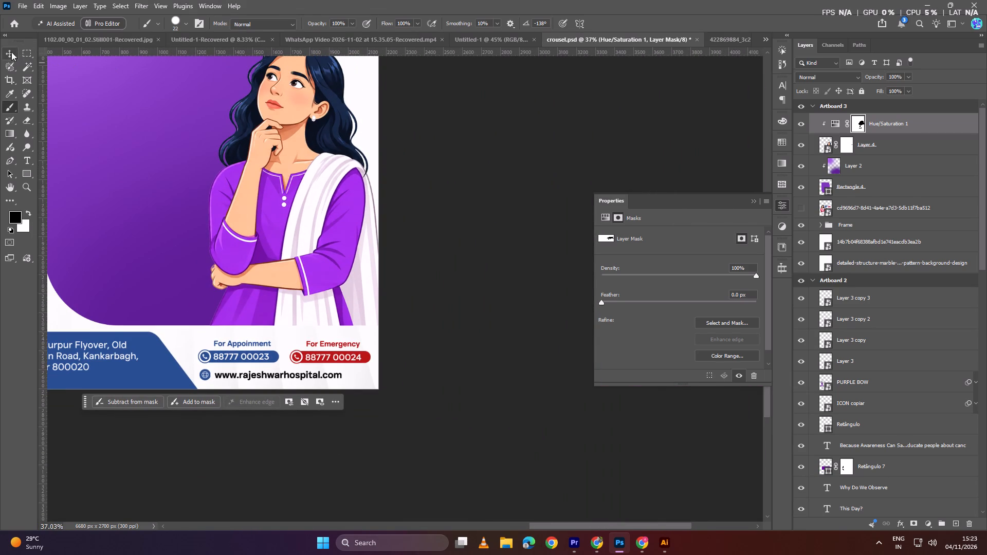
{"action": "left_click", "coordinate": [11, 52]}
{"action": "left_click", "coordinate": [433, 165]}
Examine the recoloured girl on the third slide alongside the neighbouring carousel slides.
{"action": "scroll", "coordinate": [427, 165], "scroll_direction": "down", "scroll_amount": 5, "text": "ctrl+alt"}
{"action": "scroll", "coordinate": [436, 169], "scroll_direction": "up", "scroll_amount": 10, "text": "ctrl"}
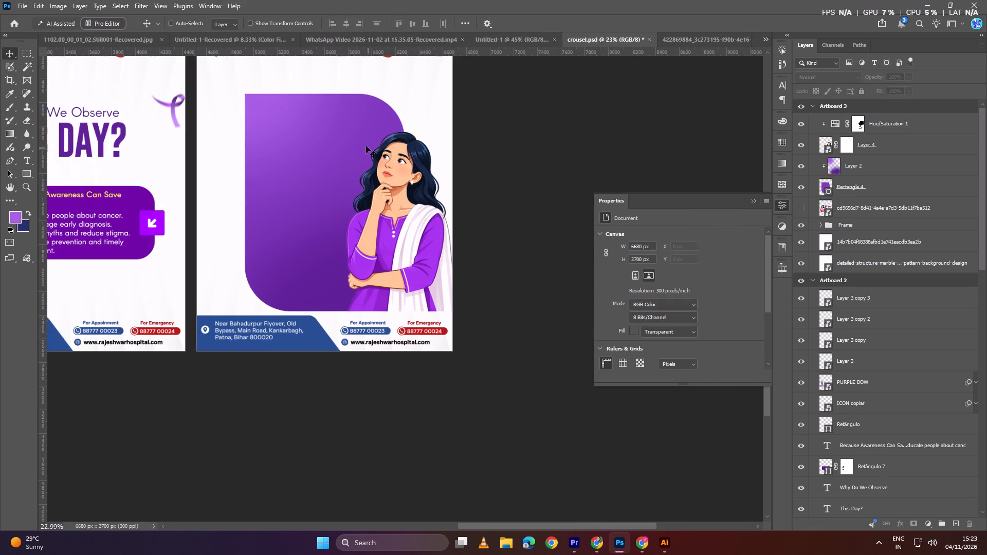
{"action": "key", "text": "space"}
{"action": "key", "text": "space"}
{"action": "key", "text": "space"}
{"action": "key", "text": "space"}
{"action": "left_click_drag", "start_coordinate": [332, 131], "coordinate": [357, 195]}
{"action": "scroll", "coordinate": [357, 195], "scroll_direction": "down", "scroll_amount": 2, "text": "ctrl+alt"}
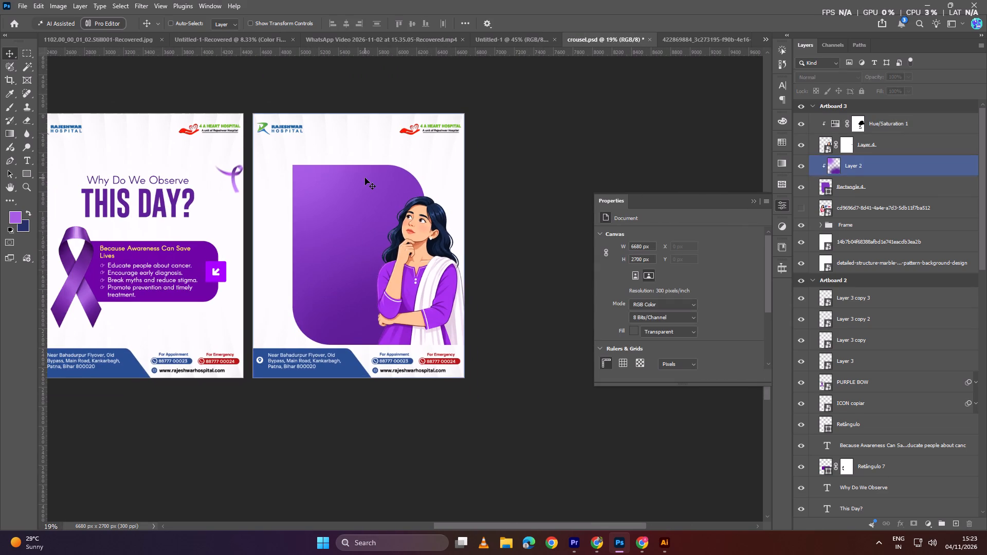
{"action": "scroll", "coordinate": [366, 178], "scroll_direction": "down", "scroll_amount": 2, "text": "ctrl+alt"}
{"action": "scroll", "coordinate": [456, 215], "scroll_direction": "up", "scroll_amount": 3, "text": "ctrl"}
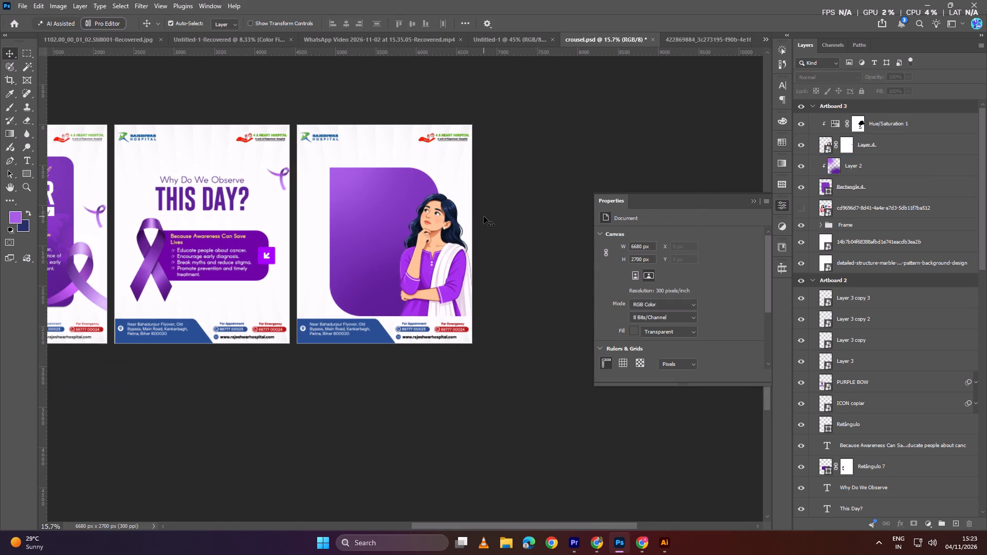
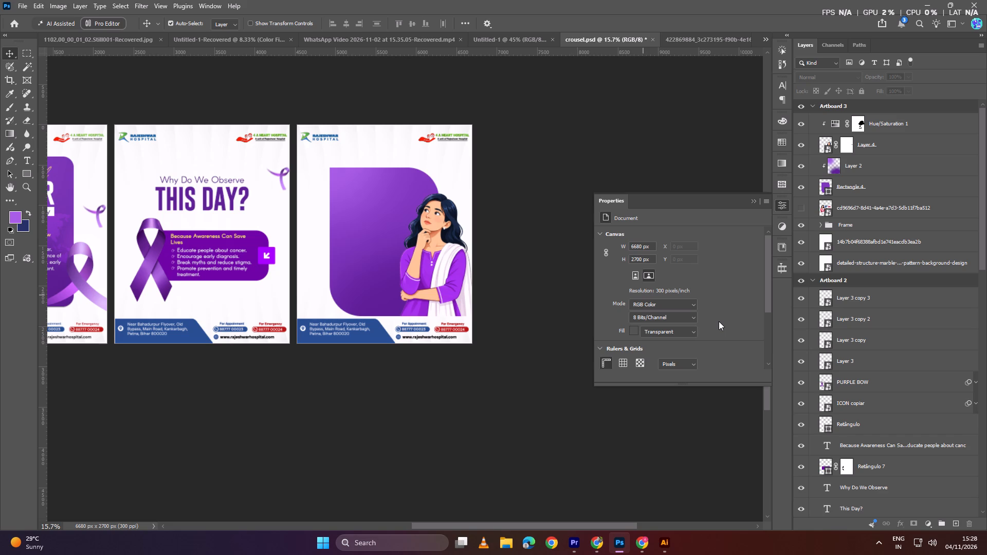
Move the hidden illustration sheet layer (cd9696d7) to the top of Artboard 3 and make it visible.
{"action": "left_click", "coordinate": [532, 282]}
{"action": "scroll", "coordinate": [414, 218], "scroll_direction": "up", "scroll_amount": 5, "text": "ctrl"}
{"action": "scroll", "coordinate": [432, 238], "scroll_direction": "up", "scroll_amount": 2, "text": "ctrl+alt"}
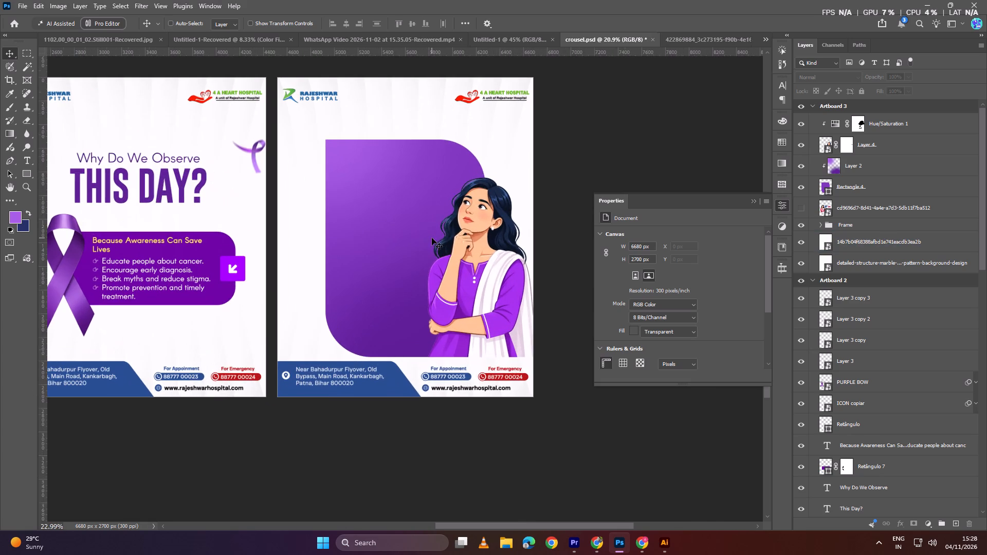
{"action": "scroll", "coordinate": [457, 236], "scroll_direction": "up", "scroll_amount": 3}
{"action": "left_click_drag", "start_coordinate": [848, 208], "coordinate": [828, 126]}
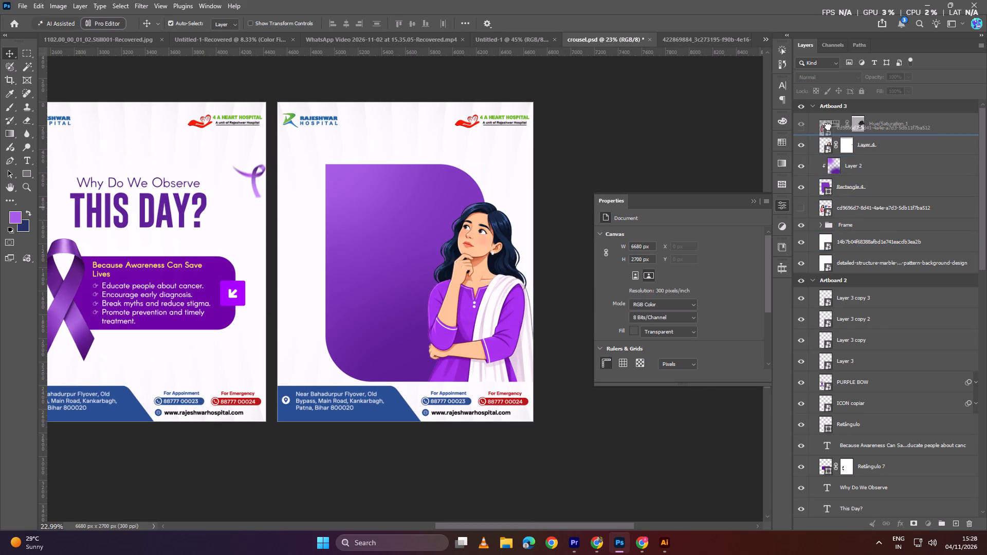
{"action": "left_click_drag", "start_coordinate": [828, 126], "coordinate": [826, 115]}
{"action": "left_click", "coordinate": [723, 124]}
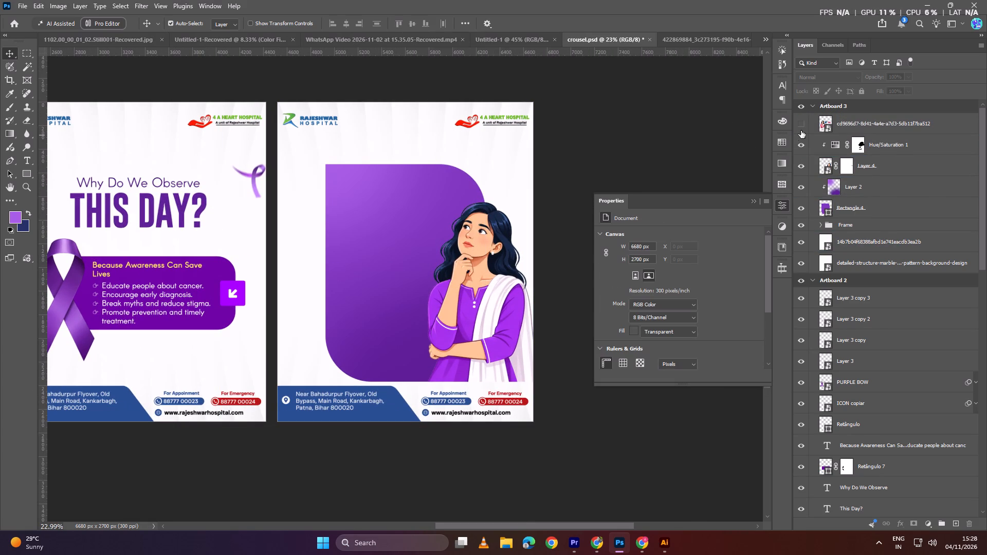
{"action": "left_click", "coordinate": [800, 124]}
Move the illustration sheet up and slightly left on the third slide, to about X -29 px, Y 520 px.
{"action": "scroll", "coordinate": [533, 222], "scroll_direction": "up", "scroll_amount": 5, "text": "ctrl+alt"}
{"action": "scroll", "coordinate": [414, 239], "scroll_direction": "up", "scroll_amount": 3, "text": "ctrl+alt"}
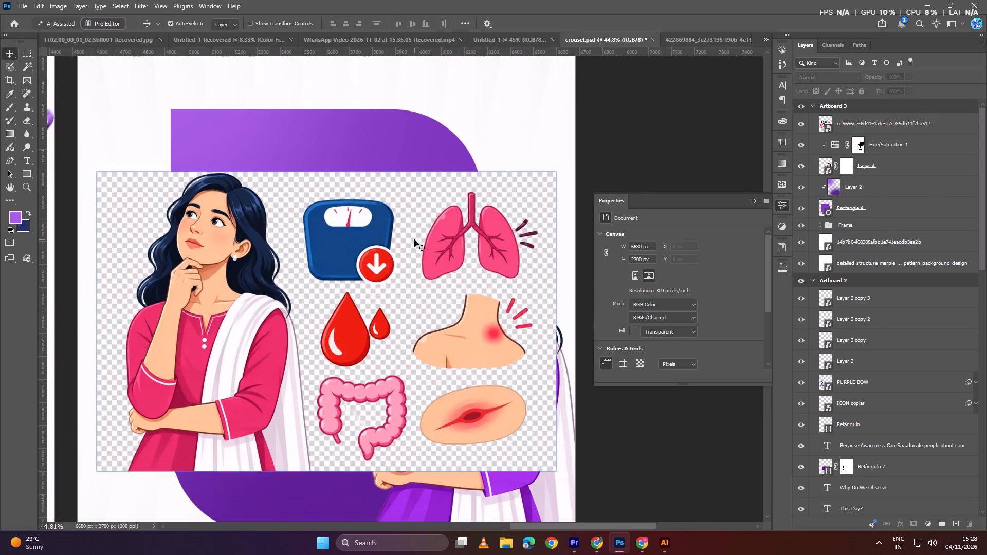
{"action": "left_click_drag", "start_coordinate": [413, 239], "coordinate": [388, 176]}
{"action": "left_click", "coordinate": [388, 176]}
{"action": "left_click", "coordinate": [378, 210]}
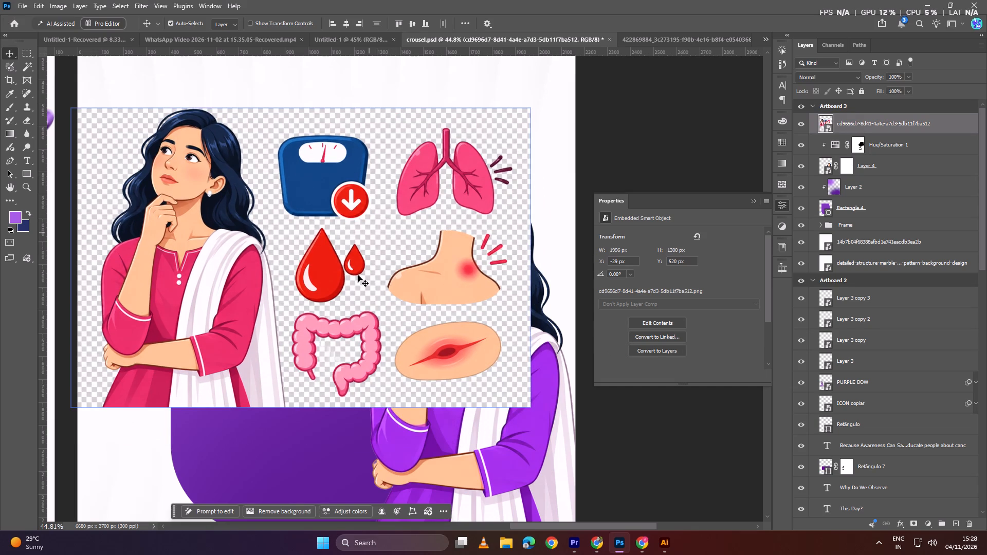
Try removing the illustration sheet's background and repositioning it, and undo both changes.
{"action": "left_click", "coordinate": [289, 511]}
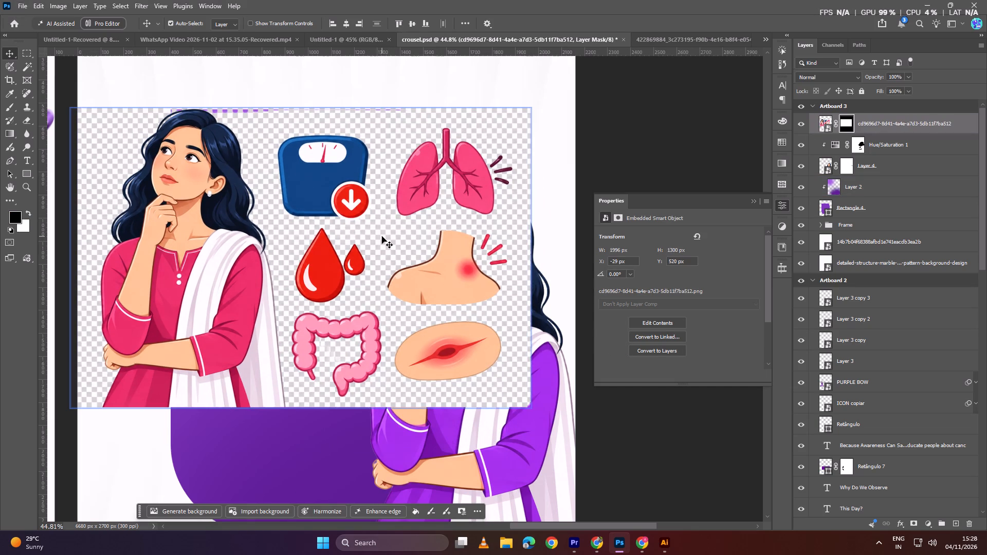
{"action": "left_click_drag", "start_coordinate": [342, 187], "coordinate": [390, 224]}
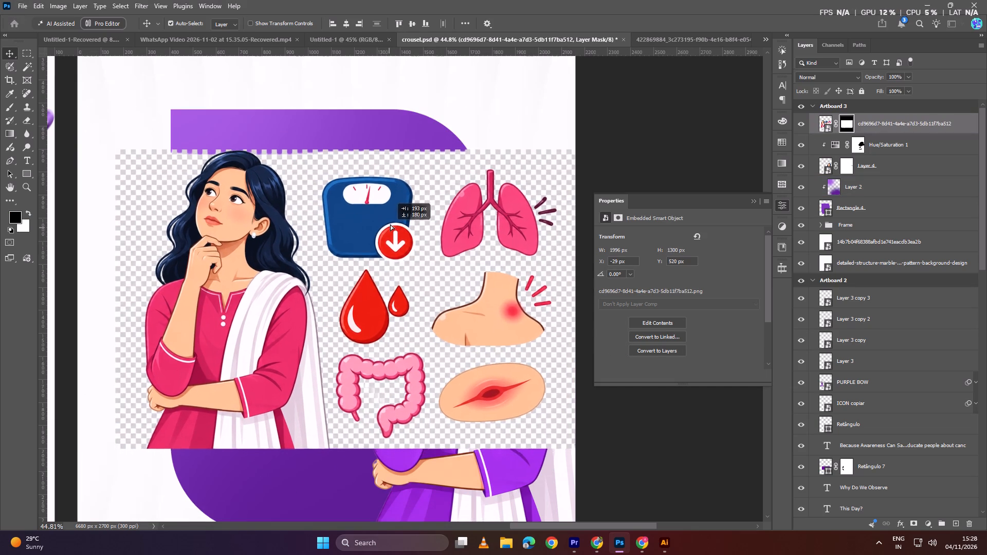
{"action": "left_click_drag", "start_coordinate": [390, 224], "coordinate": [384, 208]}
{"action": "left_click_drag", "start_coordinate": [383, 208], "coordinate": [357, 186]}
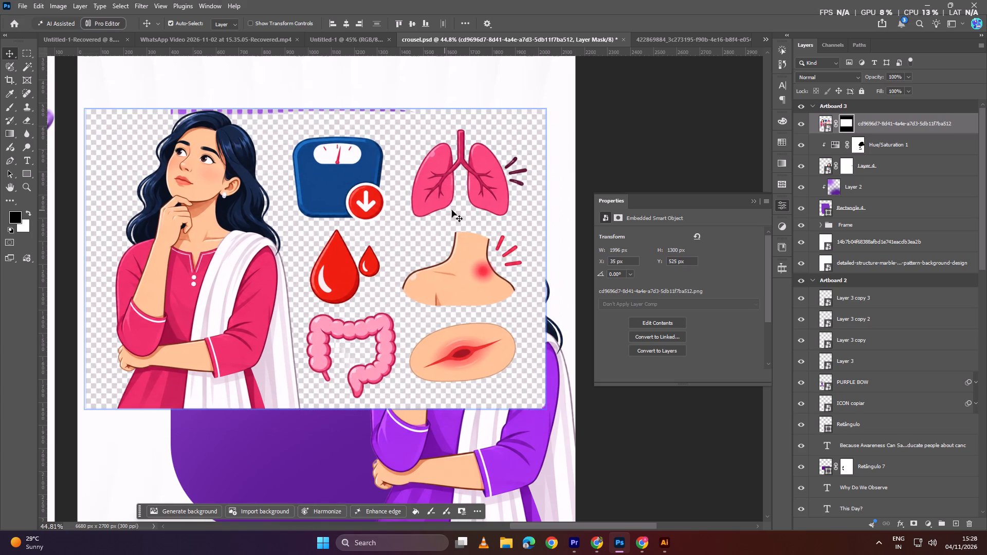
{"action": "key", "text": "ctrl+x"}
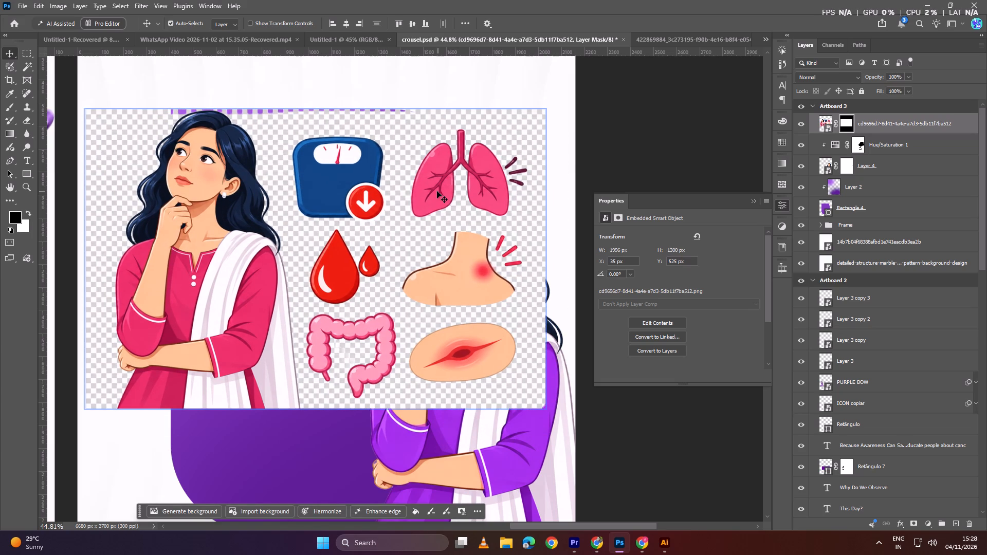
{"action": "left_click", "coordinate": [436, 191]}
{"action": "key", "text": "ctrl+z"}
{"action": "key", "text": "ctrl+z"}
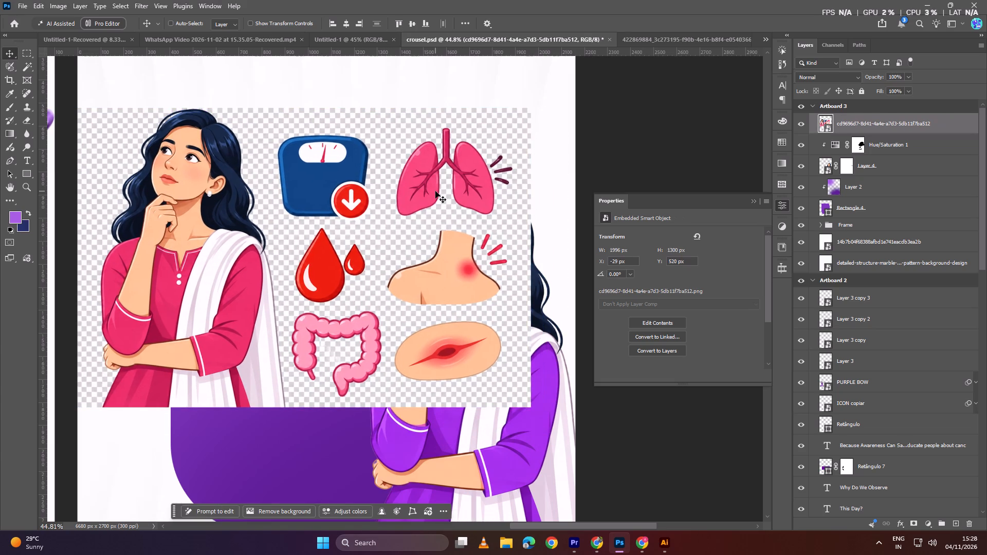
Convert the illustration sheet layer to a smart object.
{"action": "right_click", "coordinate": [852, 119]}
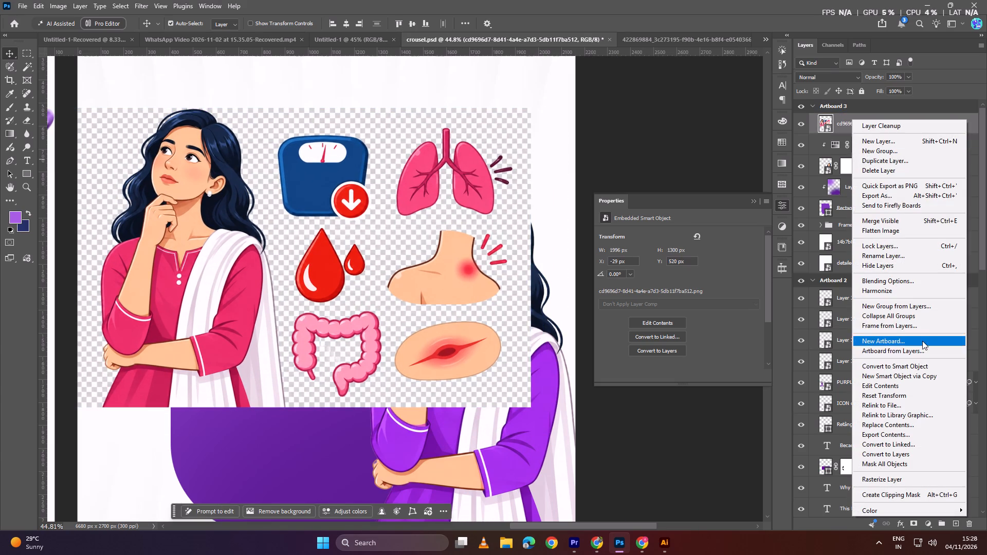
{"action": "left_click", "coordinate": [911, 362]}
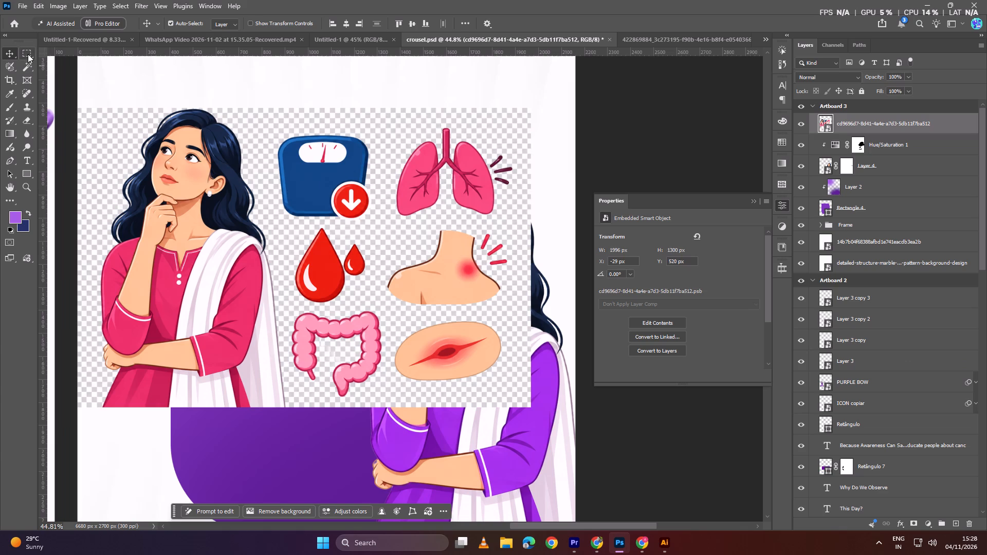
Copy the six symptom icons to a new layer using a rectangular selection that leaves out the girl and her dupatta.
{"action": "left_click", "coordinate": [28, 54]}
{"action": "left_click_drag", "start_coordinate": [261, 105], "coordinate": [525, 408]}
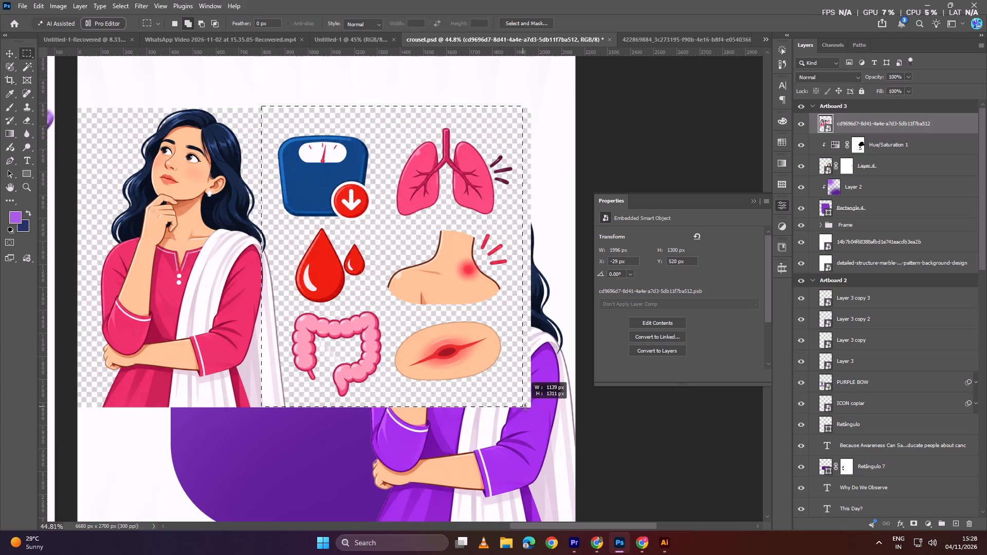
{"action": "left_click_drag", "start_coordinate": [525, 408], "coordinate": [531, 414]}
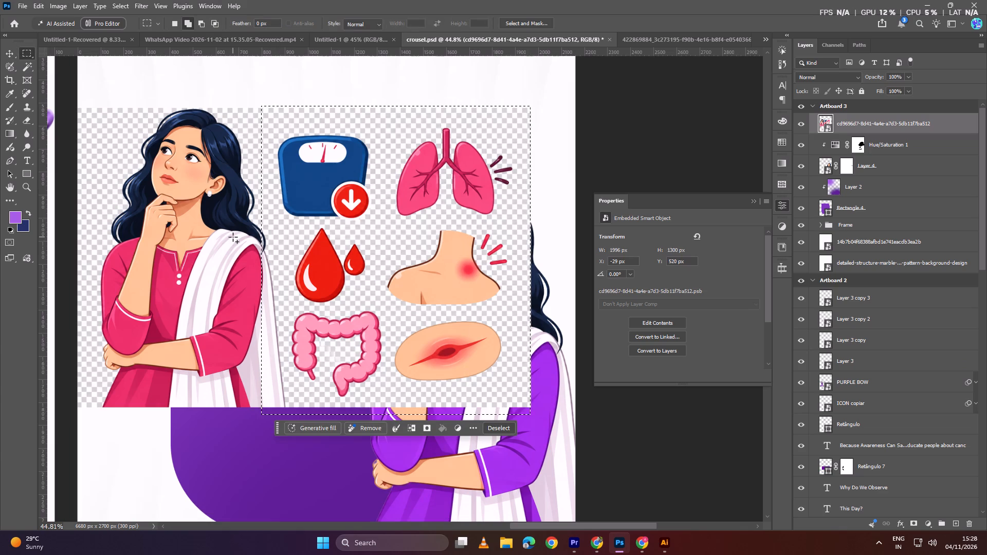
{"action": "left_click_drag", "start_coordinate": [233, 220], "coordinate": [287, 413], "text": "alt"}
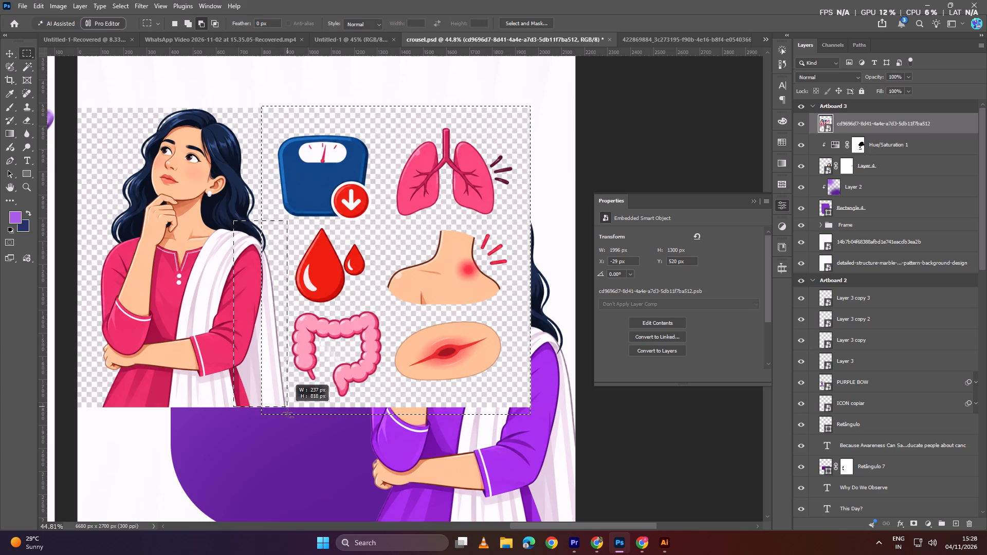
{"action": "left_click_drag", "start_coordinate": [287, 413], "coordinate": [289, 425], "text": "alt"}
{"action": "left_click", "coordinate": [887, 125]}
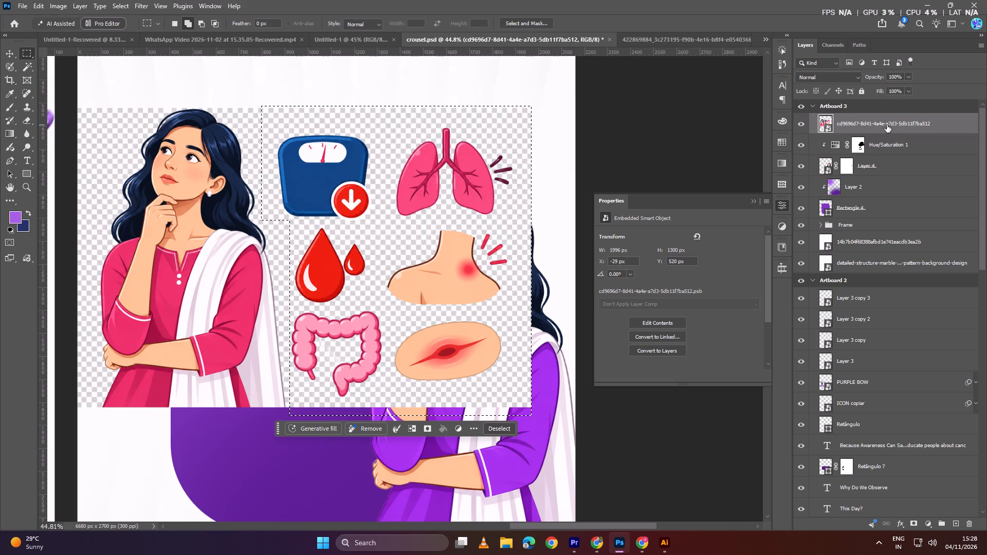
{"action": "key", "text": "ctrl+j"}
Delete the original illustration sheet layer with the pink-kurta girl.
{"action": "left_click", "coordinate": [885, 140]}
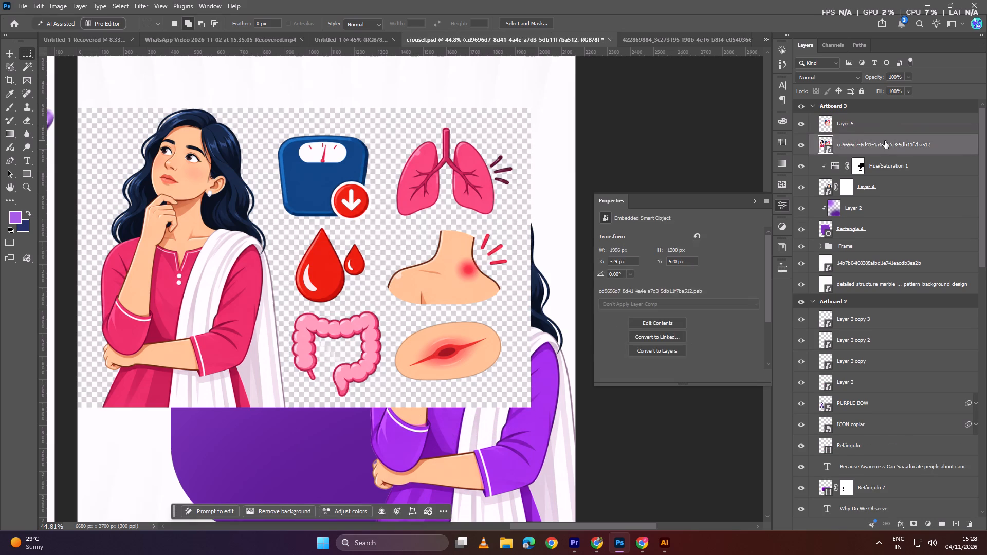
{"action": "key", "text": "BackSpace"}
Convert Layer 5, holding the six symptom icons, to a smart object.
{"action": "right_click", "coordinate": [876, 119]}
{"action": "left_click", "coordinate": [863, 119]}
{"action": "right_click", "coordinate": [863, 119]}
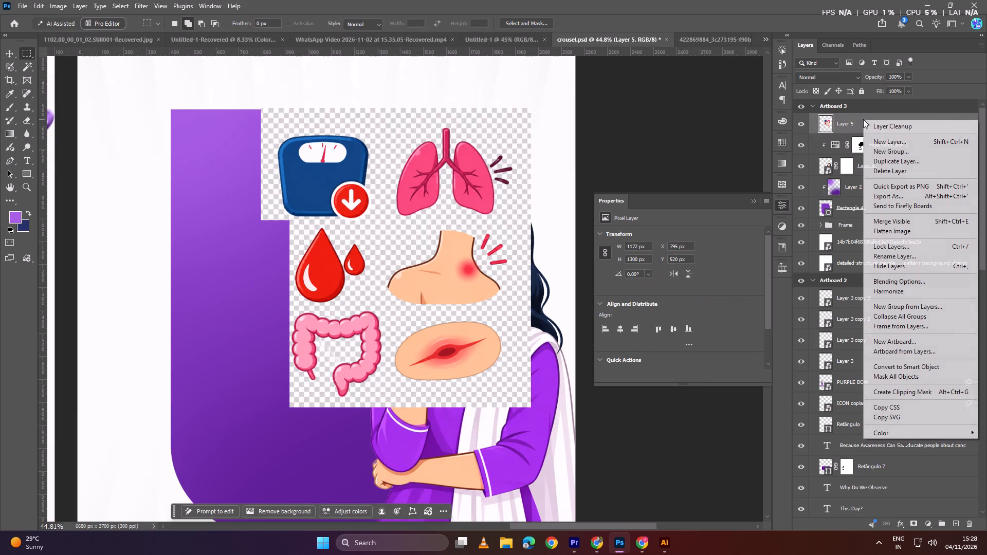
{"action": "left_click", "coordinate": [932, 365]}
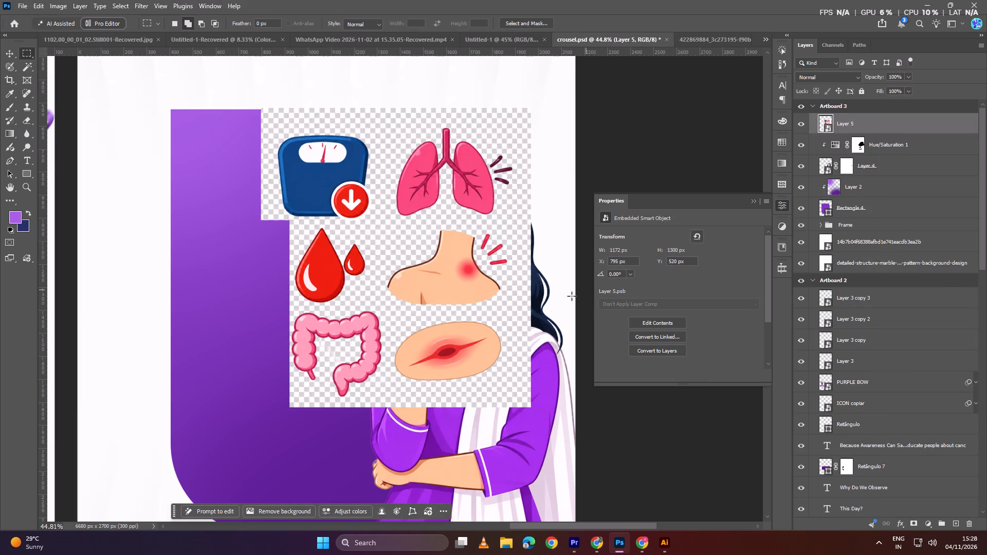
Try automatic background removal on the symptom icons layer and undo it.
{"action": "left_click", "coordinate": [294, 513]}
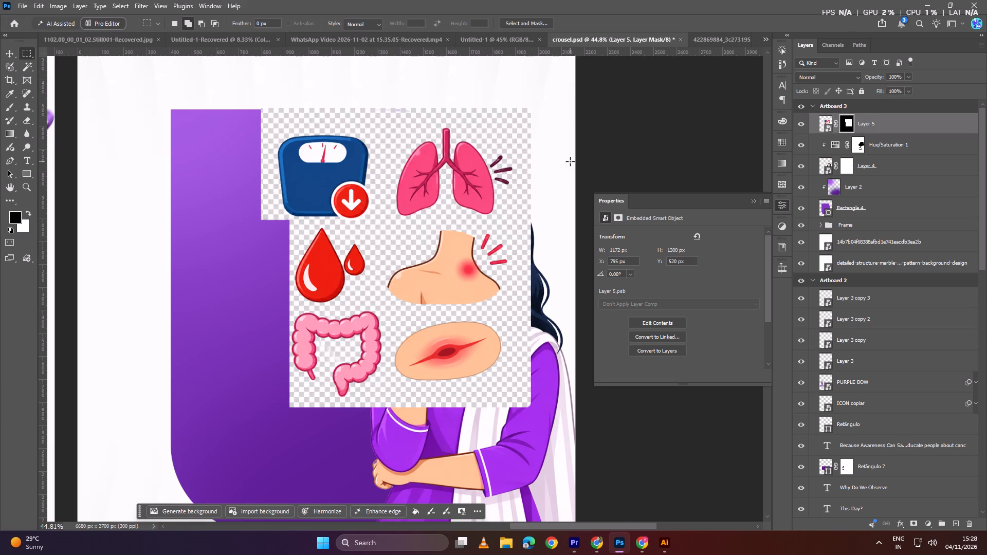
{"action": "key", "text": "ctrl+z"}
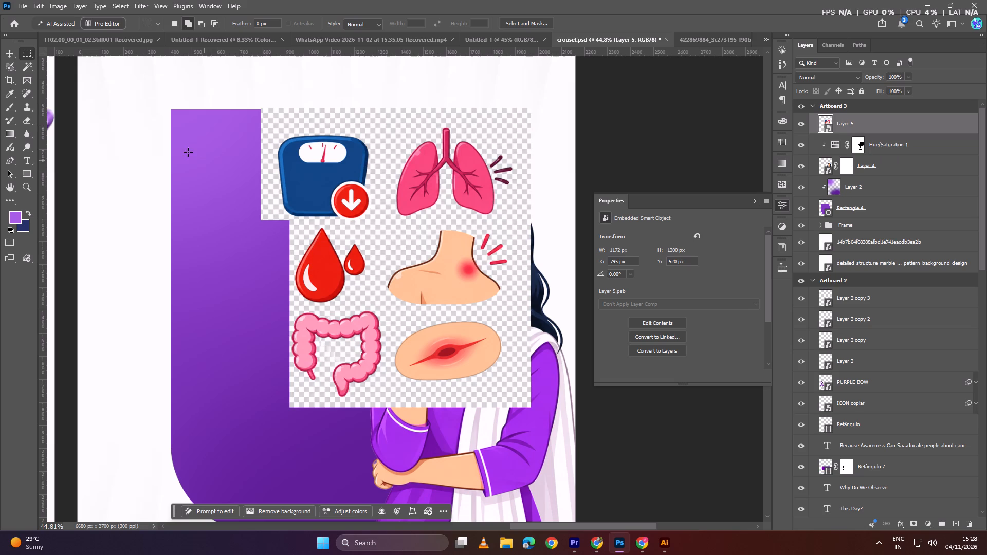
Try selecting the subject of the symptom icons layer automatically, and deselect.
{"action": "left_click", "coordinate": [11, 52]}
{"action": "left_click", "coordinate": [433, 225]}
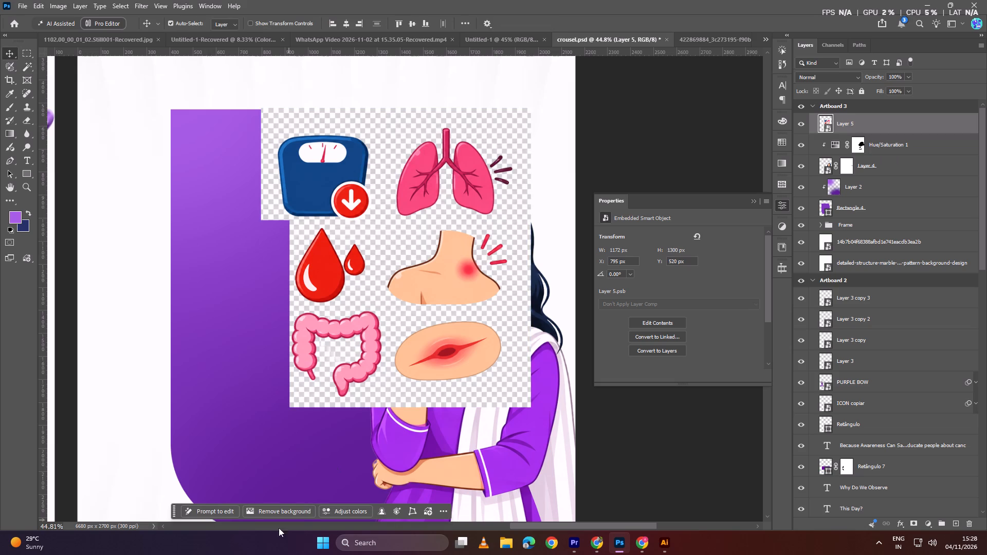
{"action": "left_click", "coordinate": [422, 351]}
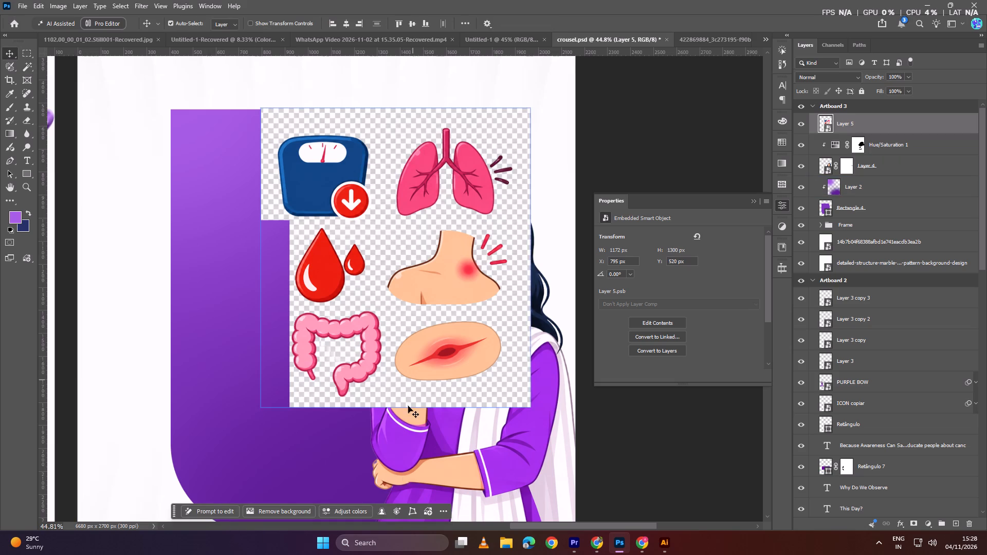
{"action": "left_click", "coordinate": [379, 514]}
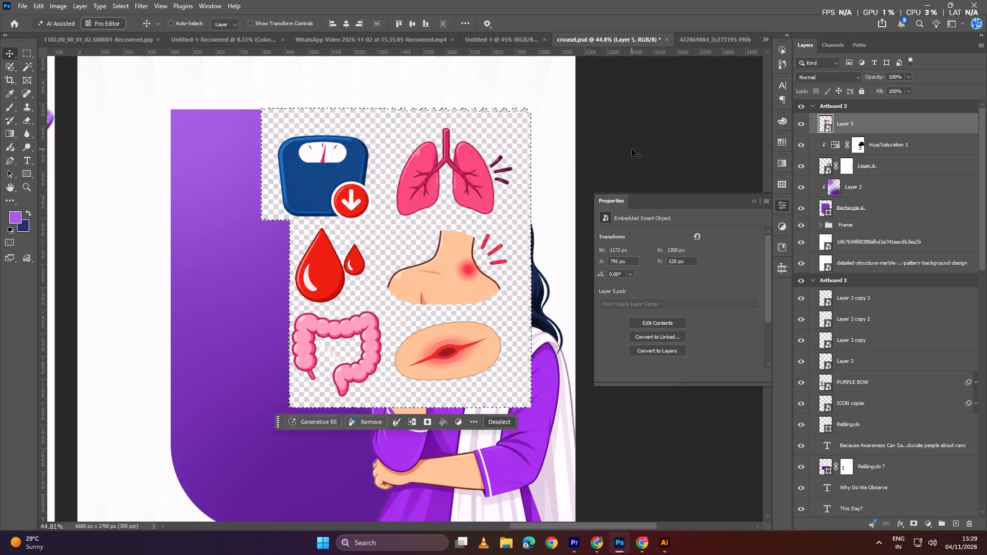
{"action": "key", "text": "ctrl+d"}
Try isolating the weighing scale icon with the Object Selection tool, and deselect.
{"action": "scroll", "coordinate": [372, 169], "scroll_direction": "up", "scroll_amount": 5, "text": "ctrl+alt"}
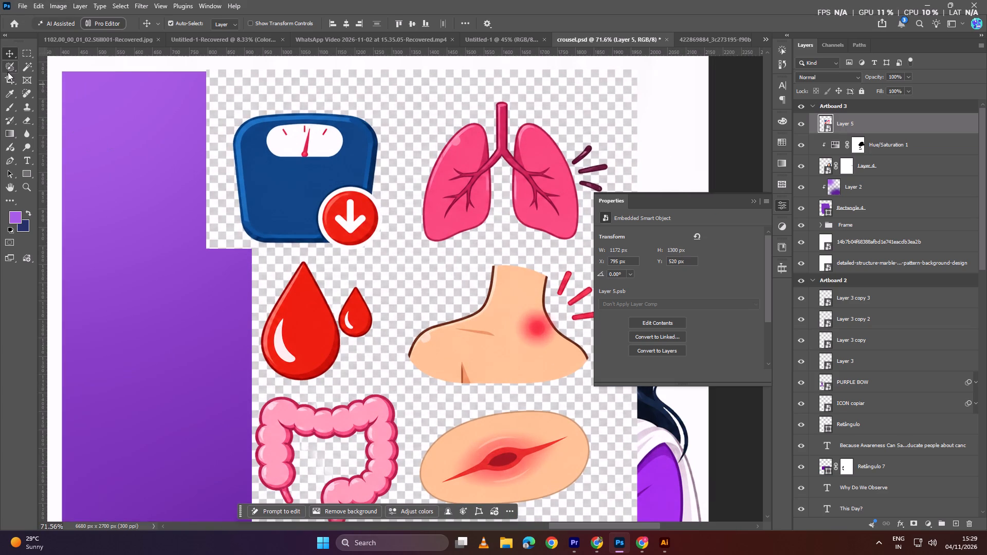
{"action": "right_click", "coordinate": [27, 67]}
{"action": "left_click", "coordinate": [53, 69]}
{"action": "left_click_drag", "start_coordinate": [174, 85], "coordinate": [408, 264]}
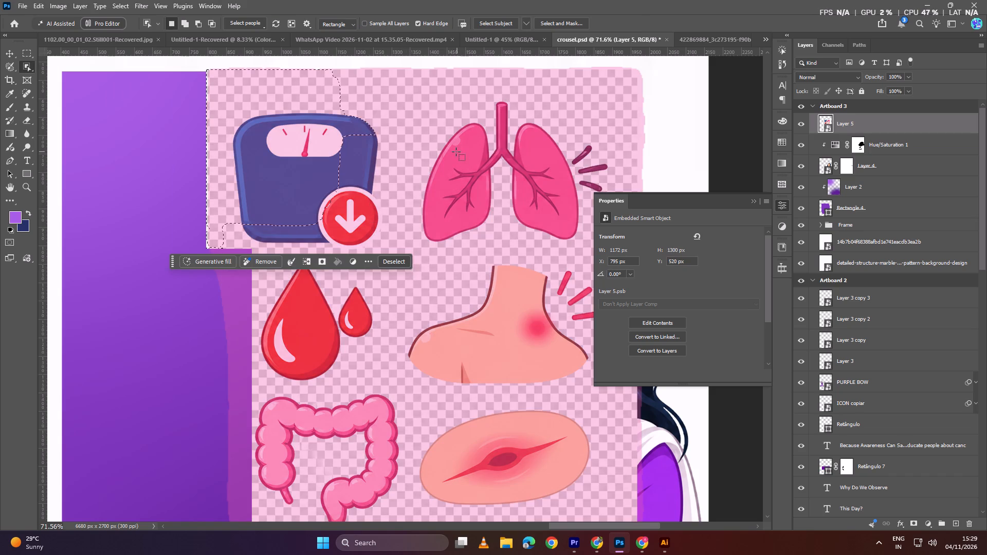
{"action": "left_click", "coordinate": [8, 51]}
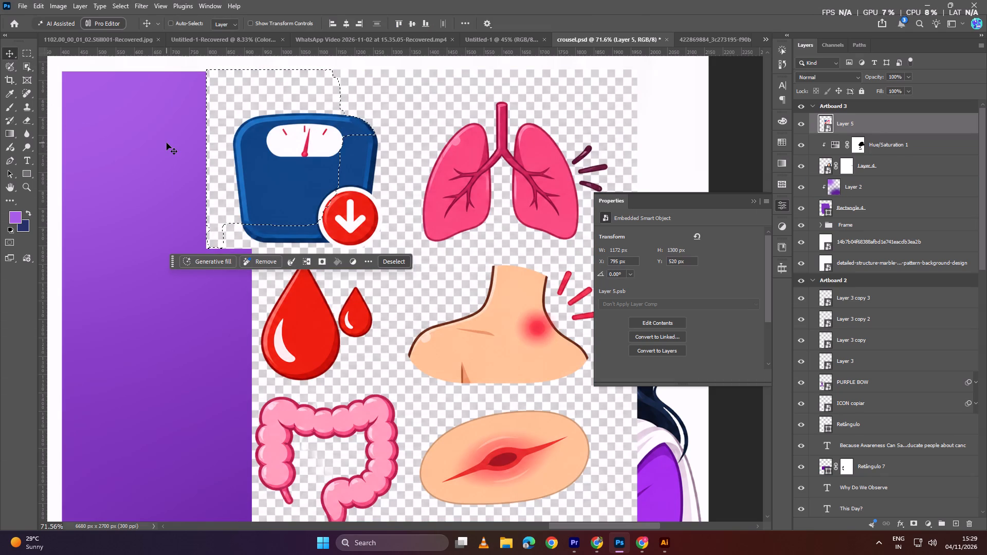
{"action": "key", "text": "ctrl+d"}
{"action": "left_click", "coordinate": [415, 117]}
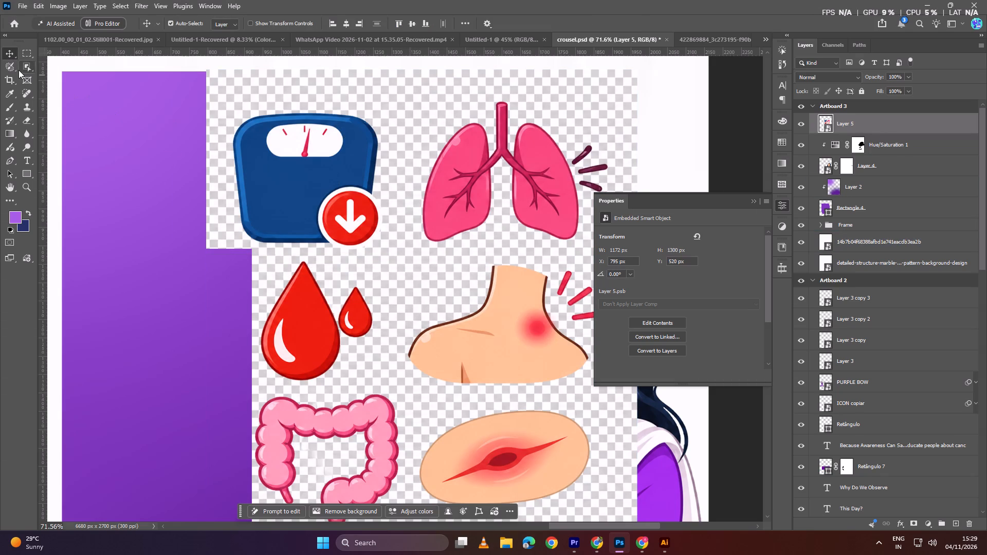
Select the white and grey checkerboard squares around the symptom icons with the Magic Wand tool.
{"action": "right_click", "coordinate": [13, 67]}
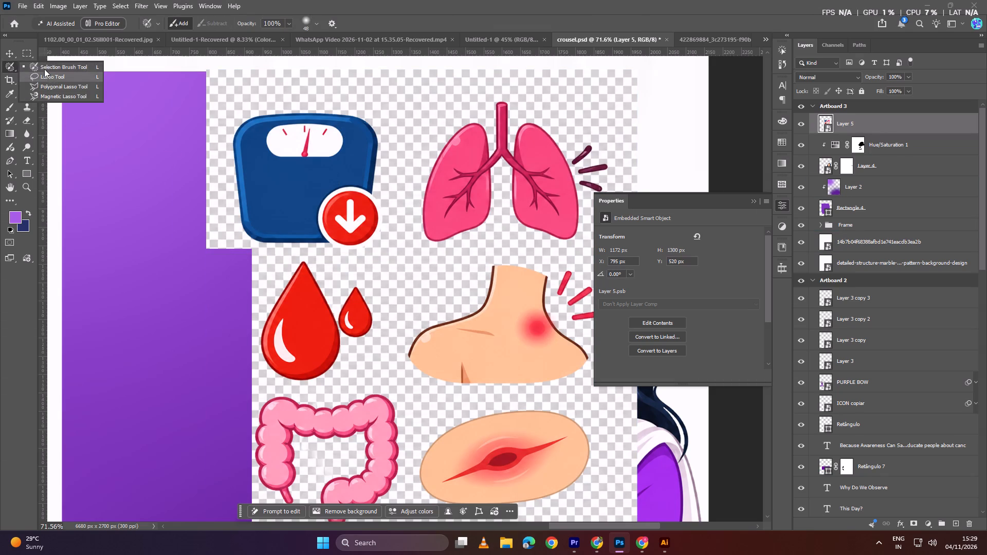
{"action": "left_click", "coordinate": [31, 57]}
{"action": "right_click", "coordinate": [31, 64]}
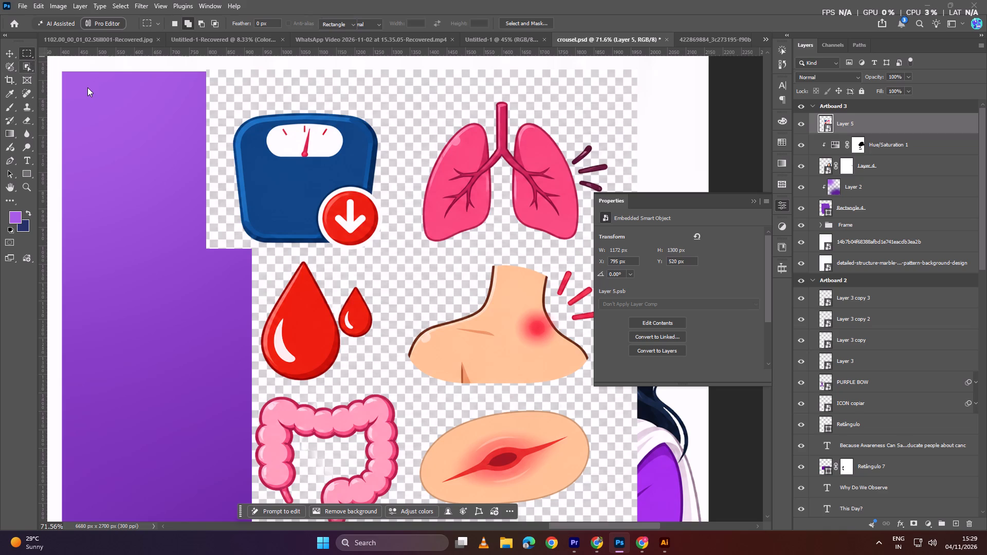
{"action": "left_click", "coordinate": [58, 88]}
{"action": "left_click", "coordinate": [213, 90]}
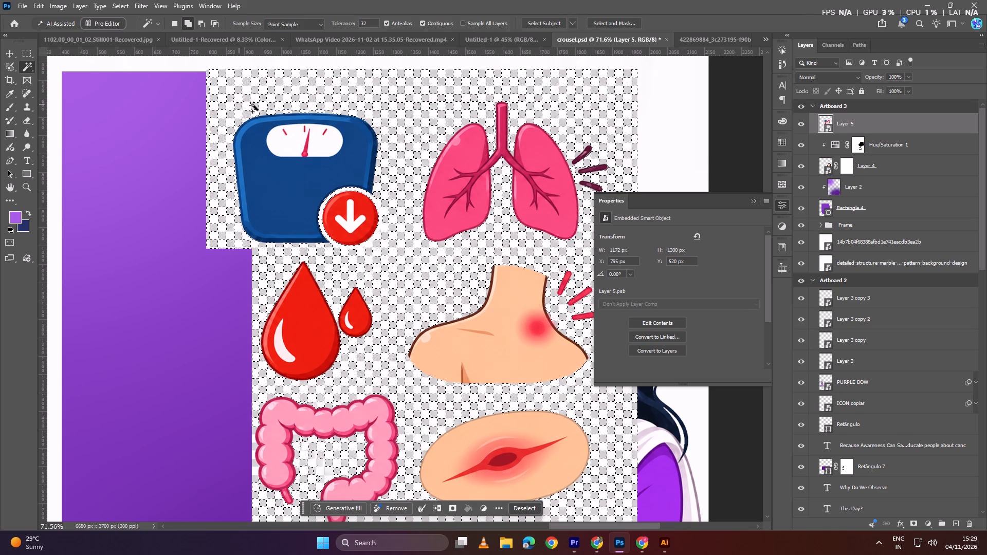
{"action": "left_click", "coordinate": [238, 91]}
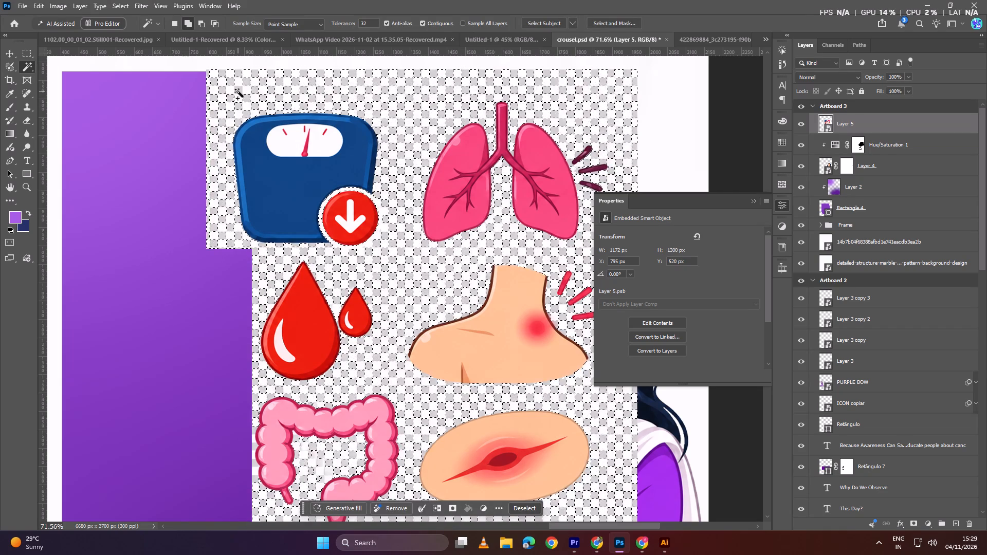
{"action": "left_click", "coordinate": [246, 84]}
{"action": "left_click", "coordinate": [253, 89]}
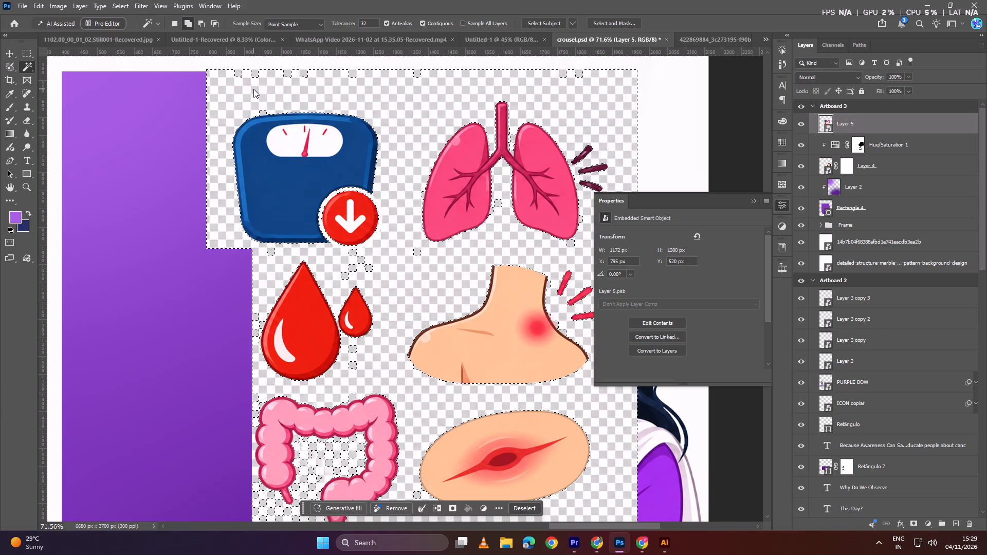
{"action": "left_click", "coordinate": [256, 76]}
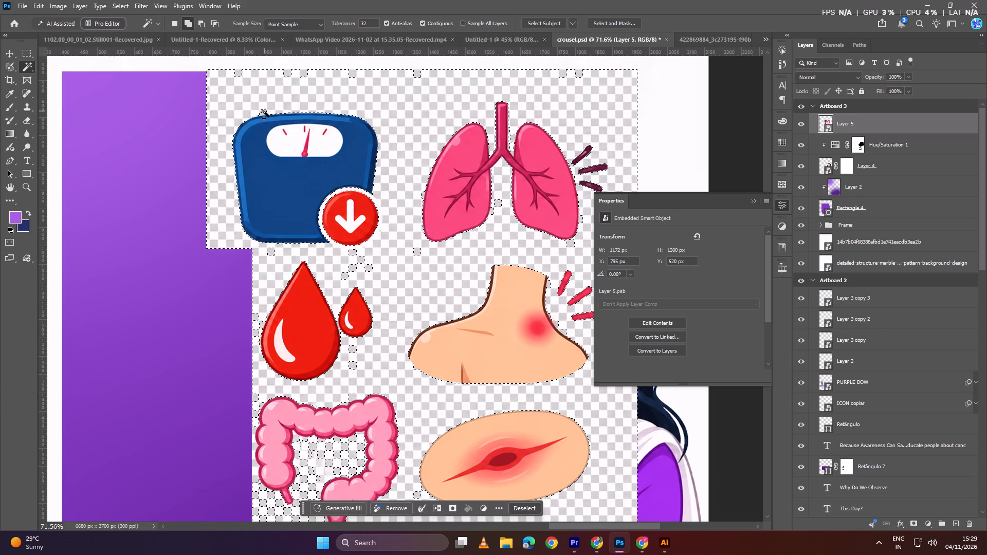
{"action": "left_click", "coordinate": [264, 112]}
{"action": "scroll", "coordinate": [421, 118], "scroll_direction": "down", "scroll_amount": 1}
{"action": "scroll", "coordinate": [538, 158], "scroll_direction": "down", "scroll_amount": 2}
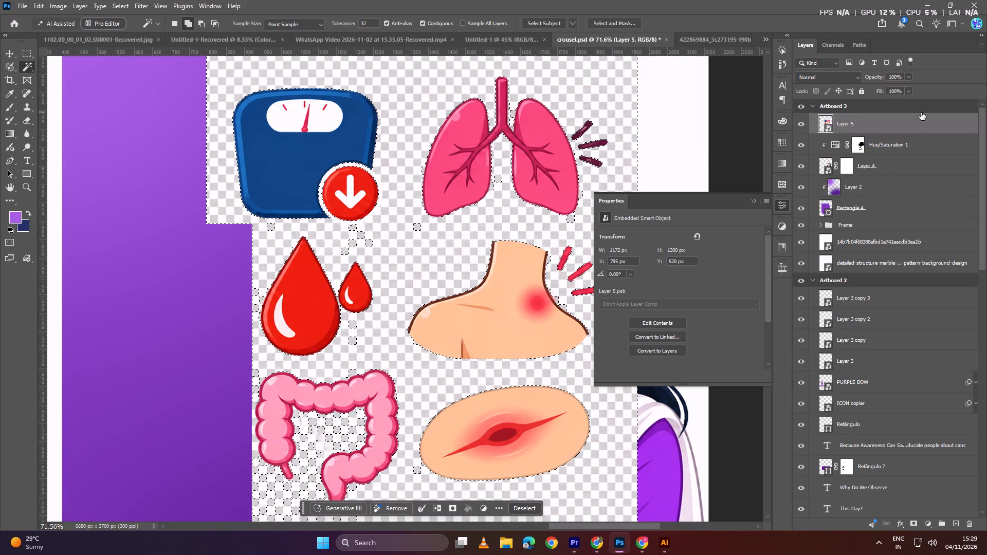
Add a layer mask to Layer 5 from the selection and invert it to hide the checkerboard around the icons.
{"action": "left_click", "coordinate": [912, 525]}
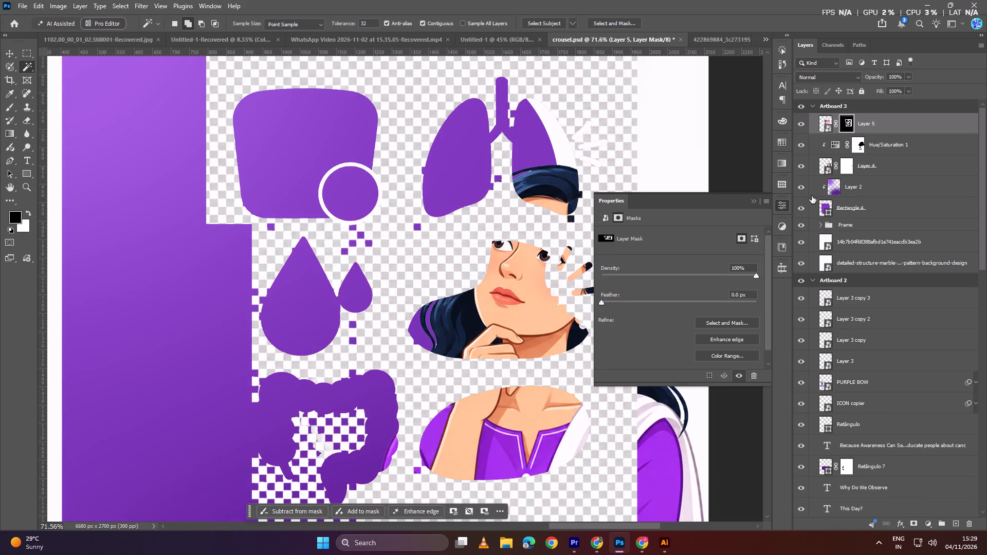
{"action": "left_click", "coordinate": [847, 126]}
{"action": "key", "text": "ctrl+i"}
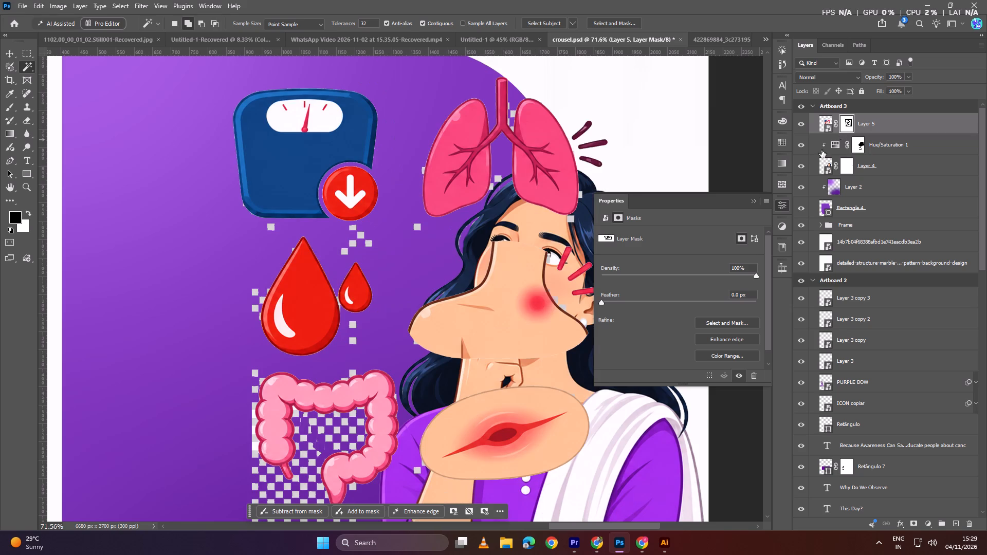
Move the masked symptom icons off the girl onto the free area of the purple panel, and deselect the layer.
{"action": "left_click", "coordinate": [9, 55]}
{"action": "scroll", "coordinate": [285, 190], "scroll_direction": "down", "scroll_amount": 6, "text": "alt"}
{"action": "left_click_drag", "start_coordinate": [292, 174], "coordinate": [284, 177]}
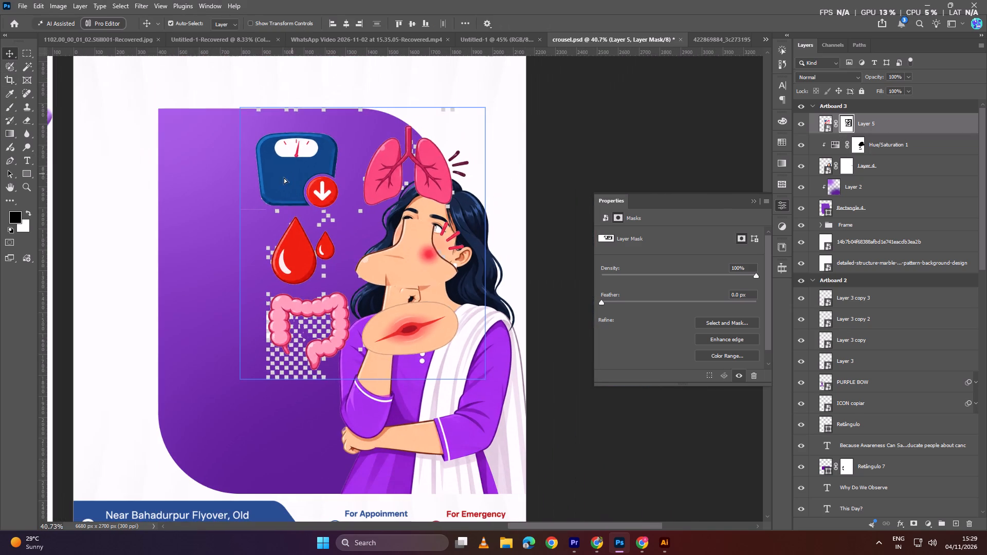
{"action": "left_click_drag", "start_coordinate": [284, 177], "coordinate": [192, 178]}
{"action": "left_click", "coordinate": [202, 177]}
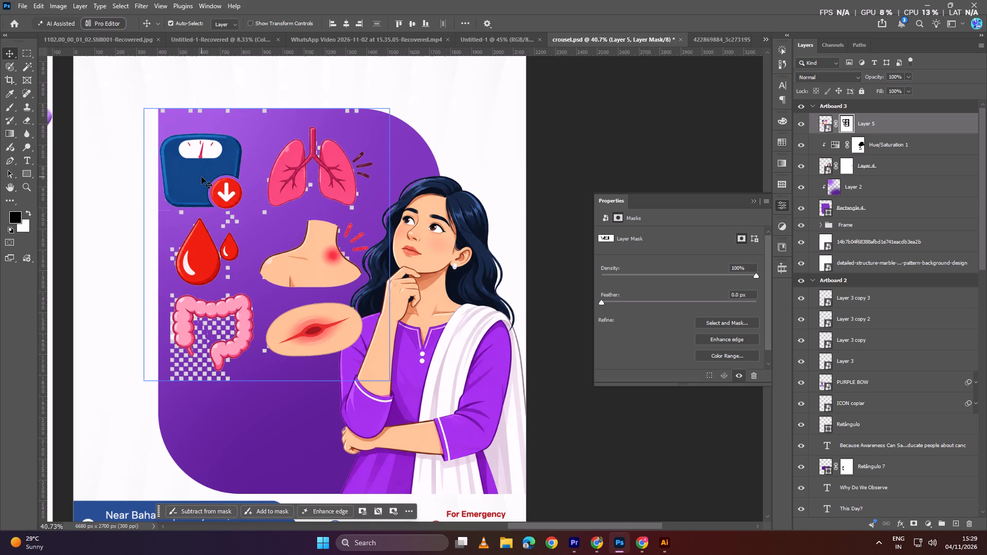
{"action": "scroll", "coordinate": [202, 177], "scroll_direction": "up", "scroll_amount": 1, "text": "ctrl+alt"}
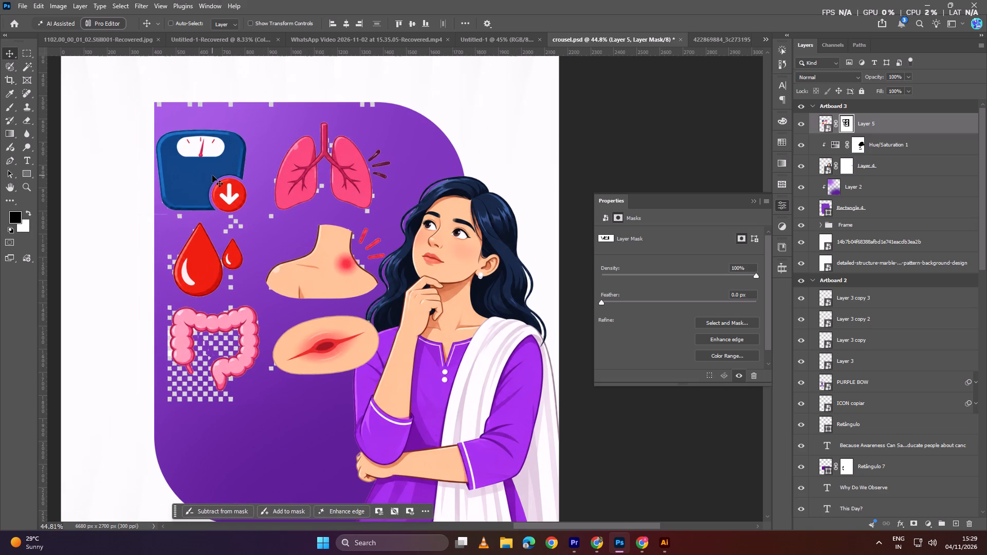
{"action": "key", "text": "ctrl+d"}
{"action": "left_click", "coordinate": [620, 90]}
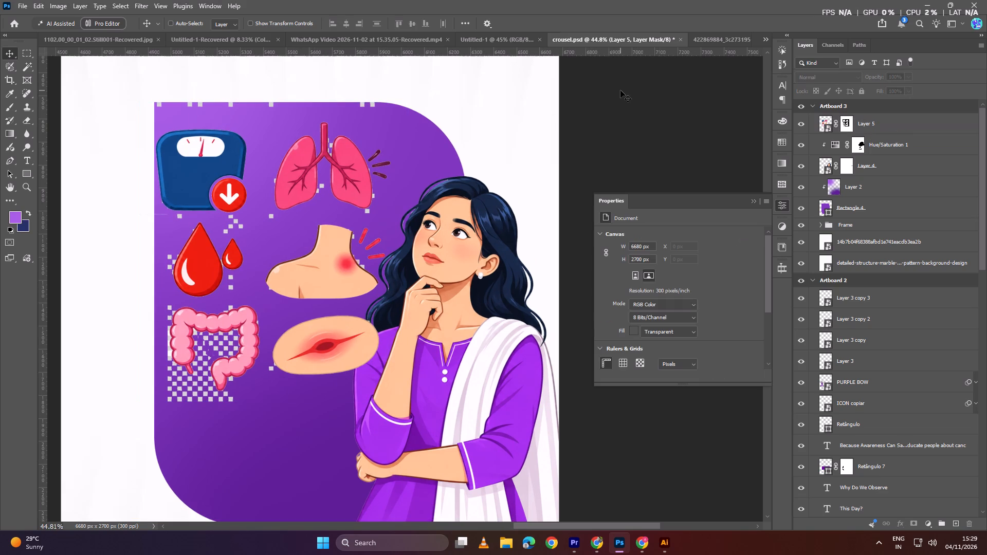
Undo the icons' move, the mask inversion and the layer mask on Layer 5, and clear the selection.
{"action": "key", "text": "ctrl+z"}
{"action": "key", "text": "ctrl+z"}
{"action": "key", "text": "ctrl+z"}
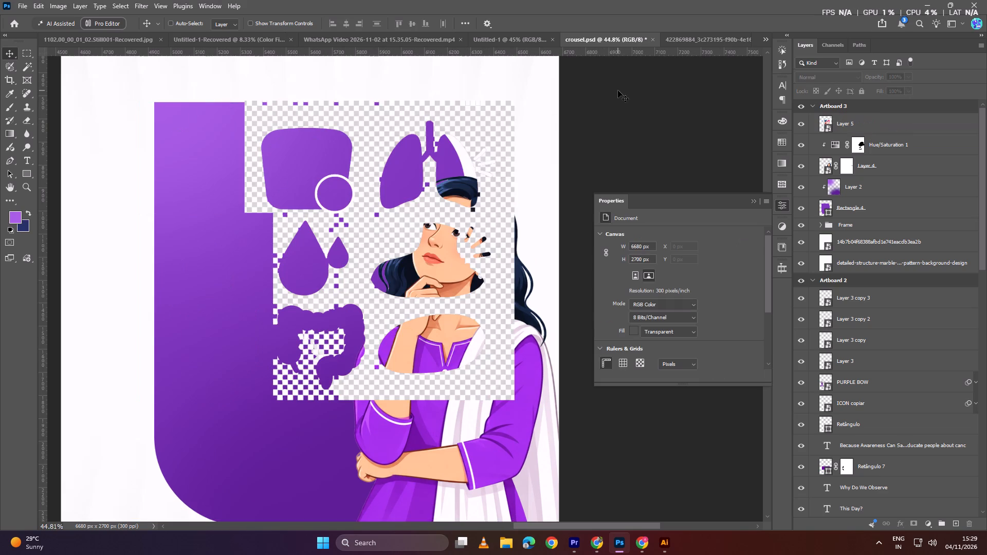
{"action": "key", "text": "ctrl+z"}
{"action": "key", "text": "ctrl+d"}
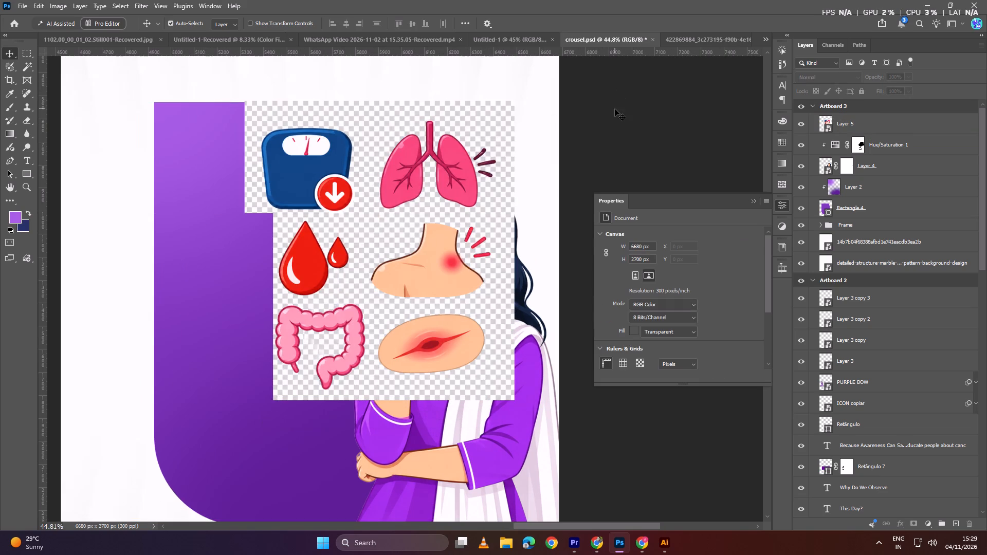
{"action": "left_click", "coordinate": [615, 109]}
Delete Layer 5 with the checkerboard-backed symptom icons from Artboard 3.
{"action": "scroll", "coordinate": [478, 150], "scroll_direction": "up", "scroll_amount": 4, "text": "ctrl+alt"}
{"action": "left_click", "coordinate": [277, 173]}
{"action": "left_click", "coordinate": [277, 173]}
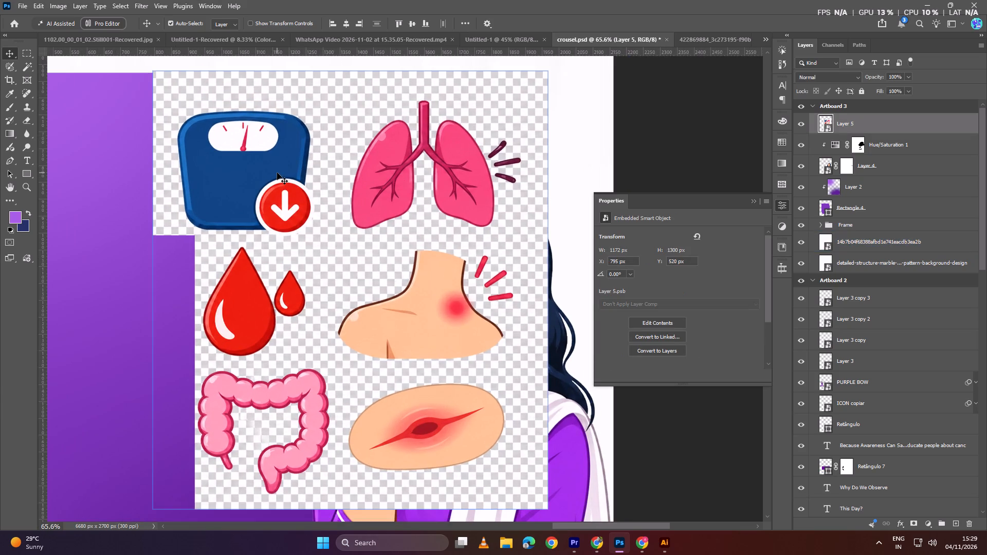
{"action": "left_click", "coordinate": [883, 118]}
{"action": "key", "text": "BackSpace"}
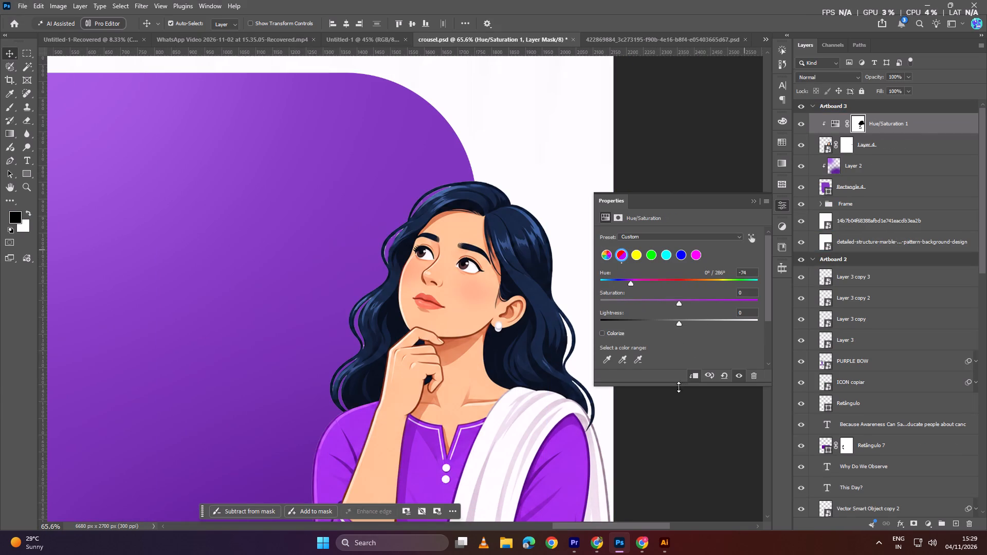
{"action": "left_click", "coordinate": [668, 466]}
Switch to Chrome and search Google for pixelcut in a new tab.
{"action": "left_click", "coordinate": [595, 547]}
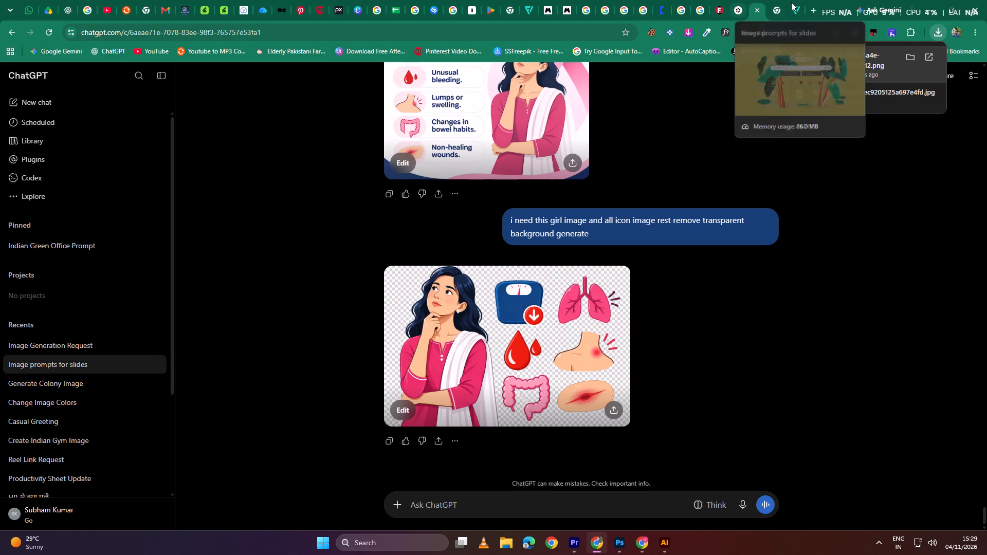
{"action": "left_click", "coordinate": [810, 9]}
{"action": "left_click", "coordinate": [468, 209]}
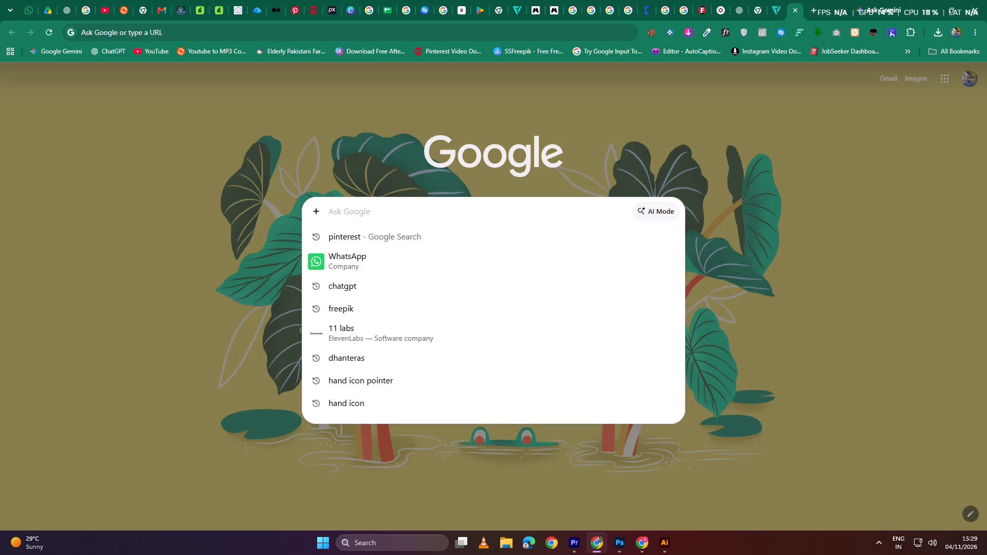
{"action": "key", "text": "p"}
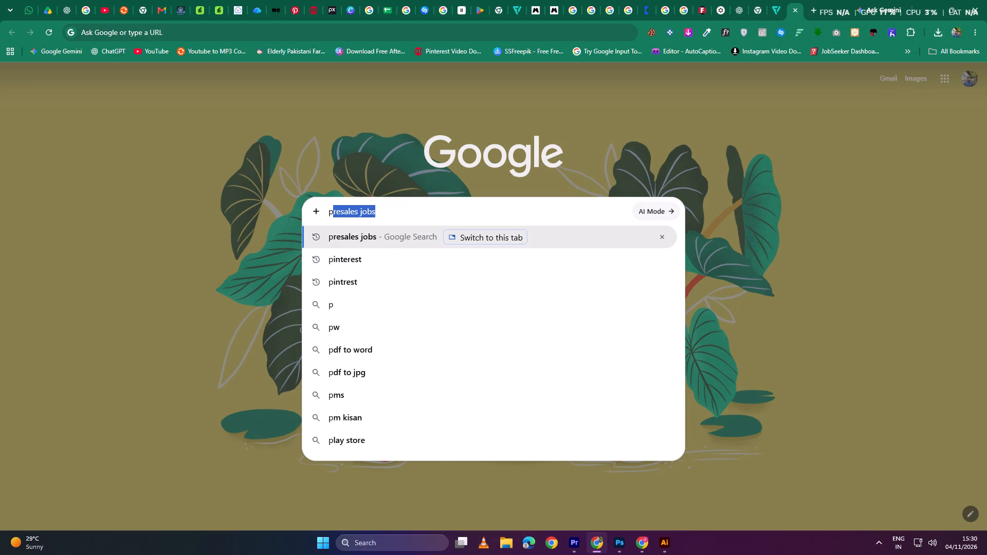
{"action": "type", "text": "ixe"}
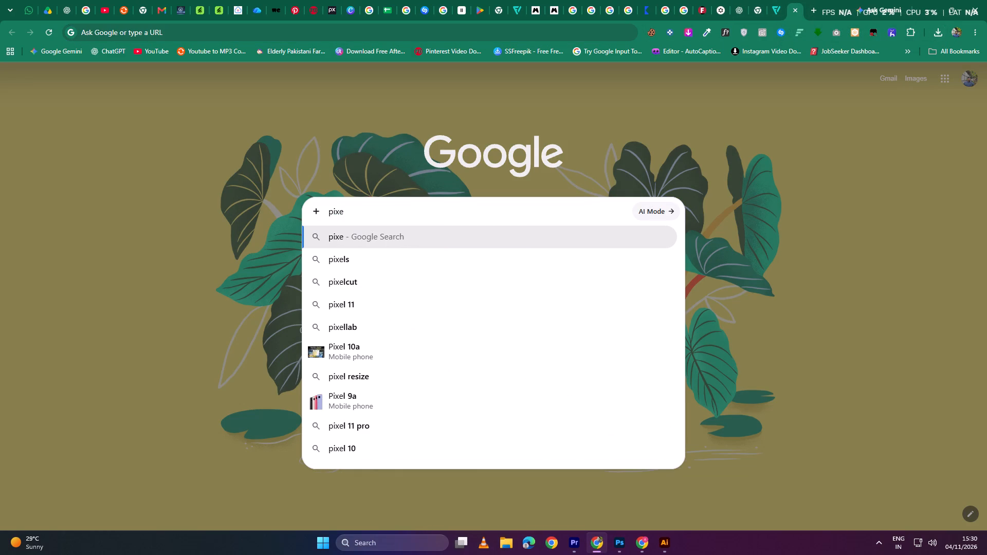
{"action": "left_click", "coordinate": [378, 286]}
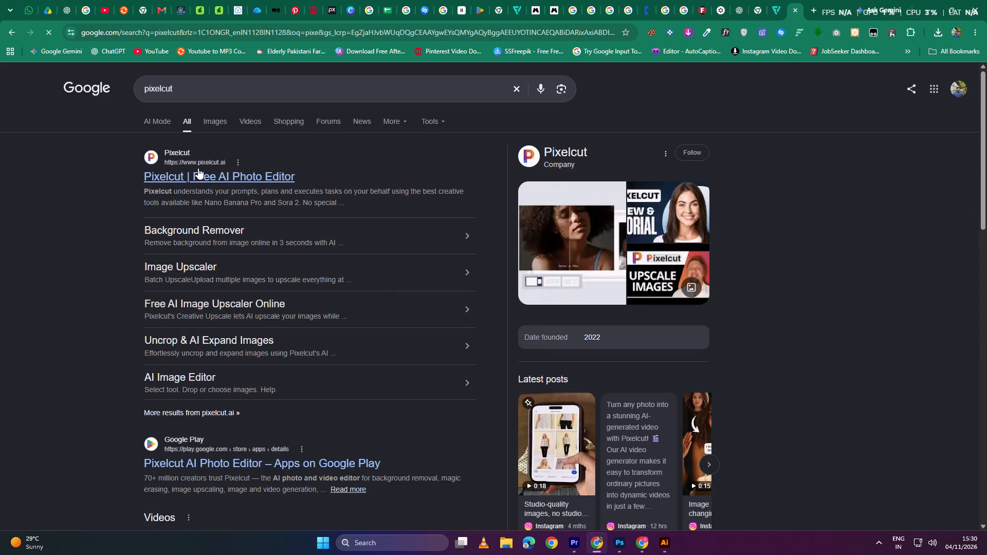
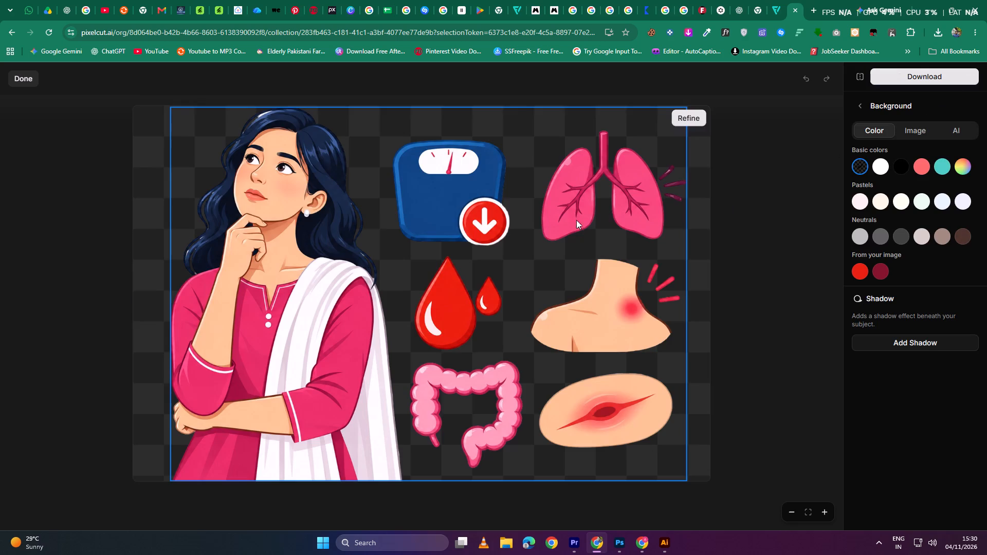
Download the background-free image of the girl and six symptom icons as an original-quality transparent PNG.
{"action": "left_click", "coordinate": [919, 77]}
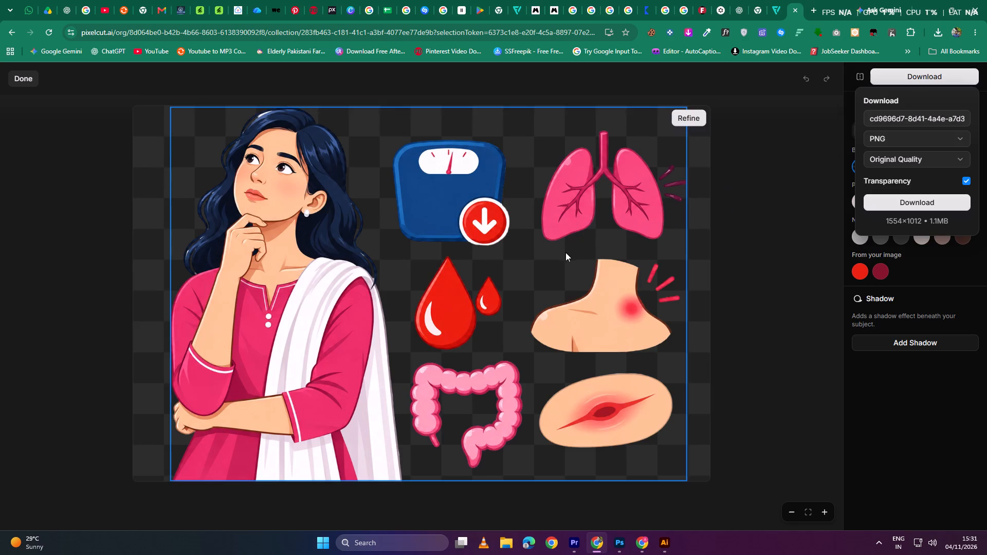
{"action": "left_click", "coordinate": [890, 206]}
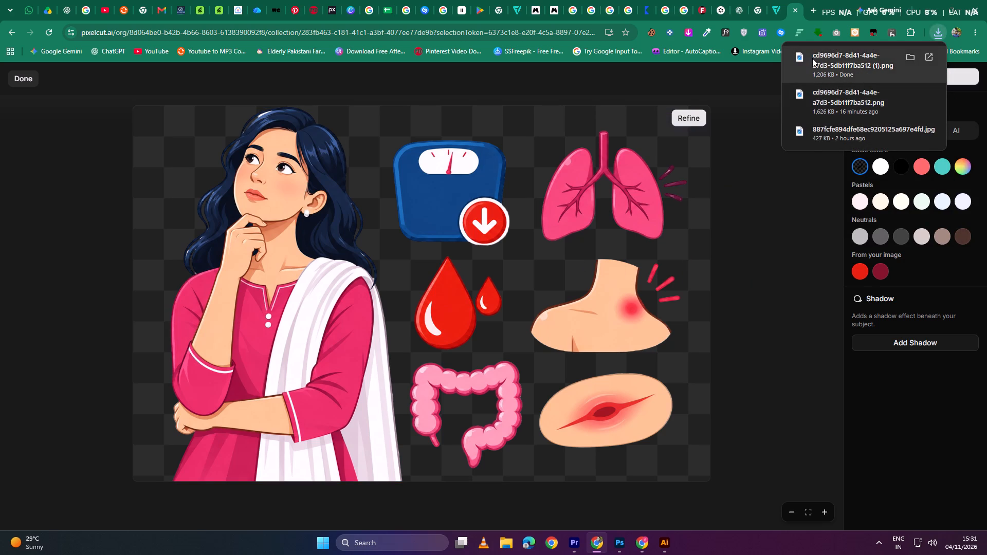
Switch to Photoshop and place the downloaded cutout PNG in crousel.psd, over Artboard 3.
{"action": "left_click_drag", "start_coordinate": [812, 58], "coordinate": [516, 307]}
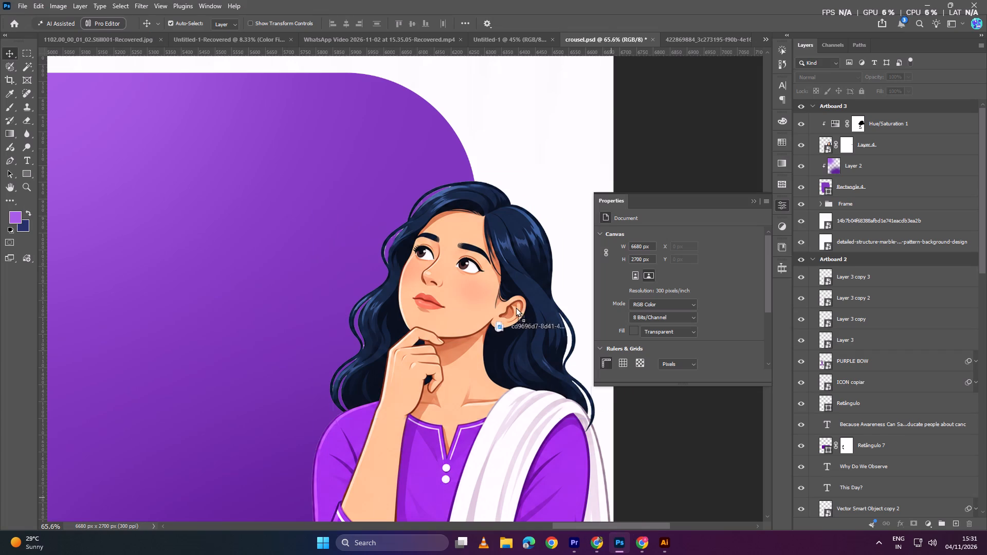
{"action": "left_click_drag", "start_coordinate": [516, 307], "coordinate": [460, 215]}
{"action": "scroll", "coordinate": [512, 203], "scroll_direction": "down", "scroll_amount": 6, "text": "ctrl+alt"}
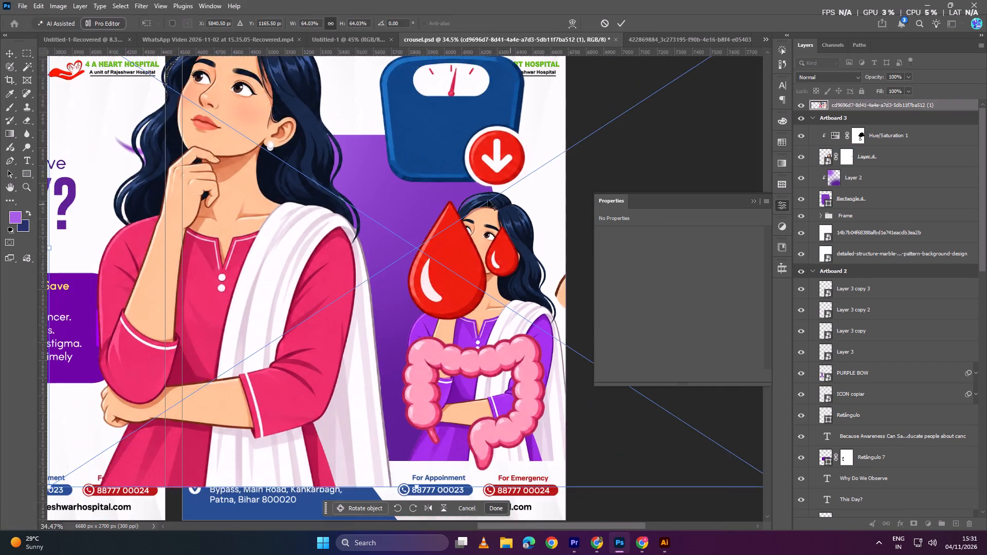
{"action": "scroll", "coordinate": [488, 200], "scroll_direction": "down", "scroll_amount": 7, "text": "ctrl+alt"}
{"action": "left_click", "coordinate": [622, 22]}
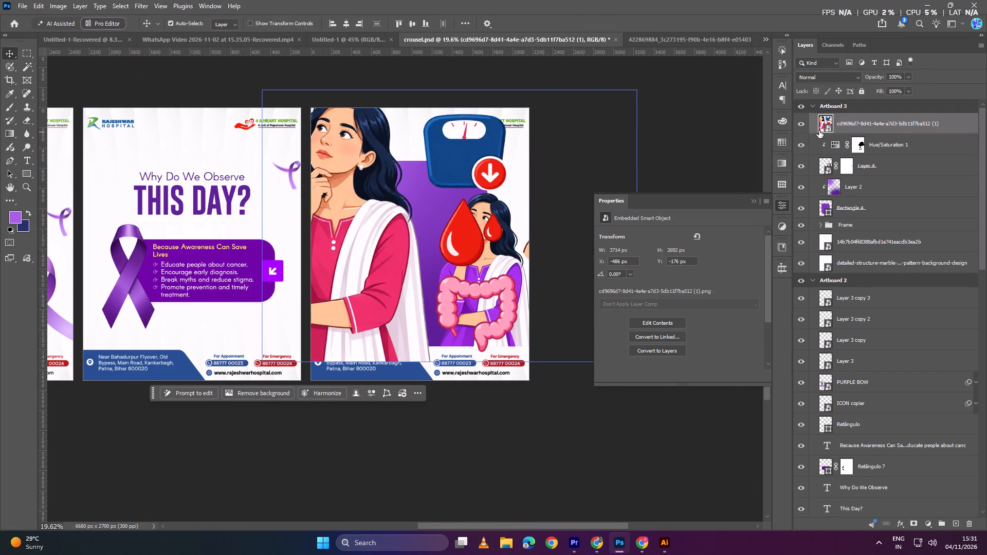
Hide the newly placed cutout layer of the girl and symptom icons in Artboard 3.
{"action": "left_click", "coordinate": [805, 121]}
{"action": "scroll", "coordinate": [692, 155], "scroll_direction": "down", "scroll_amount": 3, "text": "ctrl"}
{"action": "scroll", "coordinate": [453, 209], "scroll_direction": "up", "scroll_amount": 3, "text": "ctrl+alt"}
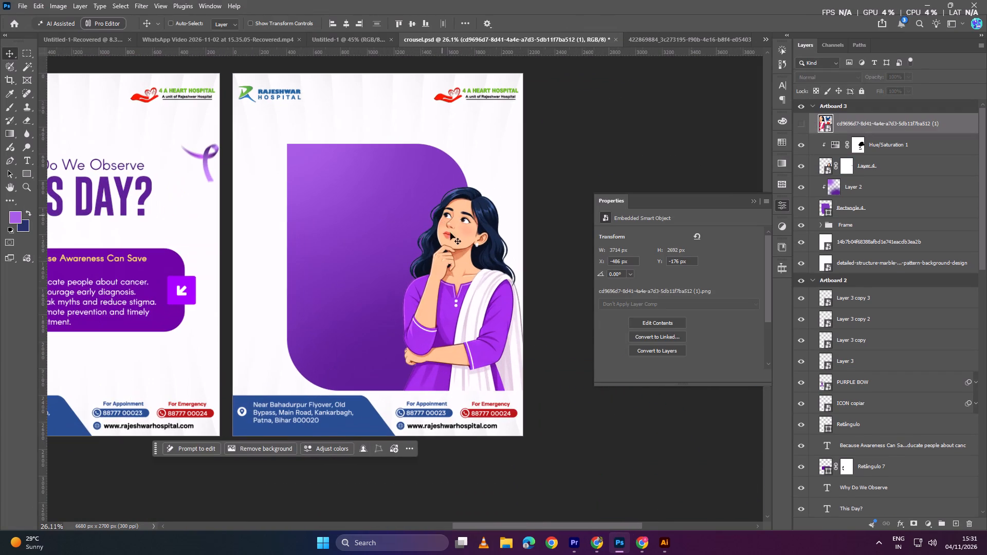
Switch back to Chrome with the Pixelcut editor page.
{"action": "left_click", "coordinate": [590, 543]}
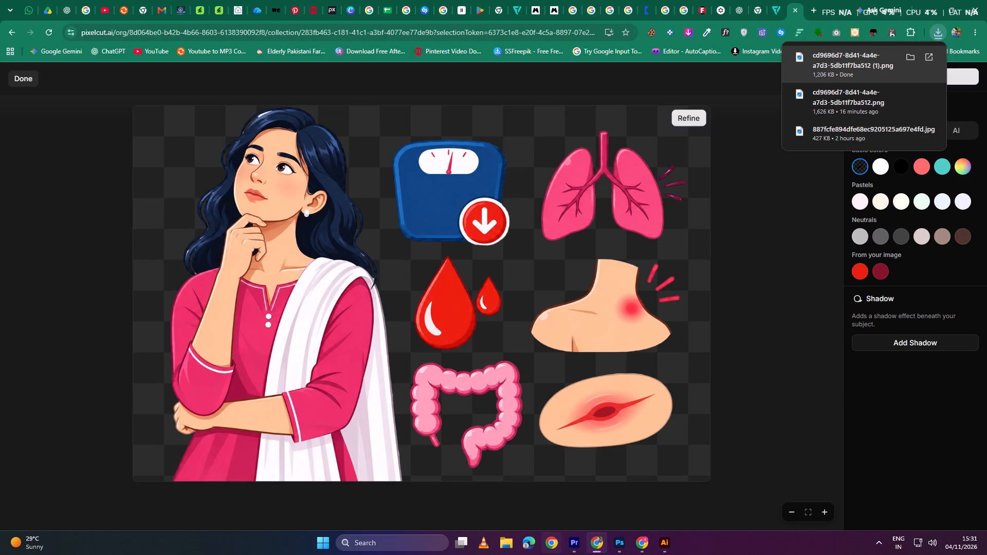
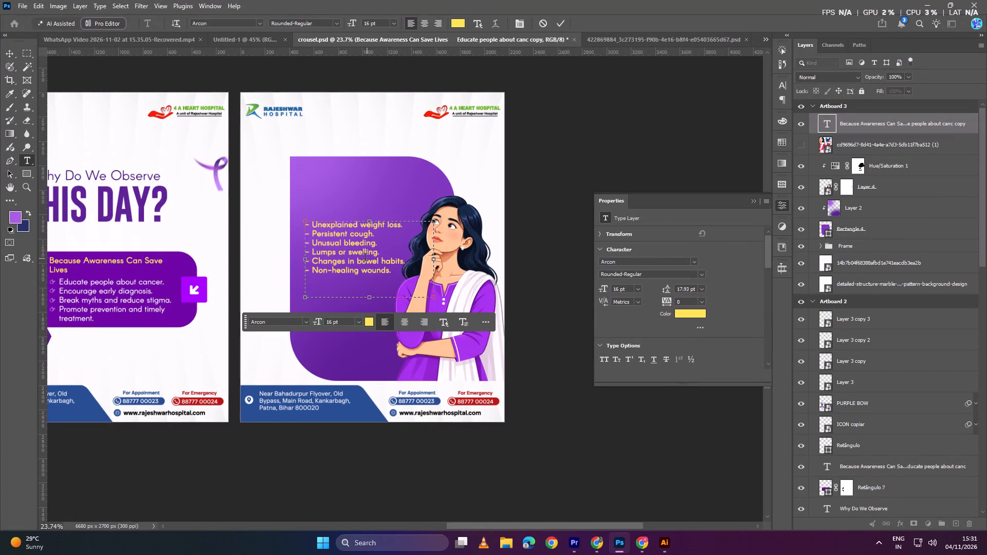
Remove the leading dashes from all six lines of the symptom list on Artboard 3, keeping each symptom on its own line.
{"action": "scroll", "coordinate": [316, 250], "scroll_direction": "up", "scroll_amount": 3}
{"action": "left_click", "coordinate": [313, 249]}
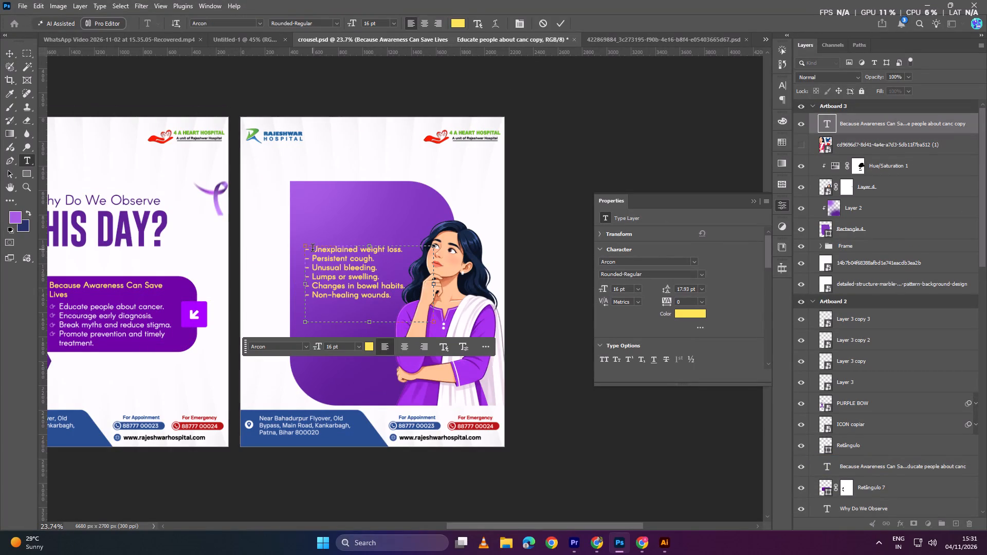
{"action": "key", "text": "BackSpace"}
{"action": "key", "text": "BackSpace"}
{"action": "key", "text": "BackSpace"}
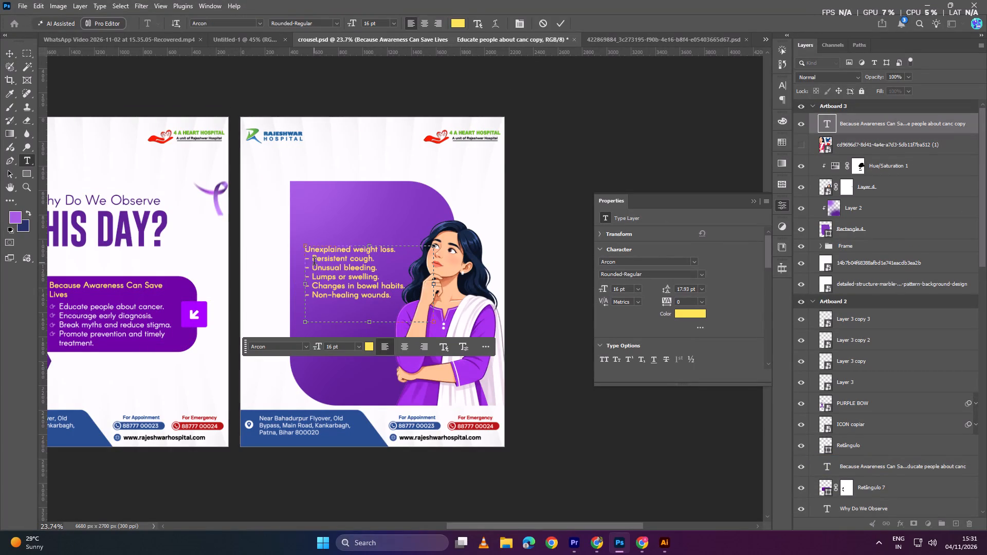
{"action": "left_click", "coordinate": [314, 263]}
{"action": "key", "text": "BackSpace"}
{"action": "key", "text": "BackSpace"}
{"action": "key", "text": "BackSpace"}
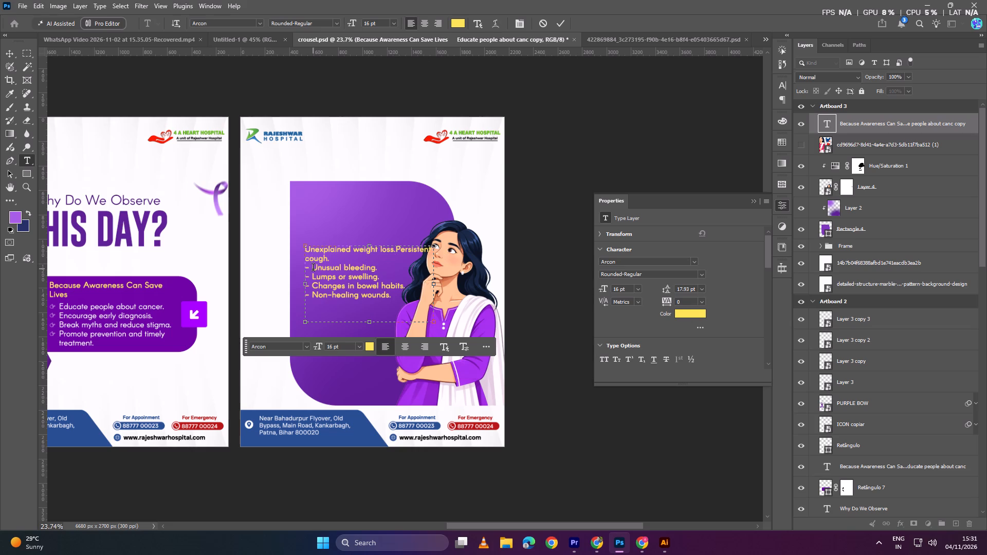
{"action": "key", "text": "Return"}
{"action": "left_click", "coordinate": [313, 269]}
{"action": "key", "text": "BackSpace"}
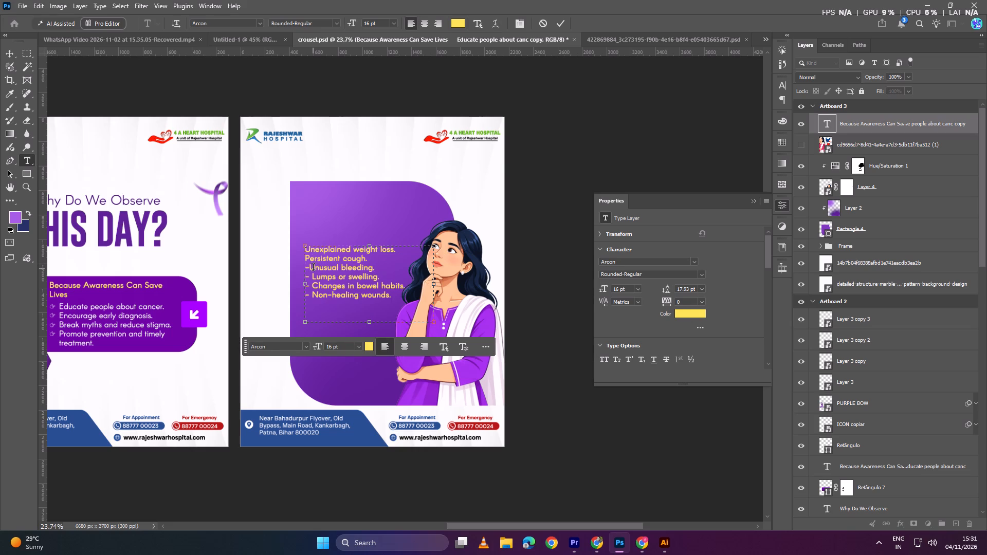
{"action": "key", "text": "BackSpace"}
{"action": "left_click", "coordinate": [314, 279]}
{"action": "key", "text": "BackSpace"}
{"action": "key", "text": "BackSpace"}
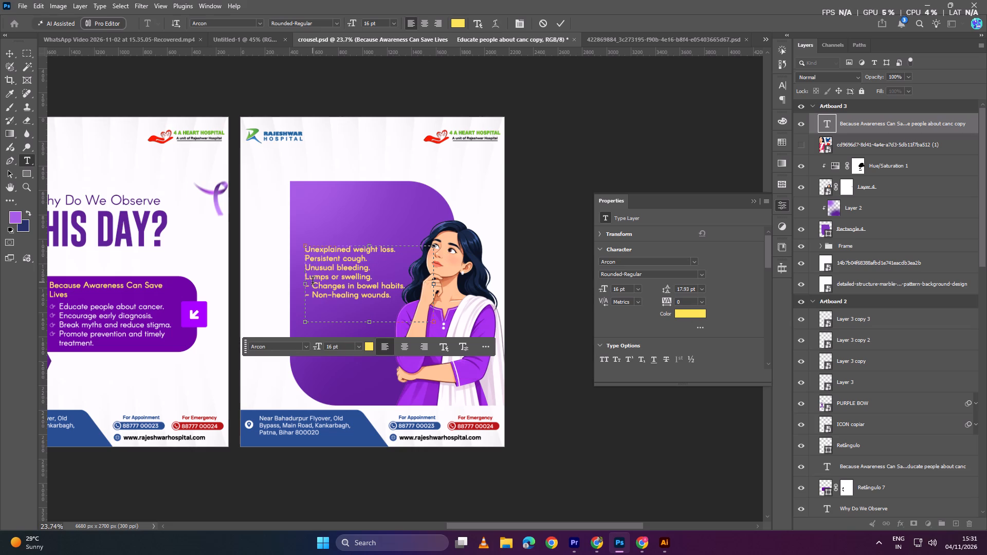
{"action": "left_click", "coordinate": [313, 284]}
{"action": "key", "text": "BackSpace"}
{"action": "key", "text": "BackSpace"}
{"action": "left_click", "coordinate": [313, 296]}
{"action": "key", "text": "BackSpace"}
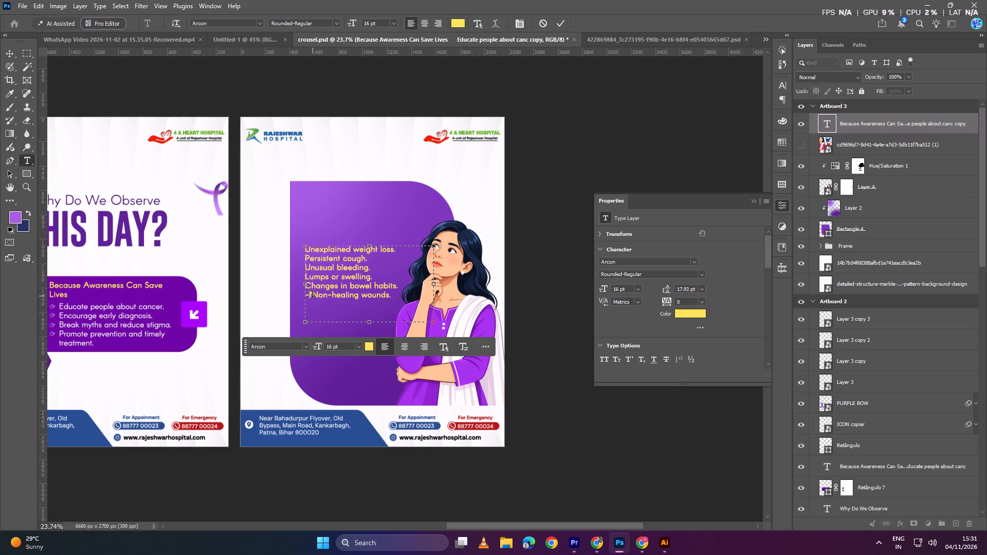
{"action": "key", "text": "BackSpace"}
Recolor the entire symptom list text to white (ffffff).
{"action": "left_click", "coordinate": [360, 282]}
{"action": "key", "text": "ctrl+a"}
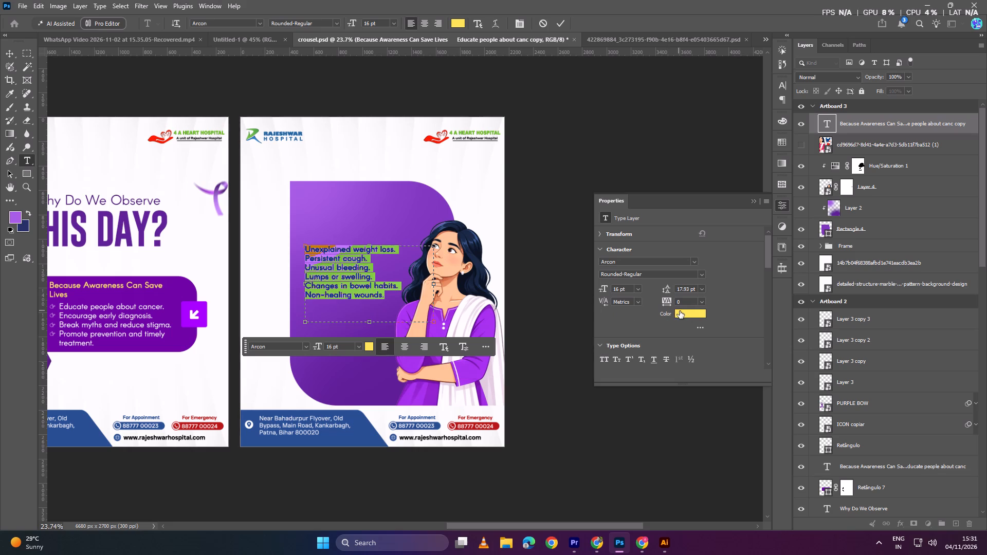
{"action": "left_click", "coordinate": [682, 311]}
{"action": "left_click_drag", "start_coordinate": [248, 391], "coordinate": [124, 304]}
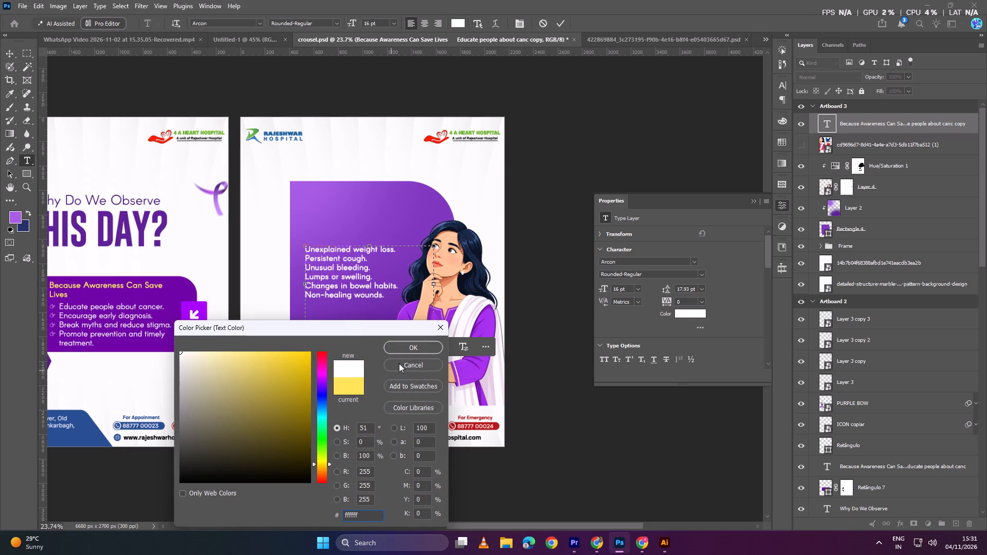
{"action": "left_click", "coordinate": [407, 351]}
Turn off faux bold for the symptom list and set its leading to 20 pt and font size to 24 pt.
{"action": "left_click", "coordinate": [779, 87]}
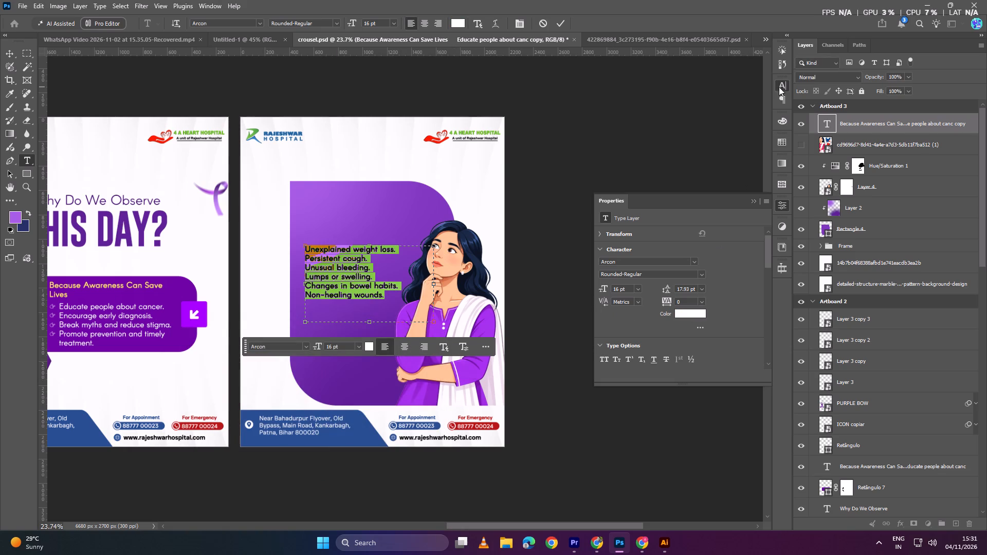
{"action": "left_click", "coordinate": [675, 155]}
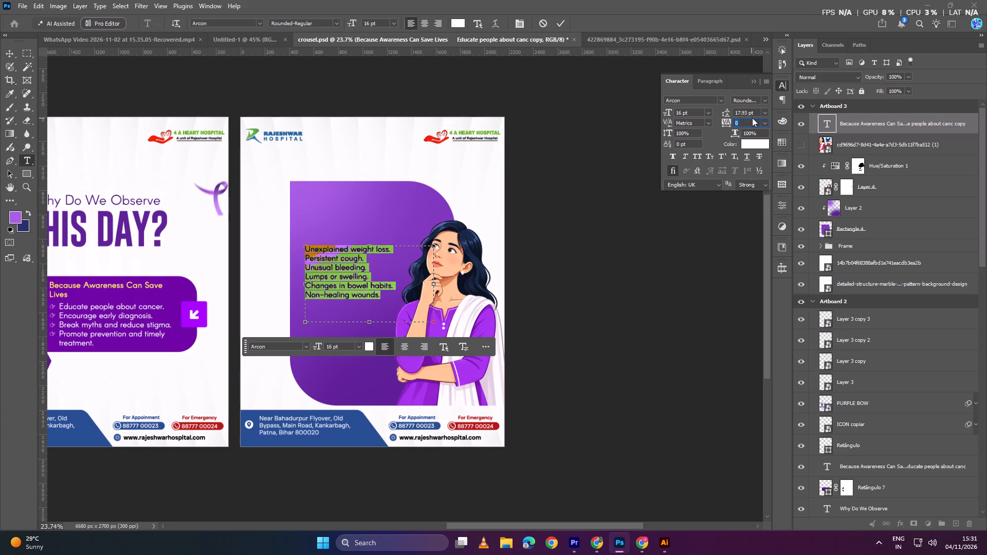
{"action": "left_click", "coordinate": [755, 114]}
{"action": "scroll", "coordinate": [755, 114], "scroll_direction": "up", "scroll_amount": 3}
{"action": "left_click", "coordinate": [696, 115]}
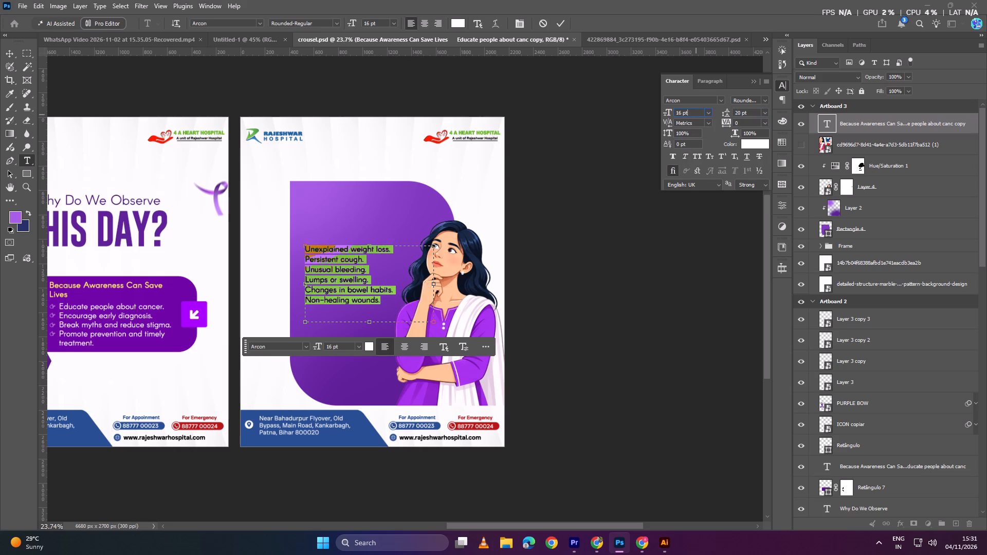
{"action": "scroll", "coordinate": [696, 115], "scroll_direction": "up", "scroll_amount": 8}
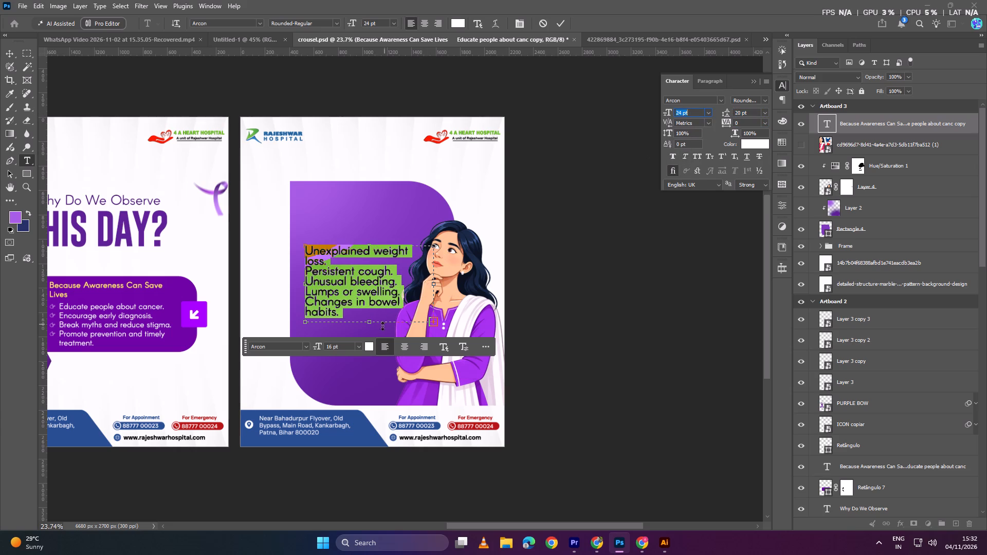
Extend the symptom list's text box downward to make room for the overflowing last line.
{"action": "left_click_drag", "start_coordinate": [369, 324], "coordinate": [374, 351]}
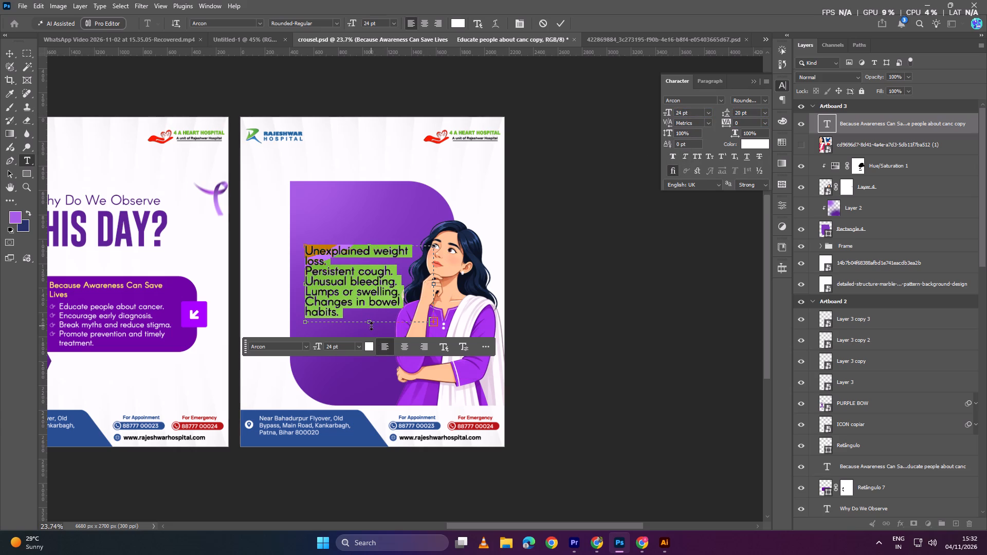
{"action": "left_click_drag", "start_coordinate": [371, 326], "coordinate": [378, 366]}
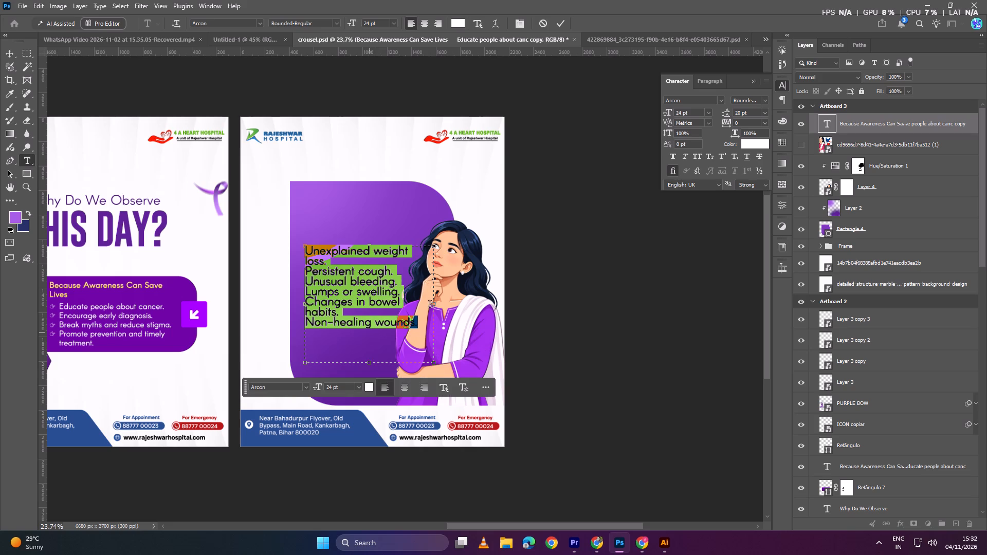
Set the symptom list's leading to Auto and its font size to 22 pt.
{"action": "left_click", "coordinate": [762, 108]}
{"action": "left_click", "coordinate": [757, 119]}
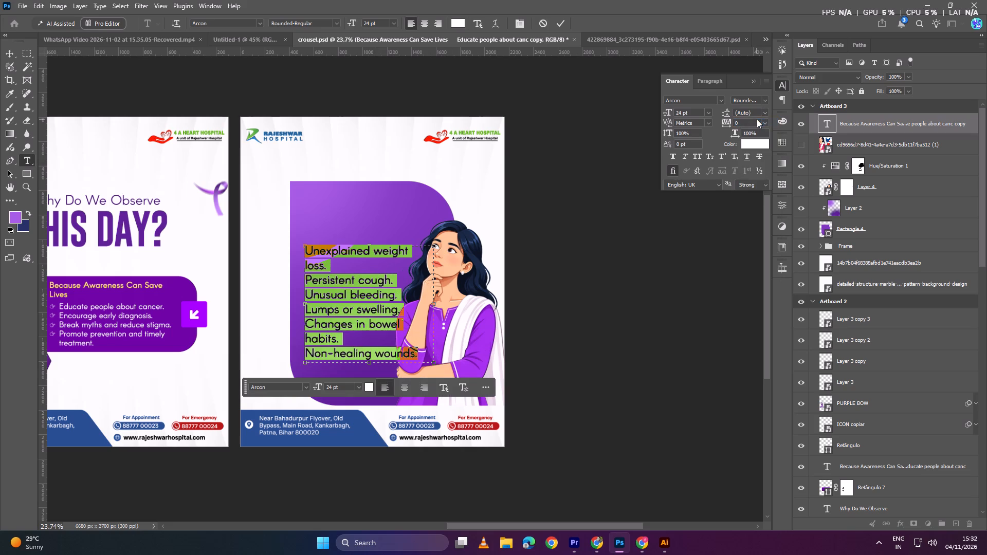
{"action": "left_click", "coordinate": [693, 114]}
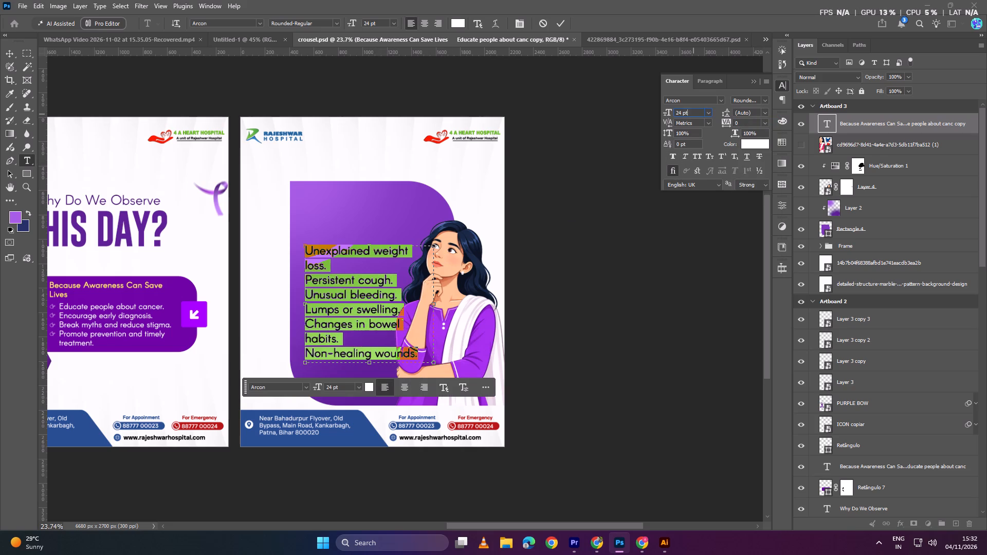
{"action": "scroll", "coordinate": [693, 114], "scroll_direction": "down", "scroll_amount": 1}
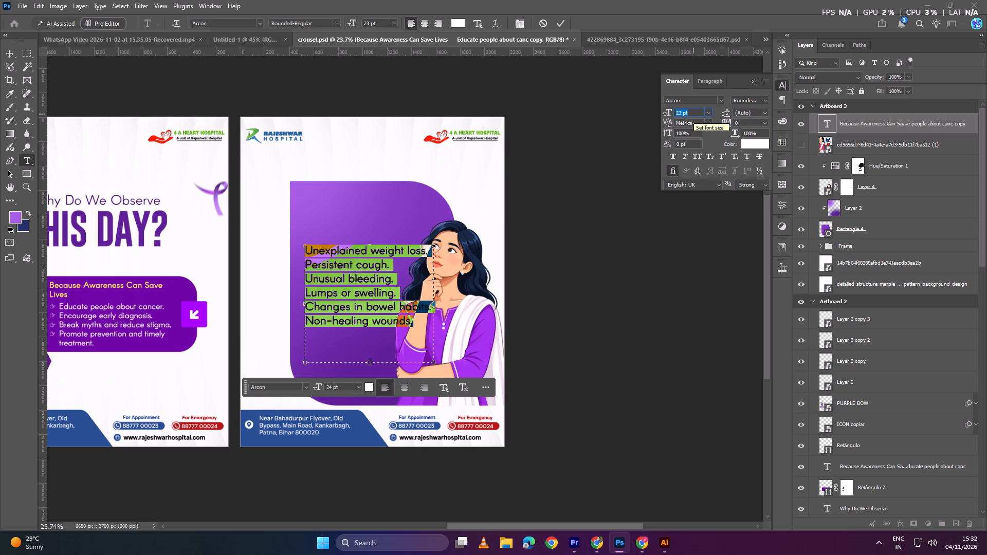
{"action": "scroll", "coordinate": [693, 114], "scroll_direction": "down", "scroll_amount": 1}
{"action": "left_click", "coordinate": [560, 23]}
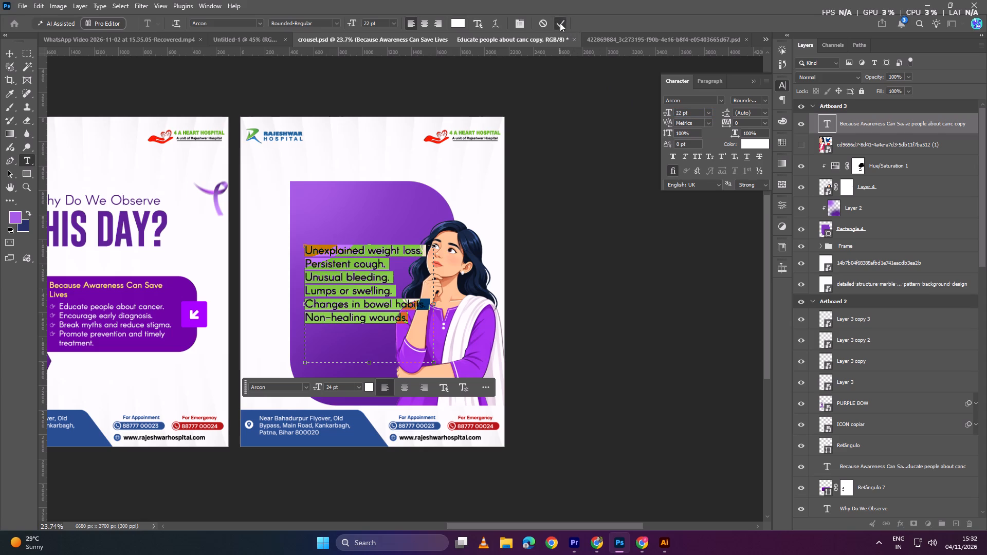
{"action": "left_click", "coordinate": [582, 162]}
Nudge the purple rounded rectangle and its clipped gradient, Layer 2, to the left on Artboard 3.
{"action": "left_click", "coordinate": [393, 209]}
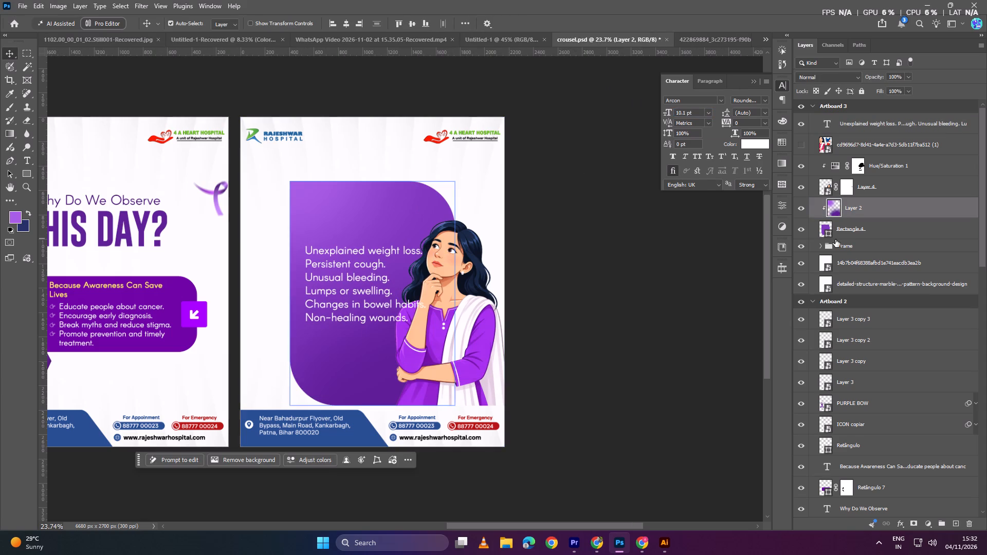
{"action": "left_click", "coordinate": [852, 230], "text": "shift"}
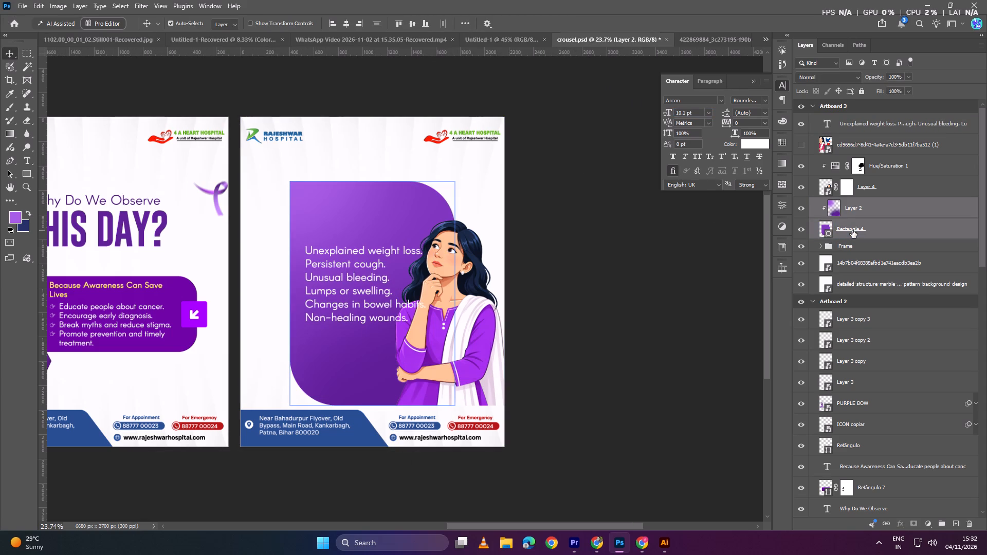
{"action": "key", "text": "shift+Left"}
{"action": "key", "text": "shift+Left"}
{"action": "key", "text": "shift+Left"}
{"action": "key", "text": "shift+Left"}
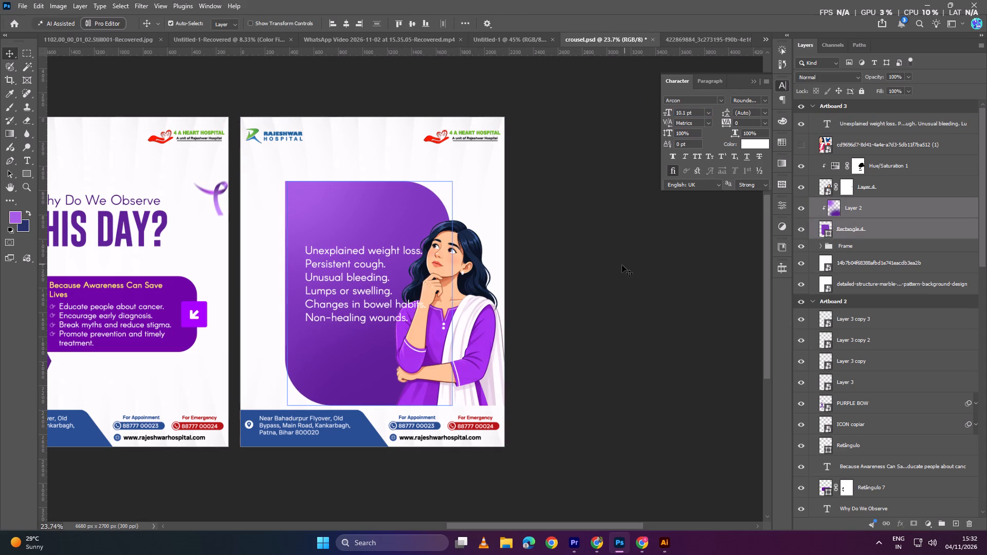
{"action": "key", "text": "shift+Left"}
{"action": "key", "text": "shift+Left"}
{"action": "key", "text": "shift+Left"}
{"action": "double_click", "coordinate": [622, 265]}
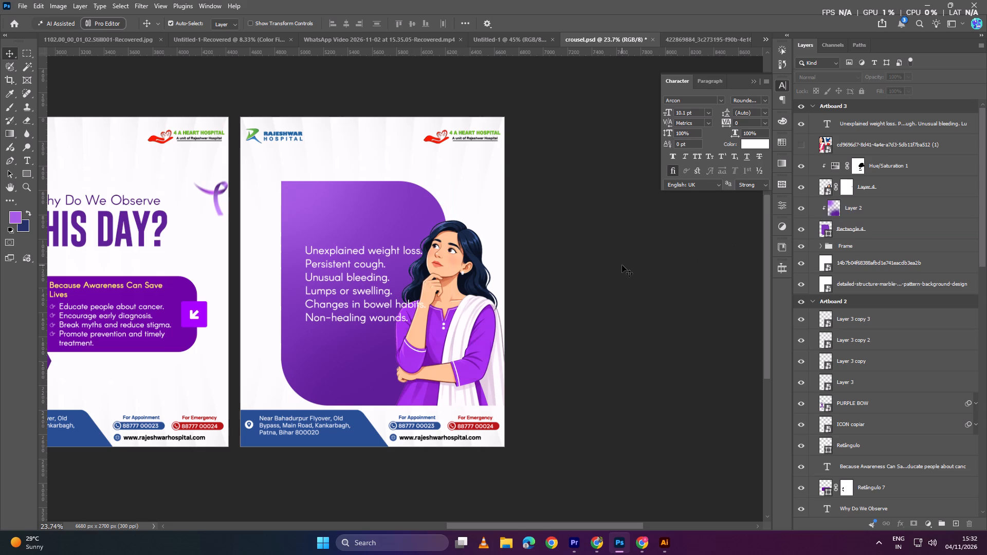
{"action": "left_click", "coordinate": [622, 265]}
Move the symptom list lower and slightly left on the purple shape, leaving space for a heading above it.
{"action": "scroll", "coordinate": [377, 324], "scroll_direction": "up", "scroll_amount": 3, "text": "ctrl+alt"}
{"action": "left_click_drag", "start_coordinate": [374, 299], "coordinate": [363, 353]}
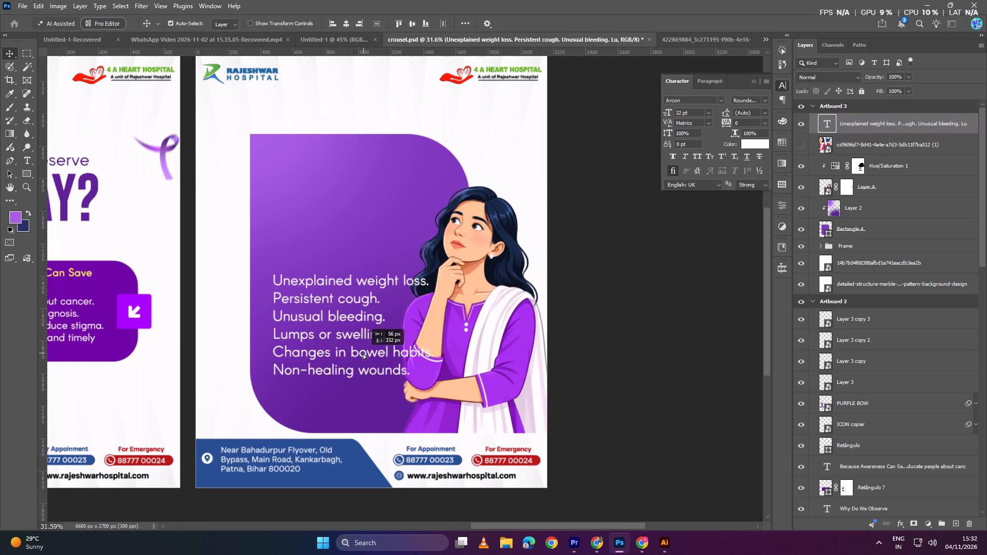
{"action": "left_click_drag", "start_coordinate": [363, 353], "coordinate": [362, 342]}
{"action": "scroll", "coordinate": [362, 340], "scroll_direction": "down", "scroll_amount": 5, "text": "ctrl+alt"}
{"action": "left_click", "coordinate": [517, 308]}
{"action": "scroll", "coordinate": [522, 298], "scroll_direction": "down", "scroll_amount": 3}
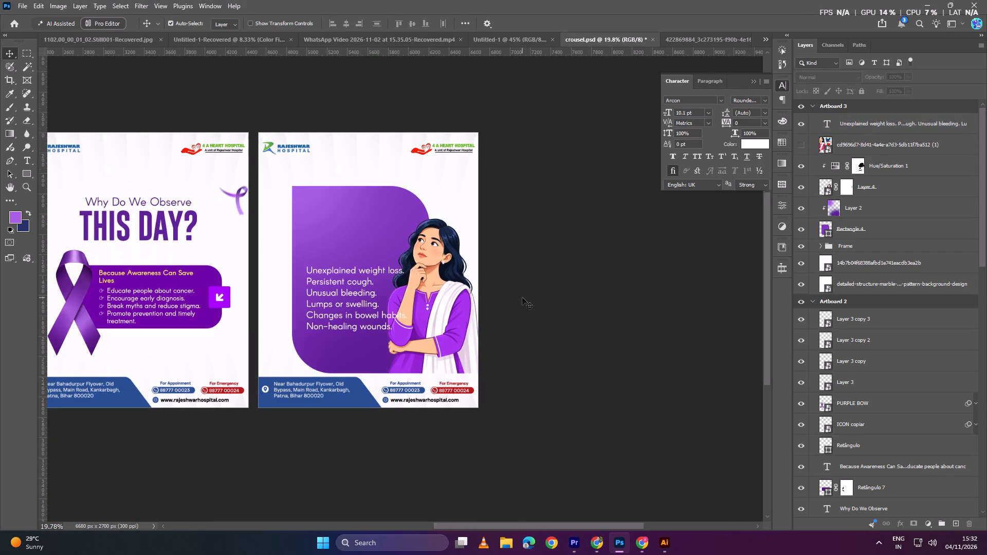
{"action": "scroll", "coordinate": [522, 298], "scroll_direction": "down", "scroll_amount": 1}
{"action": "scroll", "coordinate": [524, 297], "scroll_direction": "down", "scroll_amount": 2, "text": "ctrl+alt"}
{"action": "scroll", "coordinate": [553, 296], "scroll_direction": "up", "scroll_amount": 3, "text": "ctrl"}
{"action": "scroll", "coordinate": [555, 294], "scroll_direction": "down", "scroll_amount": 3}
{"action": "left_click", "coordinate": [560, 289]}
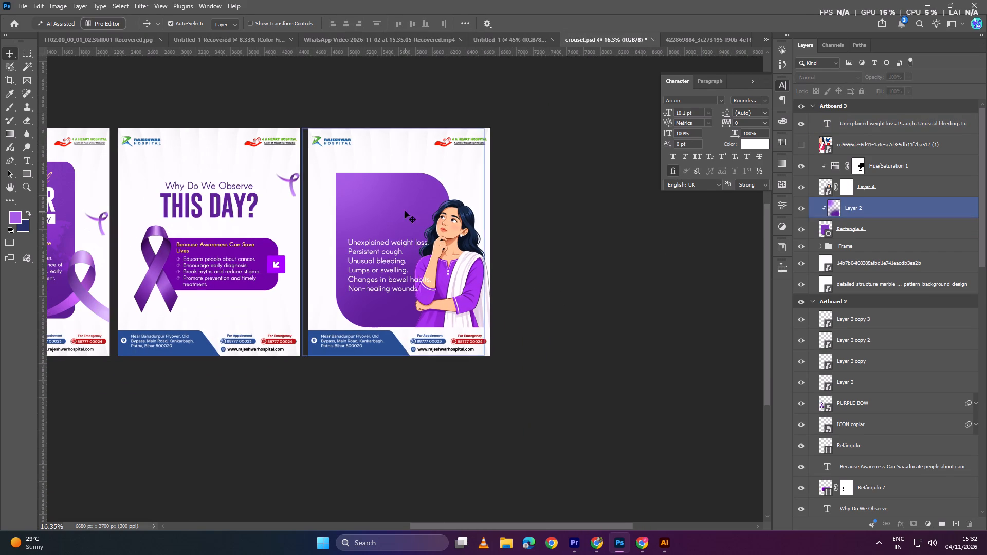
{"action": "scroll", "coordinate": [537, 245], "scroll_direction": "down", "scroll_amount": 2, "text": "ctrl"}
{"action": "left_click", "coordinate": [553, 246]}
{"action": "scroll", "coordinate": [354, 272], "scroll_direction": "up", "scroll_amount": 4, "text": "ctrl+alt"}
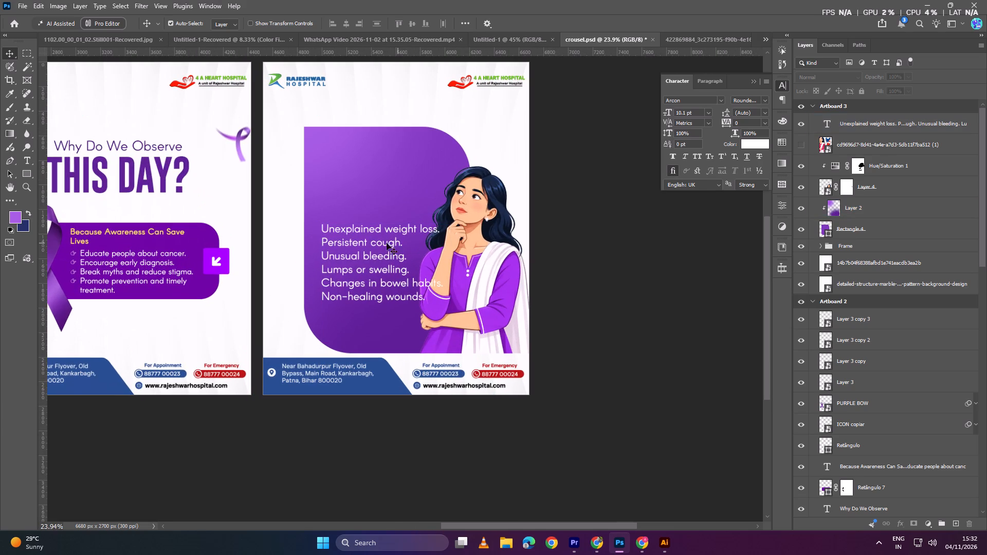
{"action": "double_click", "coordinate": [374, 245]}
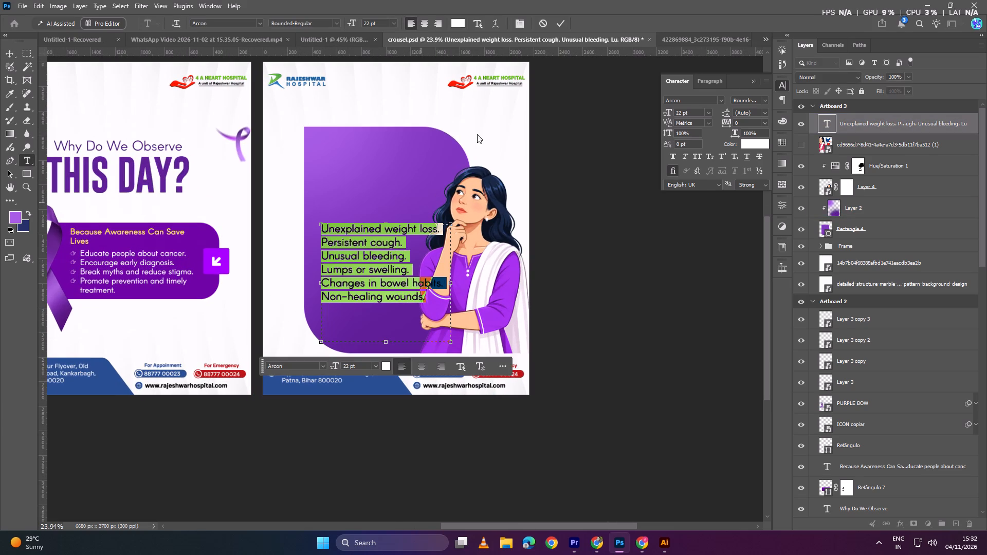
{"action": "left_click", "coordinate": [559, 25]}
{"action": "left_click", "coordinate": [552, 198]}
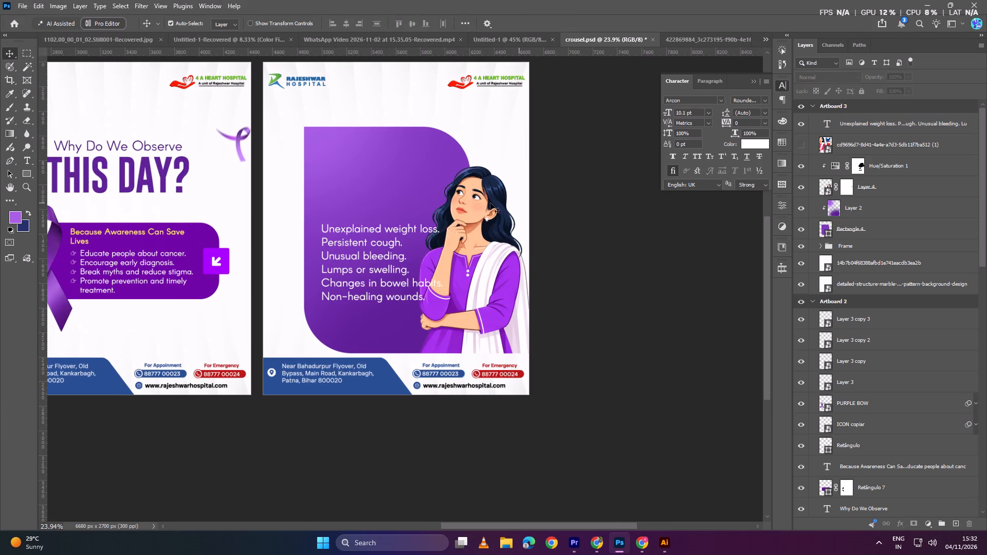
Duplicate the CANCER heading from Artboard 1 onto the upper part of Artboard 3's purple shape and nudge it right.
{"action": "scroll", "coordinate": [466, 203], "scroll_direction": "down", "scroll_amount": 6, "text": "ctrl+alt"}
{"action": "scroll", "coordinate": [463, 205], "scroll_direction": "up", "scroll_amount": 12, "text": "ctrl"}
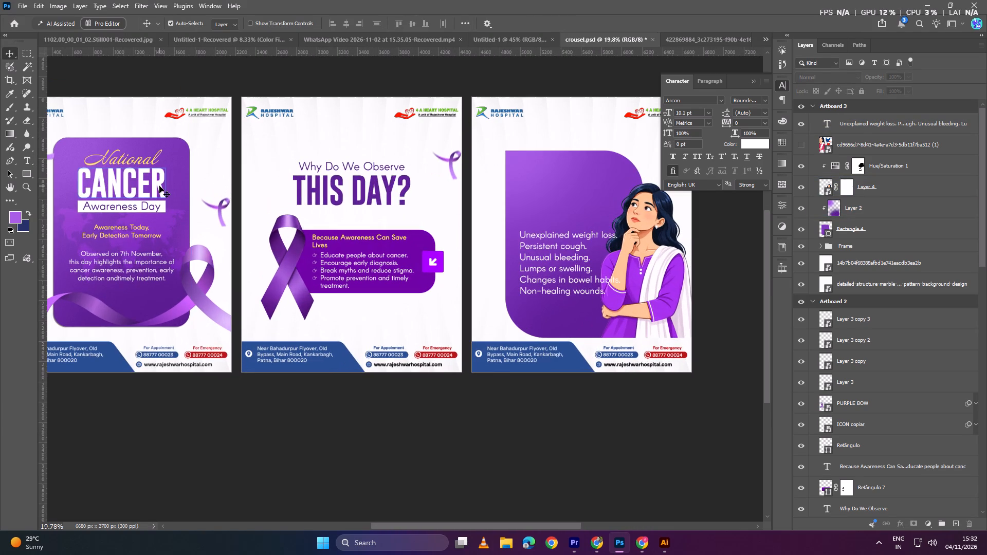
{"action": "left_click", "coordinate": [159, 186]}
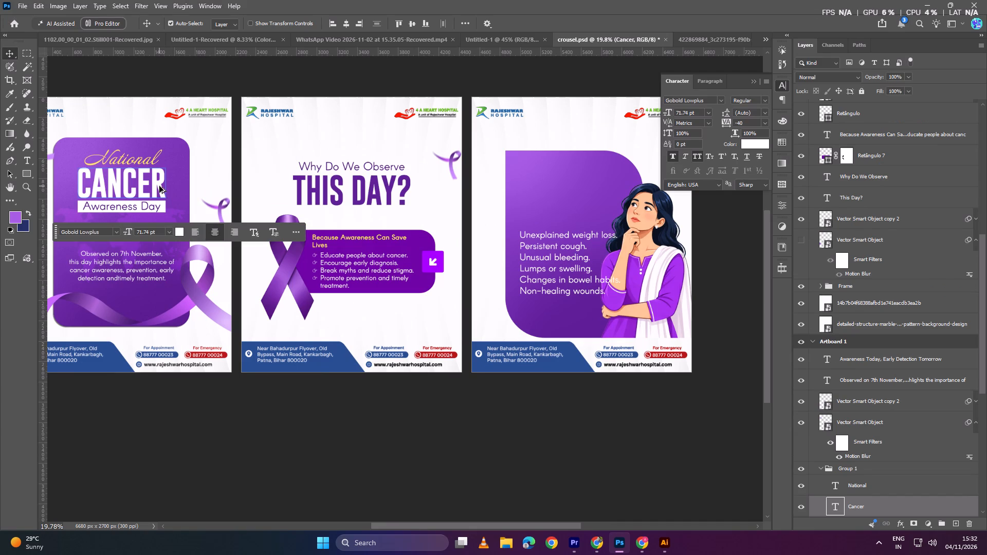
{"action": "left_click_drag", "start_coordinate": [159, 193], "coordinate": [554, 184], "text": "alt"}
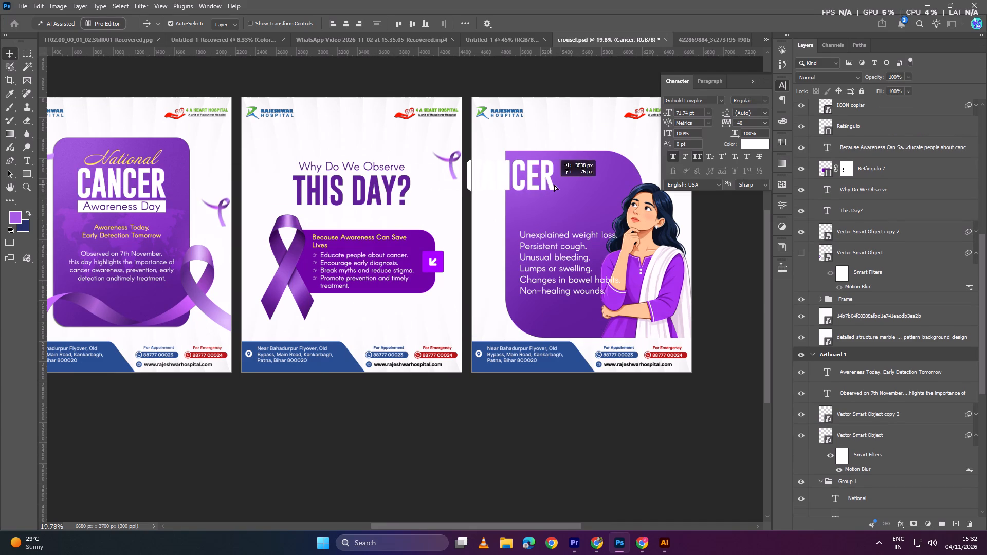
{"action": "left_click_drag", "start_coordinate": [554, 184], "coordinate": [591, 184], "text": "alt"}
{"action": "scroll", "coordinate": [560, 180], "scroll_direction": "up", "scroll_amount": 4, "text": "ctrl+alt"}
{"action": "scroll", "coordinate": [574, 180], "scroll_direction": "down", "scroll_amount": 1}
{"action": "key", "text": "Right"}
{"action": "key", "text": "Right"}
{"action": "key", "text": "Right"}
{"action": "key", "text": "Right"}
{"action": "key", "text": "Right"}
{"action": "key", "text": "Right"}
{"action": "key", "text": "Right"}
{"action": "key", "text": "Right"}
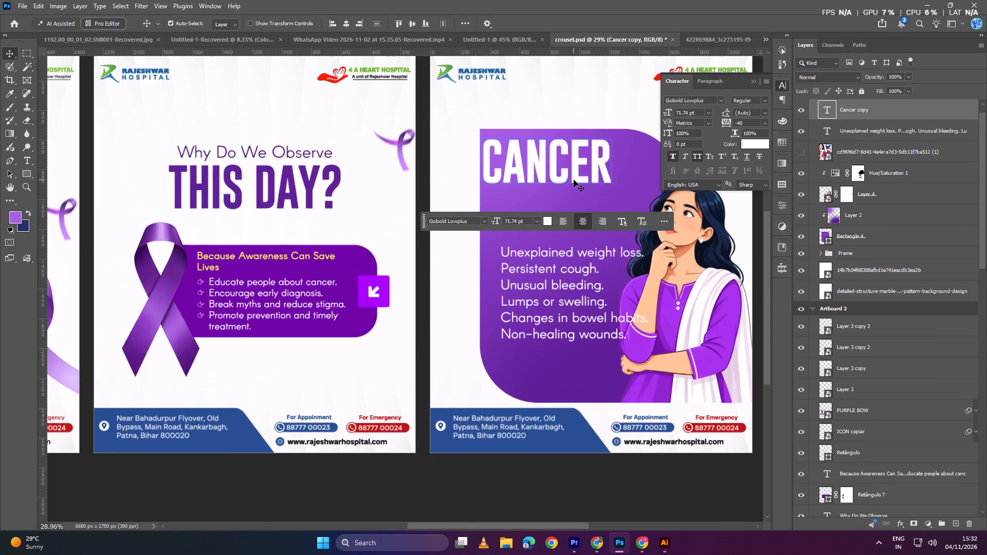
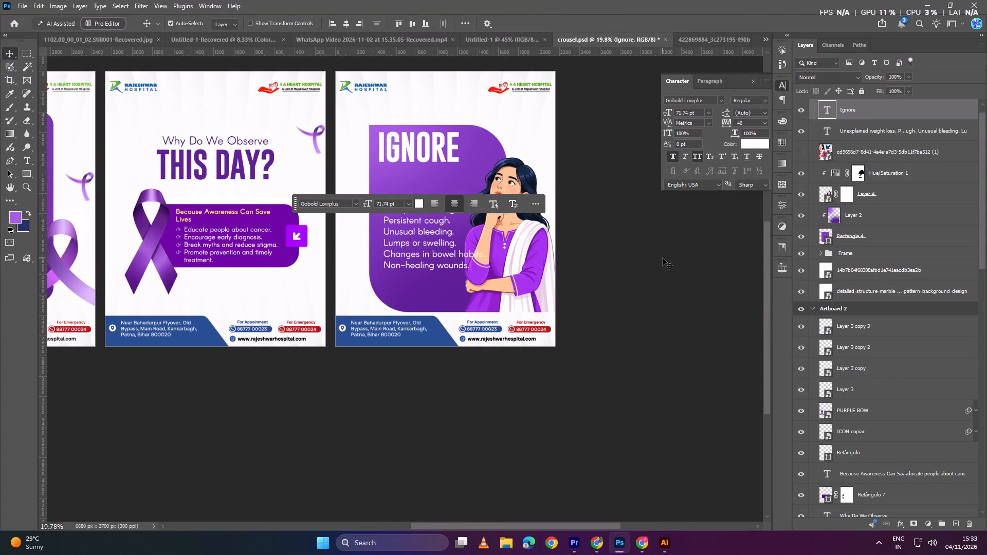
Nudge the IGNORE heading down on Artboard 3's purple shape, leaving room above it and bringing it closer to the symptom list.
{"action": "scroll", "coordinate": [663, 258], "scroll_direction": "up", "scroll_amount": 1}
{"action": "left_click", "coordinate": [658, 258]}
{"action": "scroll", "coordinate": [505, 181], "scroll_direction": "up", "scroll_amount": 4, "text": "ctrl+alt"}
{"action": "left_click", "coordinate": [432, 165]}
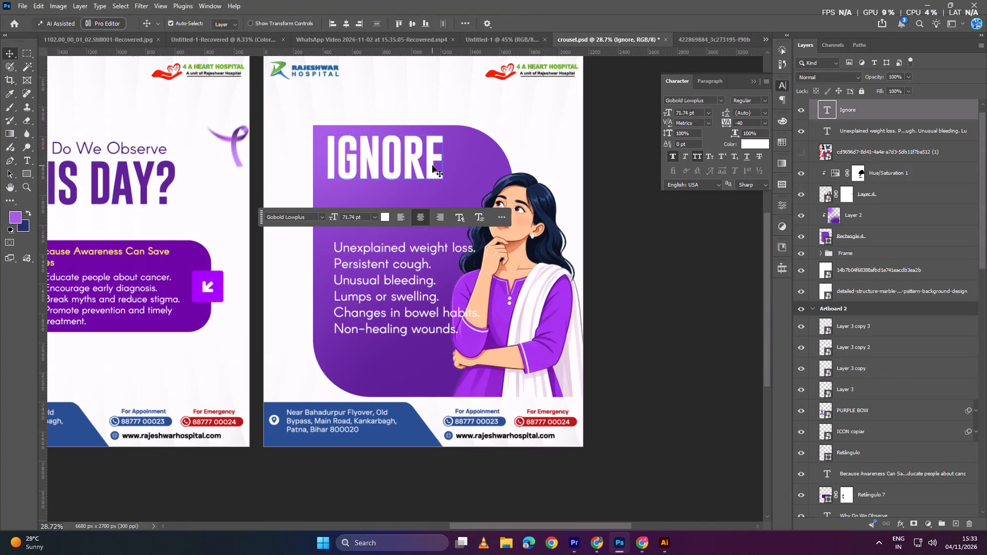
{"action": "key", "text": "shift+Down"}
{"action": "key", "text": "shift+Down"}
{"action": "key", "text": "shift+Down"}
{"action": "key", "text": "shift+Down"}
{"action": "key", "text": "shift+Down"}
{"action": "key", "text": "shift+Down"}
{"action": "key", "text": "shift+Down"}
{"action": "key", "text": "shift+Down"}
{"action": "key", "text": "shift+Down"}
{"action": "key", "text": "shift+Down"}
{"action": "key", "text": "shift+Down"}
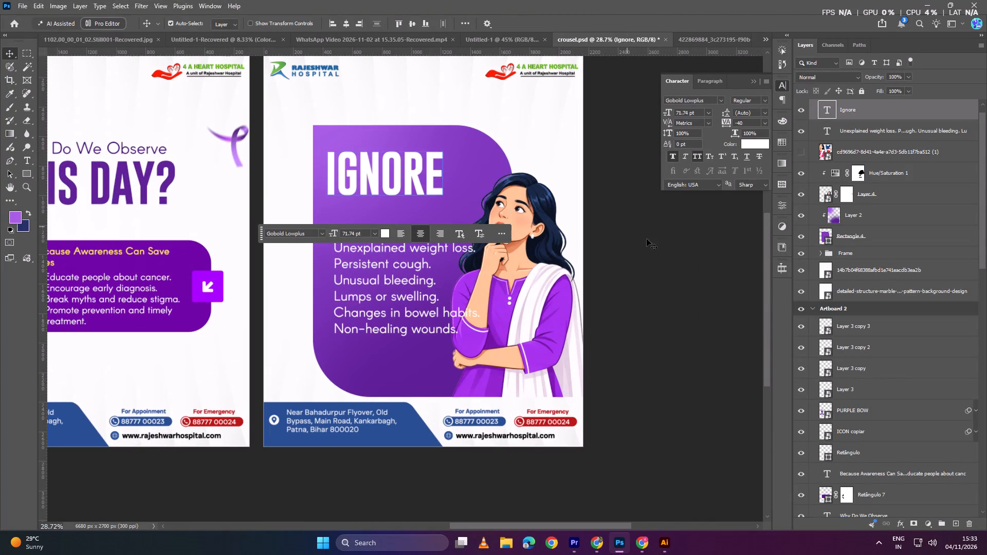
{"action": "left_click", "coordinate": [655, 250]}
Duplicate the "Why Do We Observe" text from Artboard 2 to just above the IGNORE heading on Artboard 3.
{"action": "scroll", "coordinate": [654, 248], "scroll_direction": "down", "scroll_amount": 4, "text": "ctrl+alt"}
{"action": "scroll", "coordinate": [526, 225], "scroll_direction": "up", "scroll_amount": 4, "text": "ctrl"}
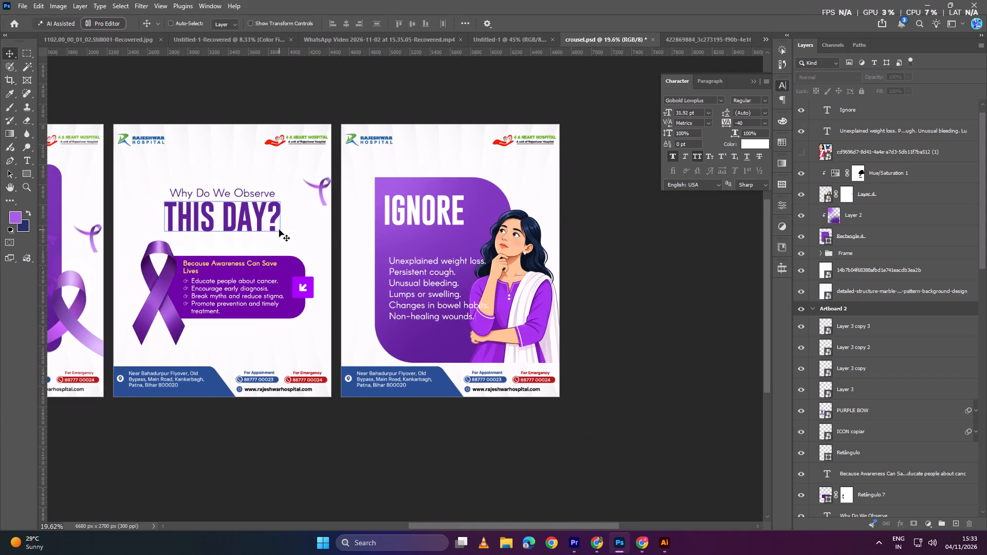
{"action": "left_click_drag", "start_coordinate": [248, 196], "coordinate": [461, 186], "text": "alt"}
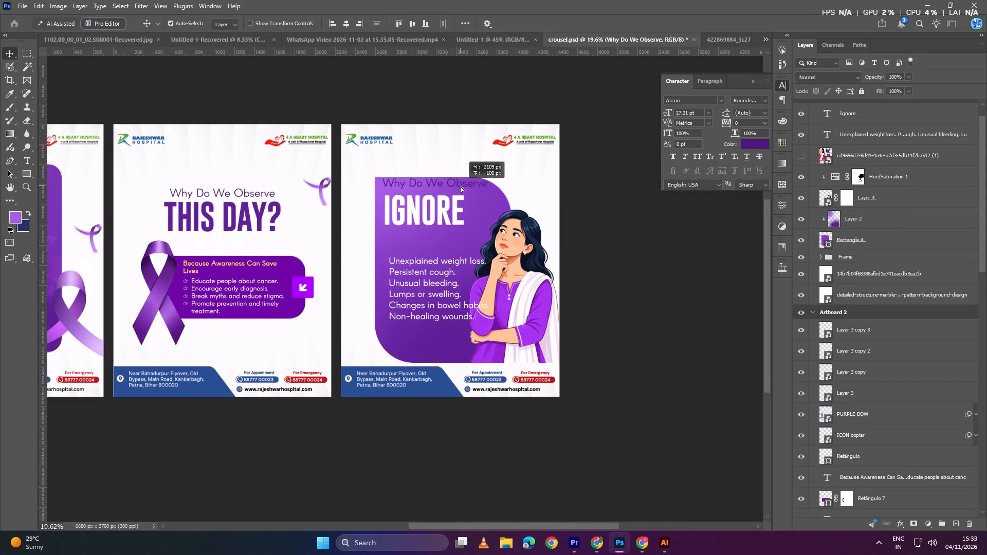
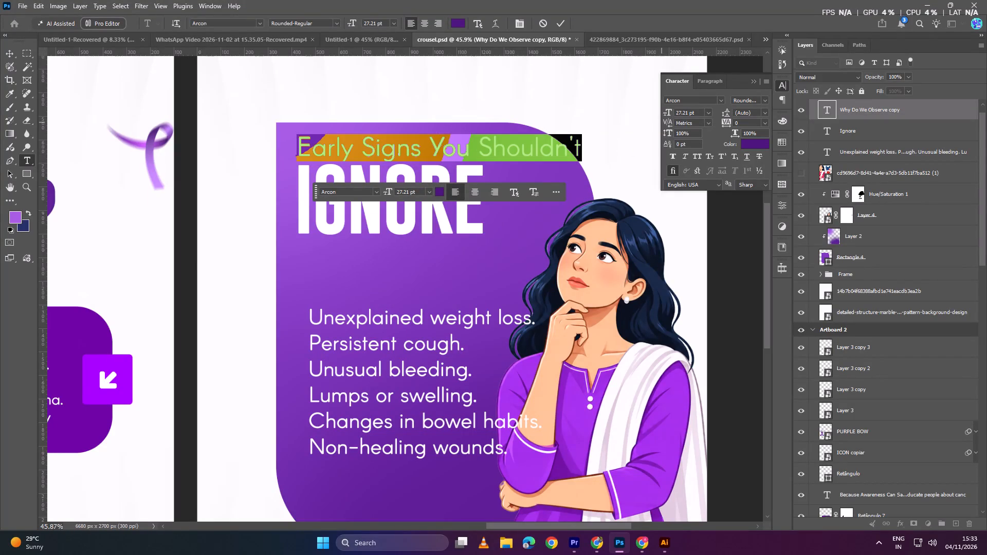
Set the "Early Signs You Shouldn't" line above IGNORE to 17 pt with faux bold.
{"action": "left_click", "coordinate": [697, 109]}
{"action": "left_click", "coordinate": [697, 114]}
{"action": "scroll", "coordinate": [697, 114], "scroll_direction": "down", "scroll_amount": 6}
{"action": "scroll", "coordinate": [697, 114], "scroll_direction": "up", "scroll_amount": 1}
{"action": "scroll", "coordinate": [697, 114], "scroll_direction": "down", "scroll_amount": 2}
{"action": "scroll", "coordinate": [697, 114], "scroll_direction": "up", "scroll_amount": 1}
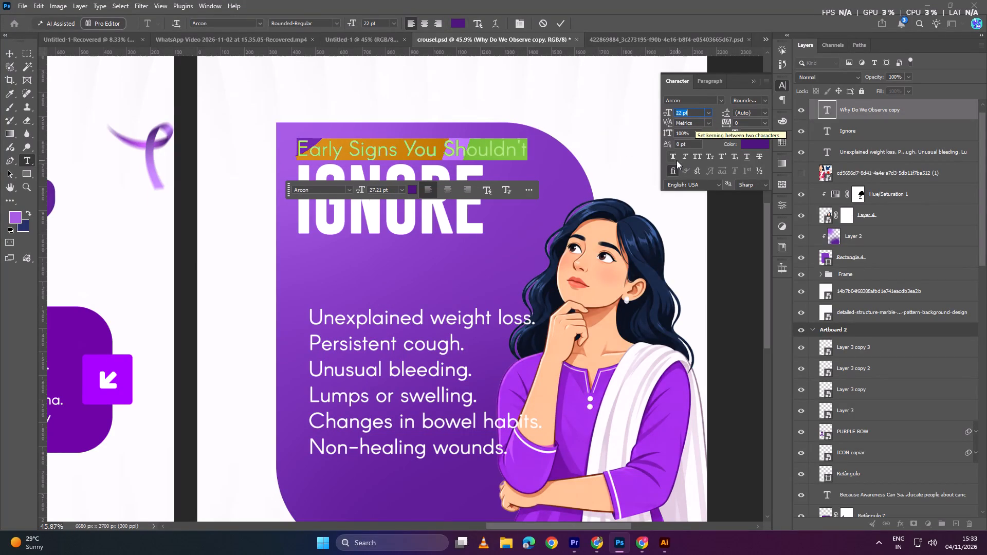
{"action": "left_click", "coordinate": [673, 157]}
{"action": "left_click", "coordinate": [697, 110]}
{"action": "scroll", "coordinate": [697, 110], "scroll_direction": "down", "scroll_amount": 2}
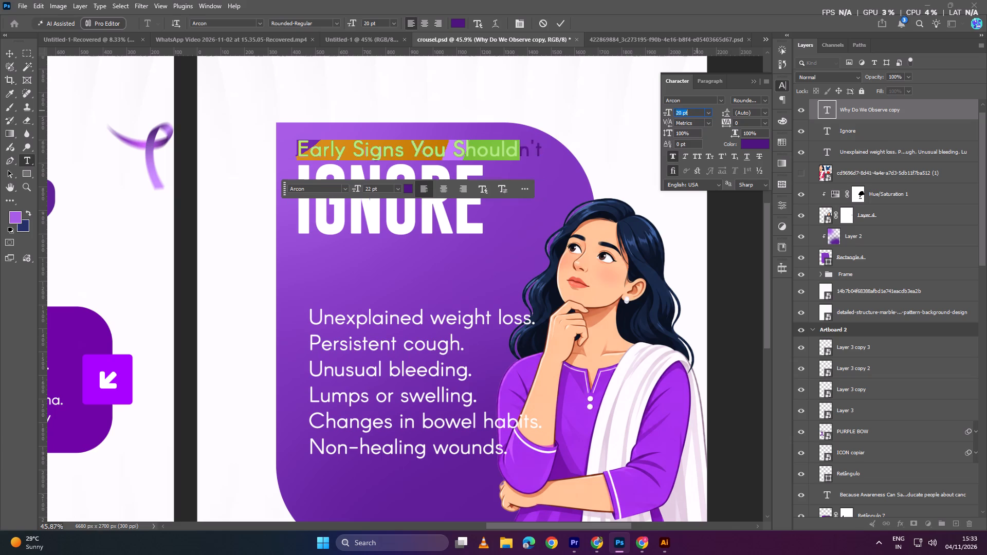
{"action": "scroll", "coordinate": [697, 110], "scroll_direction": "down", "scroll_amount": 3}
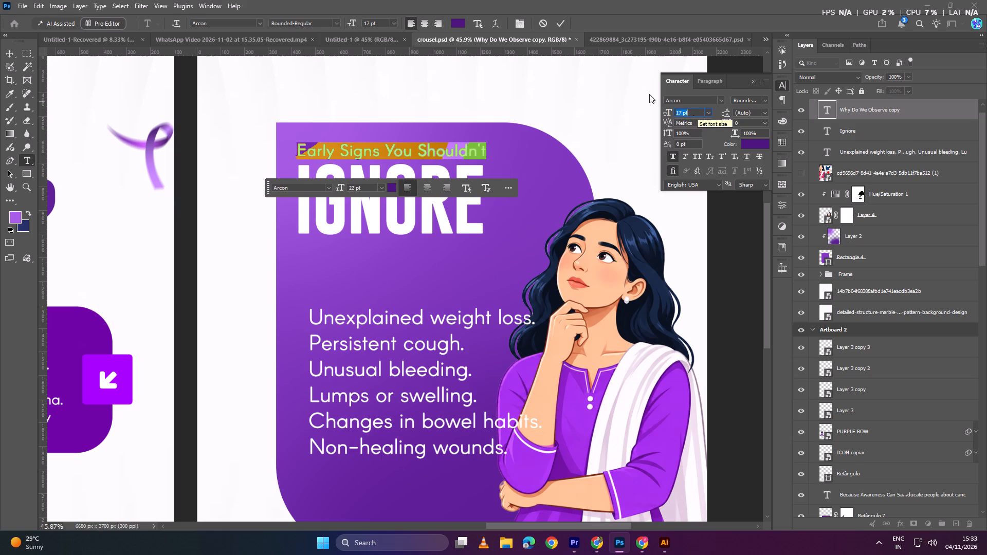
{"action": "left_click", "coordinate": [557, 27]}
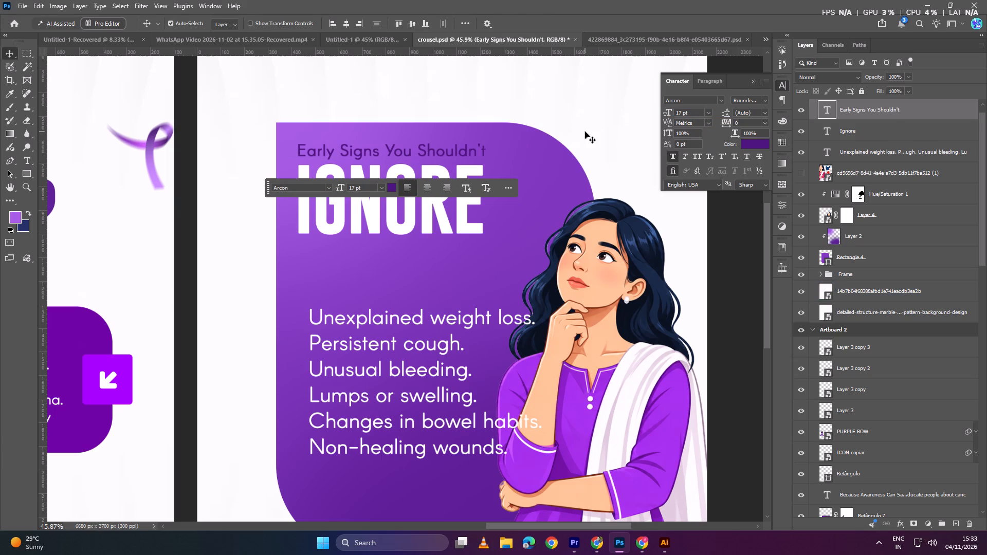
Recolour the "Early Signs You Shouldn't" line yellow #ffe557, sampled from the "National" script on the first slide.
{"action": "scroll", "coordinate": [575, 140], "scroll_direction": "down", "scroll_amount": 6, "text": "ctrl+alt"}
{"action": "scroll", "coordinate": [526, 150], "scroll_direction": "up", "scroll_amount": 6, "text": "ctrl"}
{"action": "left_click", "coordinate": [502, 151]}
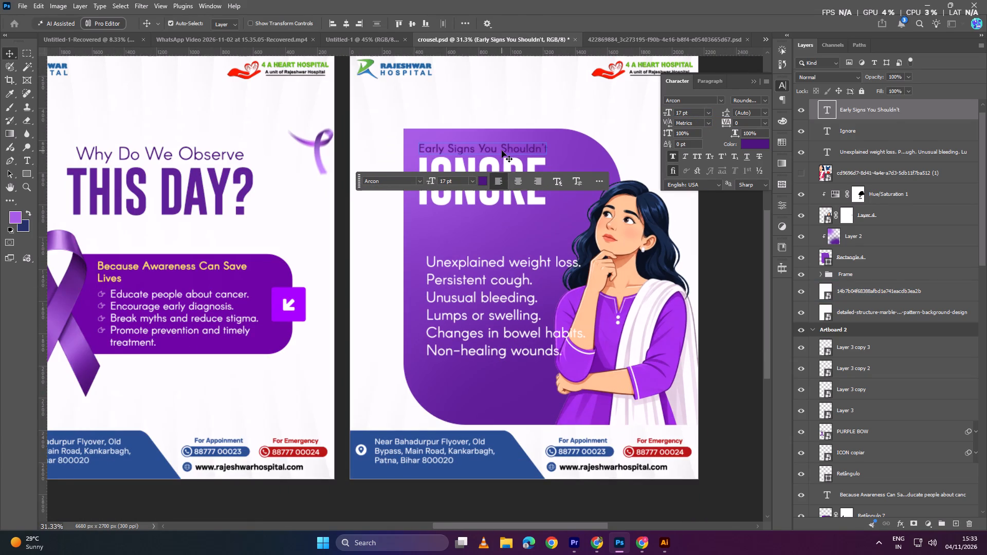
{"action": "scroll", "coordinate": [502, 151], "scroll_direction": "up", "scroll_amount": 20, "text": "ctrl"}
{"action": "scroll", "coordinate": [502, 151], "scroll_direction": "up", "scroll_amount": 10, "text": "ctrl"}
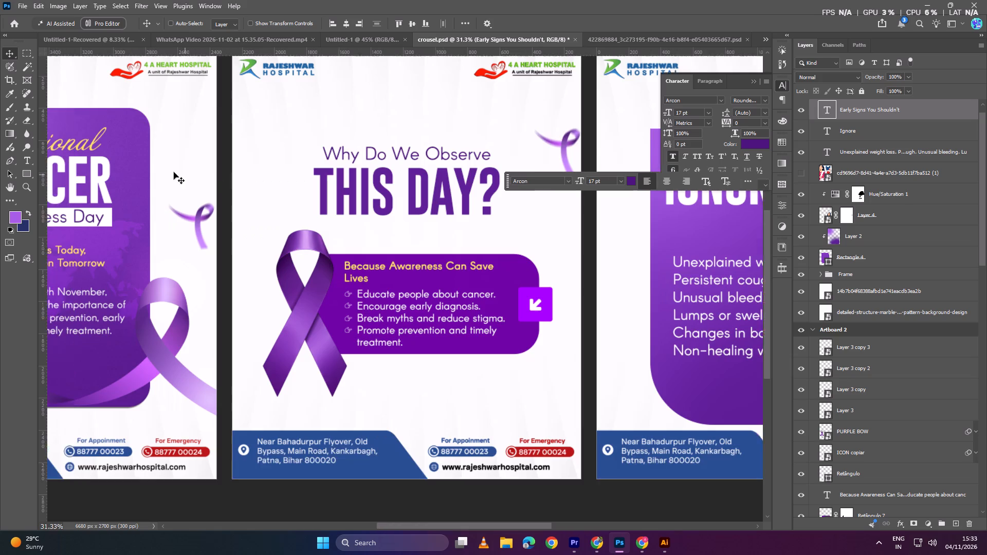
{"action": "scroll", "coordinate": [174, 172], "scroll_direction": "up", "scroll_amount": 20, "text": "ctrl"}
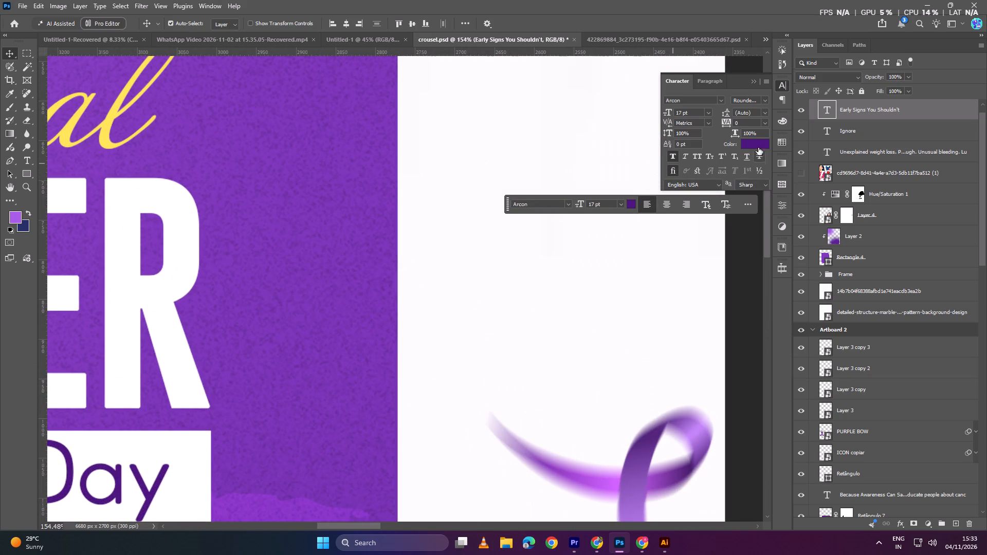
{"action": "left_click", "coordinate": [756, 145]}
{"action": "left_click", "coordinate": [109, 116]}
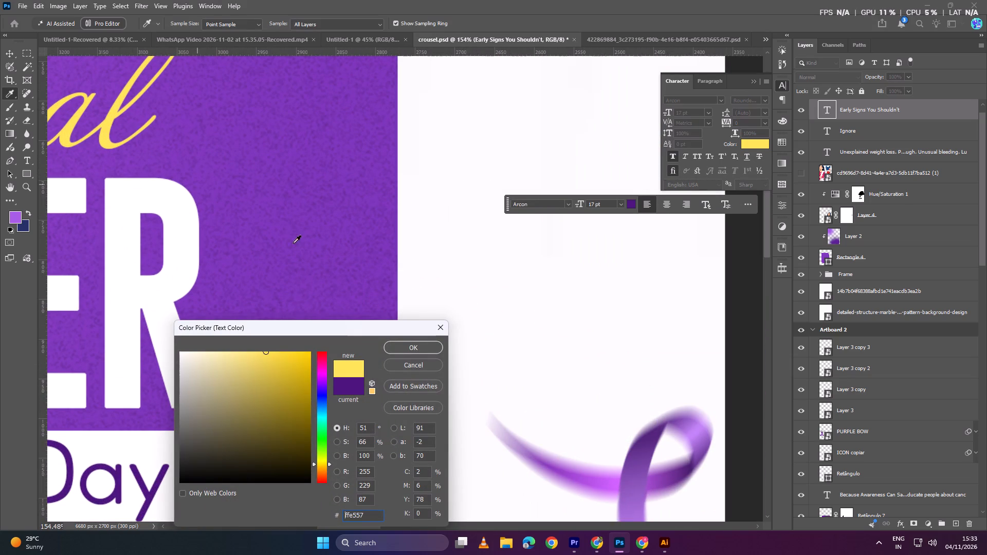
{"action": "left_click", "coordinate": [427, 345]}
{"action": "scroll", "coordinate": [328, 274], "scroll_direction": "down", "scroll_amount": 18, "text": "ctrl+alt"}
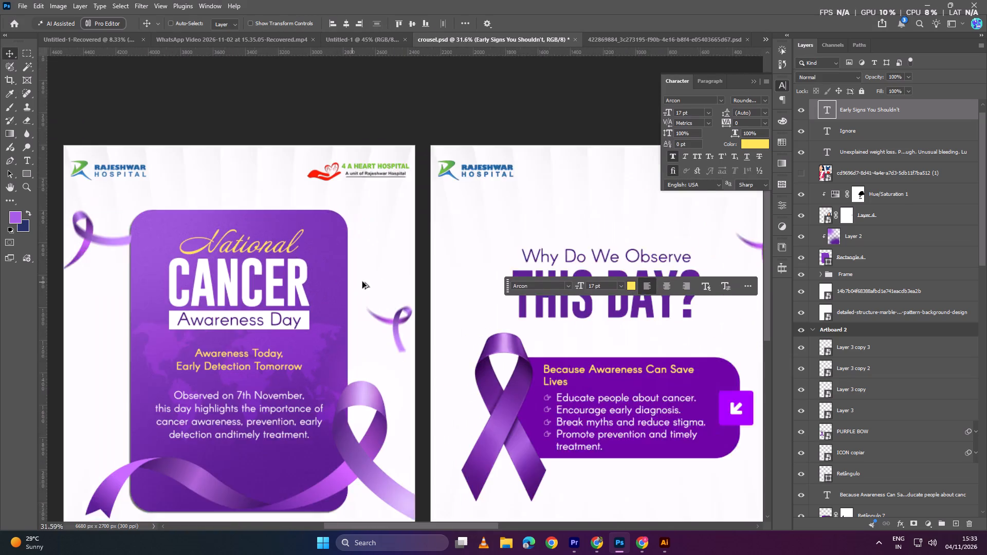
Review Artboard 3's heading, symptom list and girl illustration beside the Artboard 2 slide.
{"action": "scroll", "coordinate": [362, 282], "scroll_direction": "down", "scroll_amount": 7, "text": "ctrl+alt"}
{"action": "scroll", "coordinate": [589, 272], "scroll_direction": "up", "scroll_amount": 1, "text": "ctrl"}
{"action": "scroll", "coordinate": [593, 273], "scroll_direction": "down", "scroll_amount": 5, "text": "ctrl"}
{"action": "left_click", "coordinate": [535, 139]}
{"action": "key", "text": "space"}
{"action": "key", "text": "space"}
{"action": "key", "text": "space"}
{"action": "key", "text": "space"}
{"action": "key", "text": "space"}
{"action": "key", "text": "space"}
{"action": "key", "text": "space"}
{"action": "key", "text": "space"}
{"action": "key", "text": "space"}
{"action": "key", "text": "space"}
{"action": "key", "text": "space"}
{"action": "key", "text": "space"}
{"action": "key", "text": "space"}
{"action": "key", "text": "space"}
{"action": "key", "text": "space"}
{"action": "key", "text": "space"}
{"action": "key", "text": "space"}
{"action": "key", "text": "space"}
{"action": "key", "text": "space"}
{"action": "key", "text": "space"}
{"action": "left_click_drag", "start_coordinate": [571, 133], "coordinate": [432, 143]}
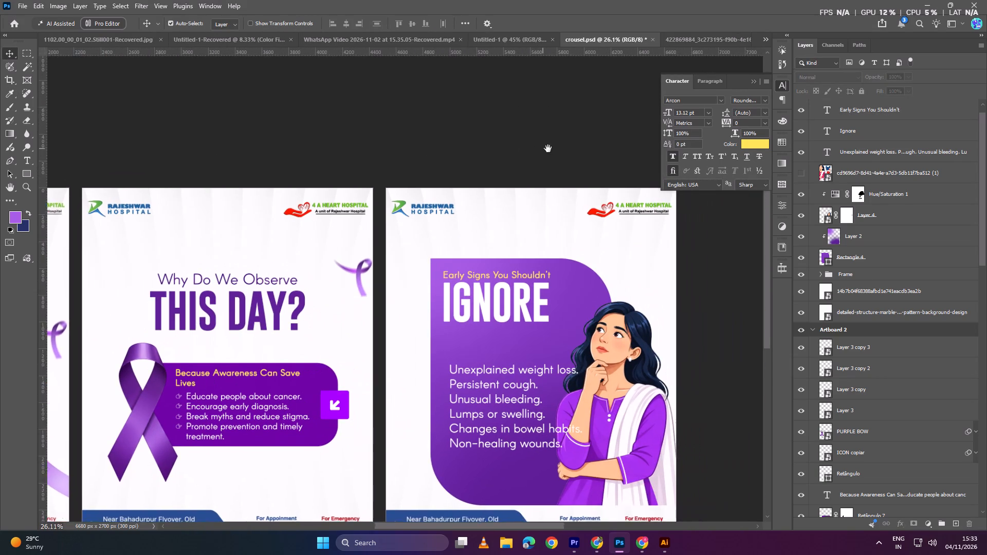
{"action": "left_click_drag", "start_coordinate": [548, 149], "coordinate": [538, 147]}
{"action": "scroll", "coordinate": [532, 261], "scroll_direction": "down", "scroll_amount": 11, "text": "ctrl"}
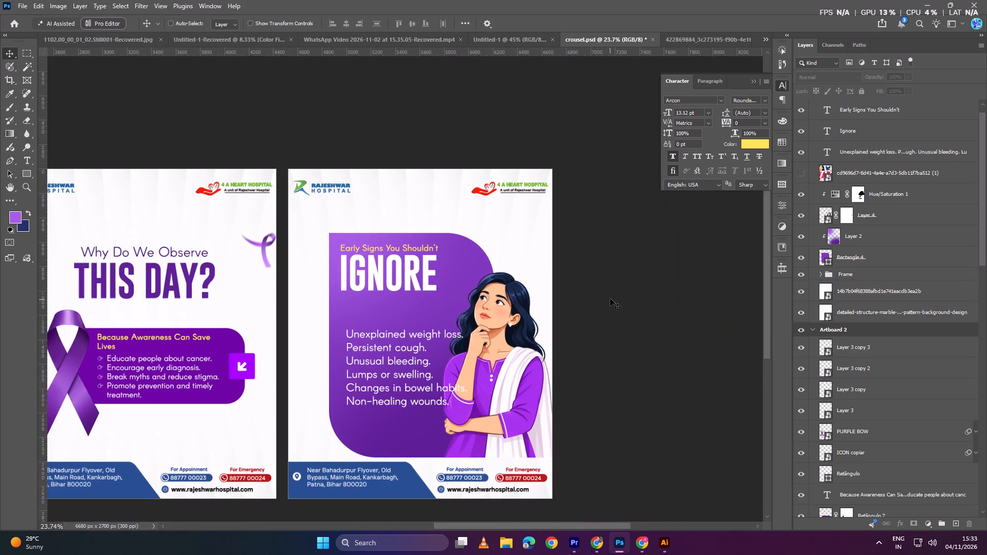
{"action": "scroll", "coordinate": [610, 299], "scroll_direction": "down", "scroll_amount": 7, "text": "ctrl"}
{"action": "scroll", "coordinate": [649, 284], "scroll_direction": "down", "scroll_amount": 4, "text": "ctrl"}
{"action": "left_click", "coordinate": [649, 267]}
{"action": "scroll", "coordinate": [446, 278], "scroll_direction": "up", "scroll_amount": 6, "text": "ctrl+alt"}
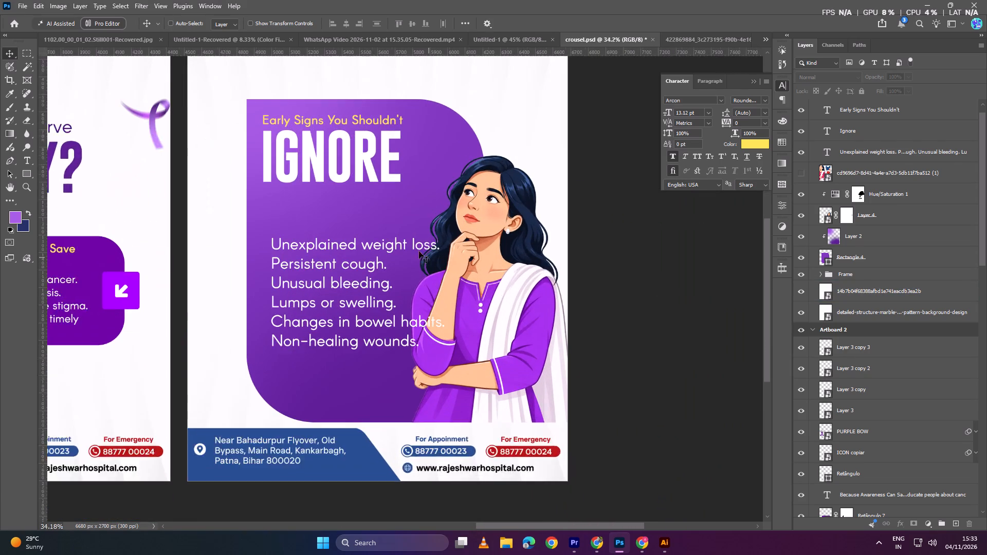
{"action": "scroll", "coordinate": [403, 248], "scroll_direction": "down", "scroll_amount": 2, "text": "ctrl+alt"}
{"action": "scroll", "coordinate": [404, 248], "scroll_direction": "up", "scroll_amount": 5, "text": "ctrl"}
{"action": "scroll", "coordinate": [399, 248], "scroll_direction": "up", "scroll_amount": 1, "text": "ctrl+alt"}
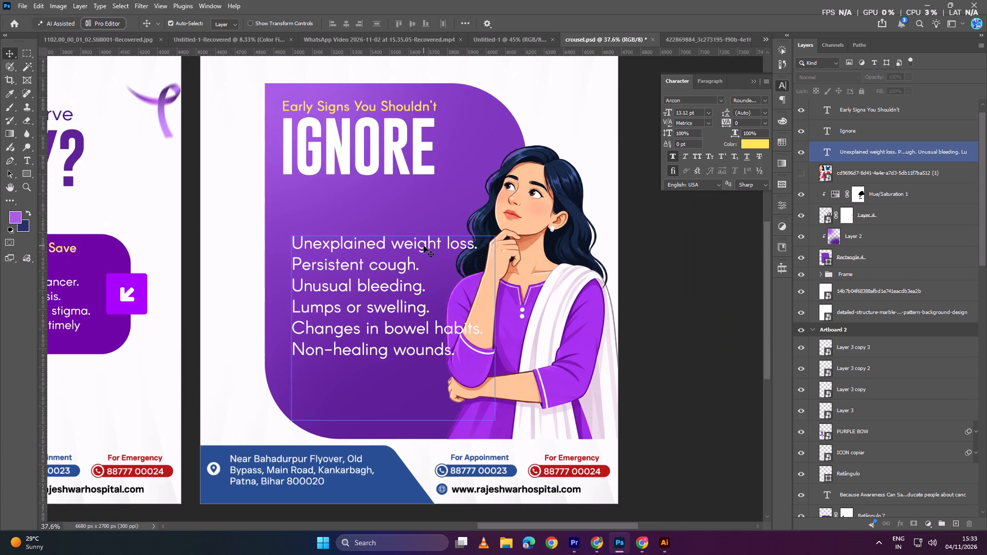
{"action": "left_click", "coordinate": [645, 274]}
{"action": "left_click", "coordinate": [645, 274]}
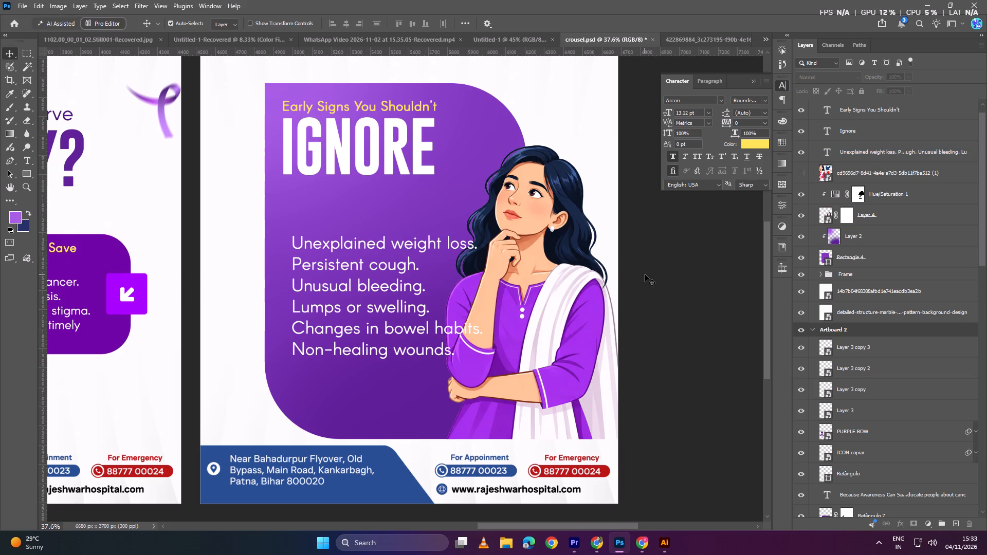
{"action": "left_click", "coordinate": [645, 274]}
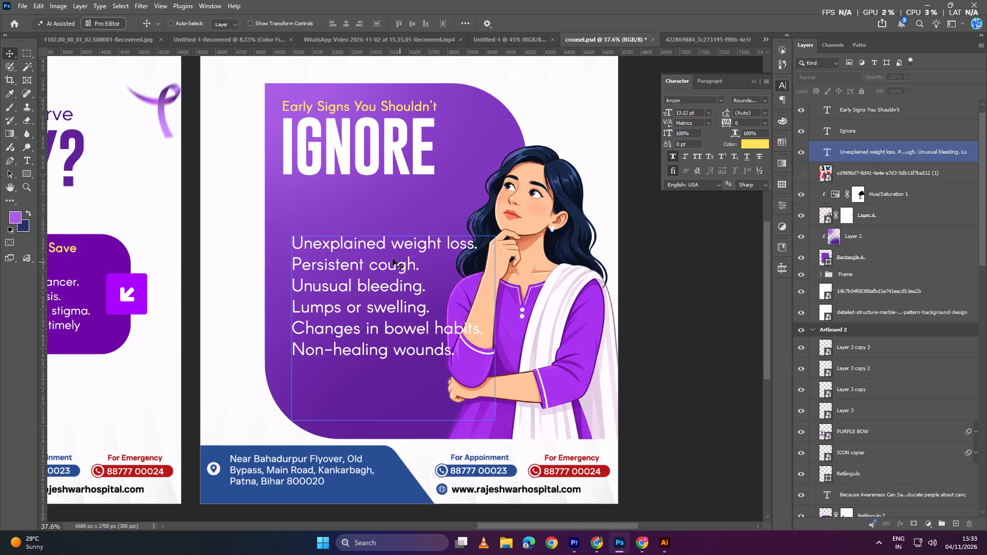
Reduce the symptom list text on Artboard 3 to 16 pt, clear of the girl illustration.
{"action": "left_click", "coordinate": [403, 268]}
{"action": "left_click", "coordinate": [691, 112]}
{"action": "scroll", "coordinate": [691, 112], "scroll_direction": "down", "scroll_amount": 1}
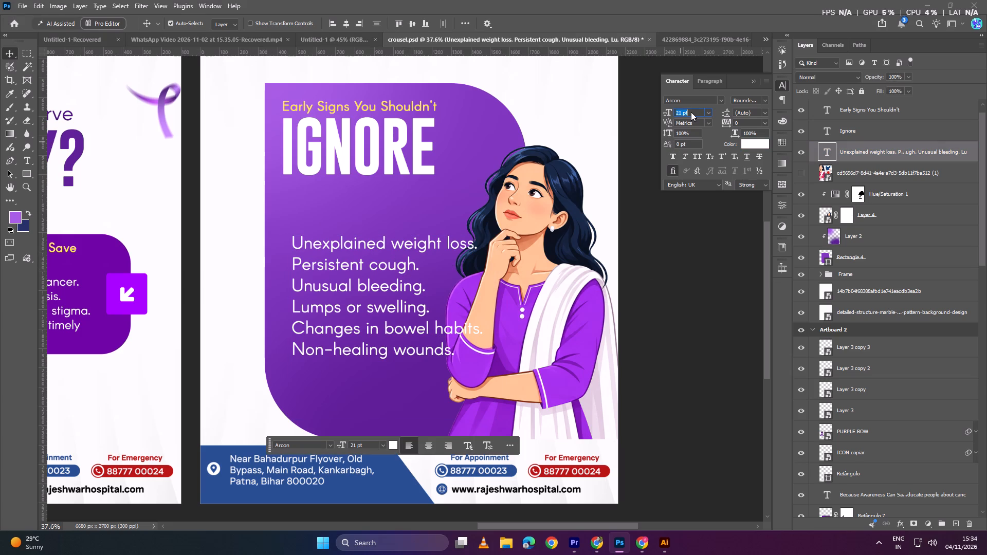
{"action": "scroll", "coordinate": [691, 112], "scroll_direction": "down", "scroll_amount": 5}
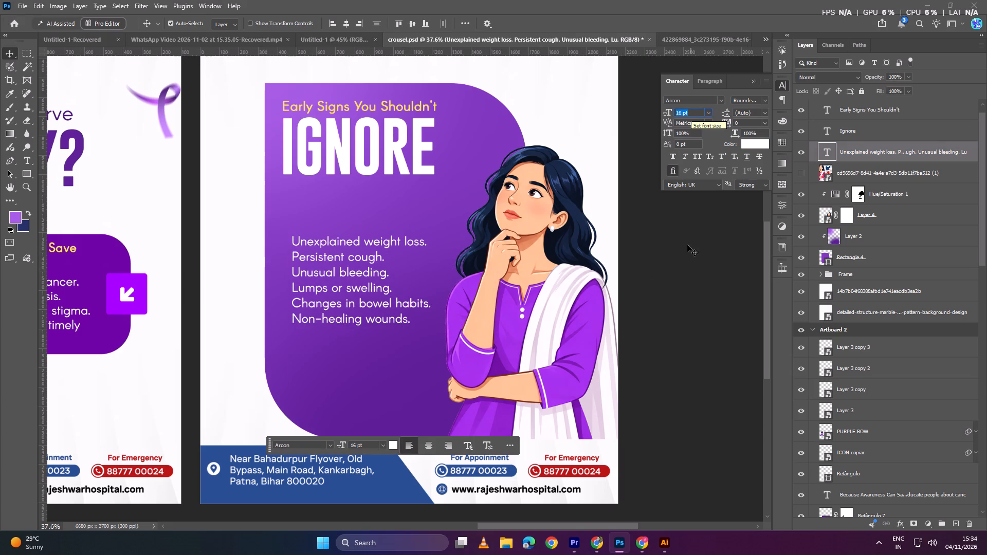
{"action": "left_click", "coordinate": [687, 253]}
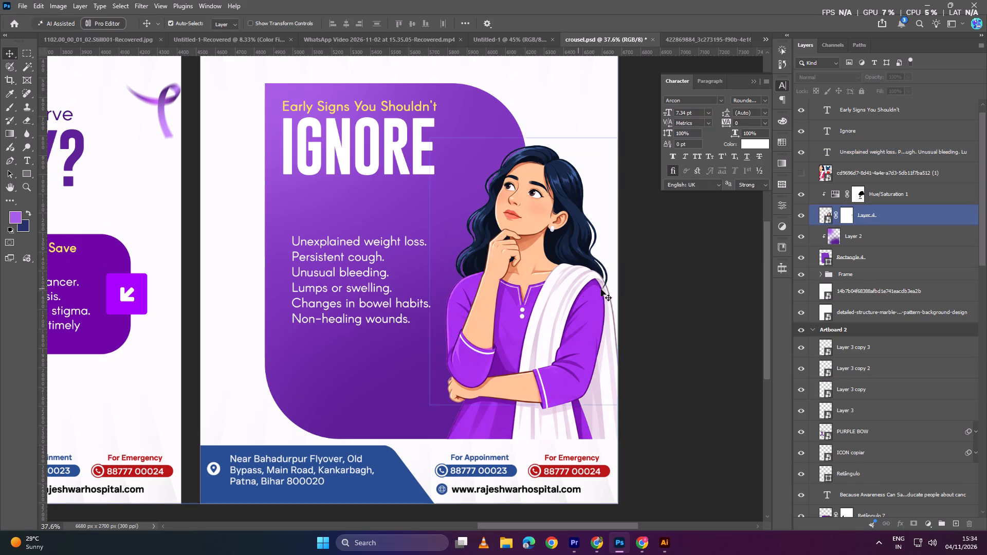
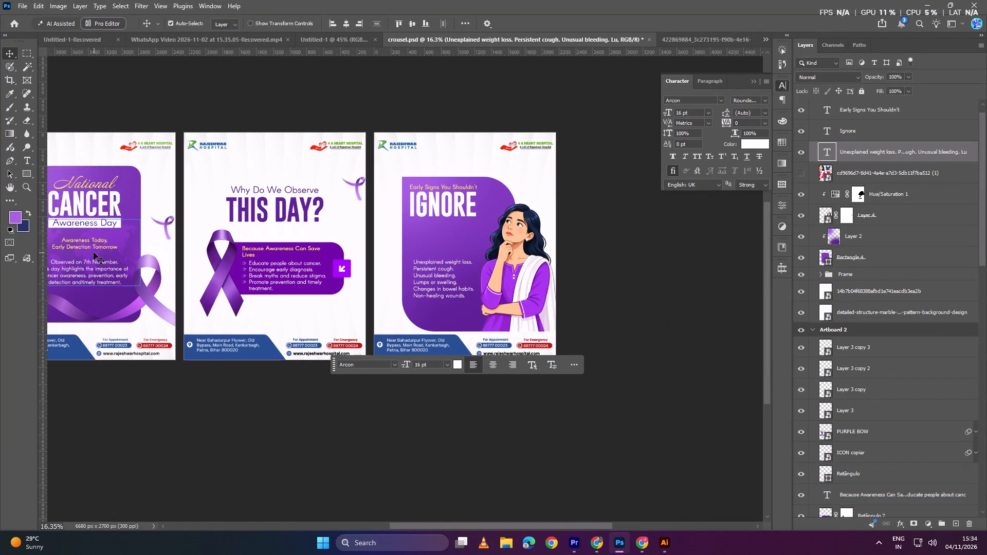
Duplicate the yellow "Awareness Today, Early Detection Tomorrow" text beneath IGNORE on Artboard 3 and replace its wording with "Listen to What Your Body Tells You".
{"action": "left_click_drag", "start_coordinate": [92, 250], "coordinate": [250, 250], "text": "alt"}
{"action": "key", "text": "ctrl+z"}
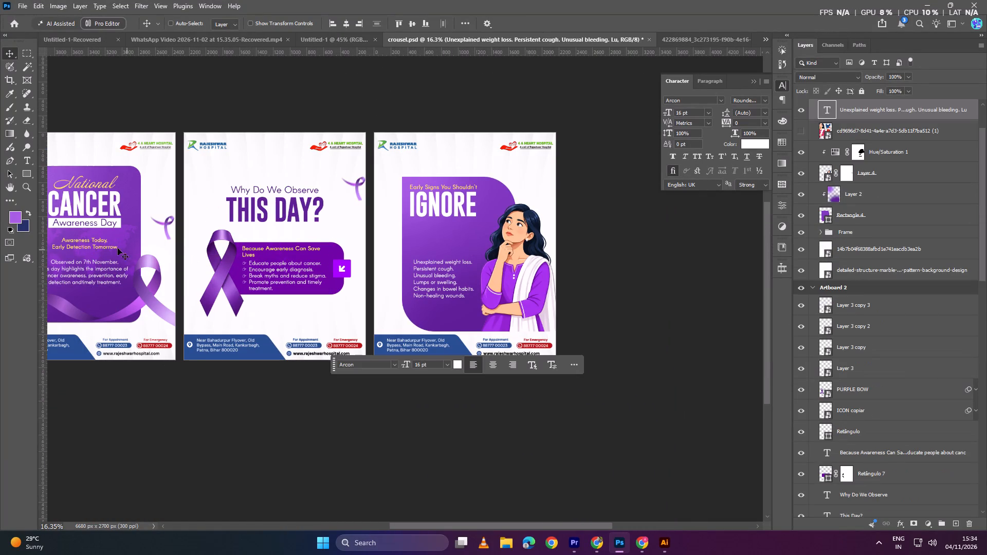
{"action": "left_click_drag", "start_coordinate": [103, 246], "coordinate": [456, 234], "text": "alt"}
{"action": "scroll", "coordinate": [454, 234], "scroll_direction": "up", "scroll_amount": 9, "text": "ctrl"}
{"action": "scroll", "coordinate": [450, 235], "scroll_direction": "down", "scroll_amount": 6, "text": "ctrl"}
{"action": "scroll", "coordinate": [434, 241], "scroll_direction": "up", "scroll_amount": 5, "text": "ctrl+alt"}
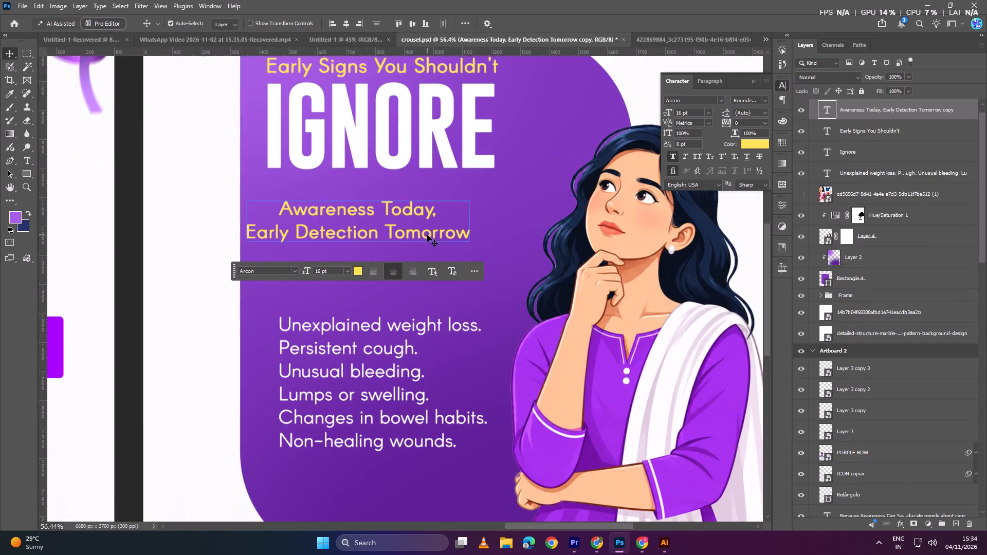
{"action": "double_click", "coordinate": [427, 235]}
{"action": "key", "text": "ctrl+v"}
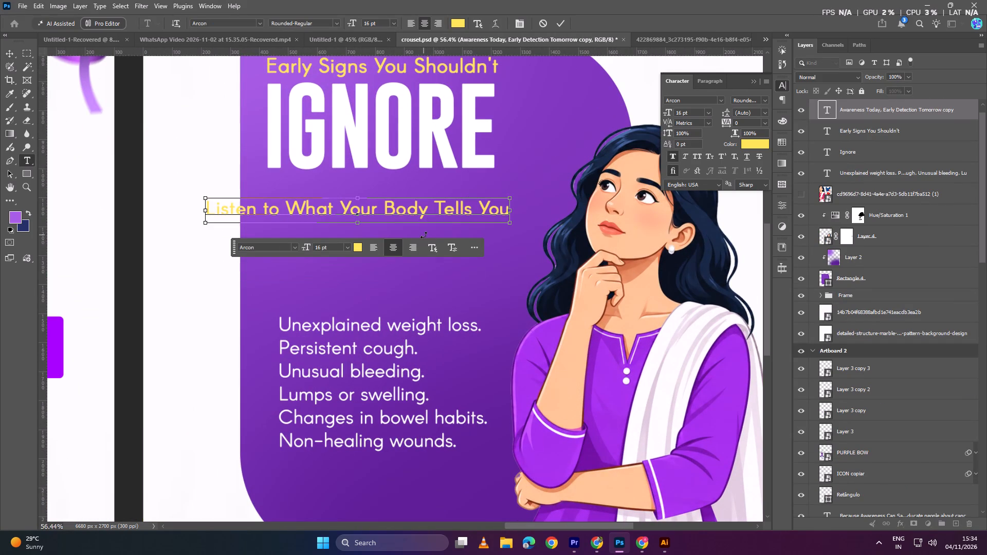
Set the whole "Listen to What Your Body Tells You" tagline to 17 pt with faux italic.
{"action": "key", "text": "ctrl+a"}
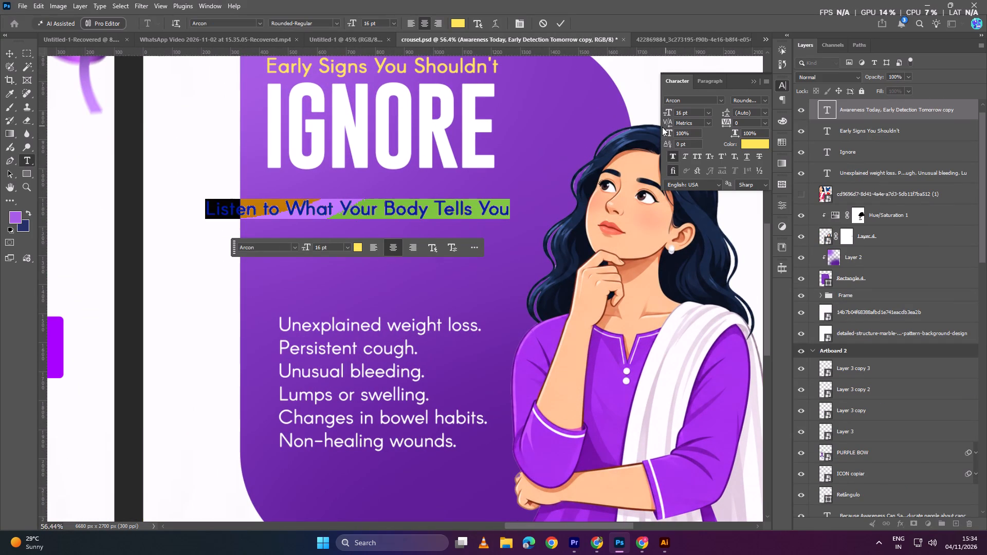
{"action": "left_click", "coordinate": [688, 114]}
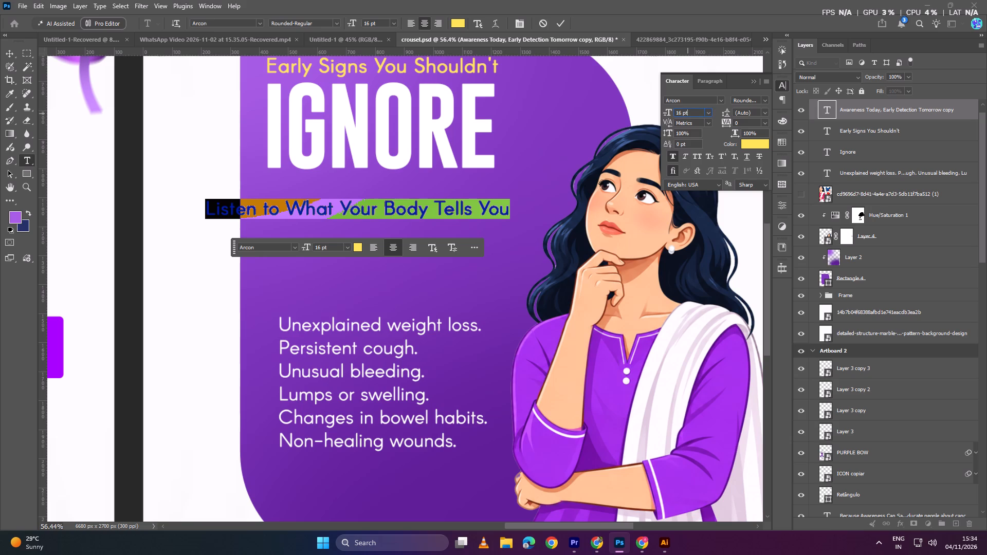
{"action": "scroll", "coordinate": [688, 114], "scroll_direction": "up", "scroll_amount": 2}
{"action": "scroll", "coordinate": [688, 114], "scroll_direction": "down", "scroll_amount": 1}
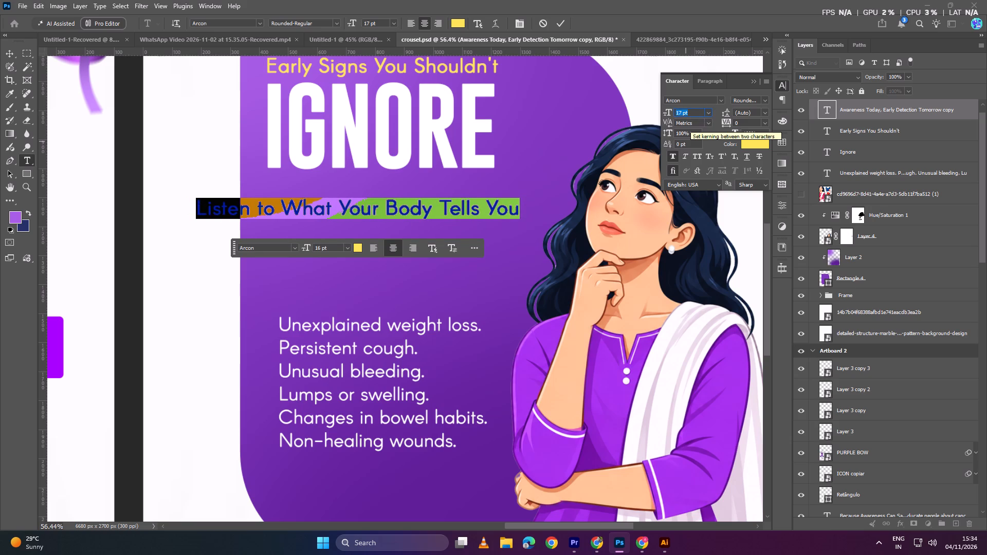
{"action": "left_click", "coordinate": [689, 159]}
Delete the two characters before "Your", split the tagline into "Listen to Wha" and "Your Body Tells You", and left-align it.
{"action": "left_click", "coordinate": [390, 207]}
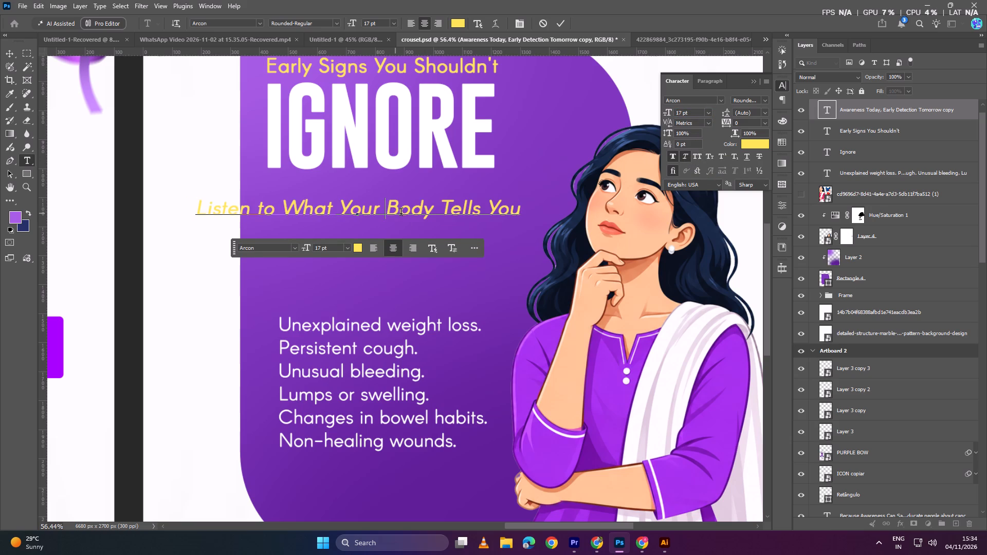
{"action": "left_click", "coordinate": [344, 213]}
{"action": "left_click", "coordinate": [343, 211]}
{"action": "key", "text": "BackSpace"}
{"action": "key", "text": "BackSpace"}
{"action": "key", "text": "Return"}
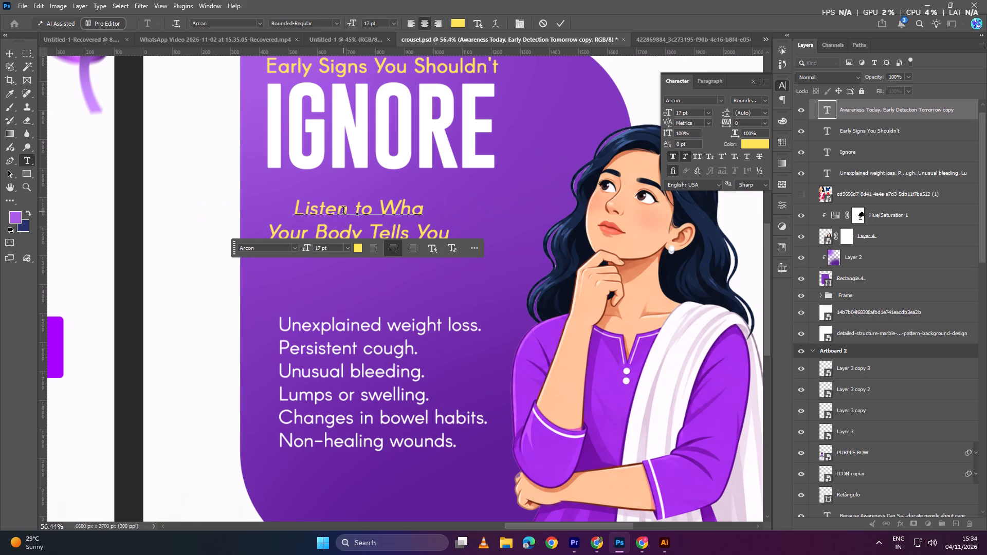
{"action": "left_click", "coordinate": [343, 212]}
{"action": "key", "text": "ctrl+a"}
{"action": "left_click", "coordinate": [410, 26]}
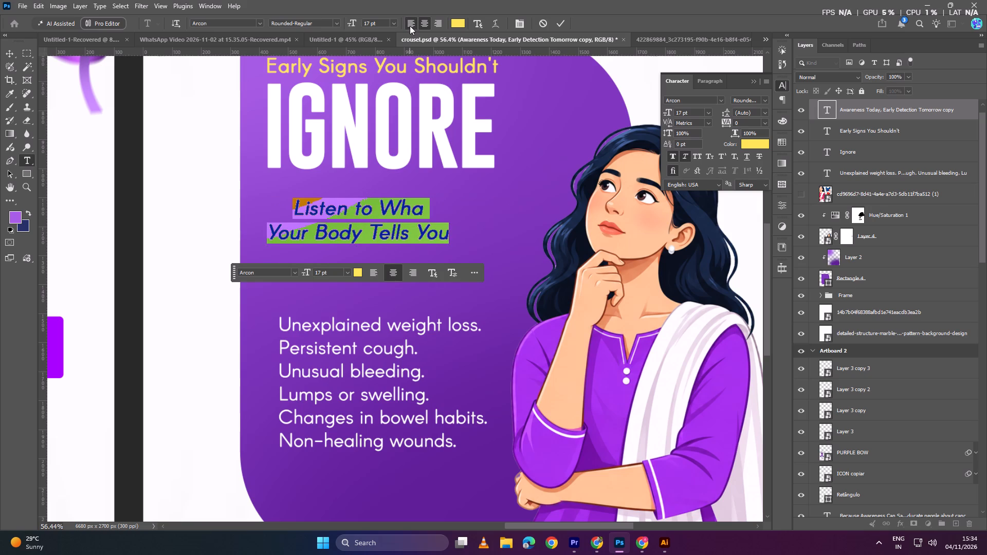
{"action": "left_click", "coordinate": [562, 21]}
Move the two-line tagline directly beneath IGNORE, roughly in line with the heading's left edge.
{"action": "scroll", "coordinate": [404, 126], "scroll_direction": "down", "scroll_amount": 5, "text": "ctrl+alt"}
{"action": "key", "text": "space"}
{"action": "key", "text": "space"}
{"action": "key", "text": "space"}
{"action": "left_click_drag", "start_coordinate": [381, 168], "coordinate": [406, 182]}
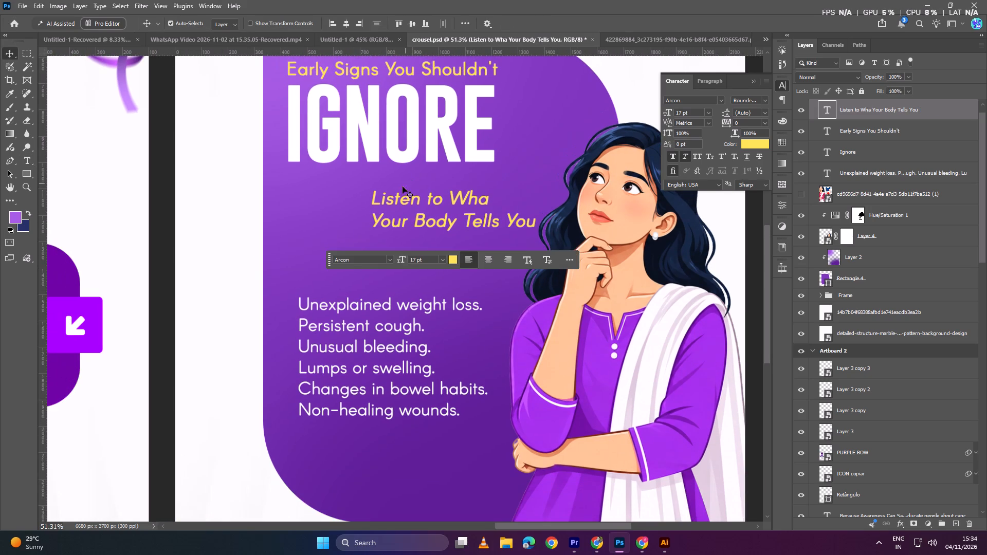
{"action": "scroll", "coordinate": [384, 198], "scroll_direction": "up", "scroll_amount": 2}
{"action": "left_click_drag", "start_coordinate": [394, 215], "coordinate": [313, 210]}
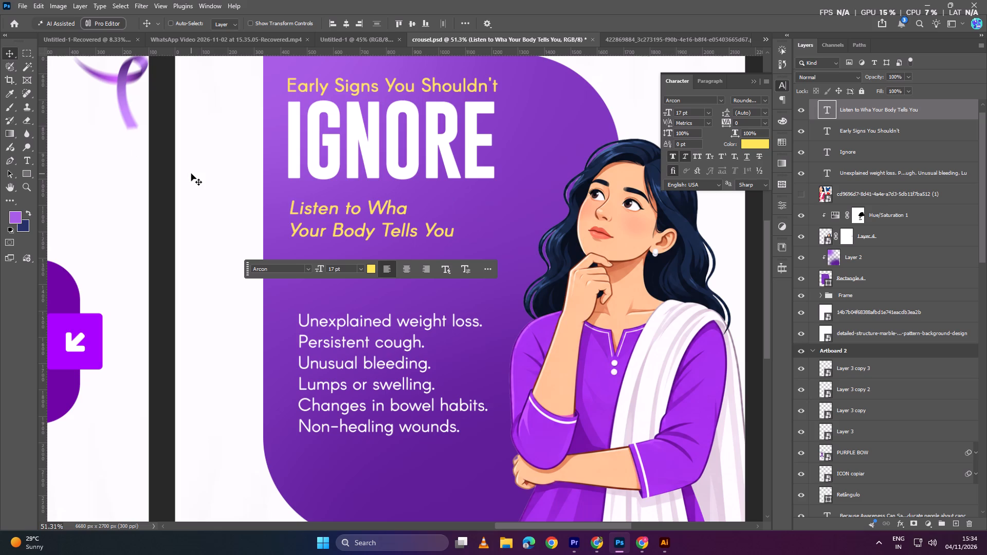
Show the guides and place a vertical guide along the left edge of the IGNORE heading.
{"action": "key", "text": "ctrl+h"}
{"action": "left_click", "coordinate": [167, 156]}
{"action": "left_click_drag", "start_coordinate": [44, 107], "coordinate": [61, 128]}
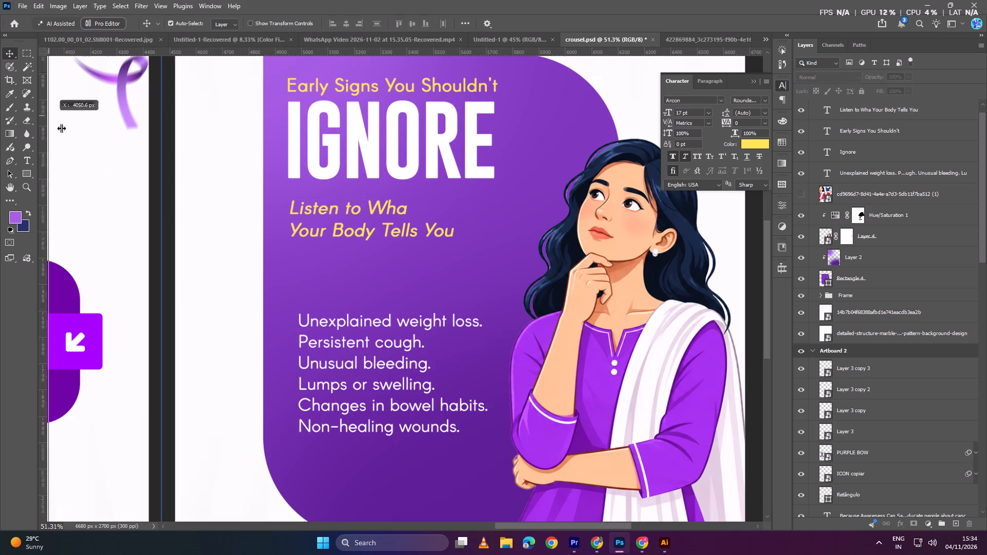
{"action": "left_click_drag", "start_coordinate": [61, 128], "coordinate": [288, 248]}
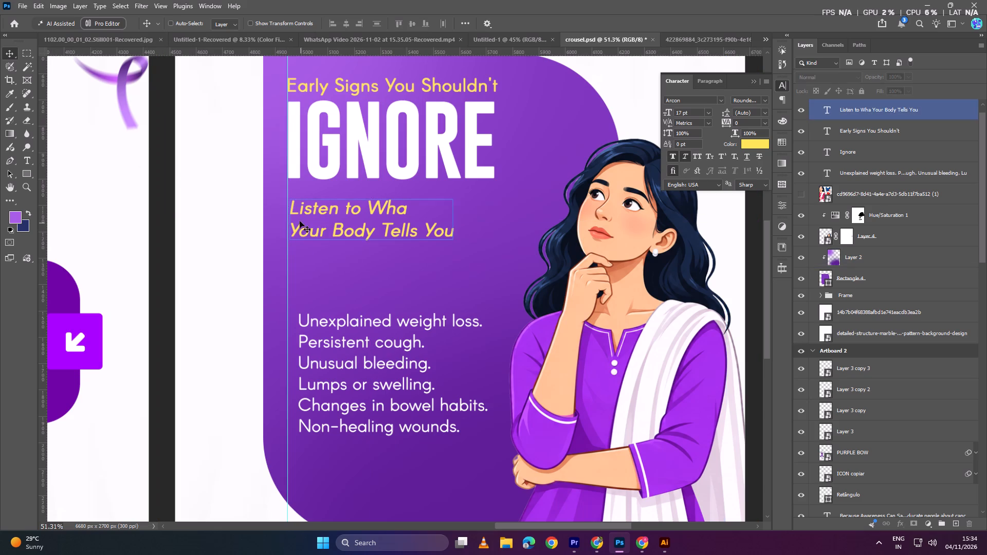
Nudge the tagline left until its left edge meets the vertical guide under IGNORE.
{"action": "scroll", "coordinate": [298, 219], "scroll_direction": "up", "scroll_amount": 6, "text": "ctrl+alt"}
{"action": "left_click", "coordinate": [302, 206]}
{"action": "key", "text": "Left"}
{"action": "key", "text": "Left"}
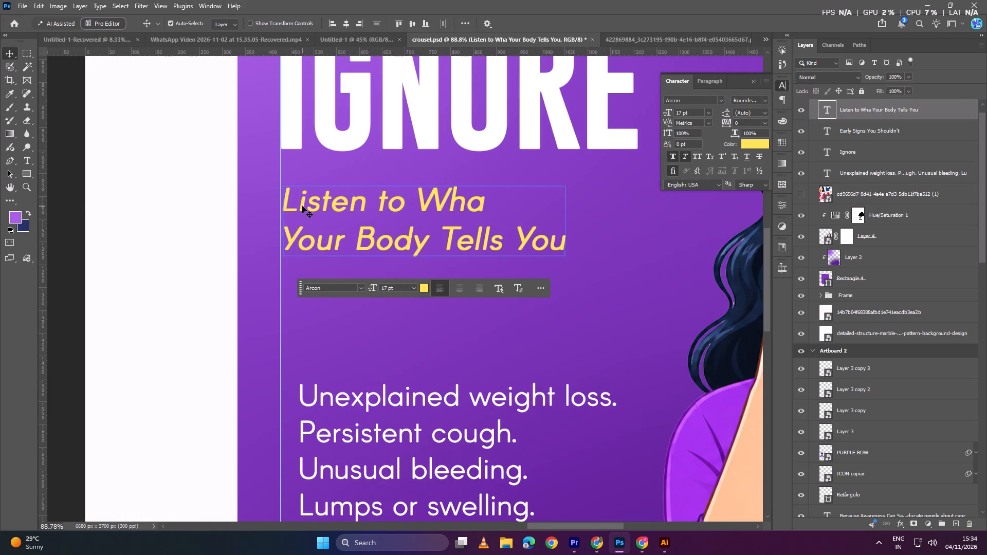
{"action": "key", "text": "Left"}
{"action": "key", "text": "Left"}
{"action": "key", "text": "Left"}
{"action": "left_click", "coordinate": [76, 190]}
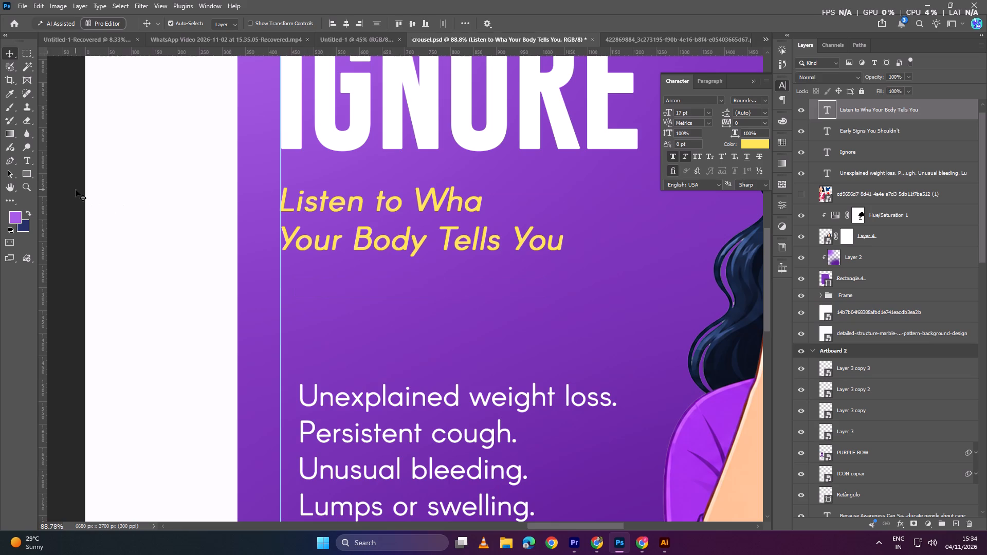
Nudge the tagline slightly upward, closer to the IGNORE heading.
{"action": "scroll", "coordinate": [294, 214], "scroll_direction": "down", "scroll_amount": 17, "text": "ctrl"}
{"action": "scroll", "coordinate": [333, 234], "scroll_direction": "up", "scroll_amount": 5, "text": "ctrl+alt"}
{"action": "left_click", "coordinate": [351, 229]}
{"action": "key", "text": "Up"}
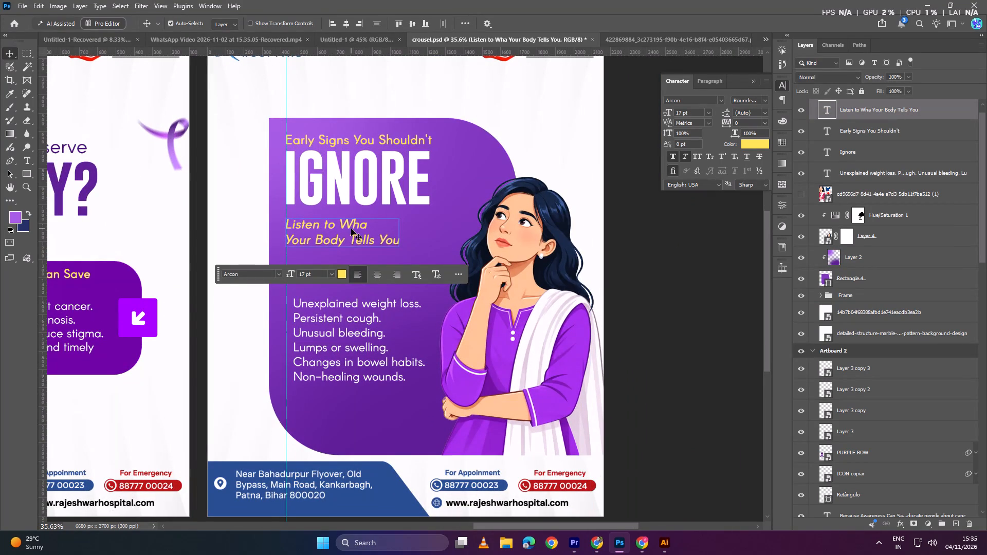
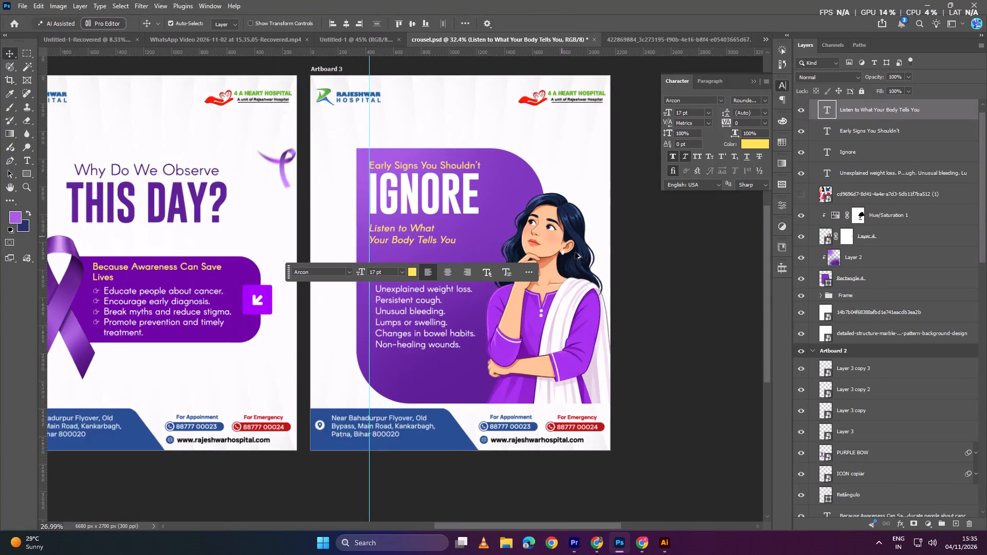
Move the symptom list slightly to the right and up, clear of the vertical guide on Artboard 3.
{"action": "scroll", "coordinate": [575, 252], "scroll_direction": "down", "scroll_amount": 1, "text": "ctrl+alt"}
{"action": "left_click", "coordinate": [647, 311]}
{"action": "scroll", "coordinate": [609, 306], "scroll_direction": "up", "scroll_amount": 1, "text": "ctrl+alt"}
{"action": "scroll", "coordinate": [609, 306], "scroll_direction": "down", "scroll_amount": 13, "text": "ctrl+alt"}
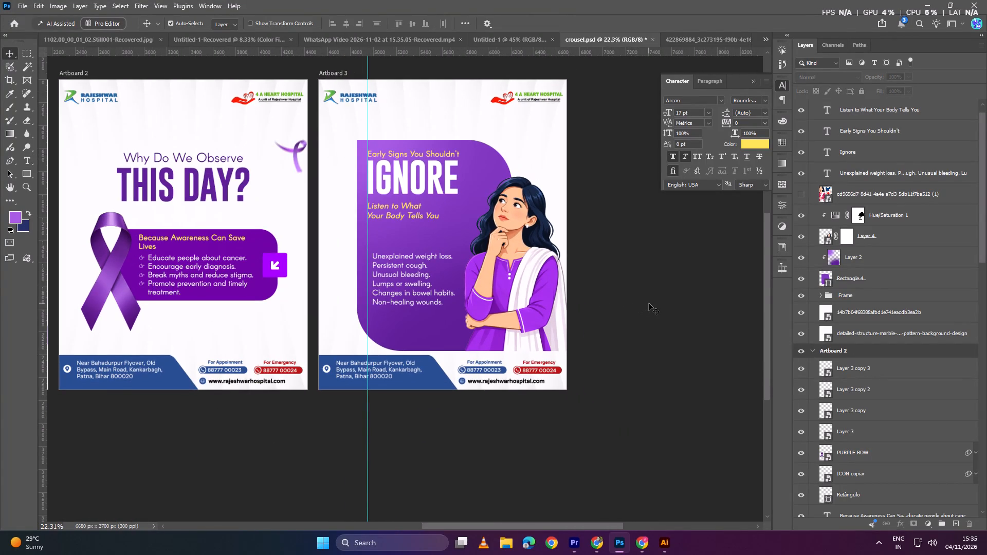
{"action": "scroll", "coordinate": [459, 281], "scroll_direction": "up", "scroll_amount": 4, "text": "ctrl+alt"}
{"action": "left_click_drag", "start_coordinate": [395, 257], "coordinate": [408, 251]}
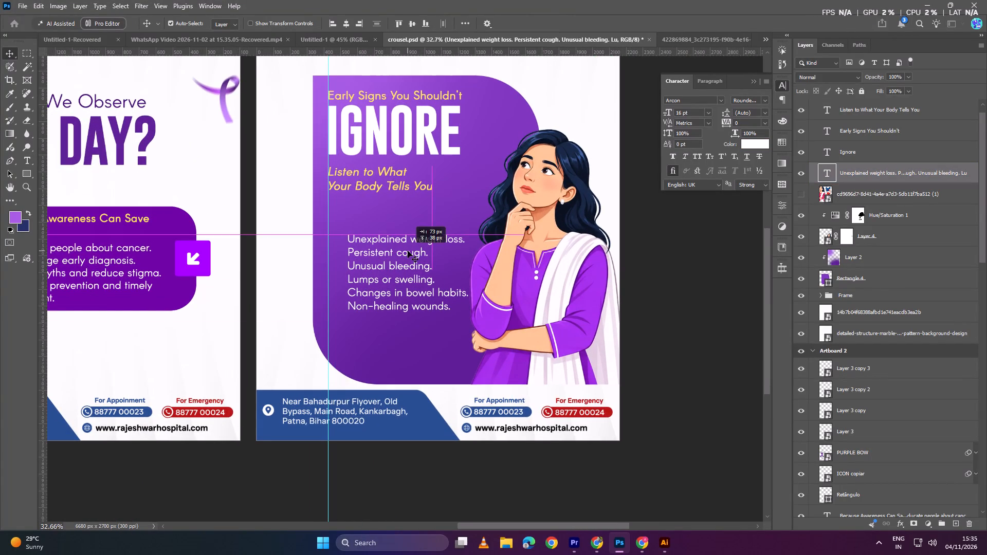
Resize the symptom list's text box by narrowing its width and adjusting its bottom edge around the six lines.
{"action": "double_click", "coordinate": [408, 251]}
{"action": "left_click_drag", "start_coordinate": [438, 395], "coordinate": [438, 353]}
{"action": "left_click_drag", "start_coordinate": [437, 393], "coordinate": [437, 327]}
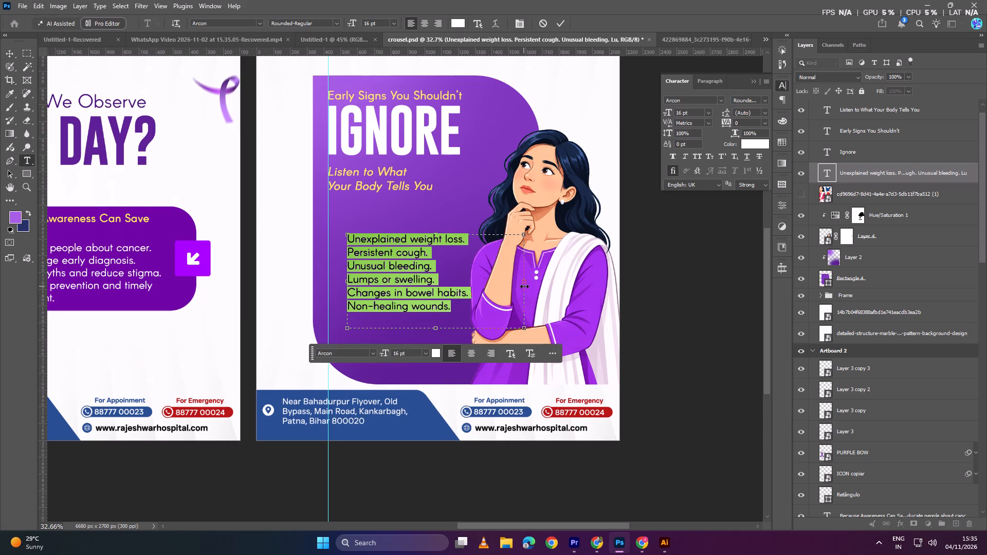
{"action": "left_click_drag", "start_coordinate": [524, 286], "coordinate": [491, 290]}
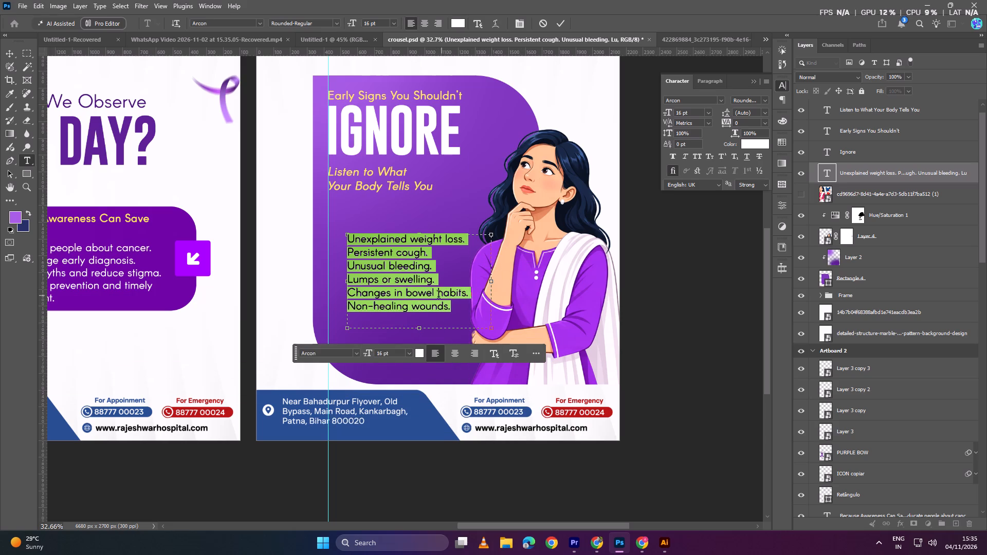
{"action": "left_click_drag", "start_coordinate": [423, 329], "coordinate": [426, 341]}
Set the leading of all six symptom lines to 28 pt and extend the text box's top edge upward.
{"action": "double_click", "coordinate": [414, 306]}
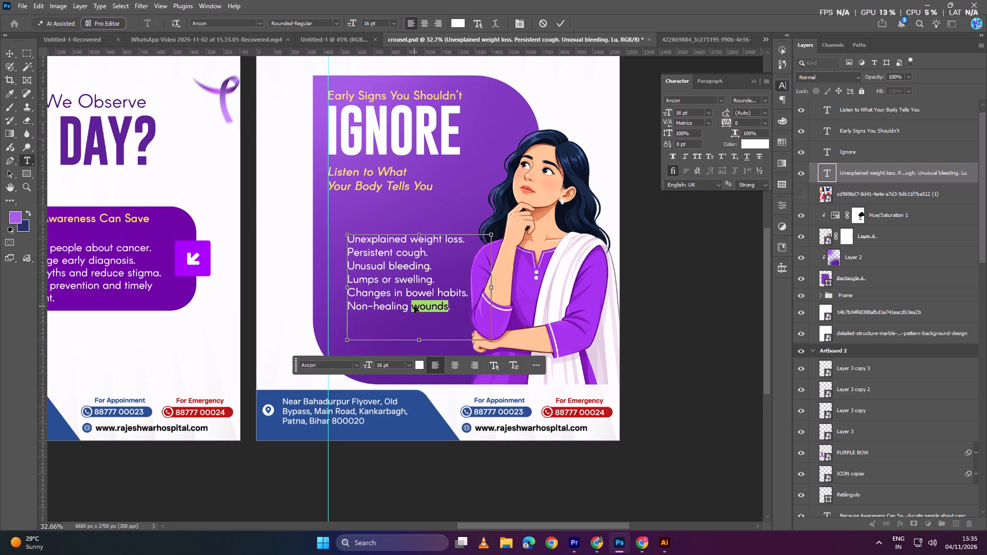
{"action": "key", "text": "ctrl+a"}
{"action": "left_click", "coordinate": [753, 112]}
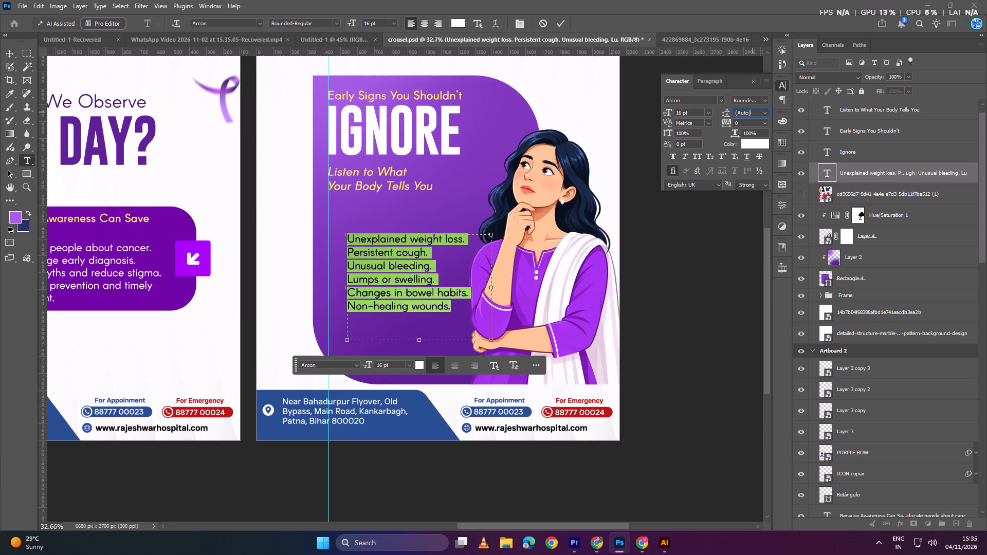
{"action": "scroll", "coordinate": [753, 112], "scroll_direction": "up", "scroll_amount": 8}
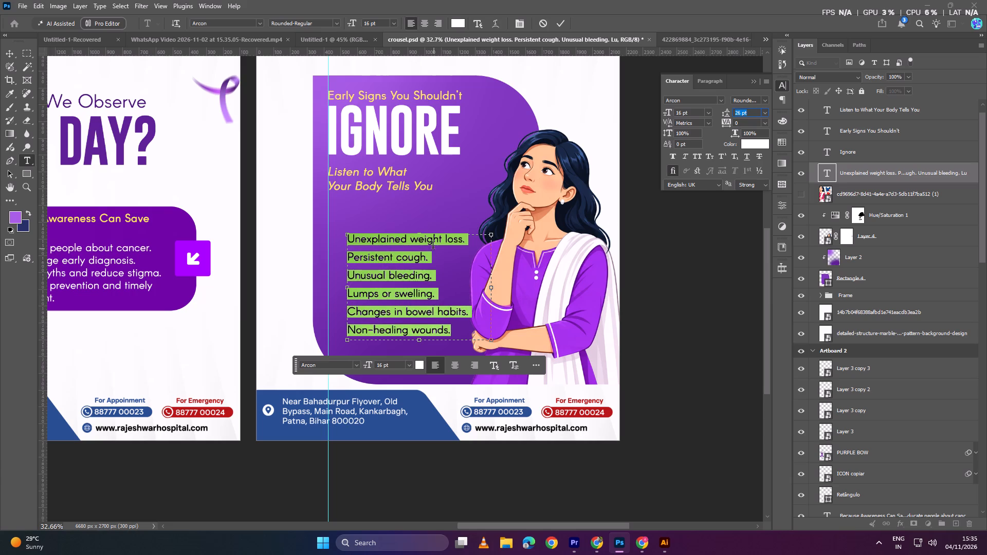
{"action": "left_click_drag", "start_coordinate": [421, 235], "coordinate": [421, 223]}
{"action": "left_click_drag", "start_coordinate": [421, 230], "coordinate": [422, 214]}
{"action": "left_click", "coordinate": [748, 113]}
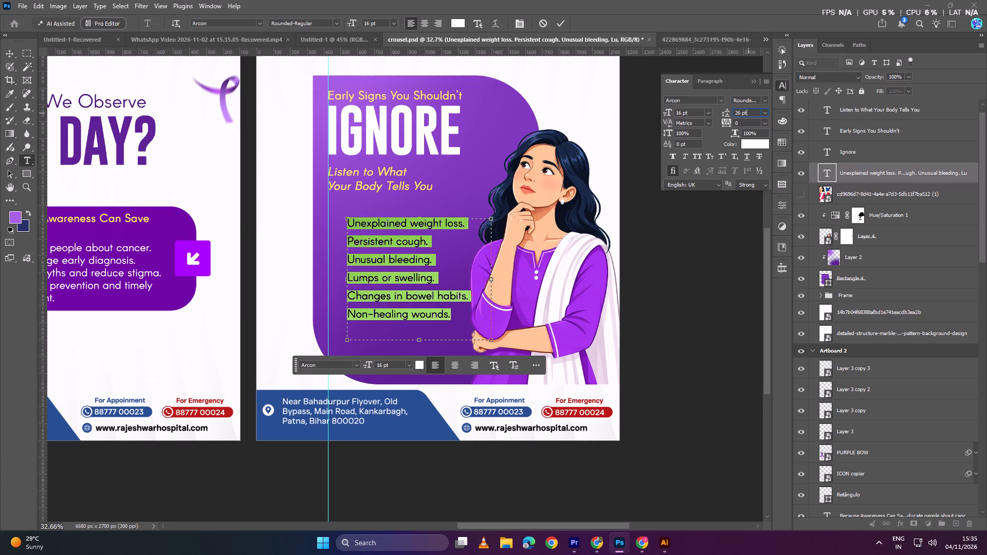
{"action": "scroll", "coordinate": [748, 113], "scroll_direction": "up", "scroll_amount": 3}
{"action": "scroll", "coordinate": [748, 113], "scroll_direction": "down", "scroll_amount": 1}
{"action": "left_click", "coordinate": [559, 21]}
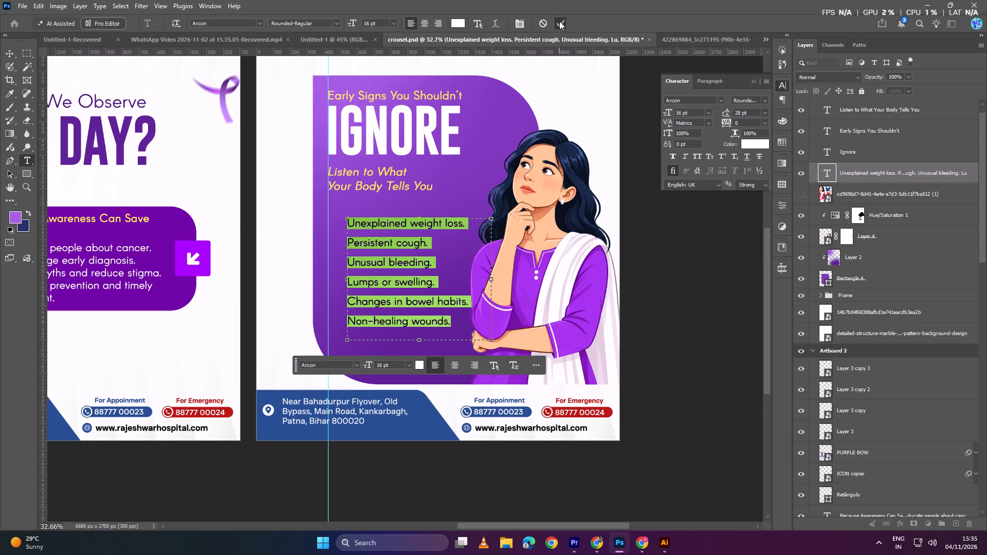
{"action": "left_click", "coordinate": [685, 288]}
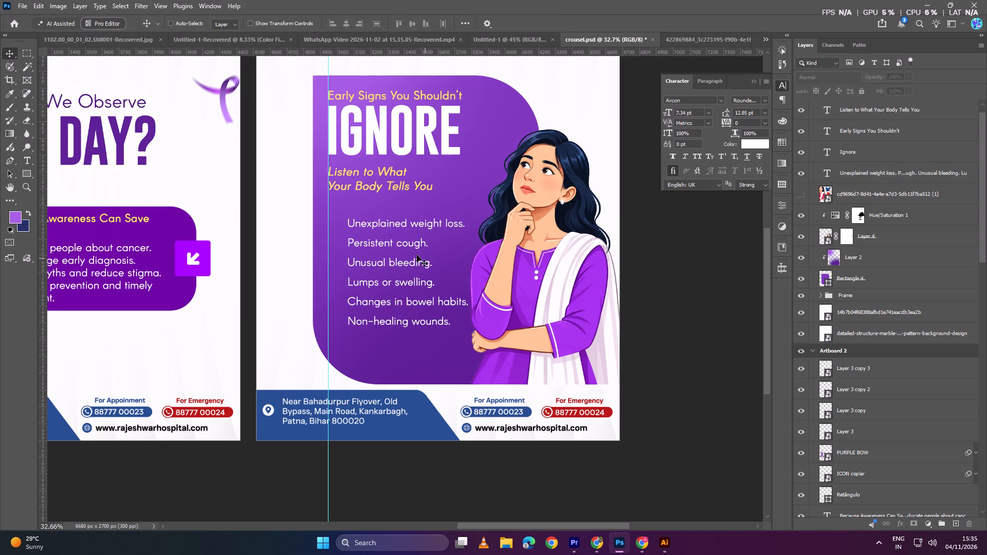
Nudge the "Listen to What Your Body Tells You" tagline slightly up, closer to the IGNORE heading.
{"action": "scroll", "coordinate": [404, 244], "scroll_direction": "down", "scroll_amount": 3, "text": "ctrl+alt"}
{"action": "scroll", "coordinate": [458, 248], "scroll_direction": "up", "scroll_amount": 6, "text": "ctrl"}
{"action": "scroll", "coordinate": [599, 278], "scroll_direction": "down", "scroll_amount": 8, "text": "ctrl"}
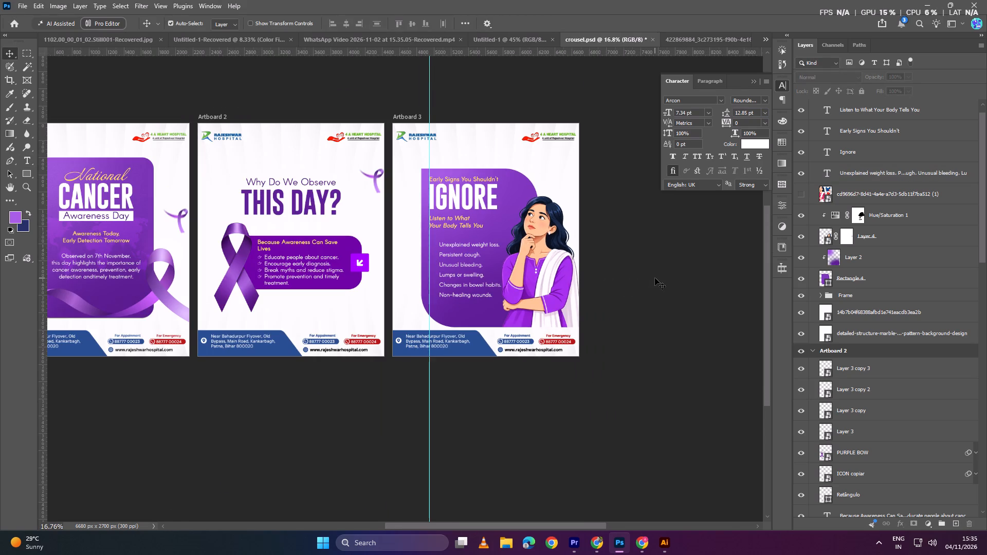
{"action": "scroll", "coordinate": [655, 277], "scroll_direction": "down", "scroll_amount": 3, "text": "ctrl"}
{"action": "scroll", "coordinate": [417, 243], "scroll_direction": "up", "scroll_amount": 5, "text": "ctrl+alt"}
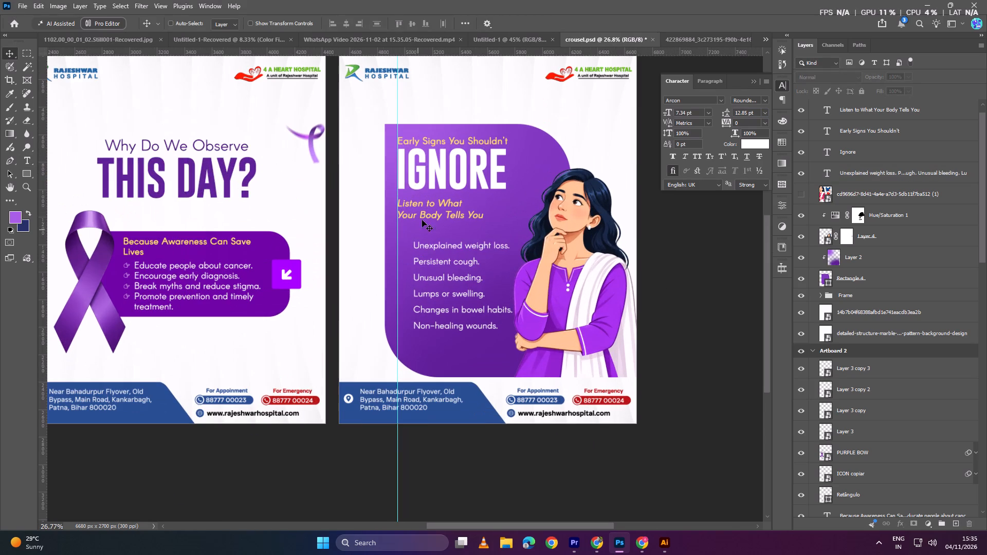
{"action": "left_click", "coordinate": [424, 215]}
{"action": "key", "text": "Up"}
{"action": "key", "text": "Up"}
{"action": "key", "text": "Up"}
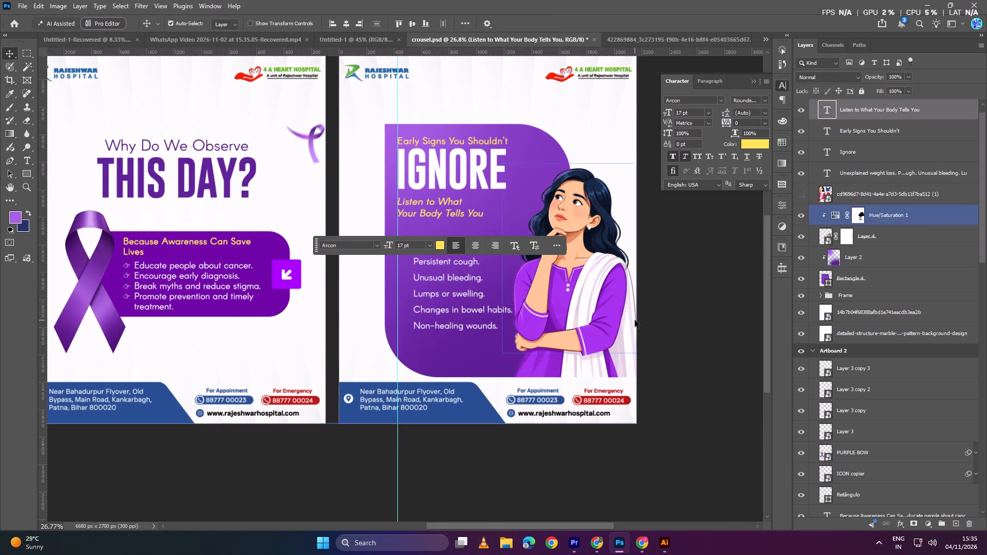
{"action": "left_click", "coordinate": [655, 319]}
Draw a black circle about 119 px across with the Ellipse tool, just before the "Unexplained weight loss." line.
{"action": "scroll", "coordinate": [478, 261], "scroll_direction": "up", "scroll_amount": 5, "text": "ctrl+alt"}
{"action": "scroll", "coordinate": [420, 250], "scroll_direction": "up", "scroll_amount": 1, "text": "ctrl"}
{"action": "scroll", "coordinate": [418, 252], "scroll_direction": "up", "scroll_amount": 2, "text": "ctrl+alt"}
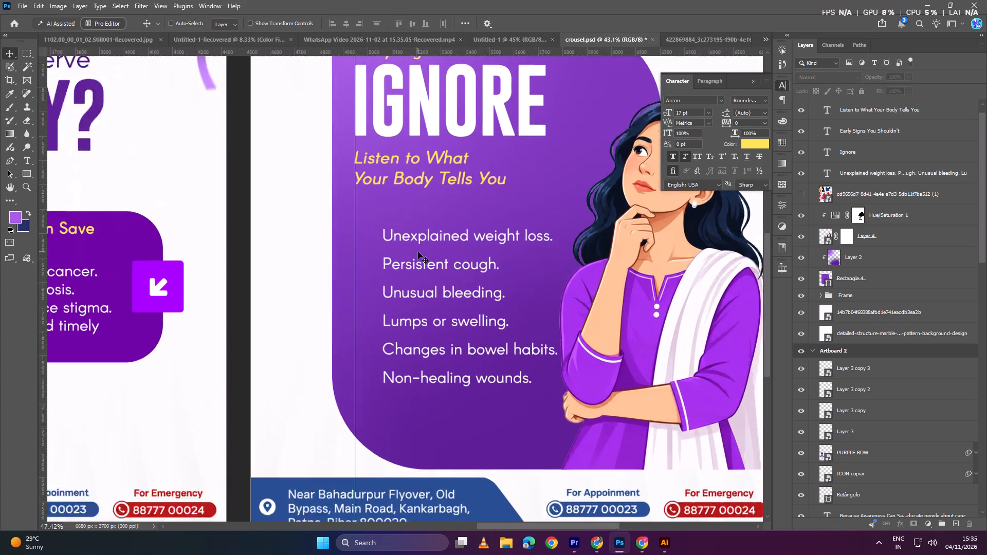
{"action": "scroll", "coordinate": [418, 252], "scroll_direction": "up", "scroll_amount": 2, "text": "ctrl+alt"}
{"action": "scroll", "coordinate": [399, 241], "scroll_direction": "down", "scroll_amount": 4}
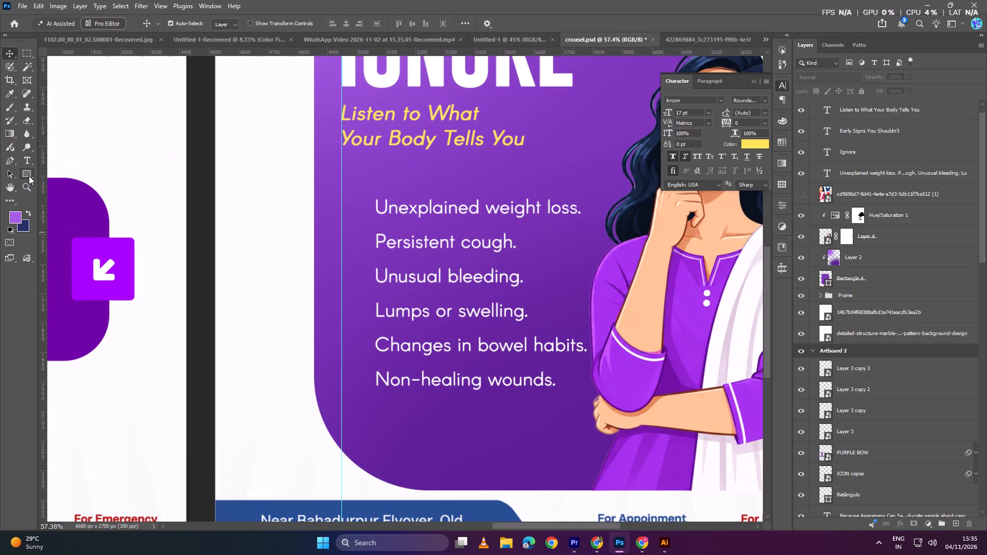
{"action": "right_click", "coordinate": [29, 176]}
{"action": "left_click", "coordinate": [65, 186]}
{"action": "scroll", "coordinate": [259, 212], "scroll_direction": "up", "scroll_amount": 4, "text": "ctrl+alt"}
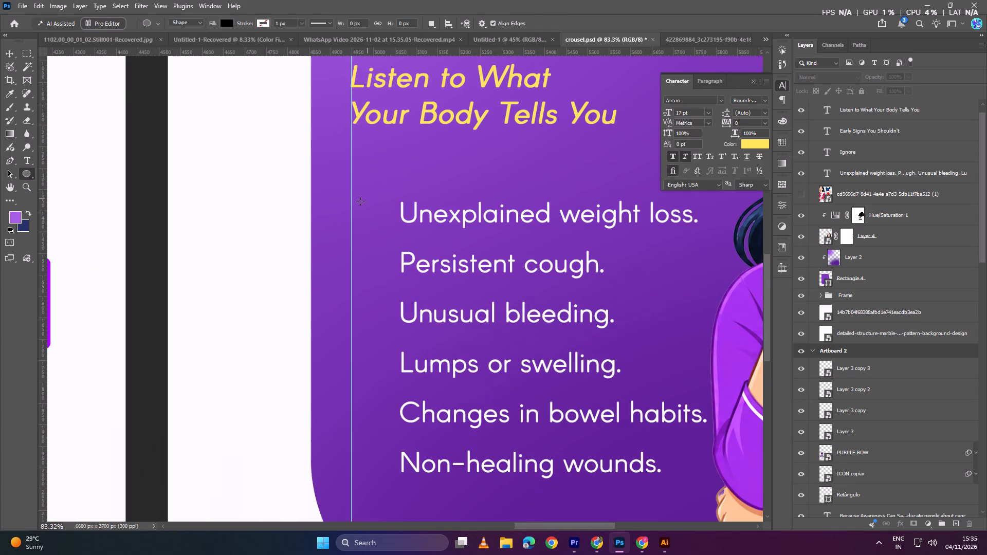
{"action": "left_click_drag", "start_coordinate": [355, 201], "coordinate": [408, 242]}
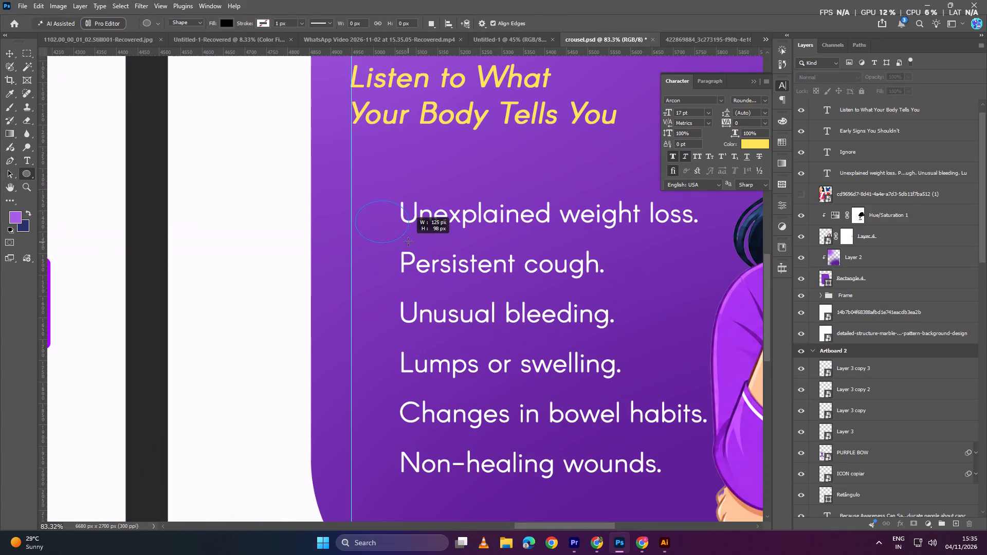
{"action": "left_click_drag", "start_coordinate": [408, 242], "coordinate": [424, 252]}
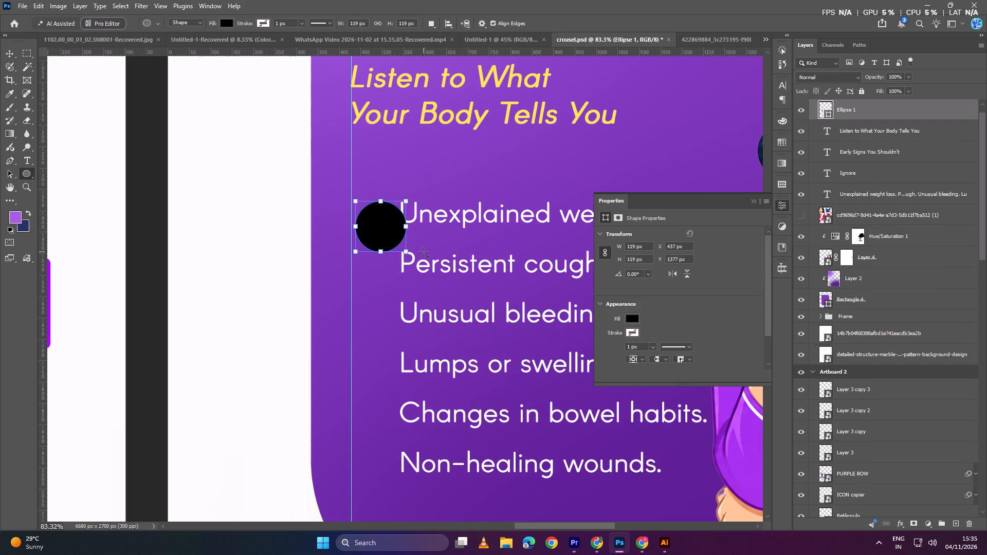
Move the black circle against the vertical guide, vertically centred on the "Unexplained weight loss." line.
{"action": "left_click", "coordinate": [8, 57]}
{"action": "scroll", "coordinate": [377, 239], "scroll_direction": "up", "scroll_amount": 3, "text": "ctrl+alt"}
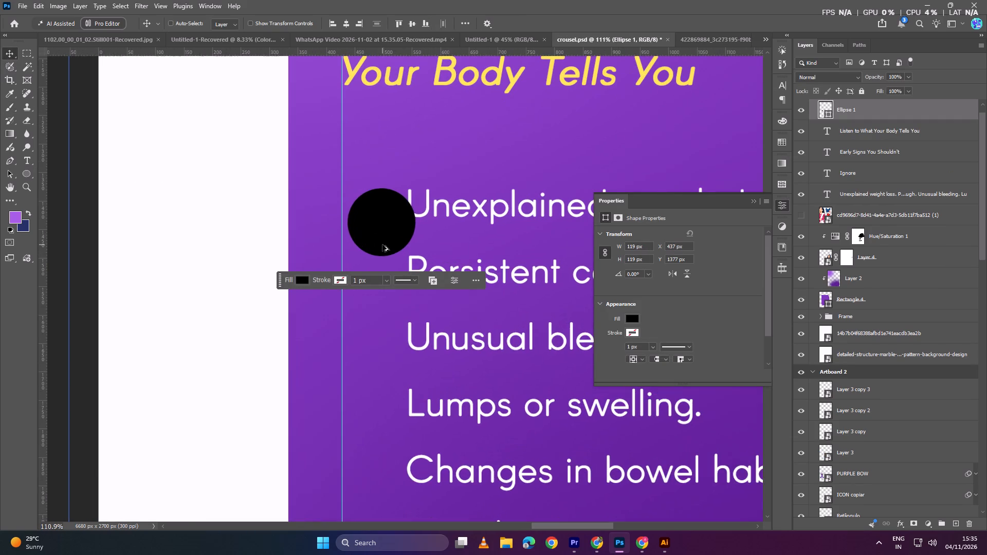
{"action": "left_click_drag", "start_coordinate": [383, 238], "coordinate": [378, 227]}
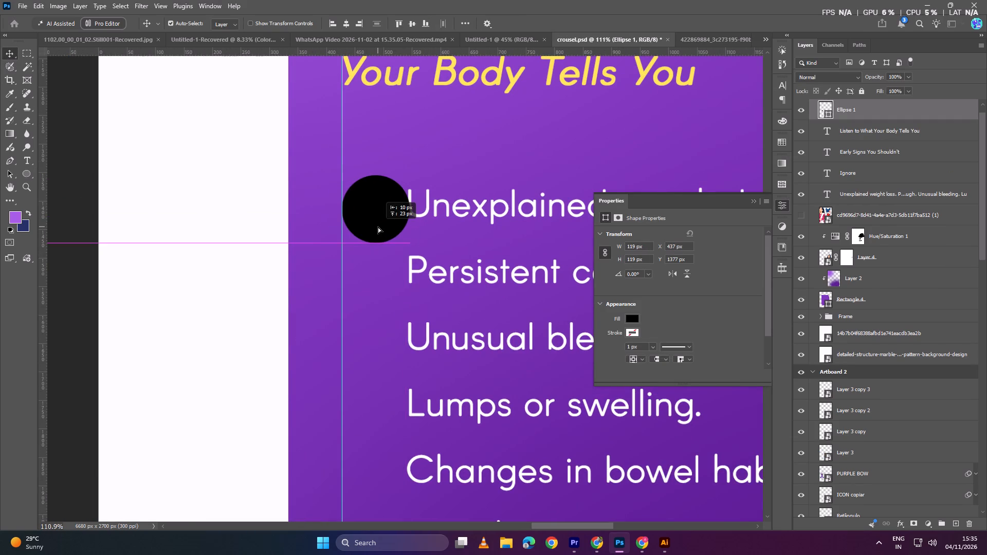
{"action": "left_click_drag", "start_coordinate": [378, 227], "coordinate": [379, 223]}
{"action": "scroll", "coordinate": [369, 229], "scroll_direction": "down", "scroll_amount": 8, "text": "ctrl+alt"}
{"action": "left_click", "coordinate": [229, 241]}
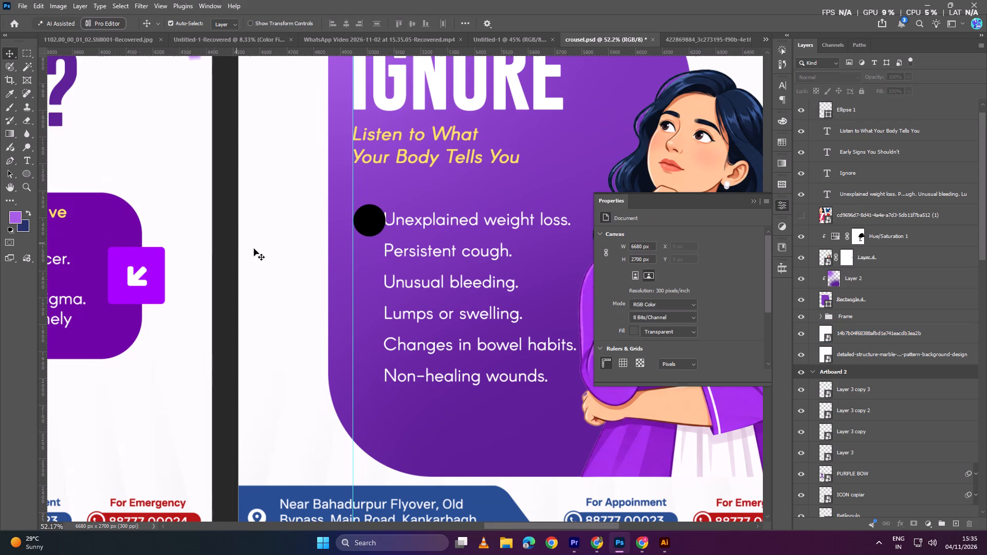
Duplicate the circle downward along the vertical guide to make a column of six circles beside the symptom list.
{"action": "scroll", "coordinate": [346, 251], "scroll_direction": "down", "scroll_amount": 5, "text": "ctrl+alt"}
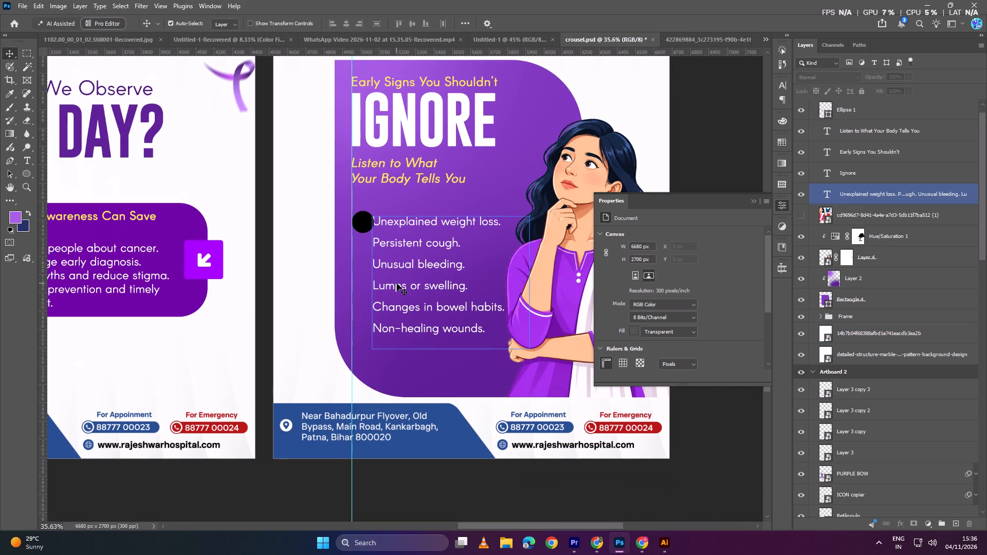
{"action": "left_click_drag", "start_coordinate": [361, 226], "coordinate": [361, 235], "text": "alt"}
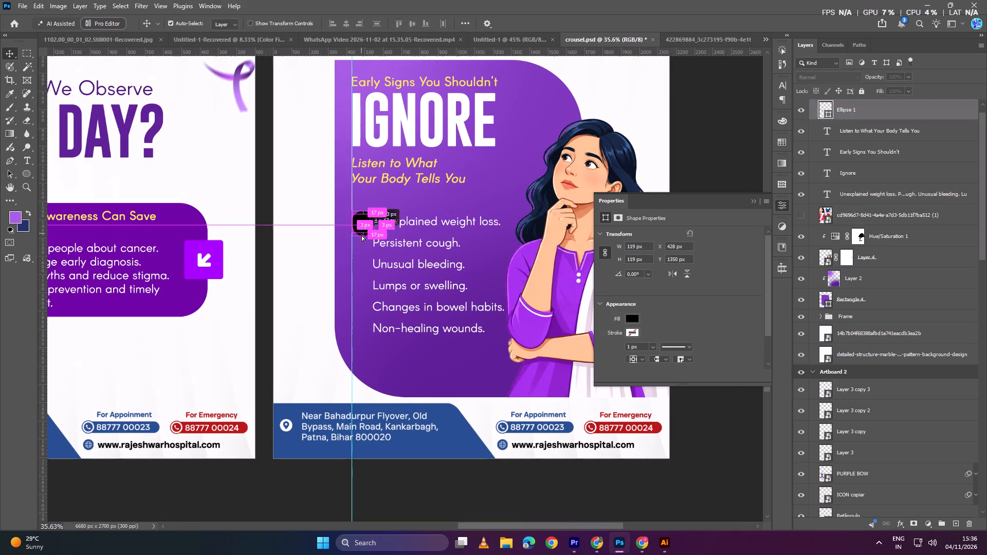
{"action": "left_click_drag", "start_coordinate": [361, 235], "coordinate": [361, 252], "text": "alt"}
{"action": "left_click_drag", "start_coordinate": [361, 252], "coordinate": [362, 275], "text": "alt"}
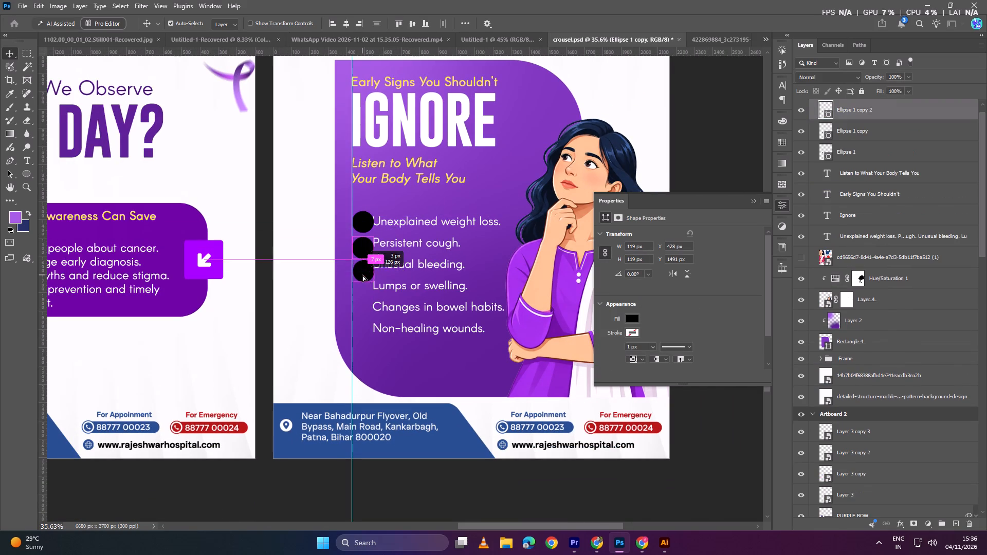
{"action": "left_click_drag", "start_coordinate": [362, 275], "coordinate": [363, 281], "text": "alt"}
{"action": "left_click", "coordinate": [363, 281], "text": "alt"}
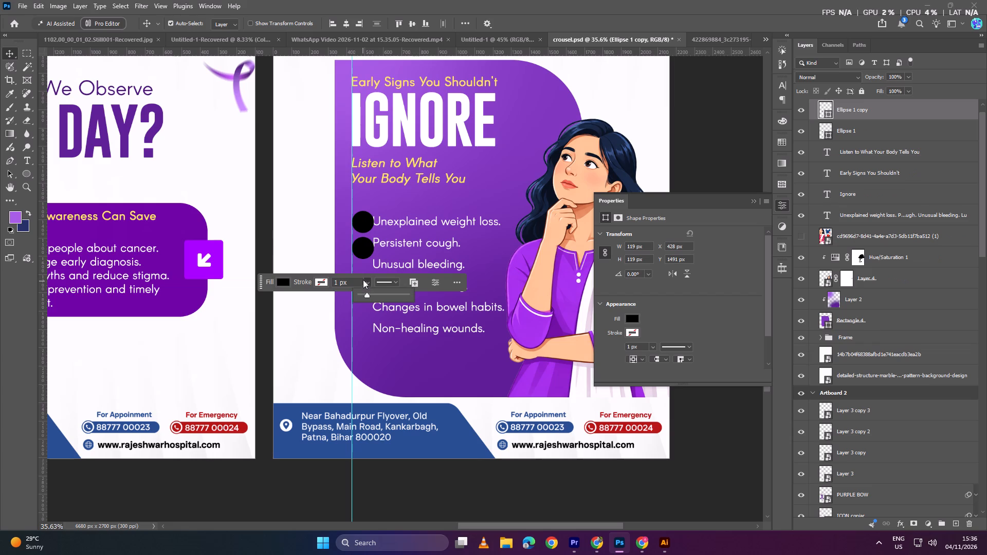
{"action": "left_click", "coordinate": [340, 269]}
{"action": "left_click_drag", "start_coordinate": [361, 254], "coordinate": [363, 280], "text": "alt"}
{"action": "left_click_drag", "start_coordinate": [362, 277], "coordinate": [362, 308], "text": "alt"}
{"action": "left_click_drag", "start_coordinate": [362, 308], "coordinate": [362, 333], "text": "alt"}
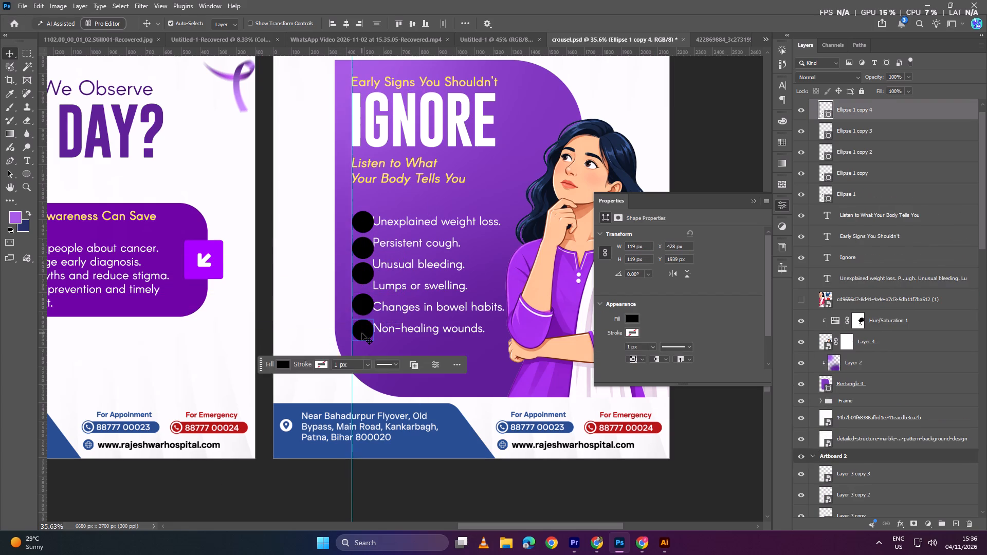
{"action": "left_click_drag", "start_coordinate": [362, 333], "coordinate": [362, 357], "text": "alt"}
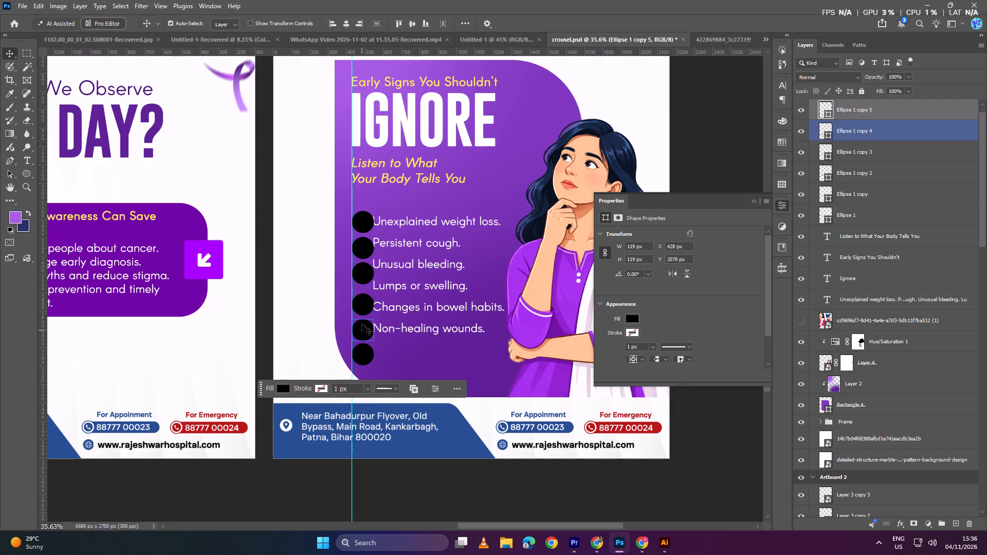
Distribute all six circles evenly in the vertical direction.
{"action": "left_click", "coordinate": [845, 218], "text": "shift"}
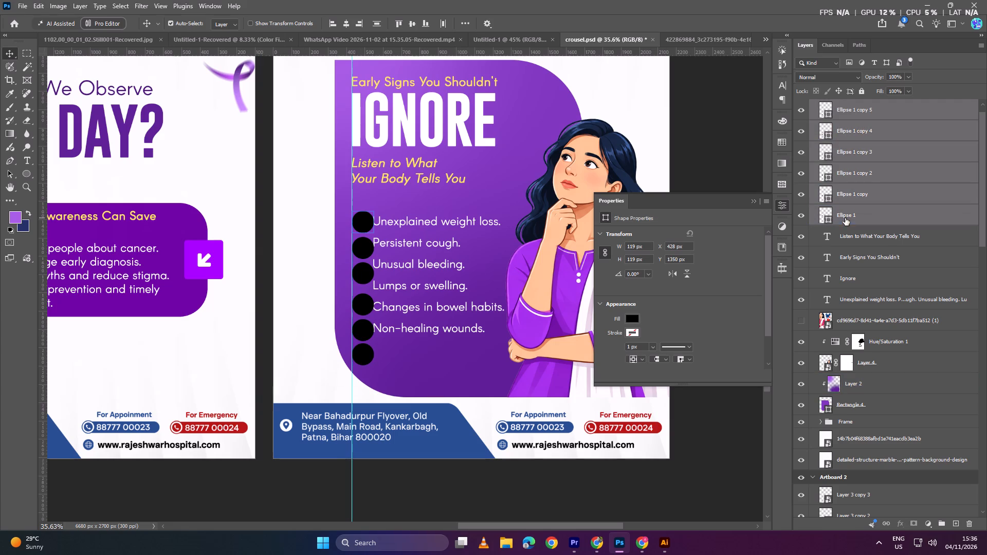
{"action": "left_click", "coordinate": [380, 22]}
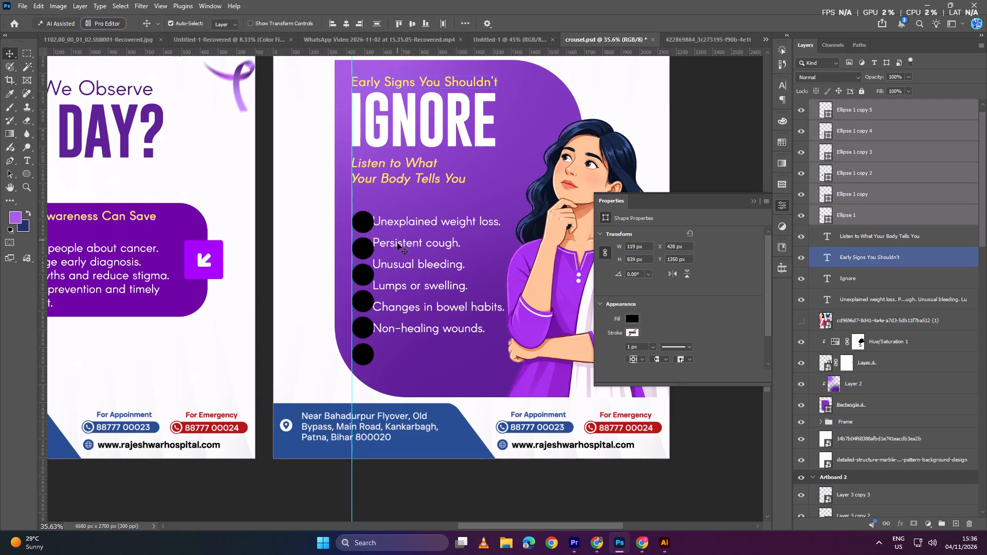
Nudge the column of six circles up to Y 1296 px, closer to the tagline.
{"action": "key", "text": "Up"}
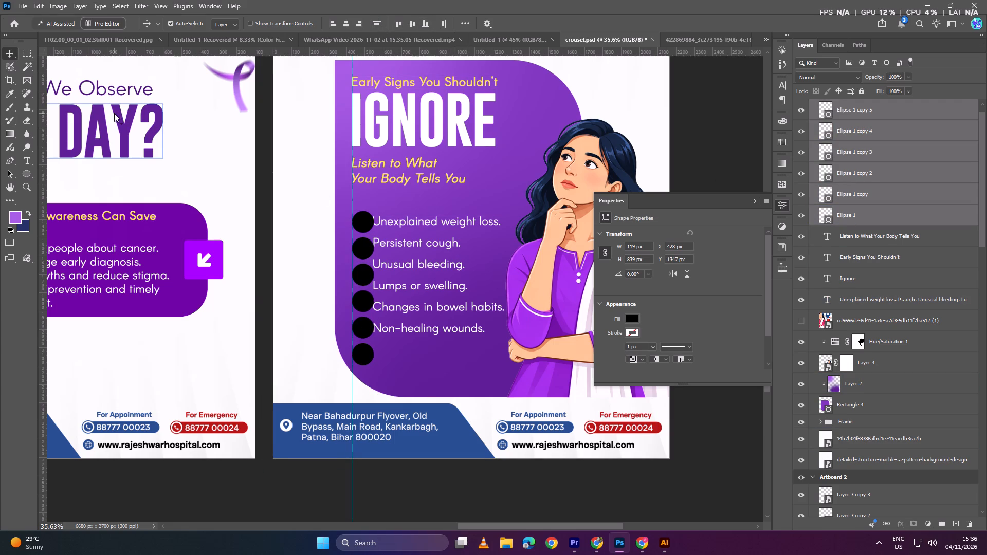
{"action": "key", "text": "Up"}
{"action": "key", "text": "Up"}
{"action": "key", "text": "Up"}
{"action": "key", "text": "Up"}
{"action": "key", "text": "Up"}
{"action": "key", "text": "Up"}
{"action": "key", "text": "Up"}
{"action": "key", "text": "Up"}
{"action": "key", "text": "Up"}
{"action": "key", "text": "Up"}
{"action": "key", "text": "Up"}
{"action": "key", "text": "Up"}
{"action": "key", "text": "Up"}
{"action": "key", "text": "Up"}
{"action": "key", "text": "Up"}
{"action": "key", "text": "Up"}
{"action": "key", "text": "Up"}
{"action": "key", "text": "Up"}
{"action": "key", "text": "Up"}
{"action": "key", "text": "Up"}
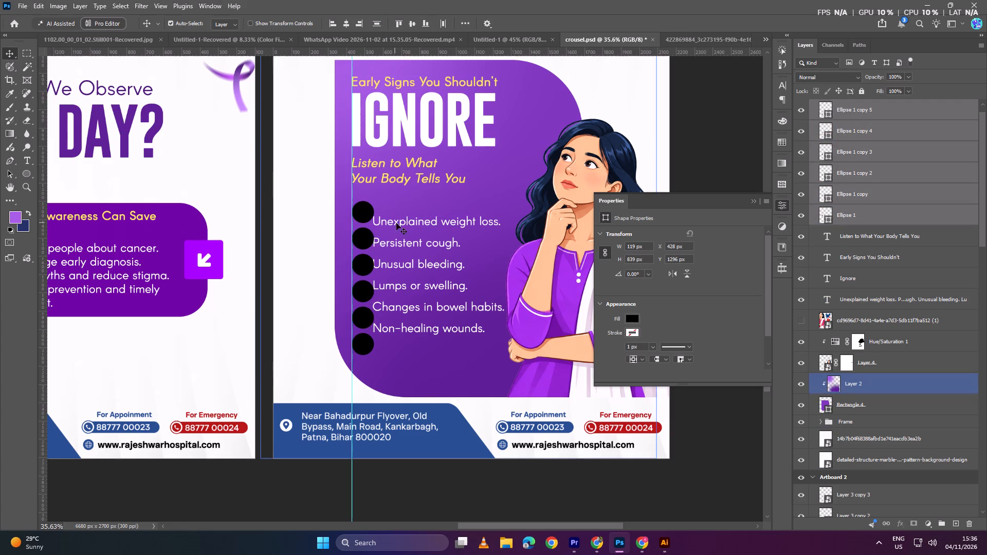
Raise the top edge of the symptom list's text box so the first line sits level with the first circle.
{"action": "left_click", "coordinate": [399, 225]}
{"action": "scroll", "coordinate": [400, 225], "scroll_direction": "up", "scroll_amount": 3, "text": "ctrl+alt"}
{"action": "double_click", "coordinate": [400, 225]}
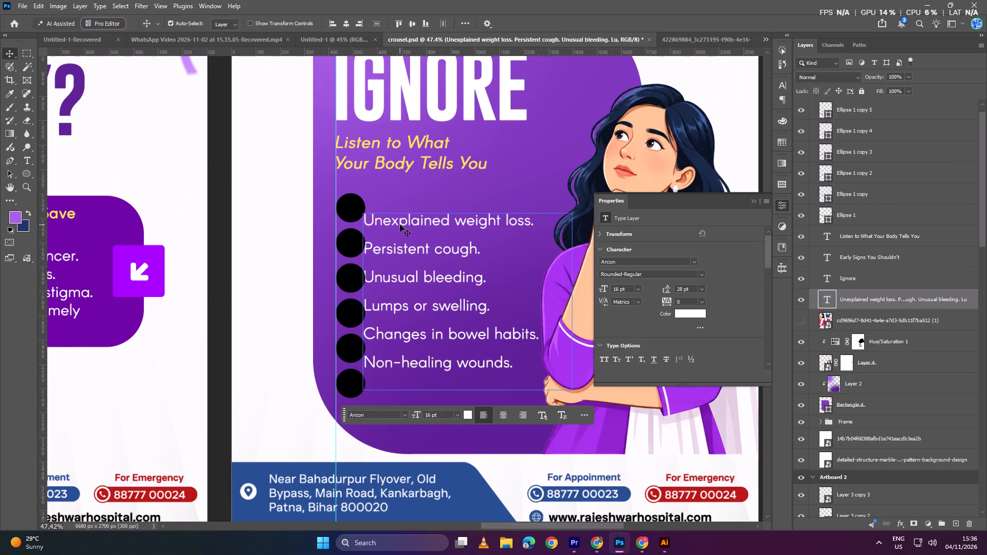
{"action": "scroll", "coordinate": [441, 222], "scroll_direction": "up", "scroll_amount": 3, "text": "ctrl+alt"}
{"action": "left_click_drag", "start_coordinate": [505, 207], "coordinate": [499, 191]}
{"action": "left_click_drag", "start_coordinate": [501, 209], "coordinate": [502, 196]}
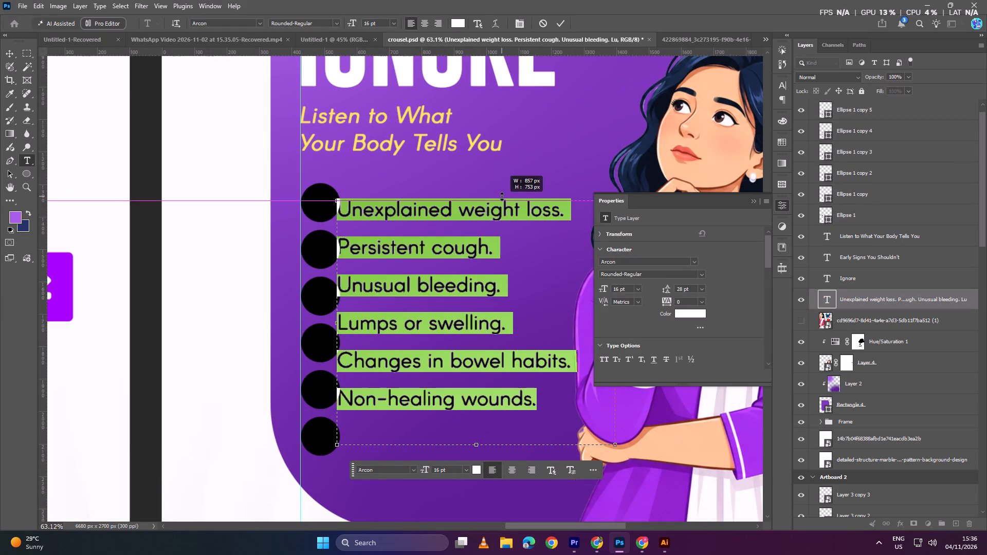
{"action": "left_click_drag", "start_coordinate": [502, 196], "coordinate": [502, 192]}
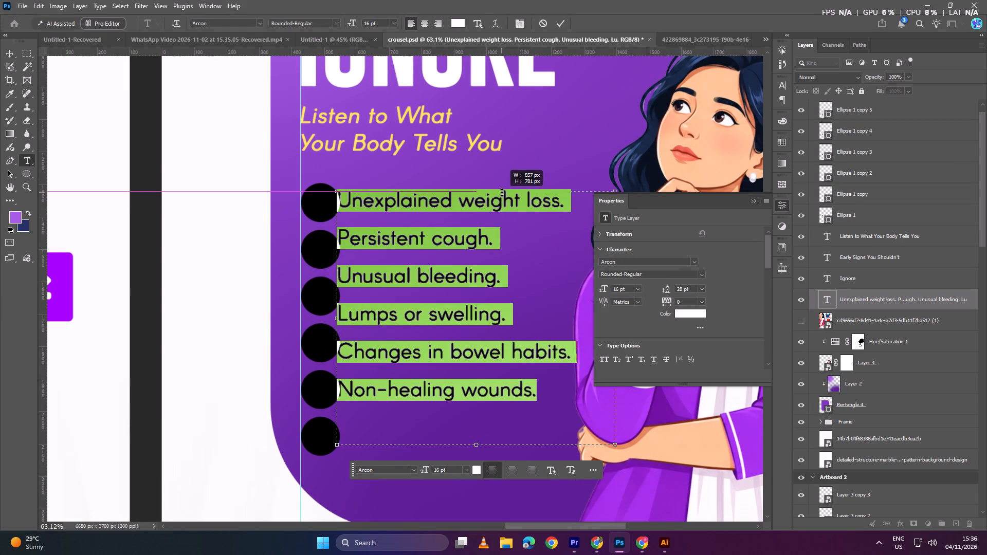
{"action": "left_click_drag", "start_coordinate": [502, 192], "coordinate": [503, 195]}
{"action": "scroll", "coordinate": [486, 222], "scroll_direction": "down", "scroll_amount": 6}
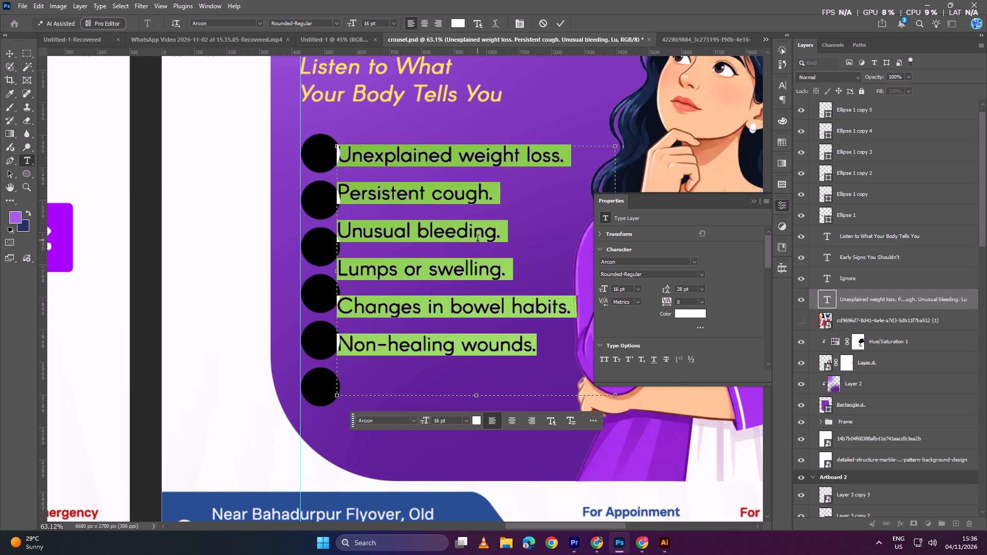
Extend the bottom edge of the symptom list's text box downward, making the box about 840 px high.
{"action": "left_click", "coordinate": [478, 397]}
{"action": "left_click_drag", "start_coordinate": [479, 398], "coordinate": [482, 414]}
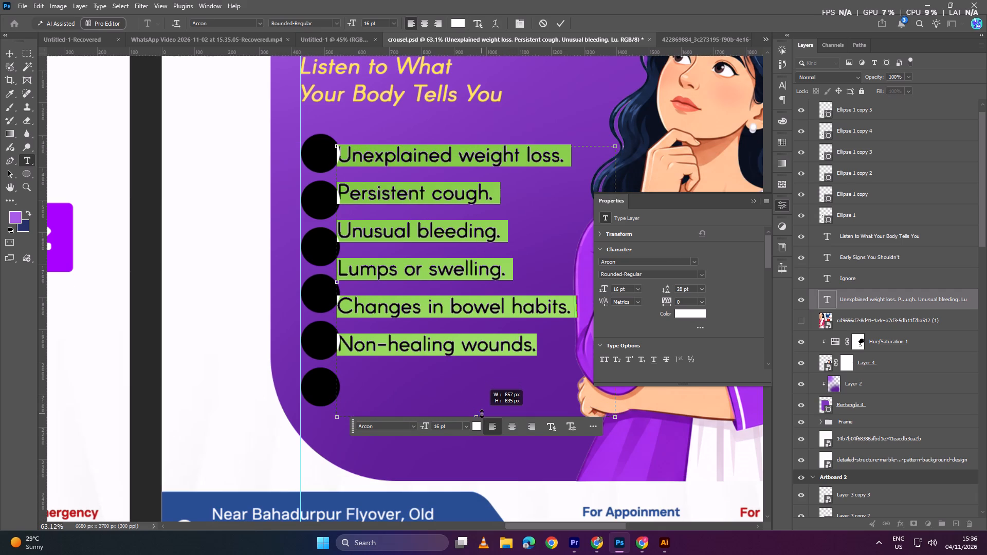
{"action": "left_click_drag", "start_coordinate": [482, 414], "coordinate": [482, 415]}
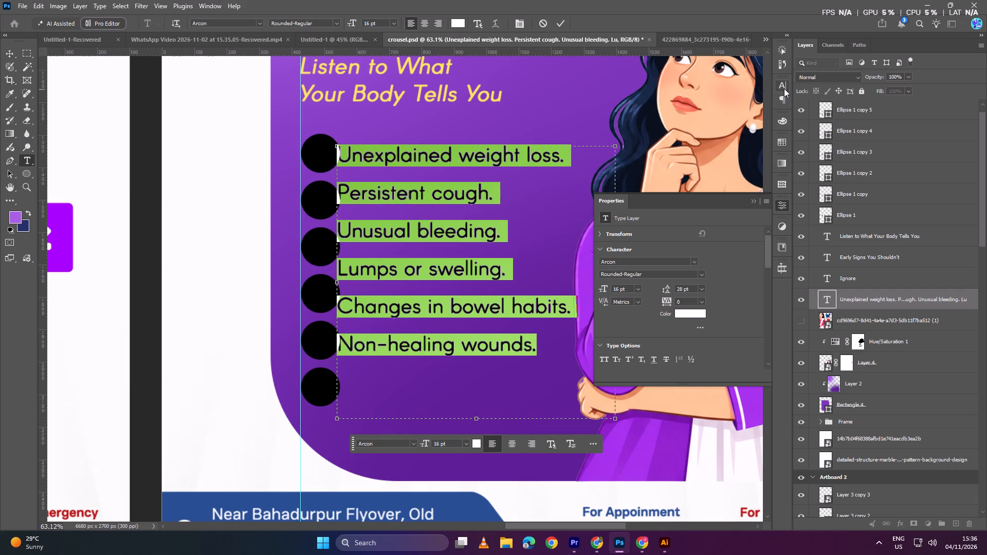
Set the symptom list's leading to 35 pt so its lines match the spacing of the six circles.
{"action": "left_click", "coordinate": [784, 88]}
{"action": "left_click", "coordinate": [748, 112]}
{"action": "scroll", "coordinate": [748, 114], "scroll_direction": "up", "scroll_amount": 1}
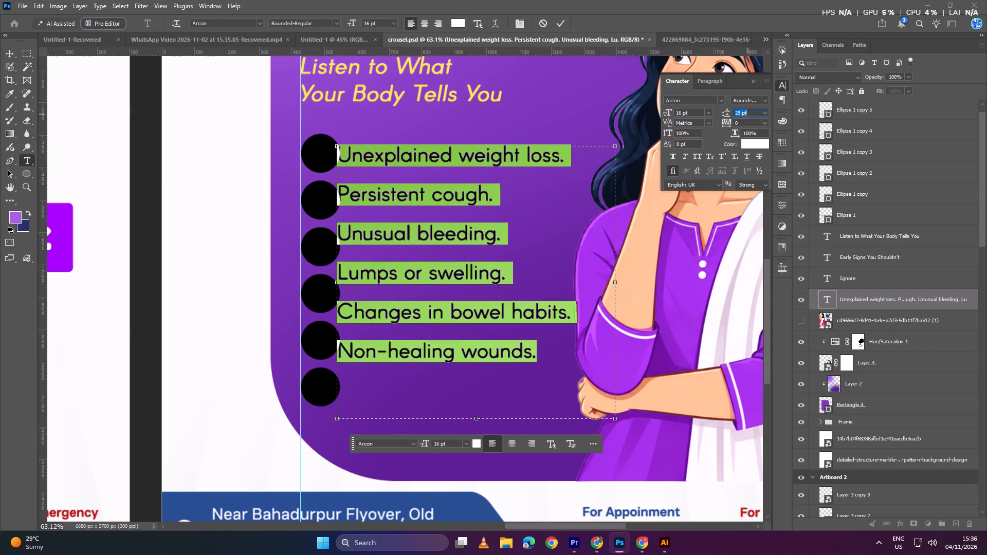
{"action": "scroll", "coordinate": [748, 114], "scroll_direction": "up", "scroll_amount": 6}
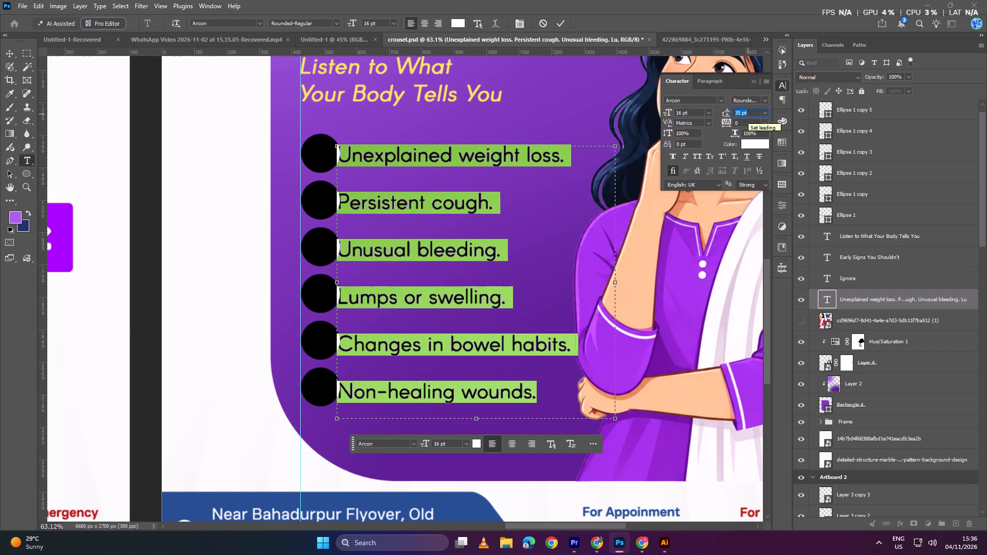
{"action": "scroll", "coordinate": [748, 114], "scroll_direction": "down", "scroll_amount": 1}
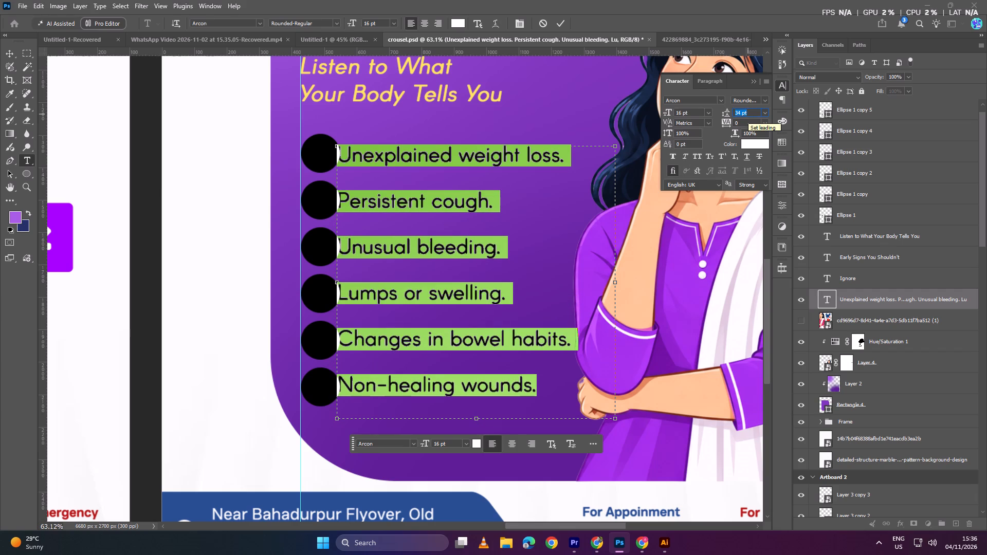
{"action": "scroll", "coordinate": [748, 114], "scroll_direction": "up", "scroll_amount": 1}
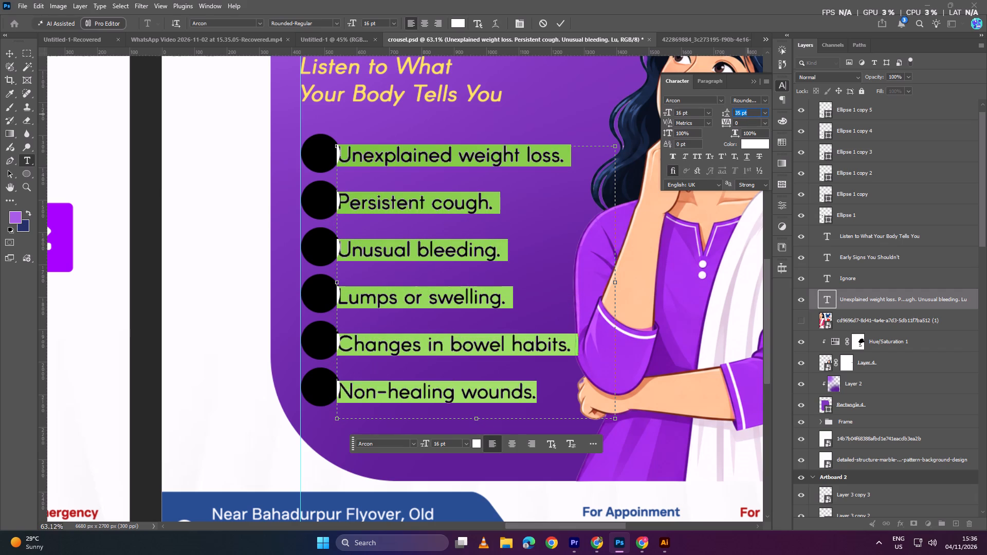
{"action": "left_click", "coordinate": [562, 24]}
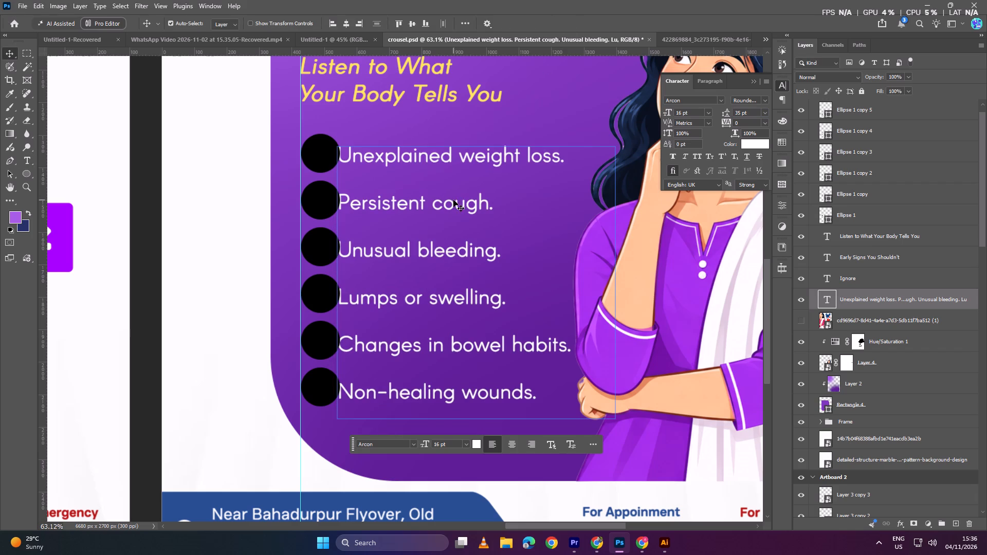
Nudge the symptom list about 20 px to the right to leave a small gap beside the circles.
{"action": "left_click", "coordinate": [457, 205]}
{"action": "key", "text": "Right"}
{"action": "key", "text": "Right"}
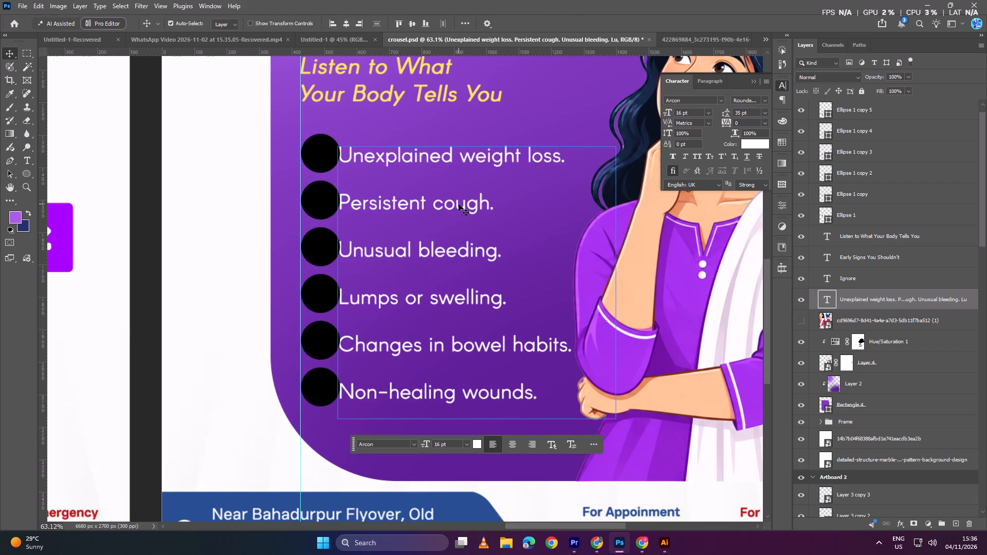
{"action": "double_click", "coordinate": [459, 204]}
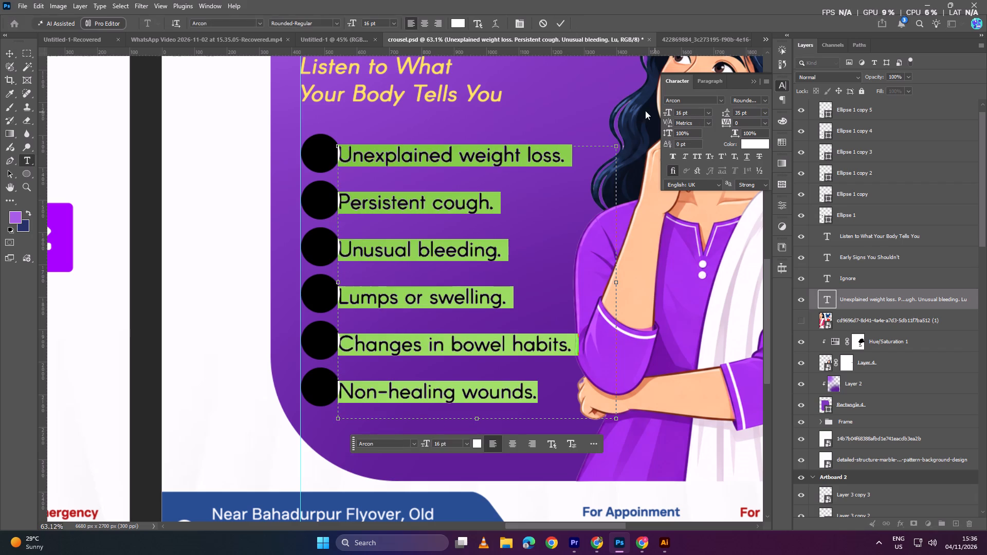
{"action": "left_click", "coordinate": [559, 26]}
{"action": "key", "text": "Right"}
{"action": "key", "text": "Right"}
{"action": "key", "text": "Right"}
{"action": "key", "text": "Right"}
{"action": "key", "text": "Right"}
{"action": "key", "text": "Right"}
{"action": "key", "text": "Right"}
{"action": "key", "text": "Right"}
{"action": "key", "text": "Right"}
{"action": "key", "text": "Right"}
{"action": "key", "text": "Right"}
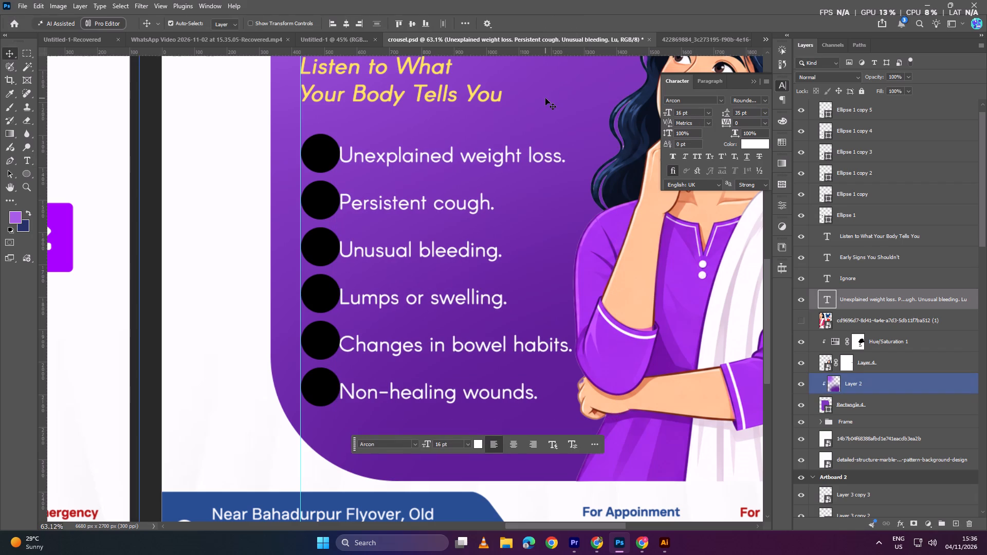
{"action": "key", "text": "Right"}
{"action": "key", "text": "Right"}
{"action": "key", "text": "Right"}
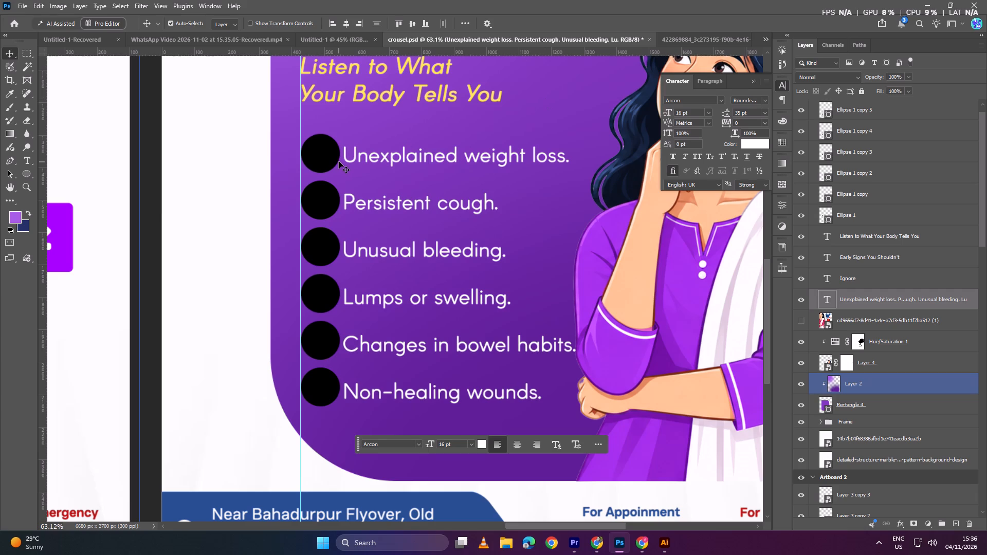
{"action": "key", "text": "Right"}
{"action": "key", "text": "Right"}
{"action": "key", "text": "Right"}
{"action": "key", "text": "Right"}
{"action": "key", "text": "Right"}
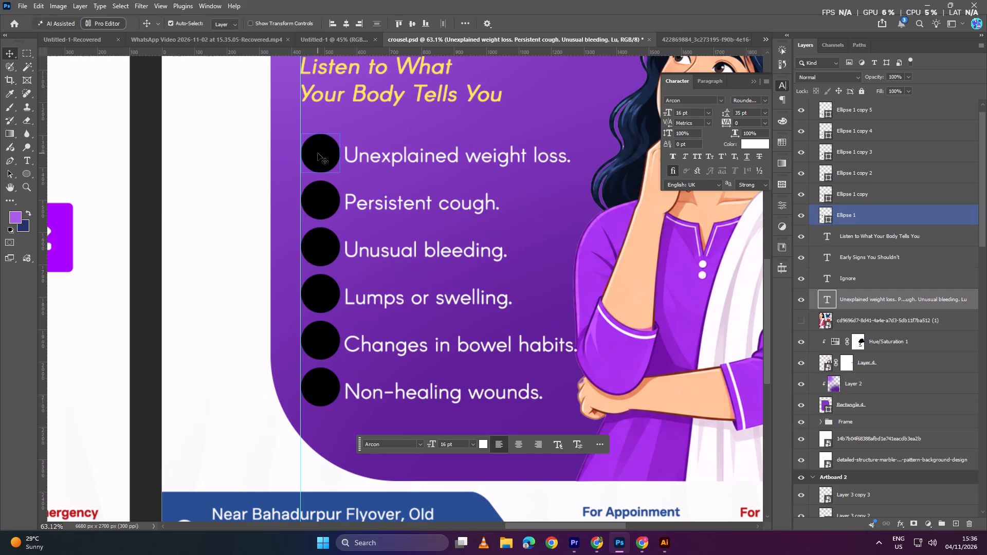
Shift the purple rounded panel together with its clipped gradient layer 20 px to the left.
{"action": "left_click", "coordinate": [318, 153]}
{"action": "left_click", "coordinate": [287, 229]}
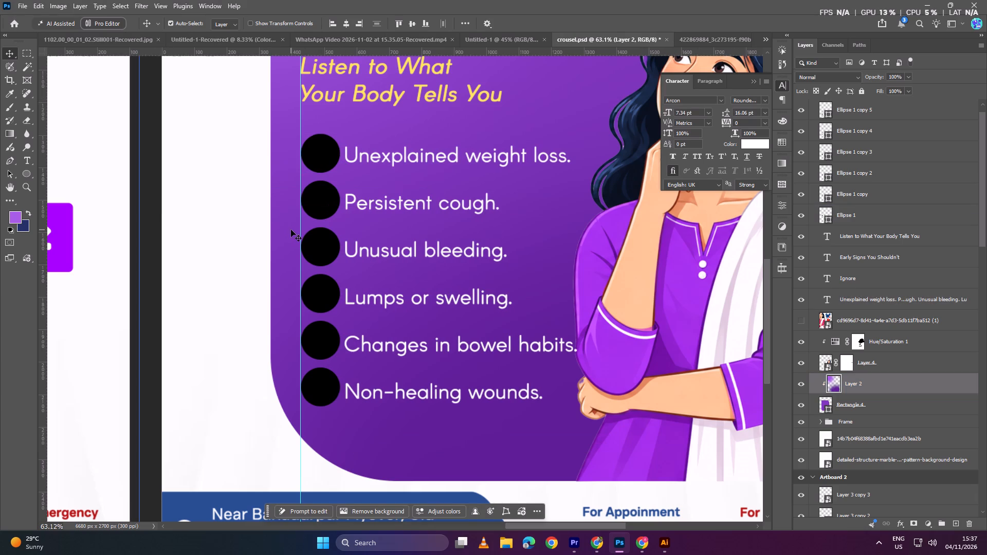
{"action": "left_click", "coordinate": [882, 406], "text": "ctrl"}
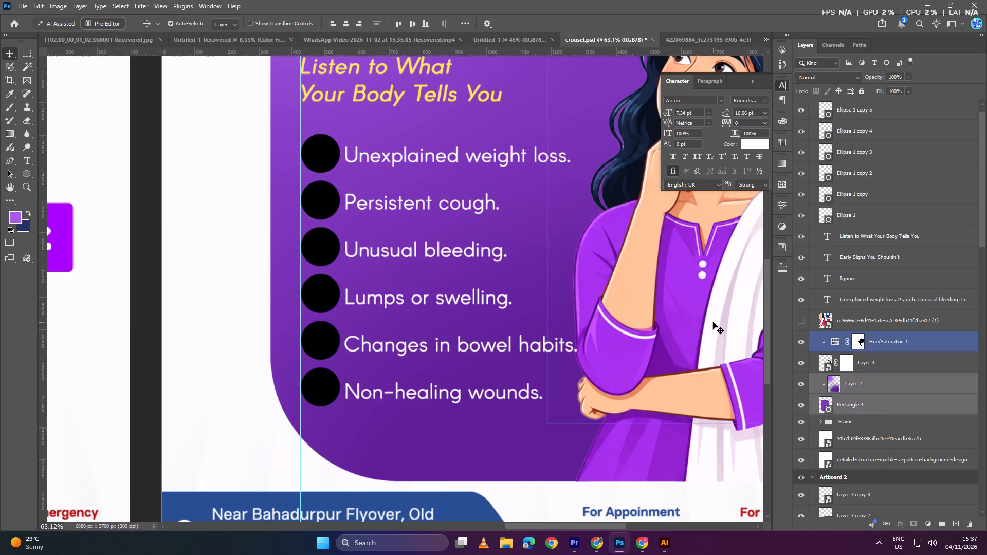
{"action": "key", "text": "shift+Left"}
{"action": "key", "text": "shift+Left"}
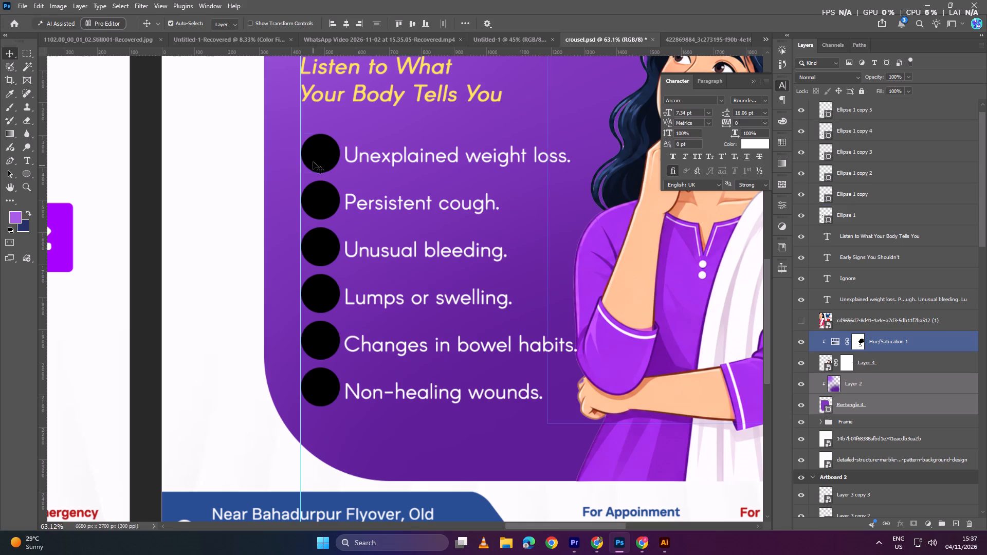
Move the three heading and tagline texts together with all six circles 20 px to the left.
{"action": "scroll", "coordinate": [338, 176], "scroll_direction": "down", "scroll_amount": 1}
{"action": "scroll", "coordinate": [340, 177], "scroll_direction": "down", "scroll_amount": 6, "text": "ctrl+alt"}
{"action": "scroll", "coordinate": [351, 212], "scroll_direction": "up", "scroll_amount": 9}
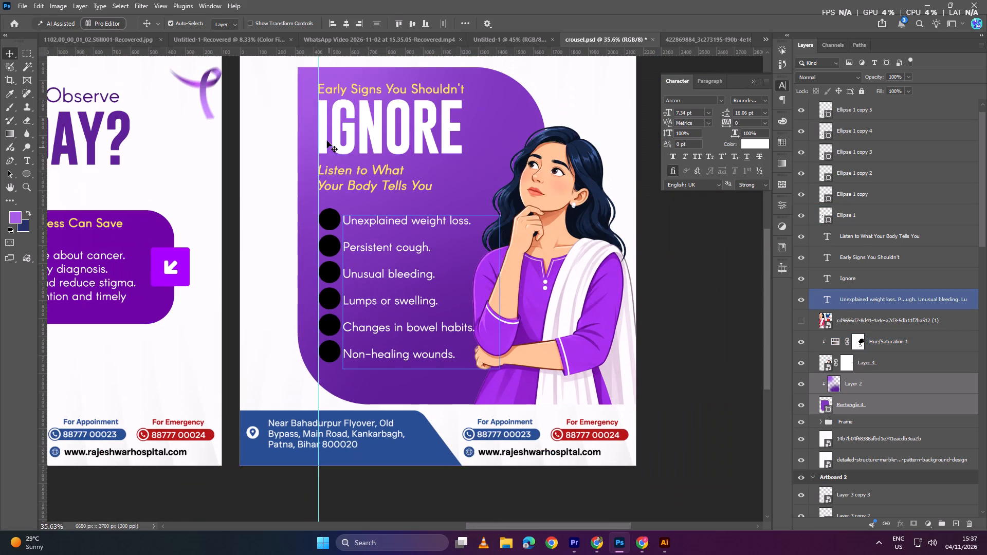
{"action": "left_click", "coordinate": [328, 109]}
{"action": "scroll", "coordinate": [331, 130], "scroll_direction": "up", "scroll_amount": 2, "text": "ctrl+alt"}
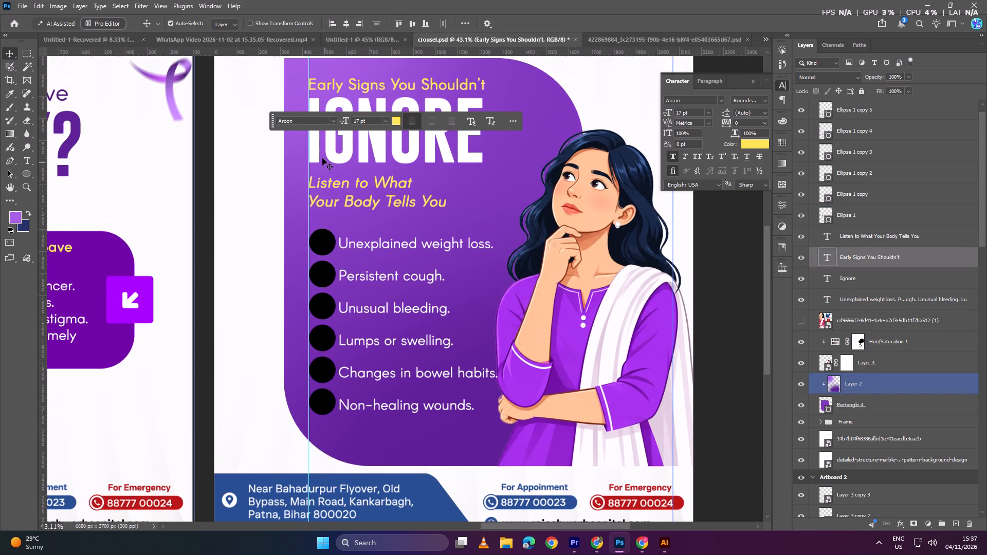
{"action": "left_click", "coordinate": [315, 155], "text": "shift"}
{"action": "left_click", "coordinate": [338, 182], "text": "shift"}
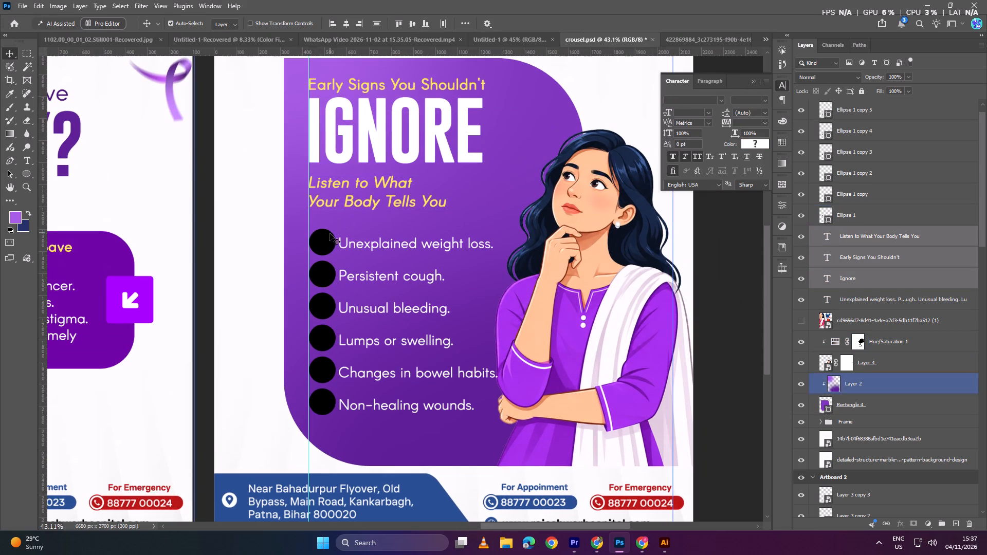
{"action": "left_click", "coordinate": [326, 238], "text": "shift"}
{"action": "left_click", "coordinate": [327, 274], "text": "shift"}
{"action": "left_click", "coordinate": [331, 311], "text": "shift"}
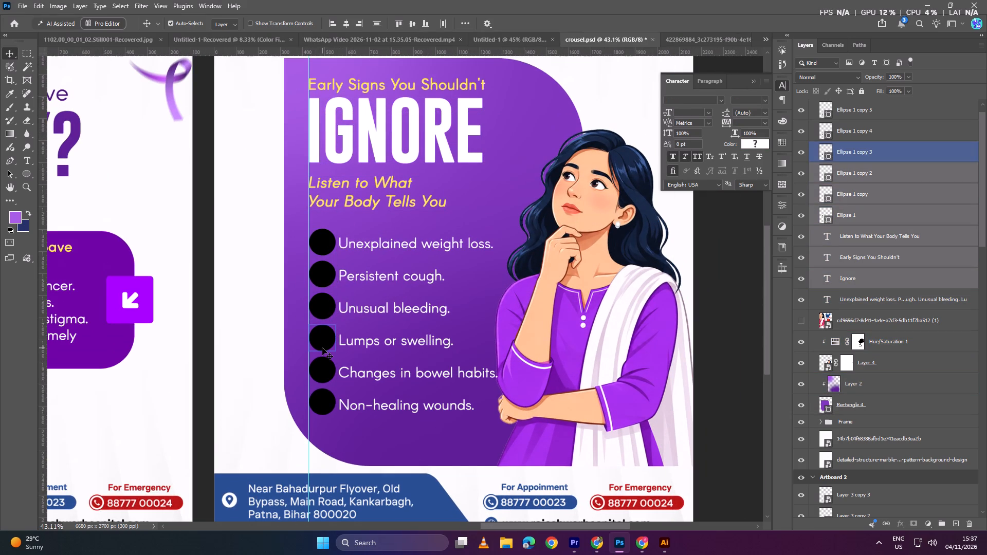
{"action": "left_click", "coordinate": [322, 348], "text": "shift"}
{"action": "left_click", "coordinate": [323, 369], "text": "shift"}
{"action": "left_click", "coordinate": [325, 396], "text": "shift"}
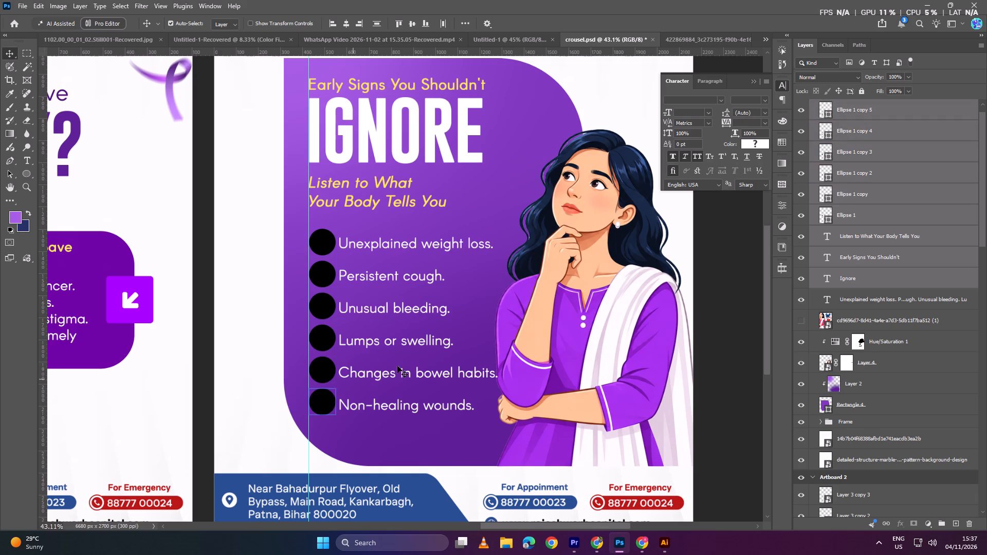
{"action": "key", "text": "shift+Left"}
{"action": "key", "text": "shift+Left"}
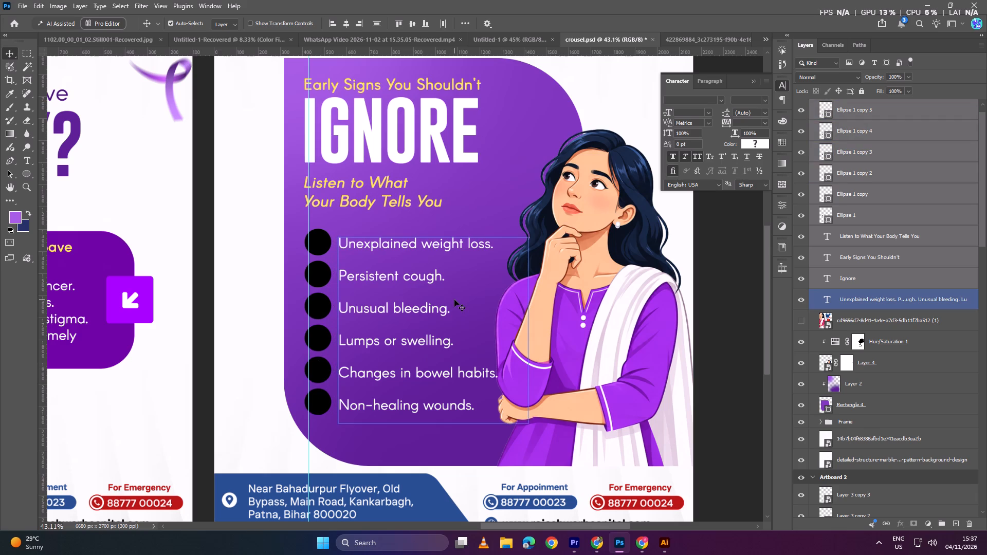
{"action": "left_click", "coordinate": [730, 269]}
Copy the small purple ribbon from Artboard 2 to the top of Artboard 3, just before the 4 A Heart Hospital logo.
{"action": "scroll", "coordinate": [472, 234], "scroll_direction": "down", "scroll_amount": 5, "text": "ctrl+alt"}
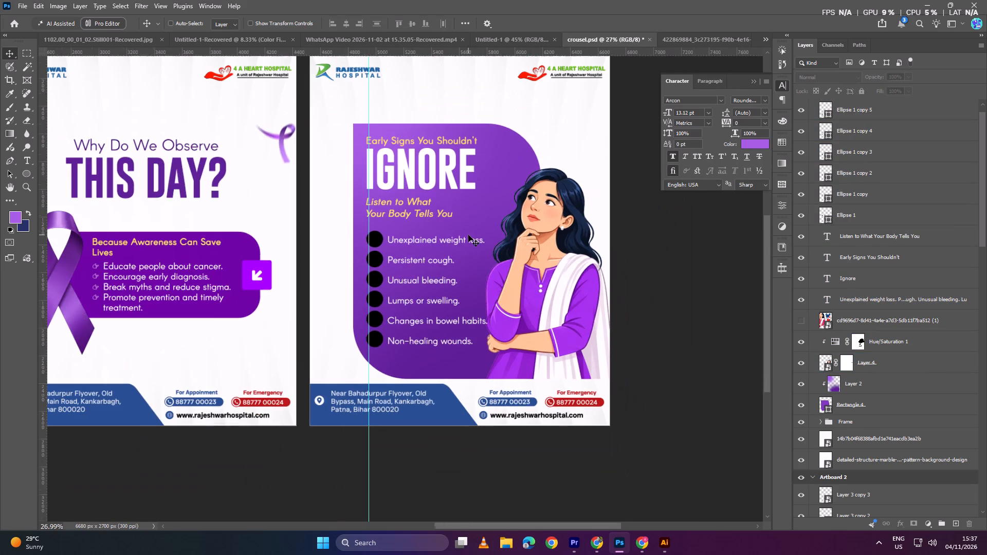
{"action": "scroll", "coordinate": [570, 242], "scroll_direction": "down", "scroll_amount": 4, "text": "ctrl"}
{"action": "scroll", "coordinate": [658, 257], "scroll_direction": "down", "scroll_amount": 7, "text": "ctrl"}
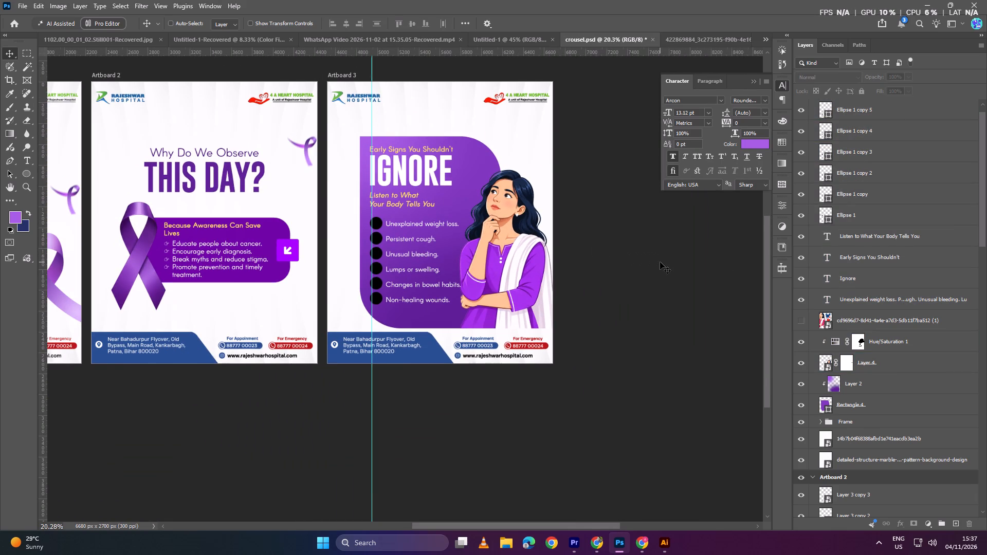
{"action": "left_click", "coordinate": [660, 262]}
{"action": "scroll", "coordinate": [347, 208], "scroll_direction": "down", "scroll_amount": 1, "text": "ctrl+alt"}
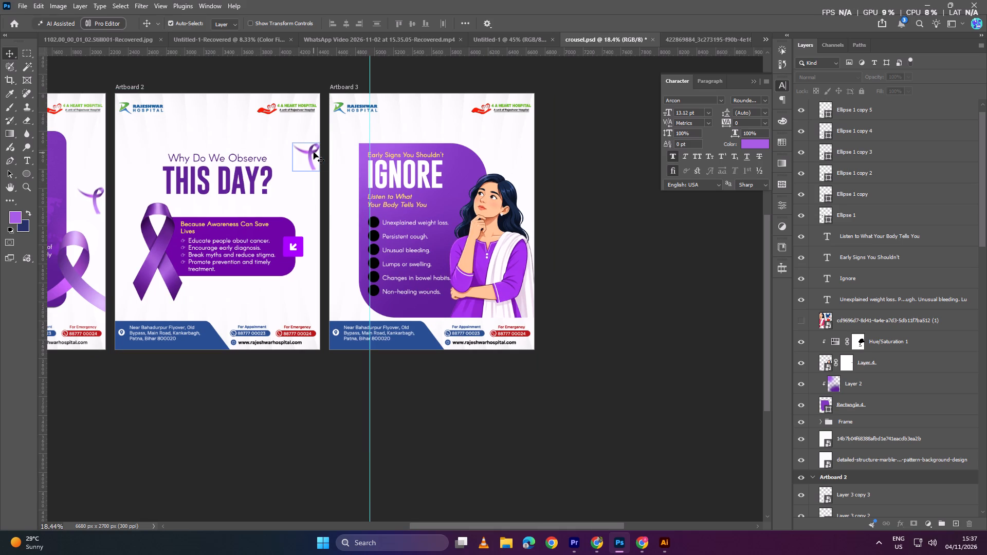
{"action": "left_click_drag", "start_coordinate": [312, 152], "coordinate": [455, 100], "text": "alt"}
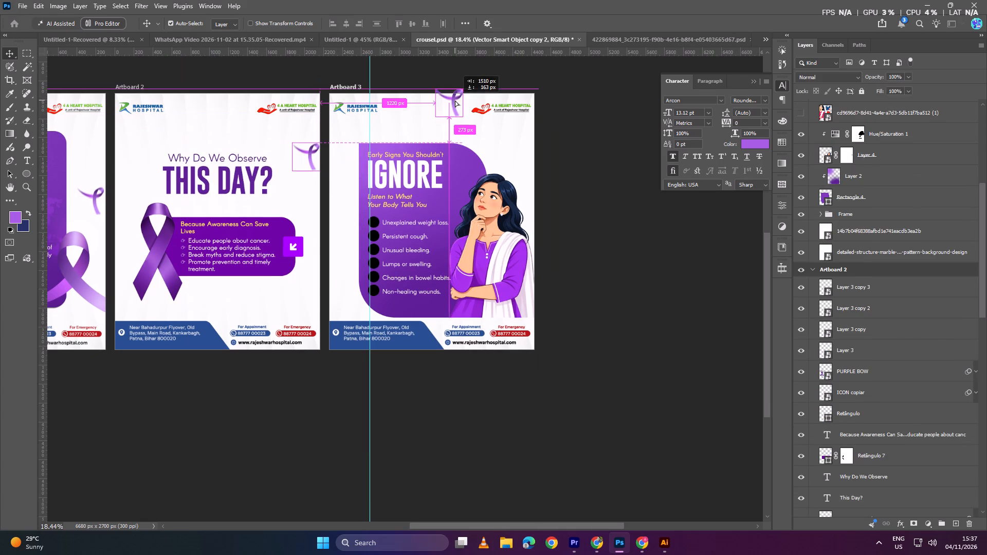
{"action": "left_click_drag", "start_coordinate": [455, 100], "coordinate": [455, 117], "text": "alt"}
{"action": "left_click", "coordinate": [617, 216]}
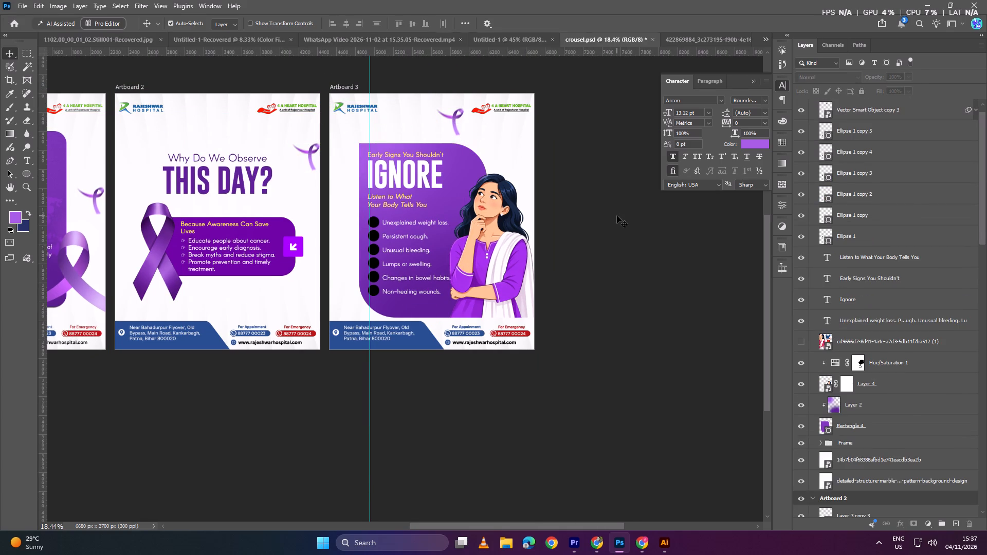
Bring the hidden symptom illustration layer to the top of Artboard 3's layer stack and make it visible.
{"action": "scroll", "coordinate": [617, 216], "scroll_direction": "down", "scroll_amount": 1, "text": "ctrl+alt"}
{"action": "scroll", "coordinate": [617, 216], "scroll_direction": "up", "scroll_amount": 2, "text": "ctrl"}
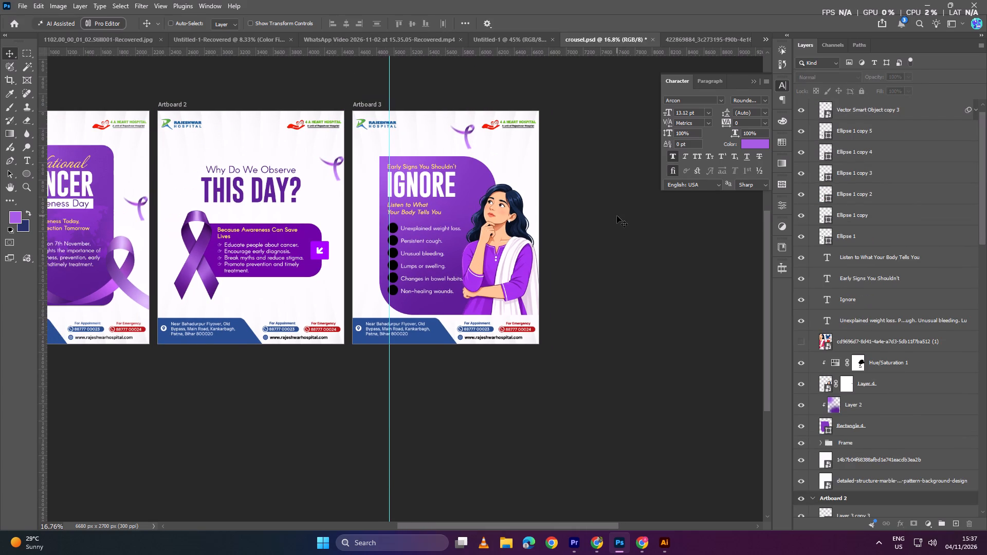
{"action": "scroll", "coordinate": [617, 216], "scroll_direction": "down", "scroll_amount": 3, "text": "ctrl+alt"}
{"action": "left_click", "coordinate": [617, 216]}
{"action": "scroll", "coordinate": [465, 257], "scroll_direction": "up", "scroll_amount": 4, "text": "ctrl+alt"}
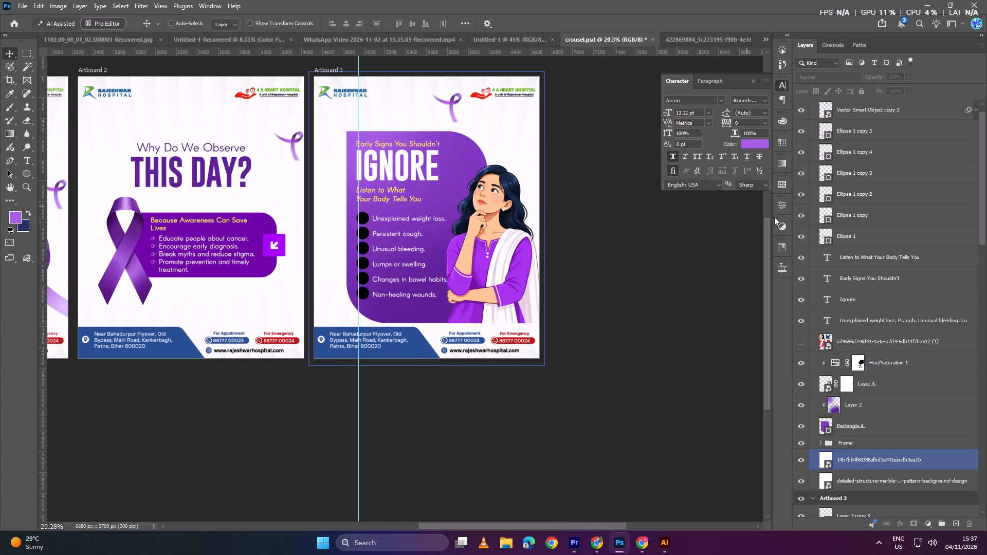
{"action": "left_click_drag", "start_coordinate": [855, 342], "coordinate": [807, 101]}
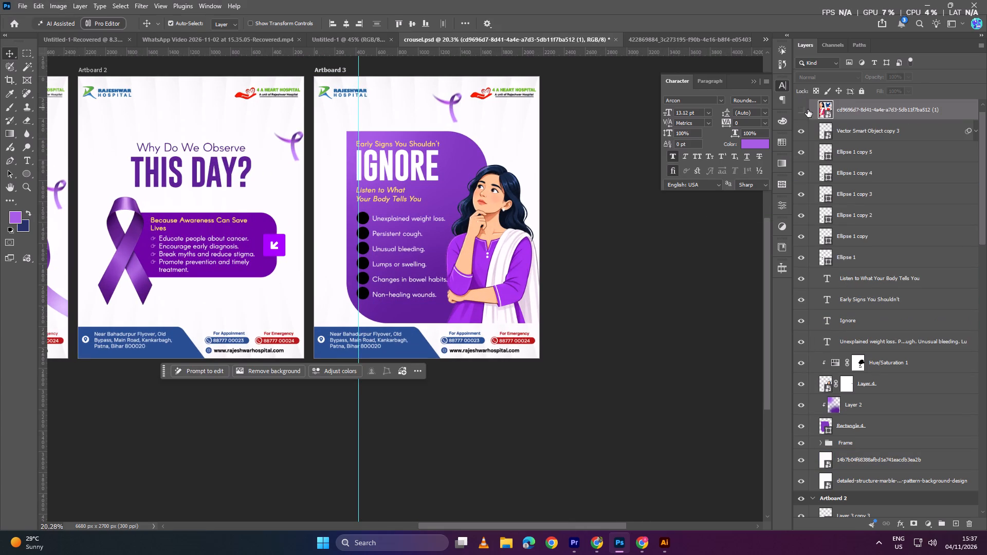
{"action": "left_click", "coordinate": [802, 110]}
Scale the symptom illustration image to 14.16% and place it over the upper part of the circle column.
{"action": "left_click", "coordinate": [474, 205]}
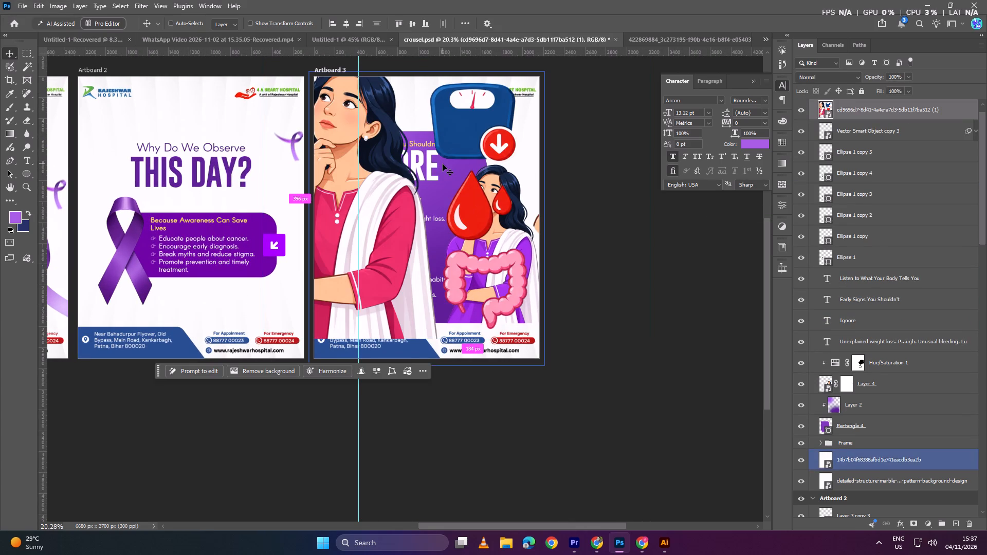
{"action": "key", "text": "ctrl+t"}
{"action": "left_click_drag", "start_coordinate": [450, 60], "coordinate": [486, 279]}
{"action": "left_click_drag", "start_coordinate": [486, 289], "coordinate": [377, 198]}
{"action": "scroll", "coordinate": [370, 218], "scroll_direction": "up", "scroll_amount": 9, "text": "ctrl+alt"}
{"action": "left_click", "coordinate": [617, 23]}
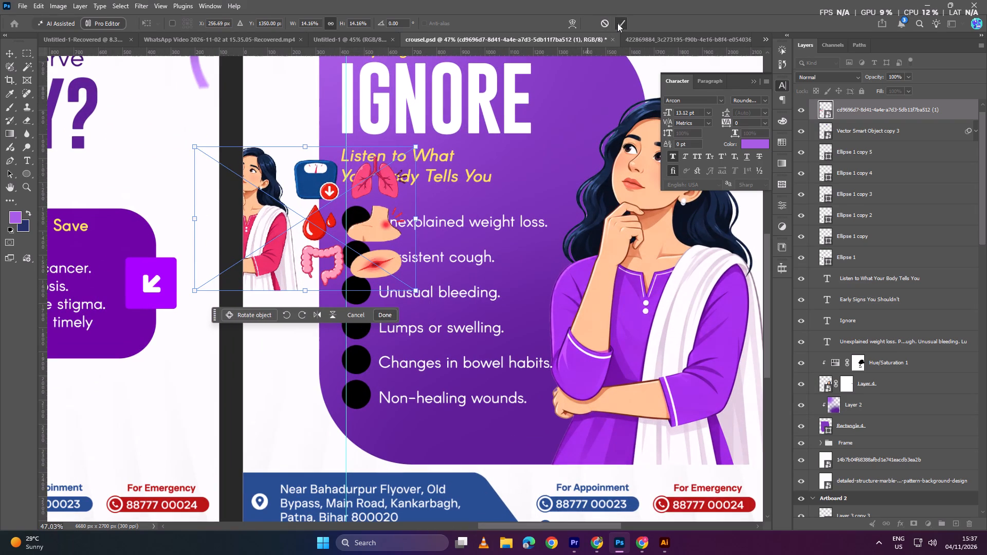
Change the fill of all six bullet circles beside the symptom list from black to white.
{"action": "left_click", "coordinate": [837, 130]}
{"action": "left_click", "coordinate": [847, 158]}
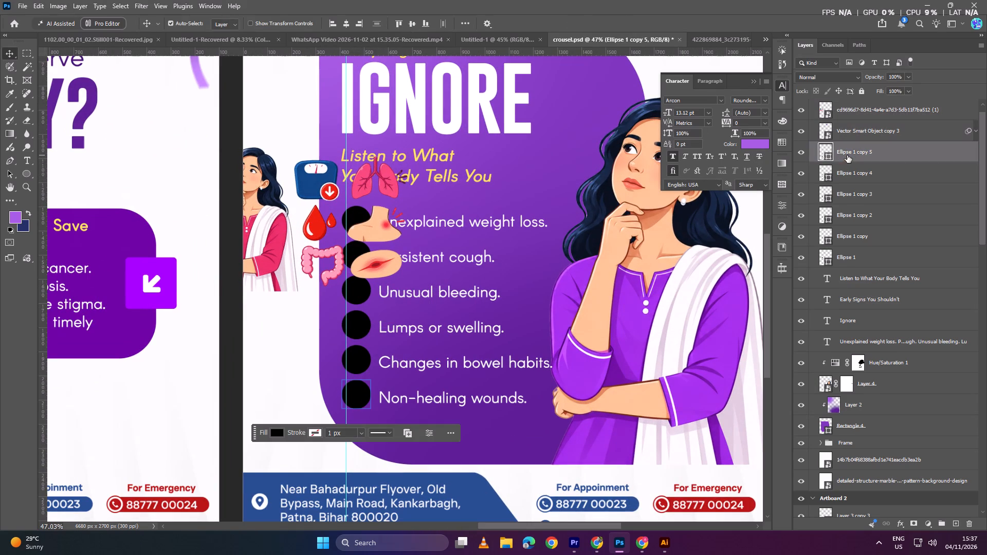
{"action": "left_click", "coordinate": [851, 258], "text": "shift"}
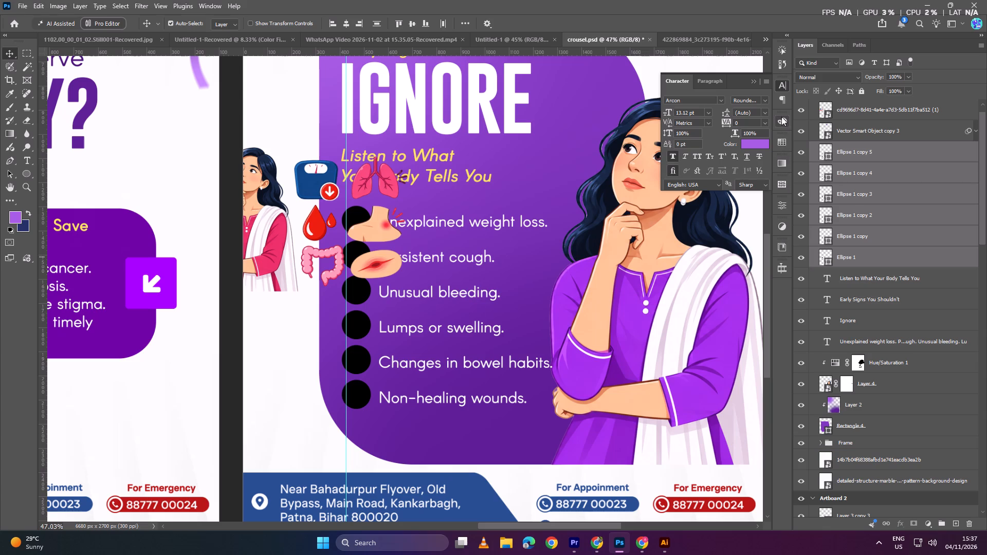
{"action": "left_click", "coordinate": [782, 246]}
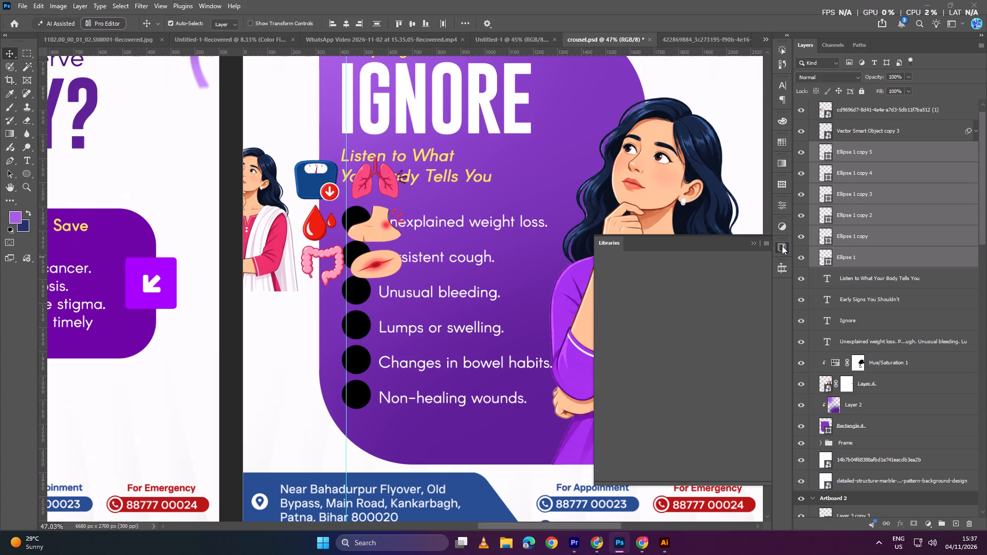
{"action": "left_click", "coordinate": [754, 243]}
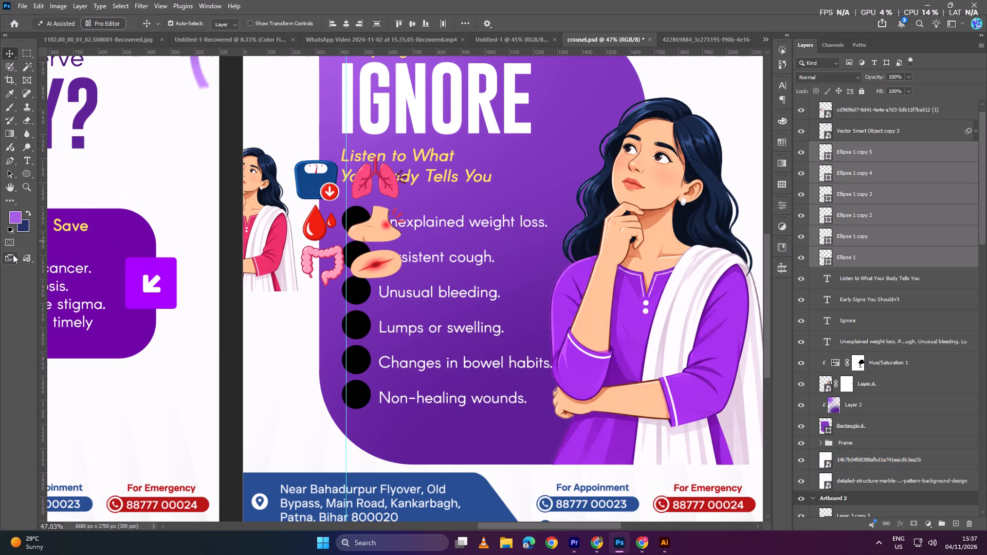
{"action": "left_click", "coordinate": [26, 174]}
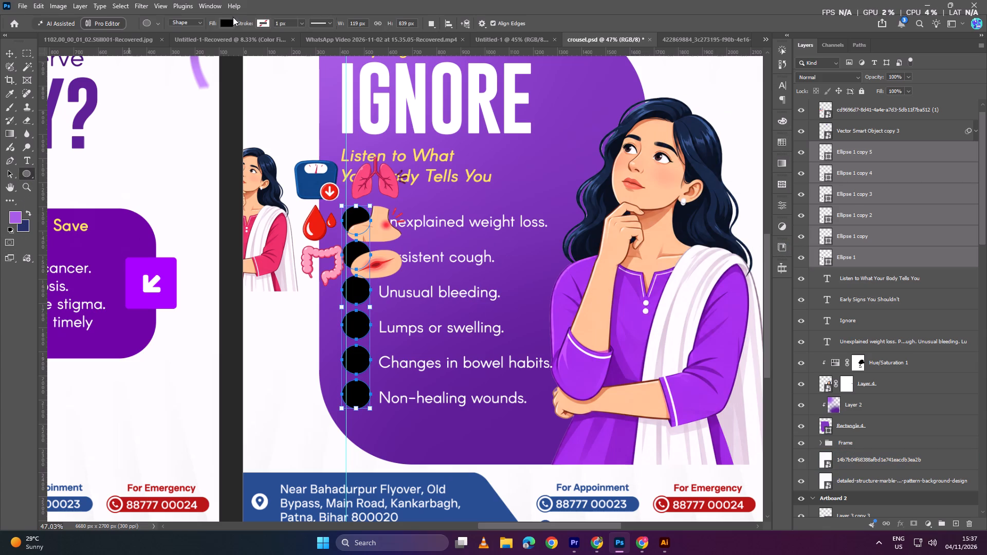
{"action": "left_click", "coordinate": [229, 20]}
{"action": "left_click", "coordinate": [252, 76]}
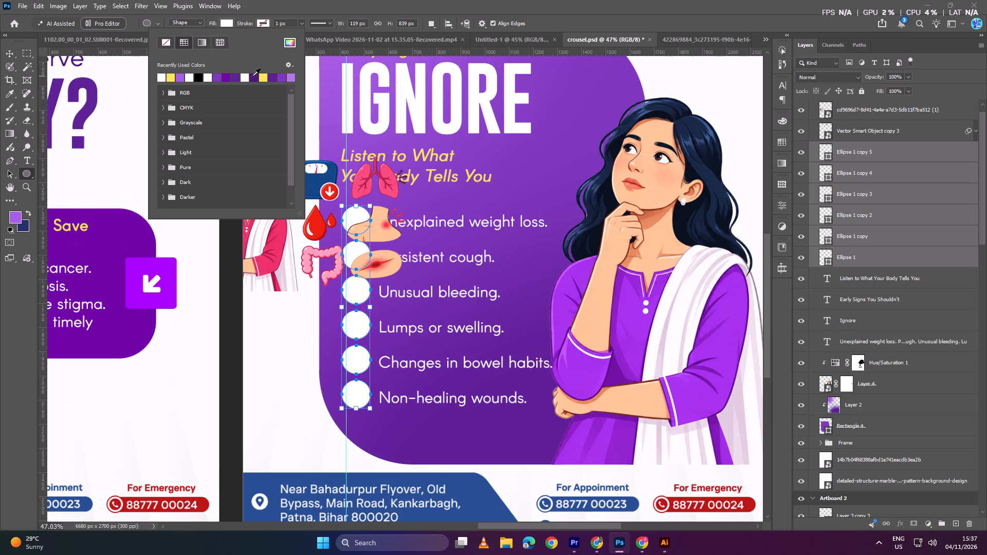
{"action": "left_click", "coordinate": [7, 53]}
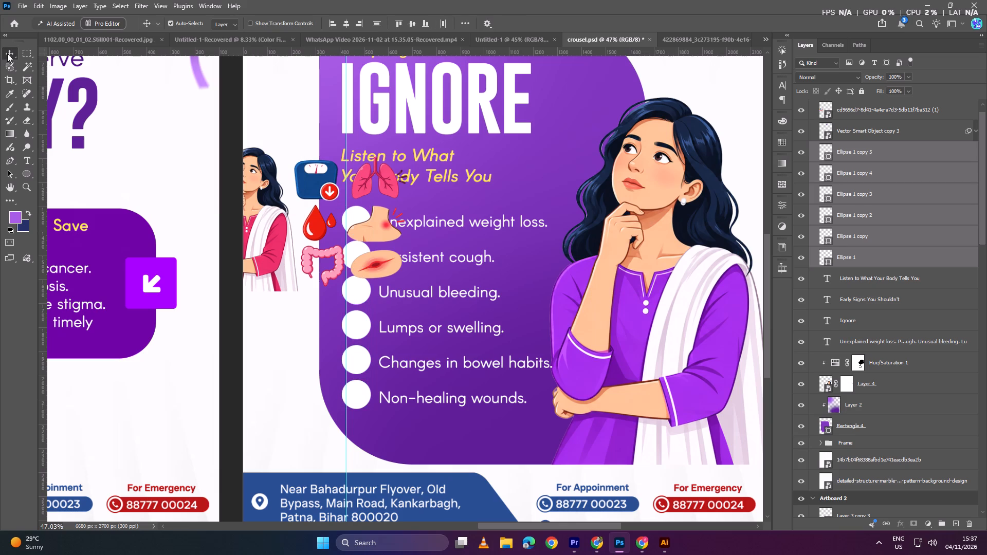
Scale down the symptom illustration and position it so its weighing-scale icon sits inside the first white circle.
{"action": "left_click_drag", "start_coordinate": [305, 183], "coordinate": [305, 149]}
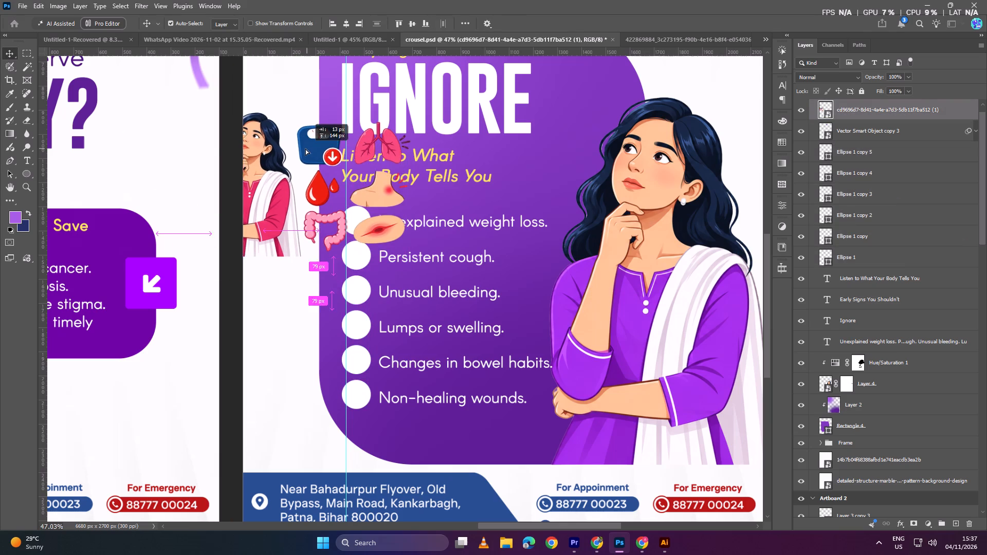
{"action": "left_click_drag", "start_coordinate": [305, 149], "coordinate": [304, 150]}
{"action": "left_click", "coordinate": [317, 143]}
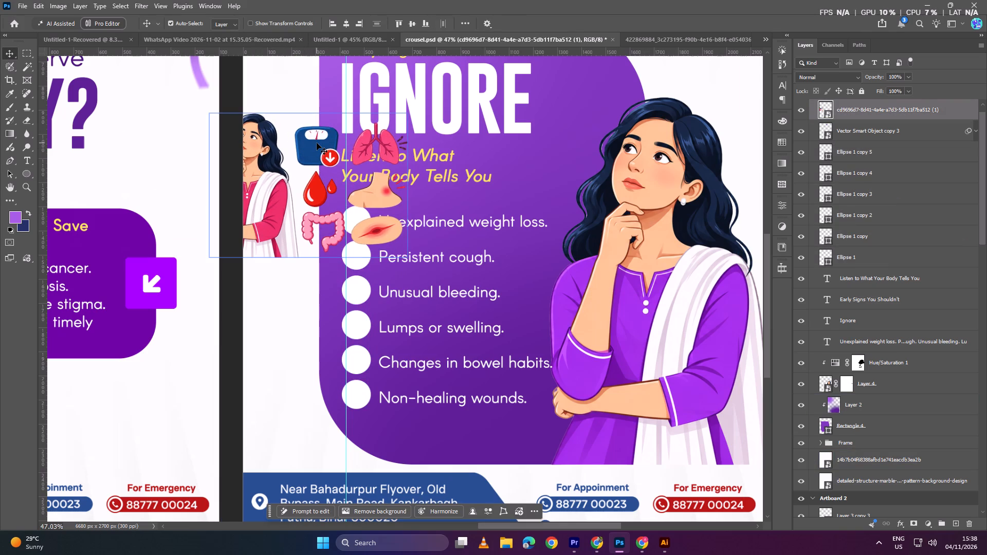
{"action": "key", "text": "ctrl+t"}
{"action": "scroll", "coordinate": [303, 116], "scroll_direction": "up", "scroll_amount": 7, "text": "ctrl+alt"}
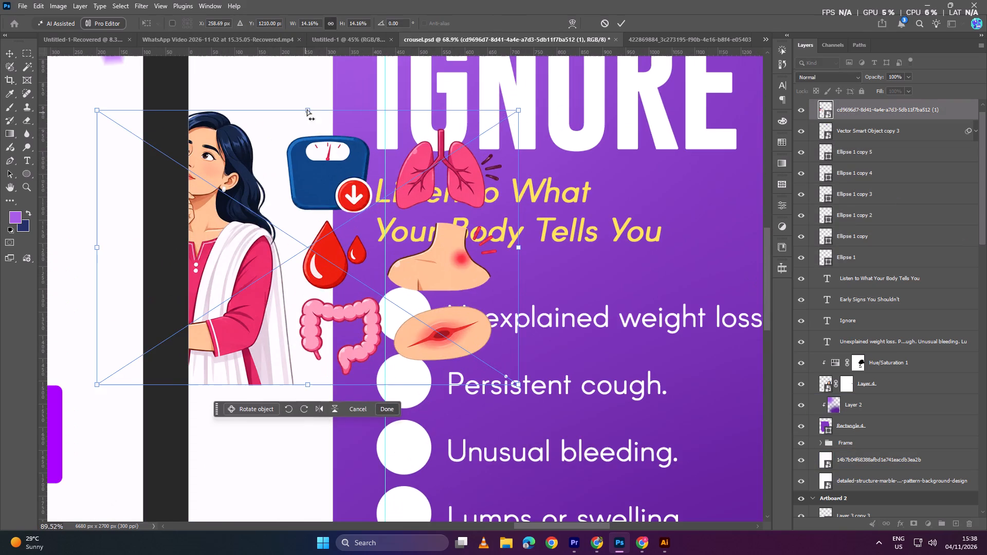
{"action": "left_click_drag", "start_coordinate": [308, 109], "coordinate": [343, 291]}
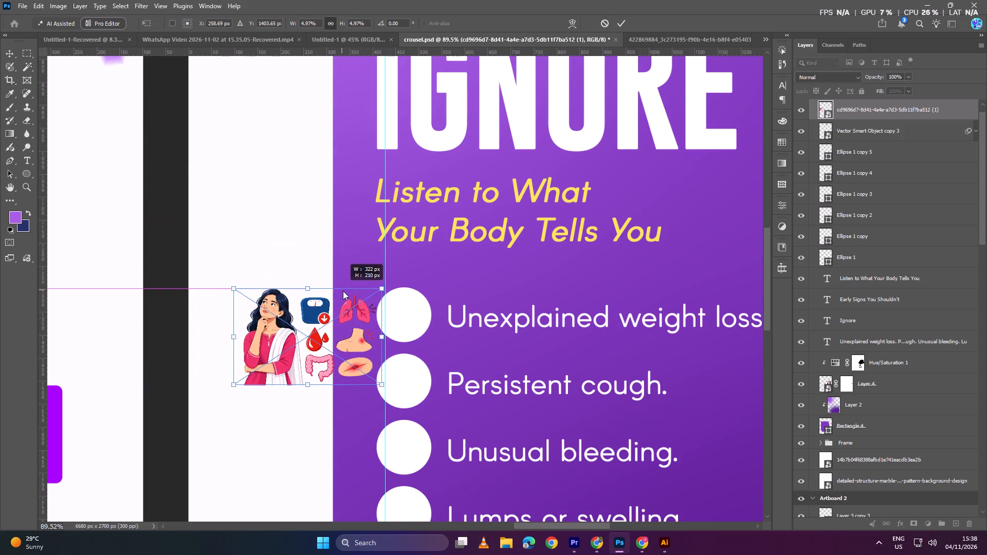
{"action": "left_click_drag", "start_coordinate": [343, 291], "coordinate": [345, 301]}
{"action": "left_click_drag", "start_coordinate": [333, 316], "coordinate": [425, 306]}
{"action": "left_click_drag", "start_coordinate": [465, 295], "coordinate": [485, 282]}
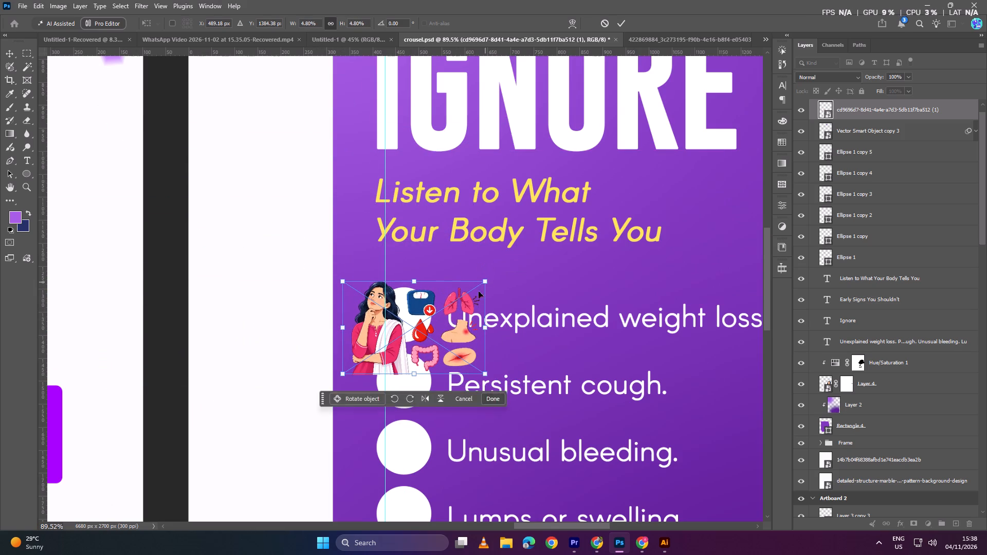
{"action": "left_click_drag", "start_coordinate": [470, 307], "coordinate": [451, 318]}
{"action": "left_click_drag", "start_coordinate": [468, 294], "coordinate": [471, 291]}
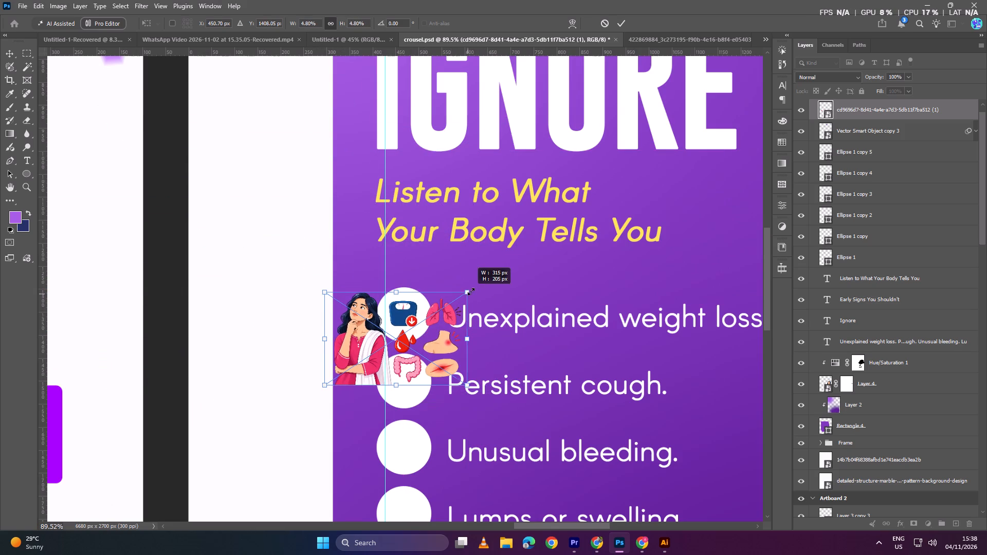
{"action": "left_click_drag", "start_coordinate": [471, 291], "coordinate": [483, 285]}
{"action": "left_click_drag", "start_coordinate": [460, 318], "coordinate": [451, 324]}
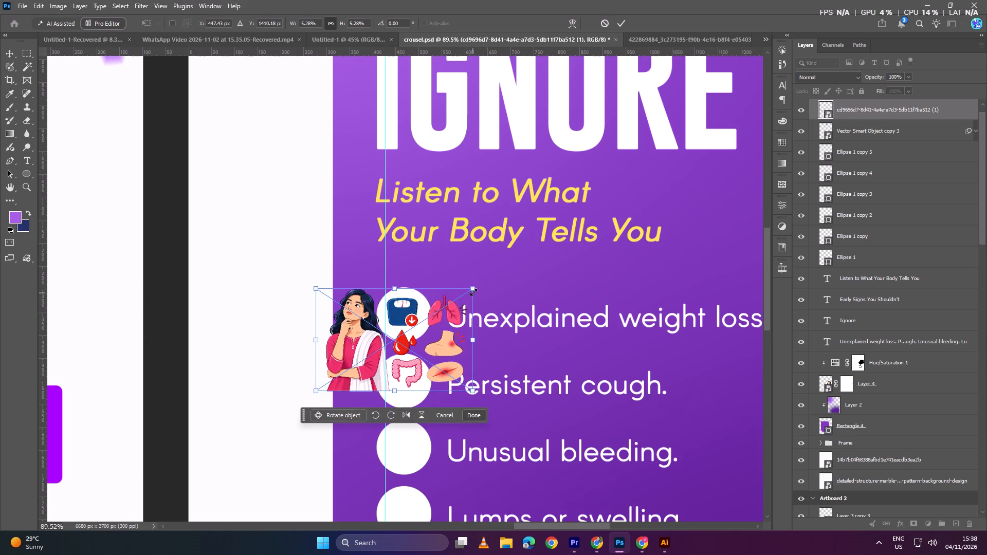
{"action": "left_click_drag", "start_coordinate": [473, 291], "coordinate": [499, 276]}
{"action": "left_click_drag", "start_coordinate": [482, 301], "coordinate": [470, 314]}
{"action": "left_click_drag", "start_coordinate": [490, 287], "coordinate": [486, 294]}
{"action": "left_click_drag", "start_coordinate": [462, 314], "coordinate": [467, 314]}
{"action": "left_click", "coordinate": [619, 24]}
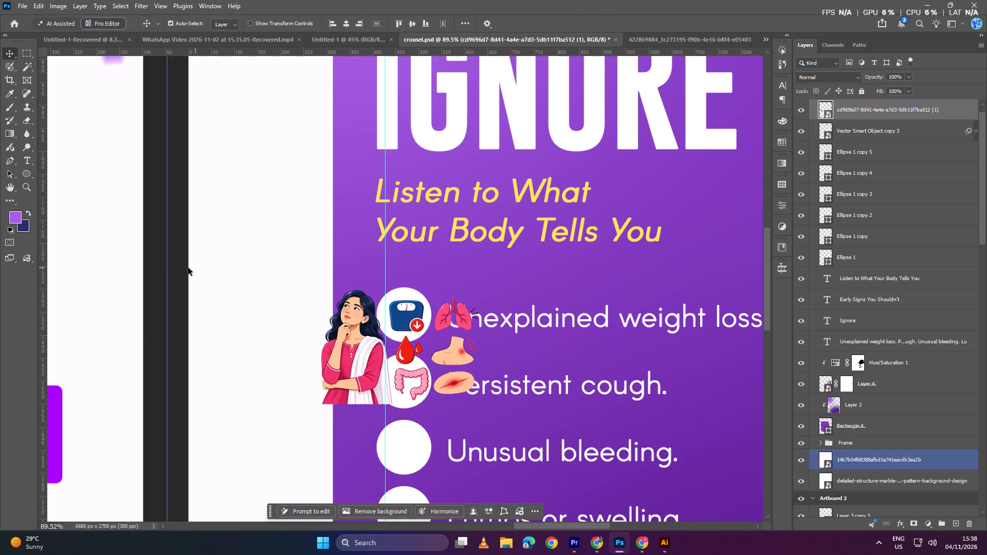
Copy the weighing-scale icon from the symptom illustration onto its own layer using a rectangular selection.
{"action": "left_click", "coordinate": [170, 268]}
{"action": "scroll", "coordinate": [398, 314], "scroll_direction": "up", "scroll_amount": 7, "text": "ctrl+alt"}
{"action": "scroll", "coordinate": [408, 322], "scroll_direction": "down", "scroll_amount": 4}
{"action": "left_click", "coordinate": [406, 295]}
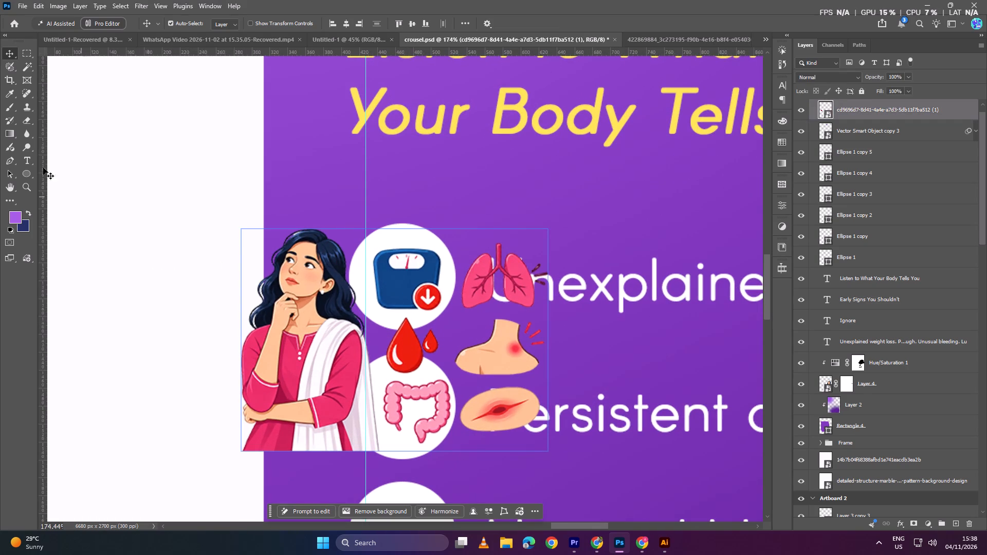
{"action": "left_click", "coordinate": [27, 57]}
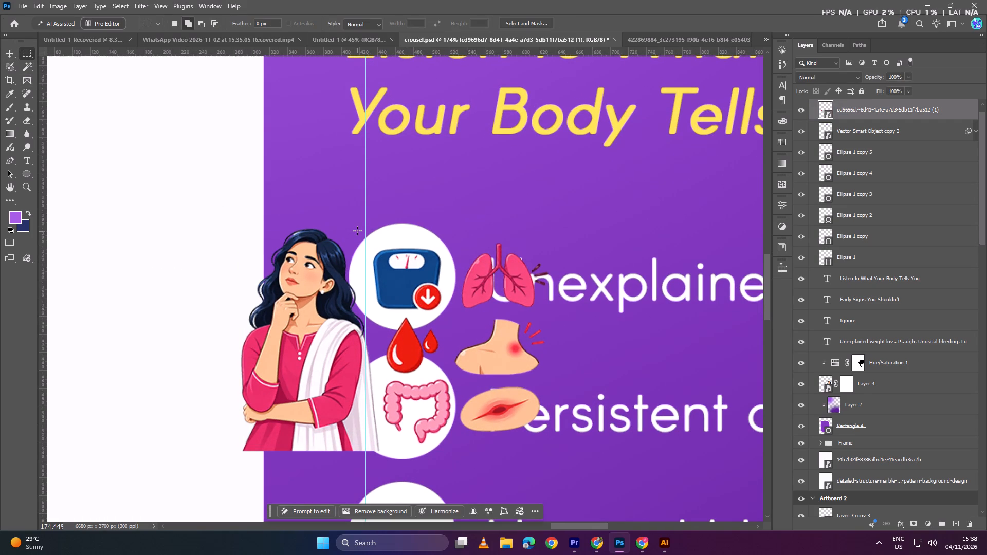
{"action": "left_click_drag", "start_coordinate": [357, 230], "coordinate": [458, 315]}
{"action": "key", "text": "ctrl+j"}
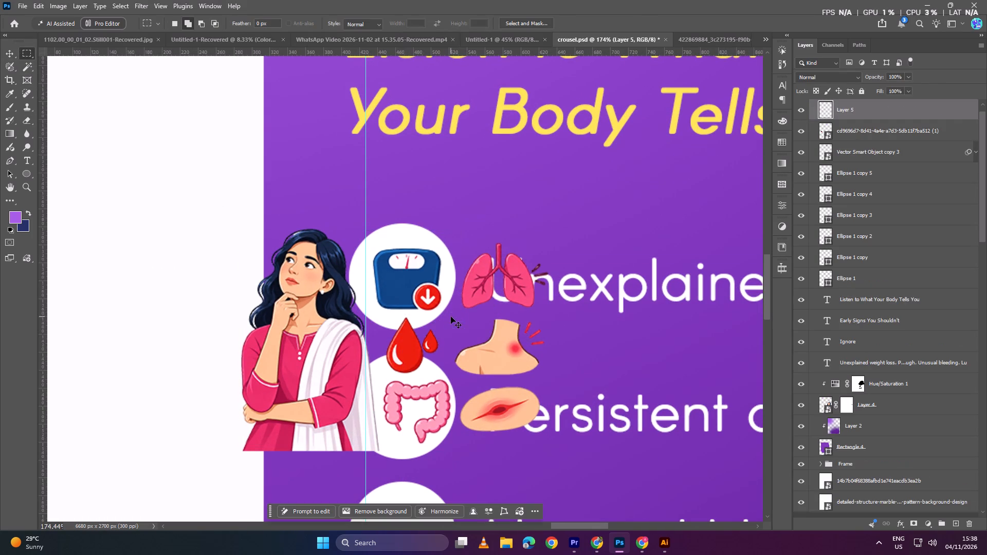
Copy the lungs icon and the swollen-neck icon from the symptom illustration onto separate layers.
{"action": "left_click", "coordinate": [846, 135]}
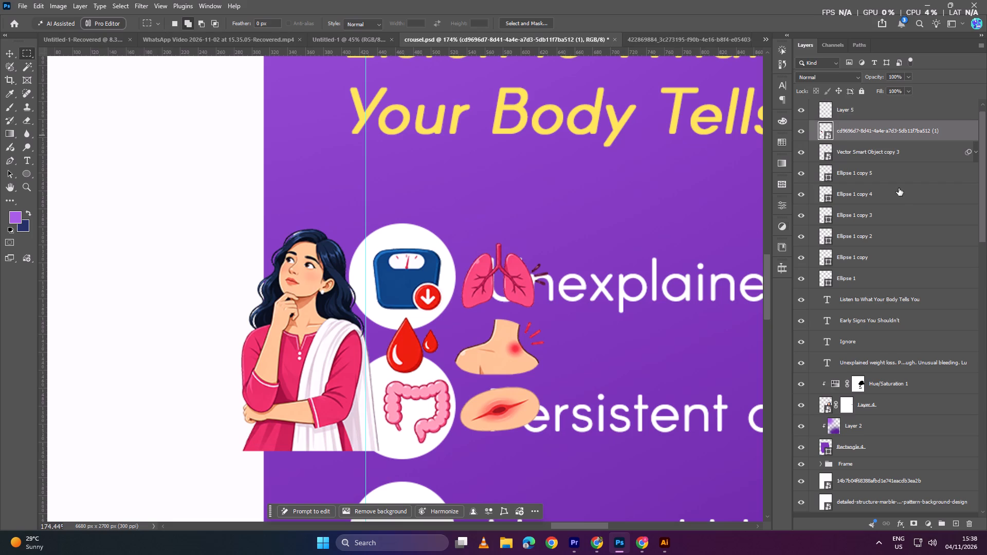
{"action": "left_click_drag", "start_coordinate": [548, 223], "coordinate": [535, 284]}
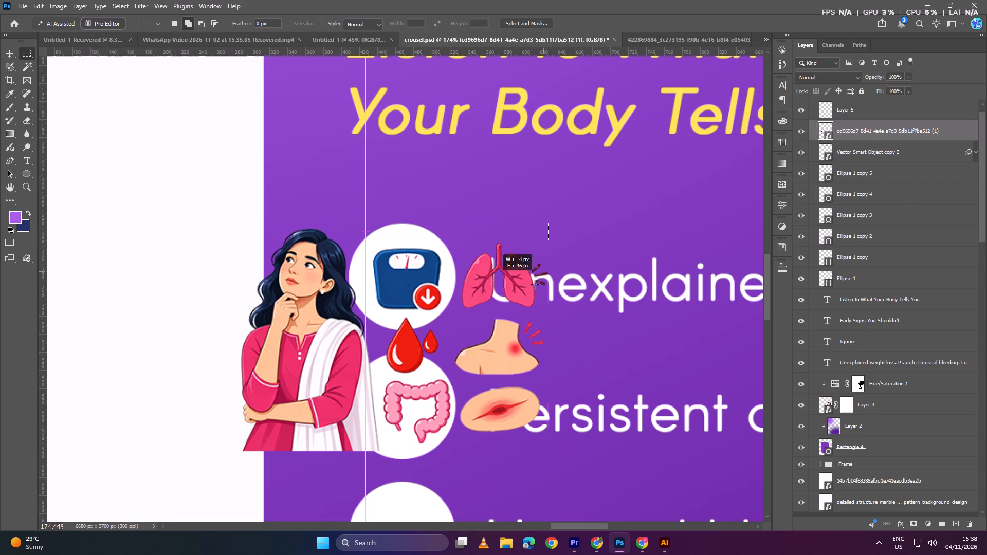
{"action": "left_click_drag", "start_coordinate": [535, 284], "coordinate": [453, 310]}
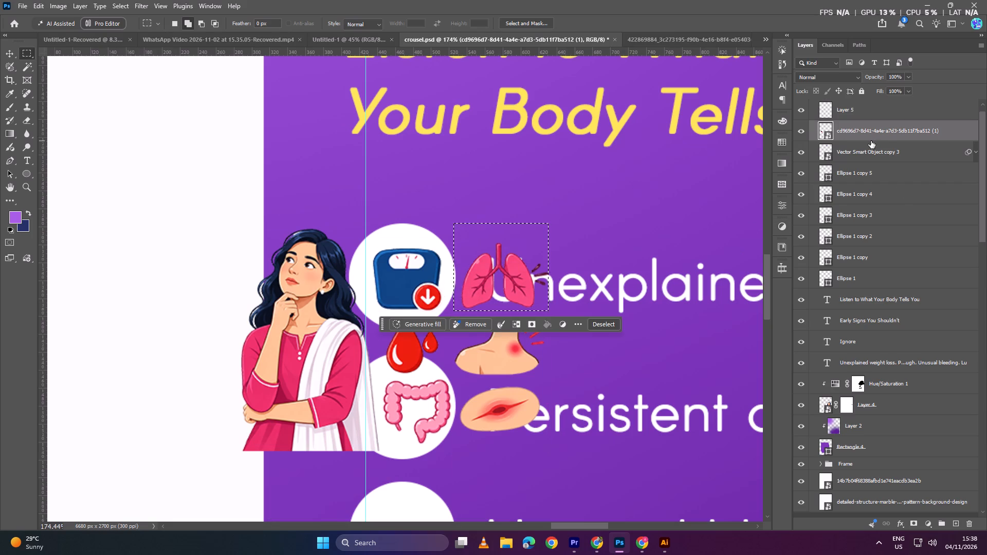
{"action": "key", "text": "ctrl+j"}
{"action": "left_click", "coordinate": [870, 154]}
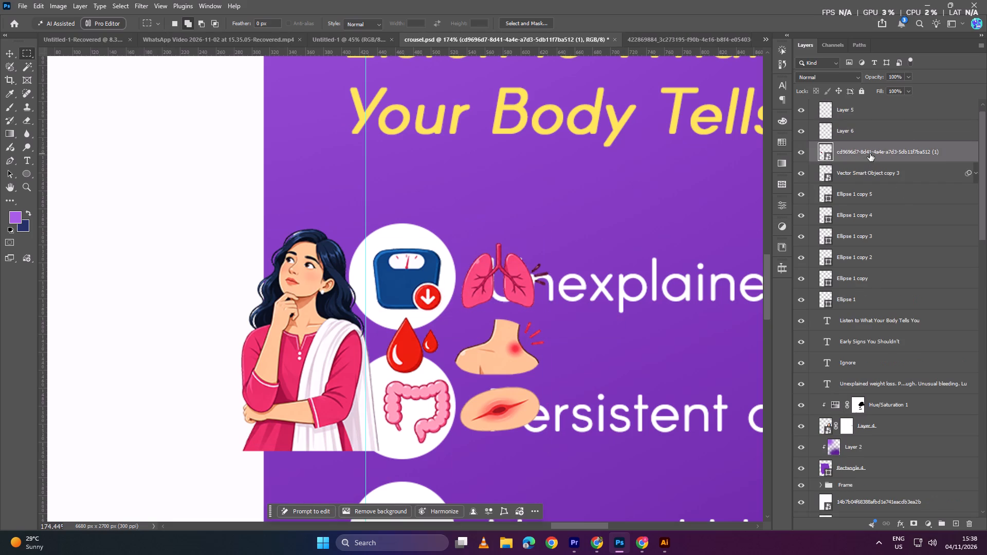
{"action": "left_click_drag", "start_coordinate": [453, 317], "coordinate": [501, 372]}
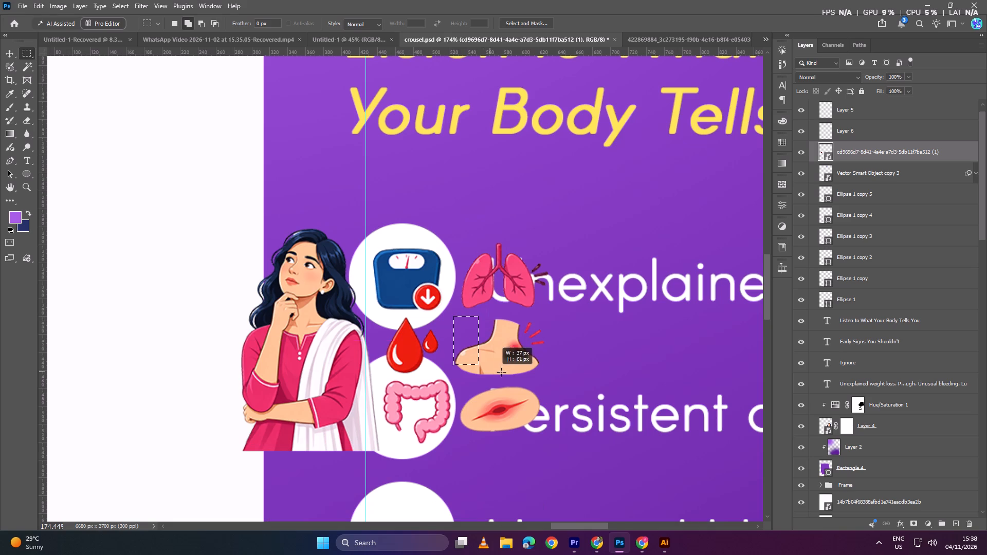
{"action": "left_click_drag", "start_coordinate": [501, 372], "coordinate": [551, 379]}
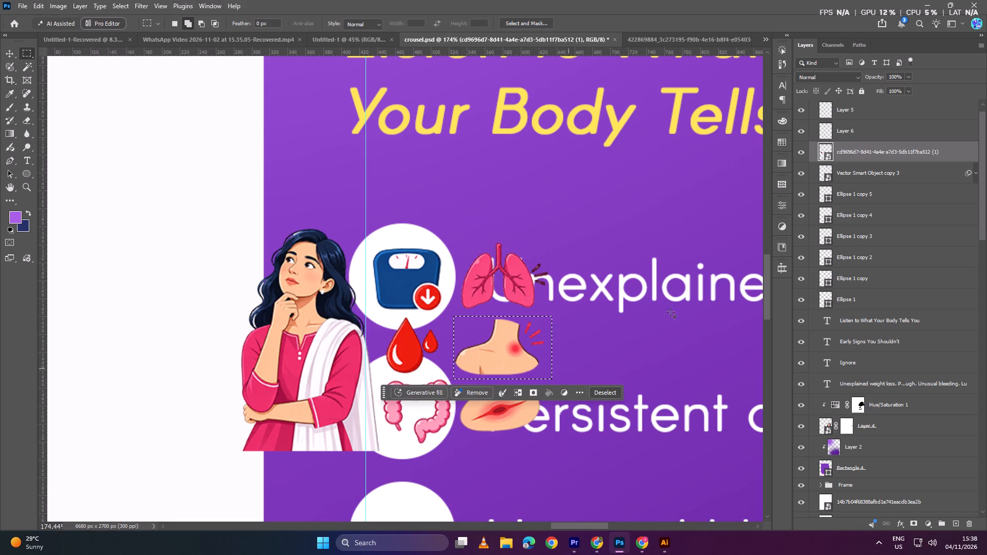
{"action": "key", "text": "ctrl+j"}
Copy the open-wound icon and the blood-drops icon from the symptom illustration onto separate layers.
{"action": "left_click", "coordinate": [853, 176]}
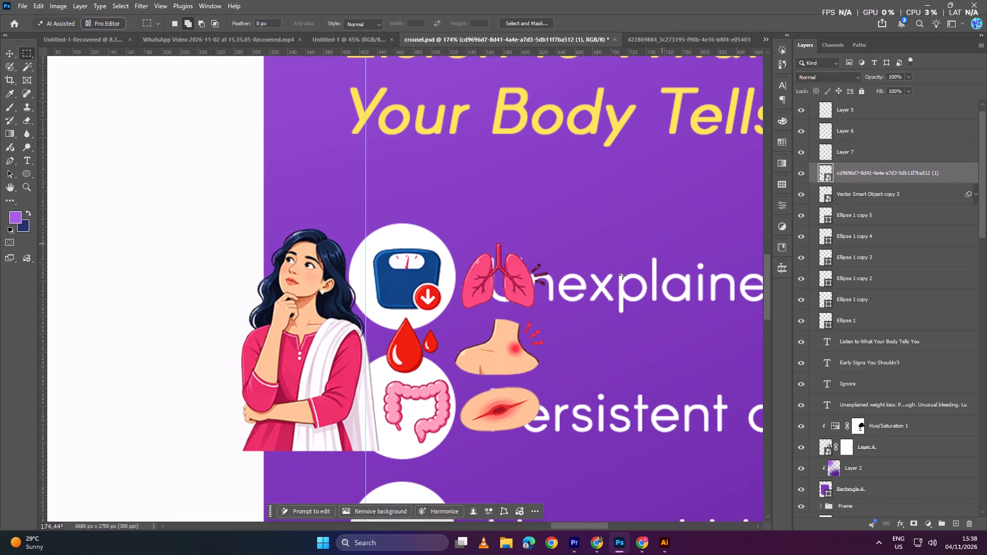
{"action": "left_click_drag", "start_coordinate": [550, 382], "coordinate": [458, 456]}
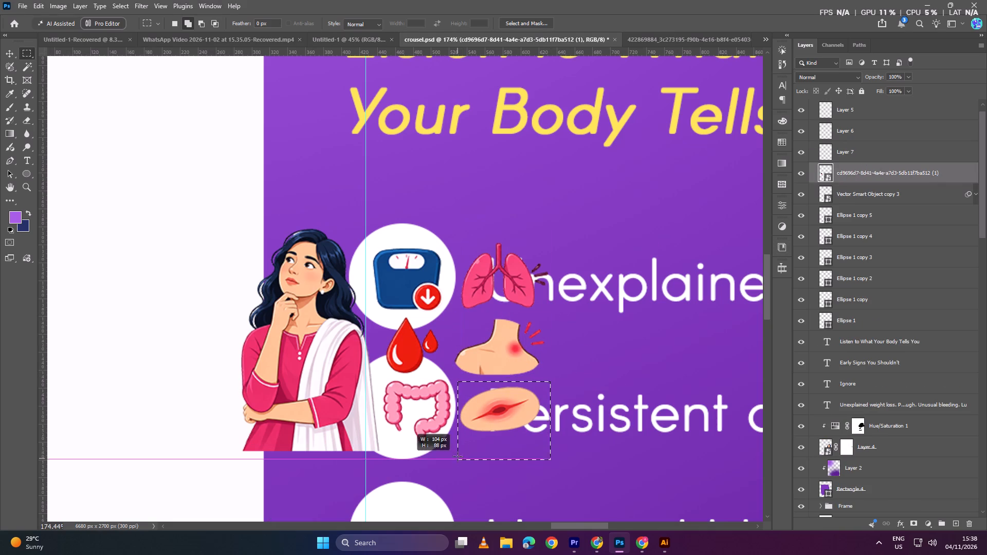
{"action": "left_click_drag", "start_coordinate": [458, 456], "coordinate": [458, 449]}
{"action": "key", "text": "ctrl+j"}
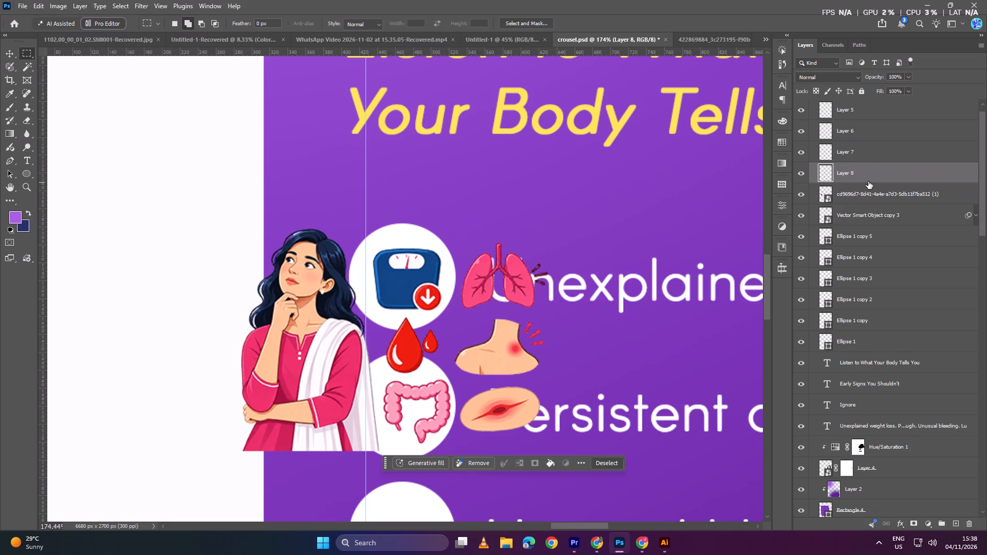
{"action": "left_click", "coordinate": [866, 193]}
{"action": "left_click_drag", "start_coordinate": [377, 316], "coordinate": [447, 375]}
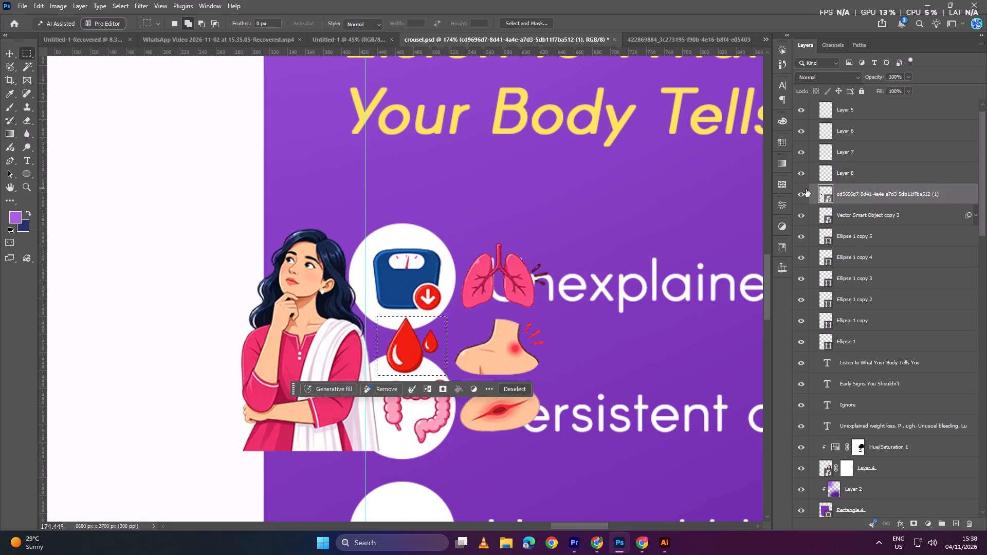
{"action": "key", "text": "ctrl+j"}
Copy the intestine icon from the symptom illustration onto its own layer, nudging the rectangular selection up to frame it.
{"action": "left_click", "coordinate": [840, 214]}
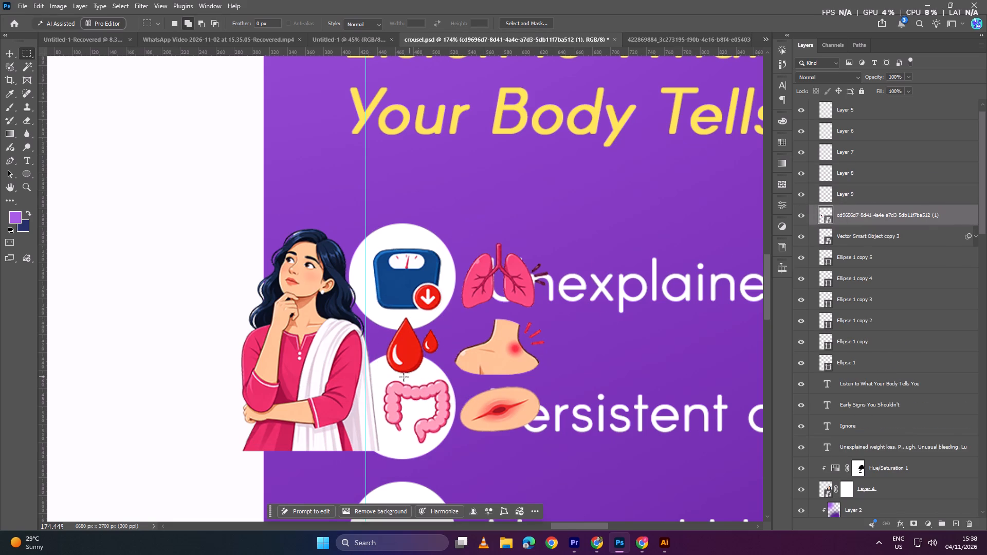
{"action": "left_click_drag", "start_coordinate": [380, 379], "coordinate": [454, 448]}
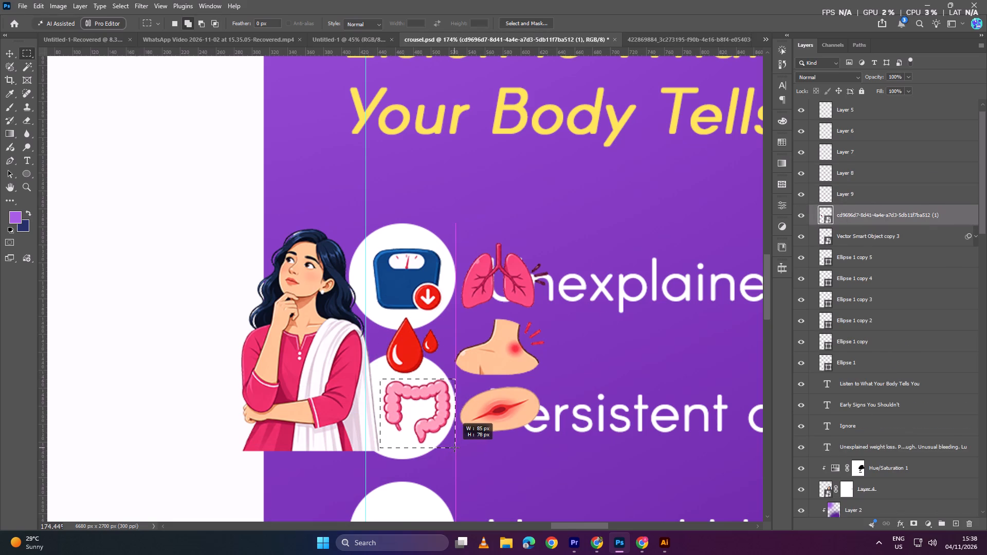
{"action": "left_click_drag", "start_coordinate": [454, 448], "coordinate": [456, 448]}
{"action": "key", "text": "Up"}
{"action": "key", "text": "Up"}
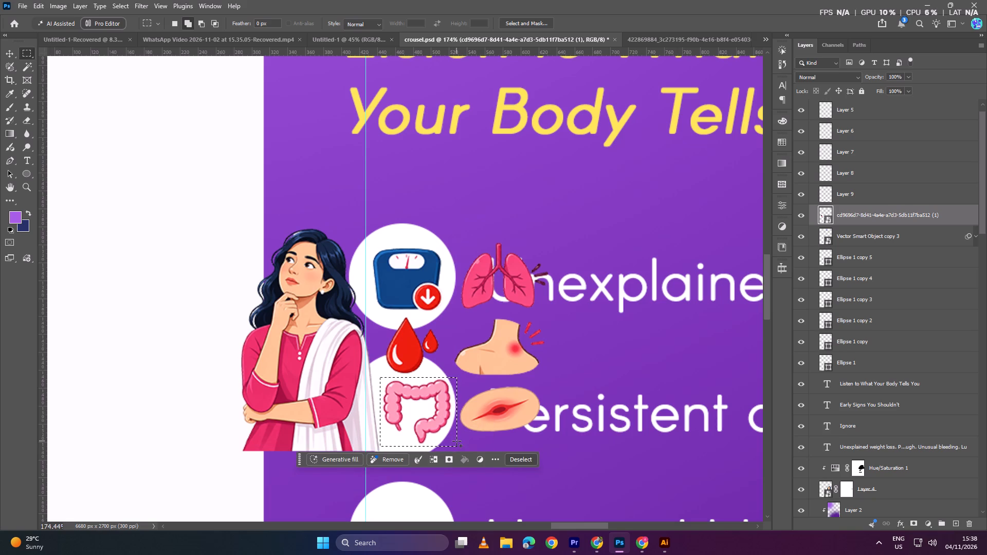
{"action": "key", "text": "ctrl+j"}
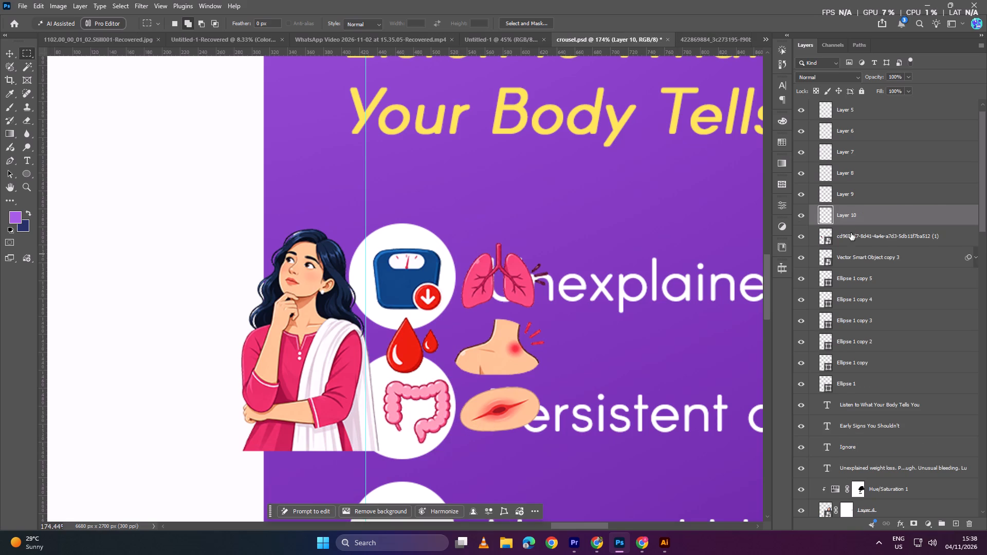
Delete the original combined symptom illustration layer, leaving the six separate icon layers on Artboard 3.
{"action": "left_click", "coordinate": [851, 233]}
{"action": "key", "text": "BackSpace"}
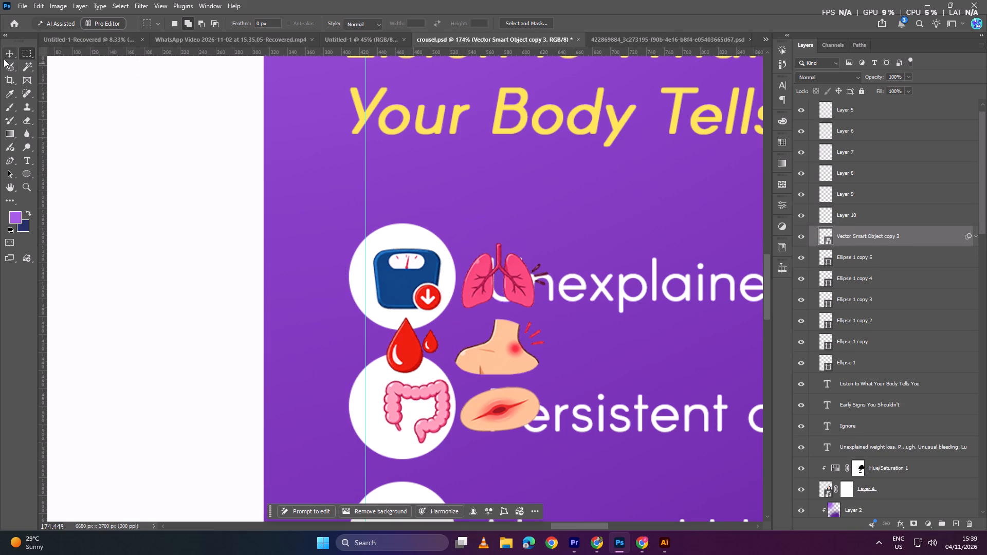
{"action": "left_click", "coordinate": [11, 53]}
{"action": "scroll", "coordinate": [394, 238], "scroll_direction": "down", "scroll_amount": 11, "text": "ctrl+alt"}
{"action": "scroll", "coordinate": [465, 250], "scroll_direction": "down", "scroll_amount": 6}
{"action": "scroll", "coordinate": [450, 258], "scroll_direction": "up", "scroll_amount": 1, "text": "ctrl+alt"}
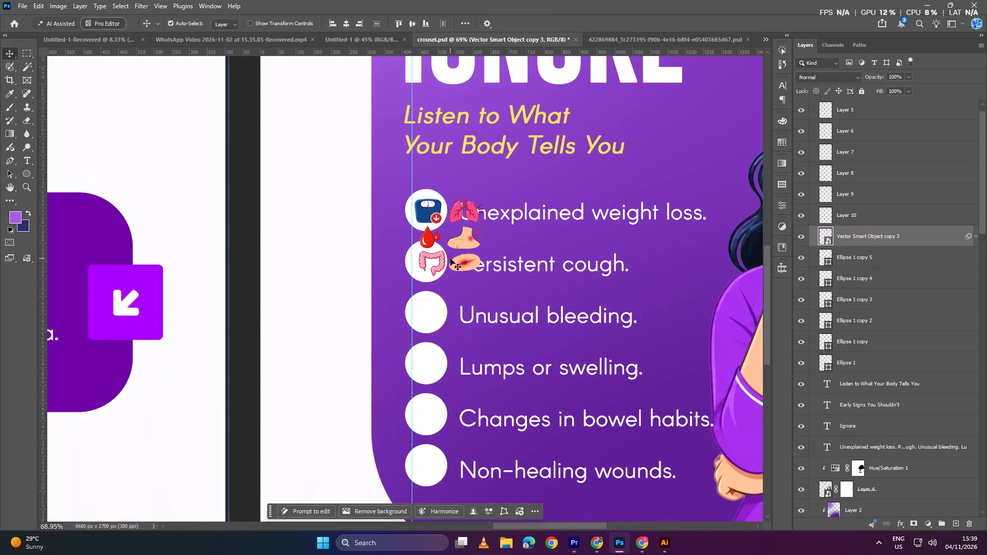
{"action": "scroll", "coordinate": [450, 258], "scroll_direction": "down", "scroll_amount": 4, "text": "ctrl"}
{"action": "left_click", "coordinate": [222, 199]}
{"action": "scroll", "coordinate": [299, 208], "scroll_direction": "down", "scroll_amount": 3, "text": "ctrl+alt"}
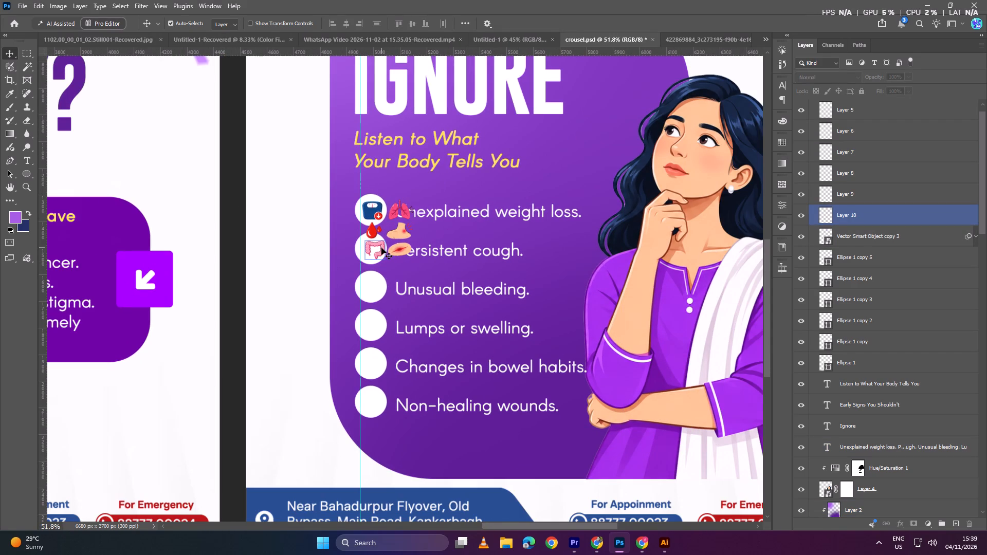
Move the intestine, open-wound, swollen-neck, lungs and blood-drops icons off the list text and circles into the space beside them.
{"action": "left_click_drag", "start_coordinate": [381, 248], "coordinate": [332, 302]}
{"action": "left_click_drag", "start_coordinate": [396, 247], "coordinate": [377, 261]}
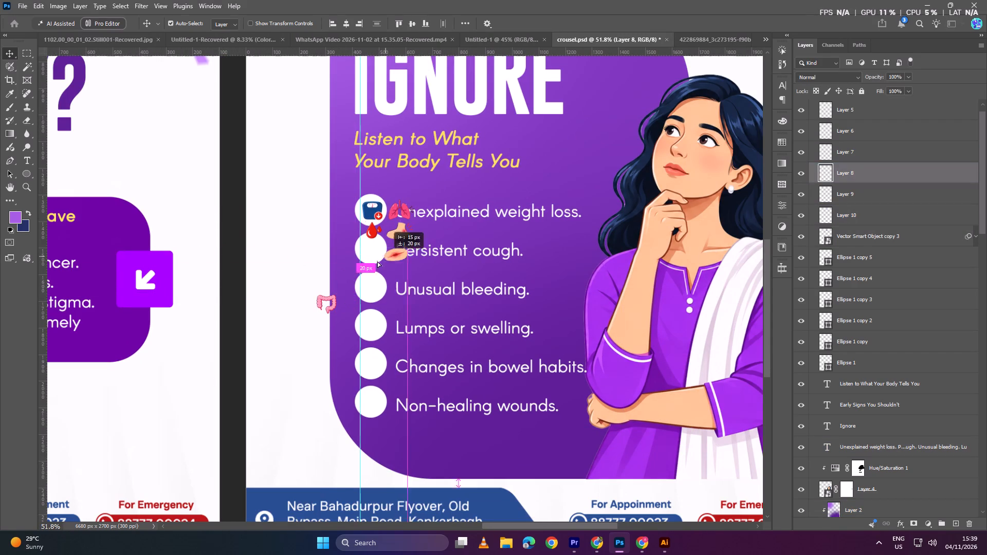
{"action": "left_click_drag", "start_coordinate": [377, 261], "coordinate": [334, 287]}
{"action": "left_click_drag", "start_coordinate": [395, 233], "coordinate": [323, 279]}
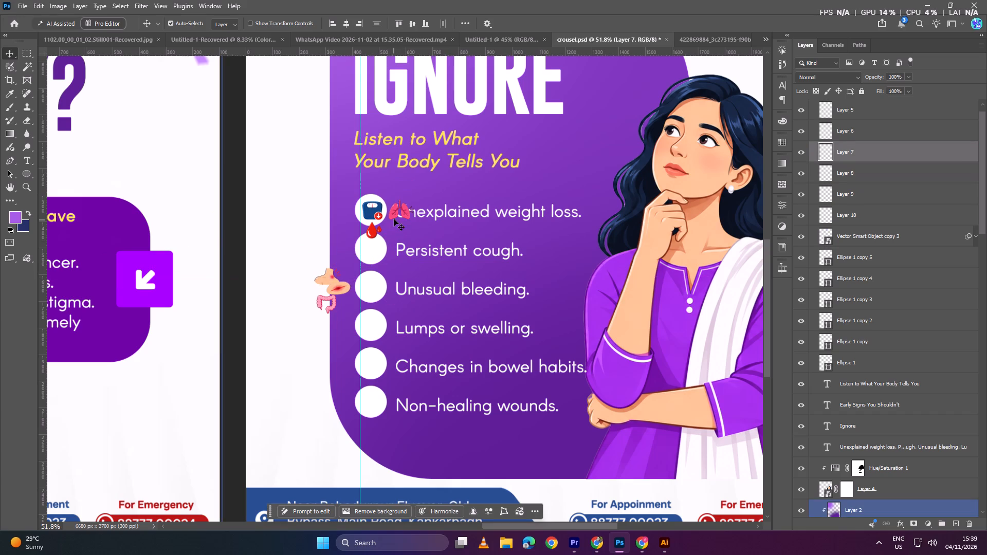
{"action": "left_click_drag", "start_coordinate": [394, 218], "coordinate": [327, 250]}
{"action": "left_click_drag", "start_coordinate": [370, 234], "coordinate": [352, 261]}
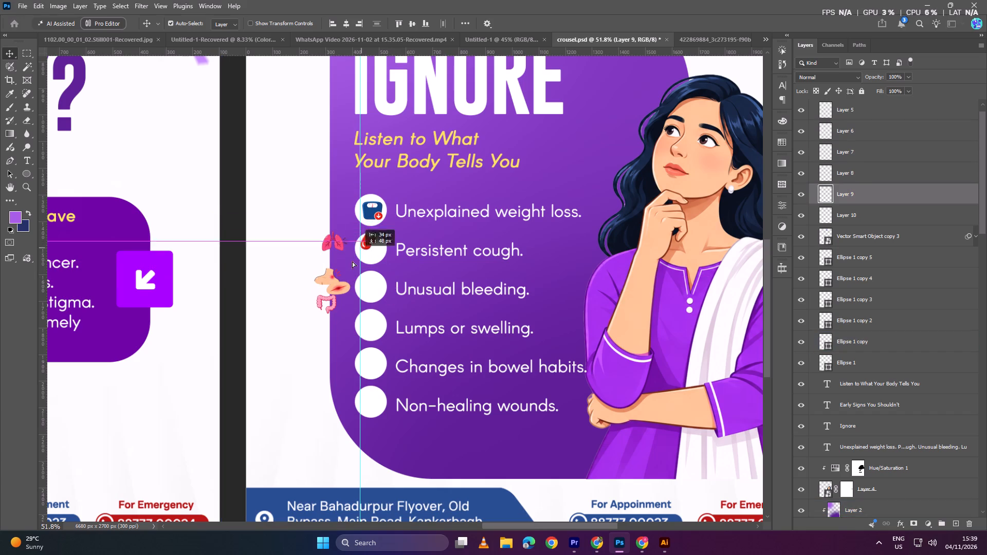
{"action": "left_click_drag", "start_coordinate": [352, 261], "coordinate": [321, 324]}
Place the lungs icon in the white circle beside "Persistent cough.".
{"action": "left_click_drag", "start_coordinate": [339, 246], "coordinate": [378, 251]}
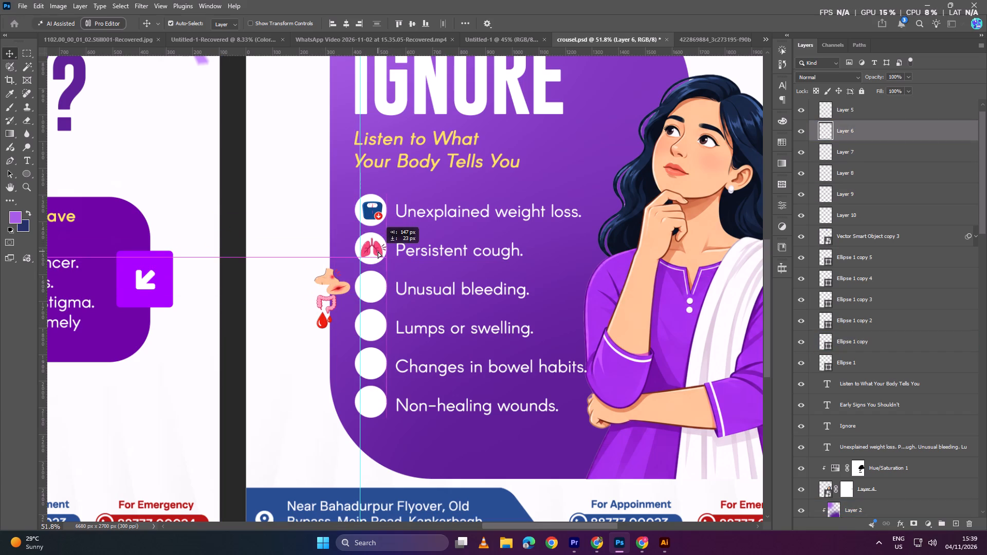
{"action": "left_click_drag", "start_coordinate": [378, 251], "coordinate": [376, 252]}
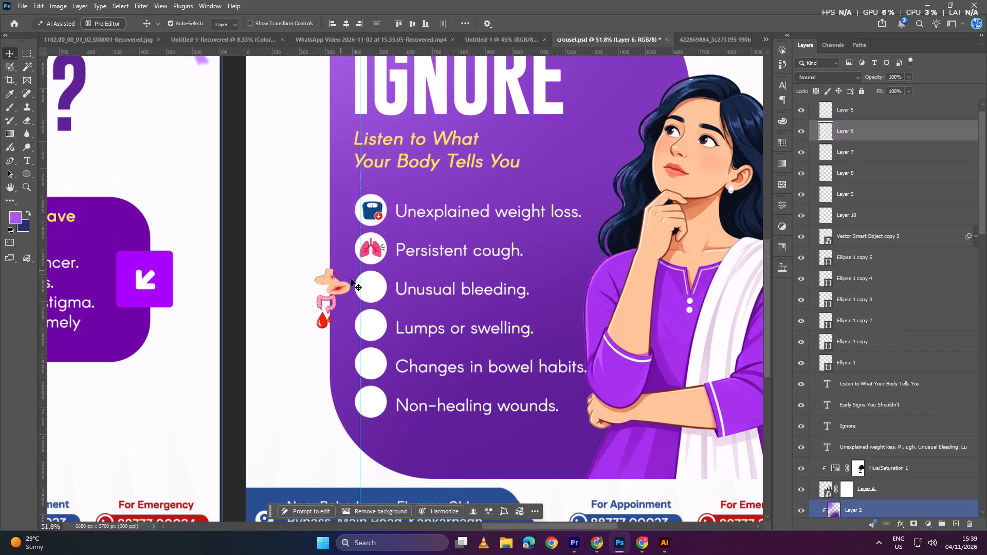
Place the blood-drops icon in the white circle beside "Unusual bleeding." and nudge it to the circle's centre.
{"action": "scroll", "coordinate": [354, 280], "scroll_direction": "down", "scroll_amount": 4}
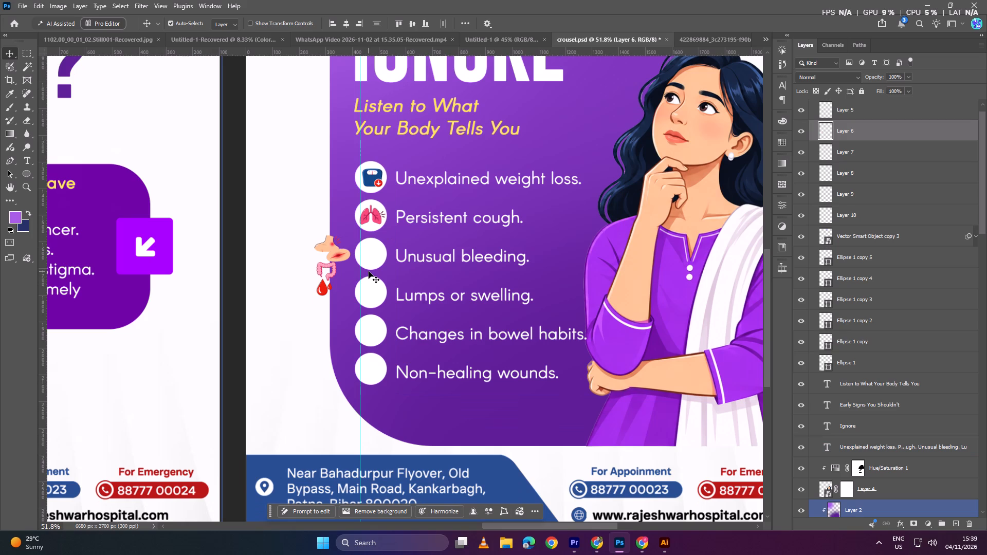
{"action": "left_click_drag", "start_coordinate": [324, 289], "coordinate": [370, 259]}
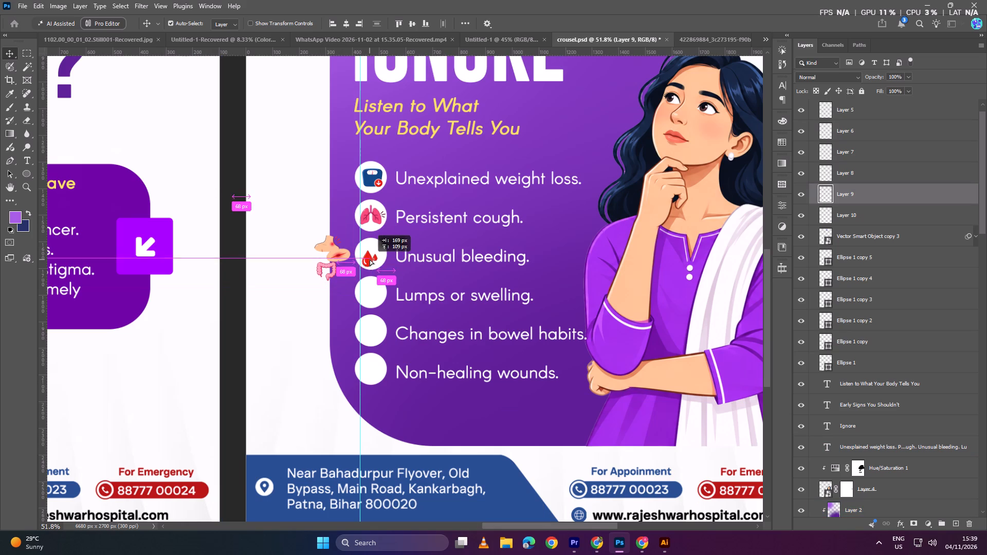
{"action": "left_click_drag", "start_coordinate": [370, 259], "coordinate": [373, 256]}
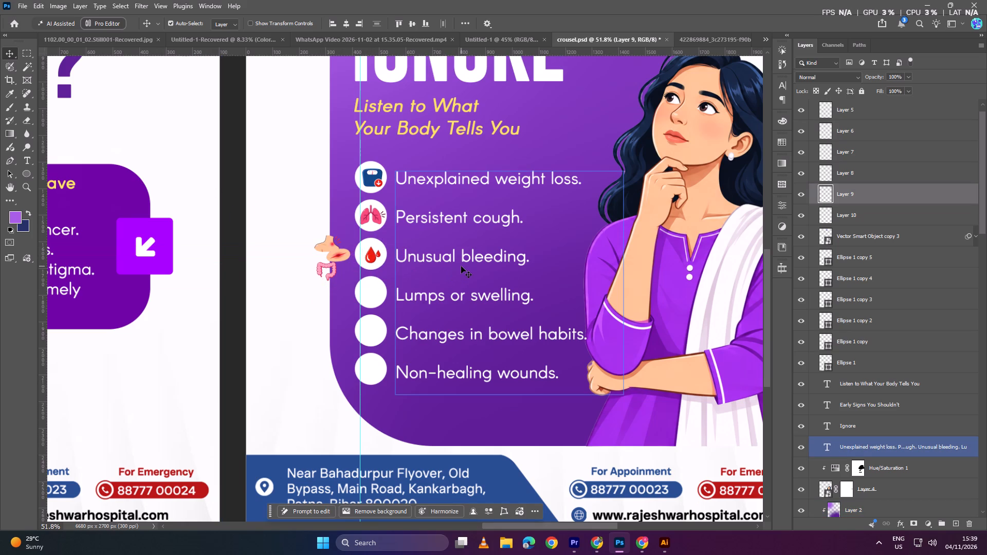
{"action": "key", "text": "Up"}
{"action": "key", "text": "Left"}
{"action": "key", "text": "Left"}
{"action": "key", "text": "Up"}
{"action": "key", "text": "Left"}
{"action": "key", "text": "Up"}
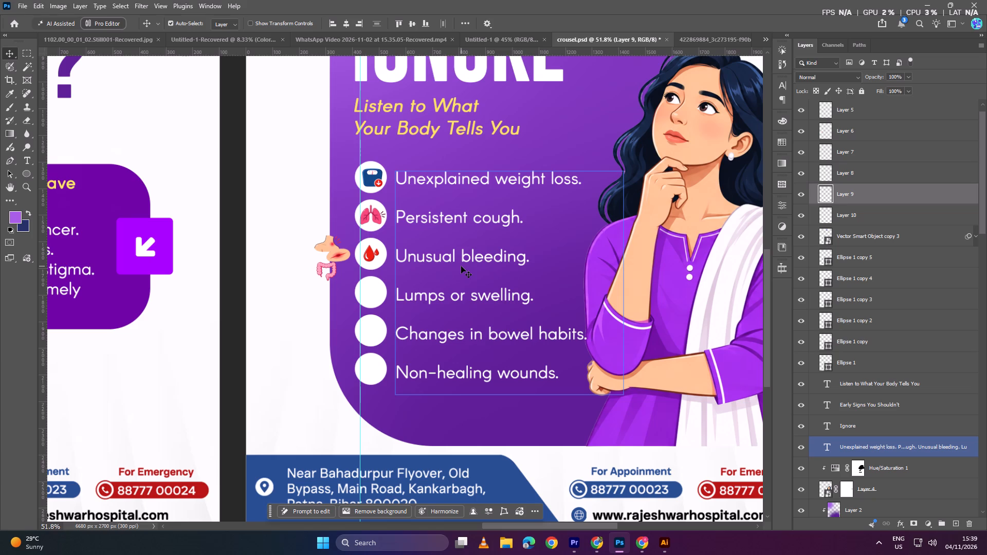
{"action": "key", "text": "Right"}
Move the open-wound icon below the intestine icon, clear of the other unplaced icons.
{"action": "scroll", "coordinate": [356, 270], "scroll_direction": "down", "scroll_amount": 3}
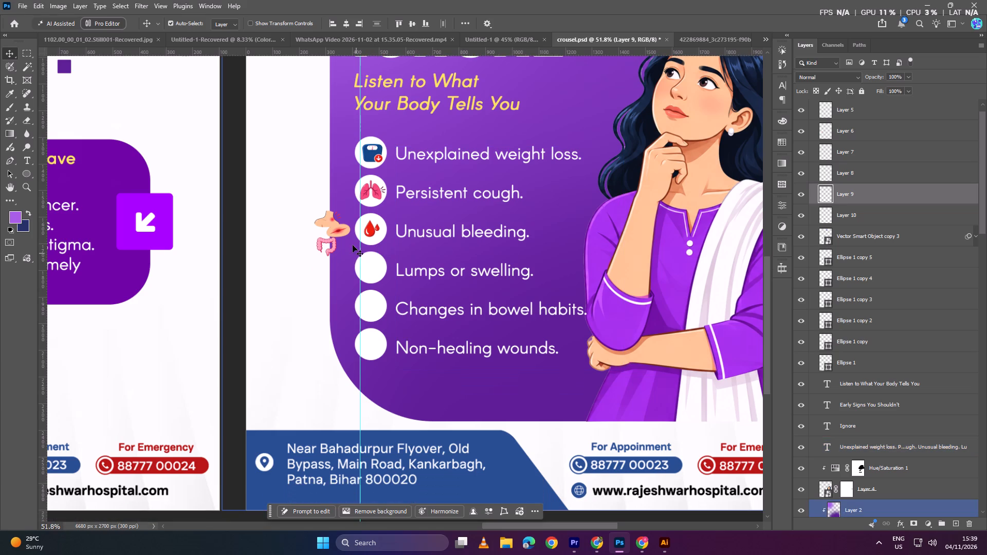
{"action": "scroll", "coordinate": [353, 244], "scroll_direction": "down", "scroll_amount": 1}
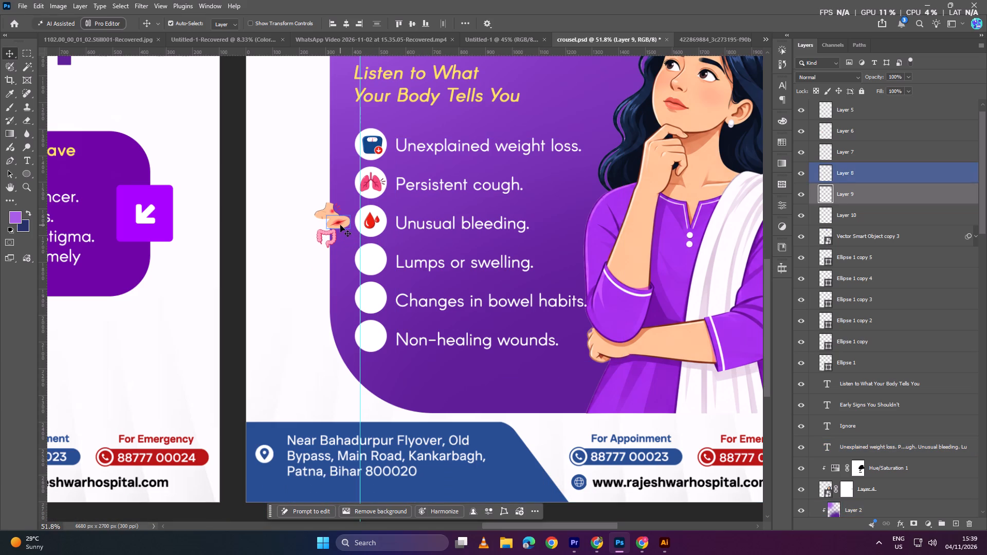
{"action": "left_click_drag", "start_coordinate": [340, 225], "coordinate": [335, 282]}
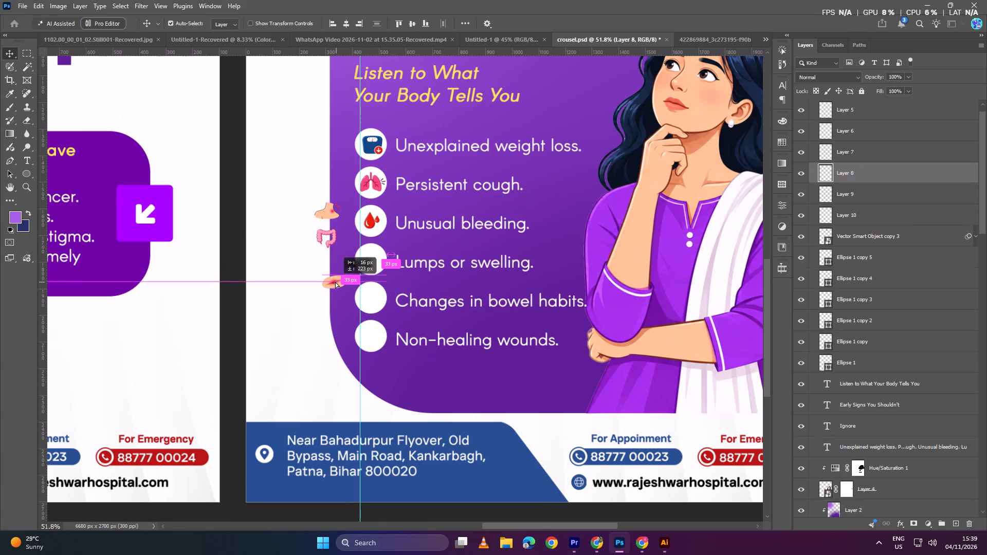
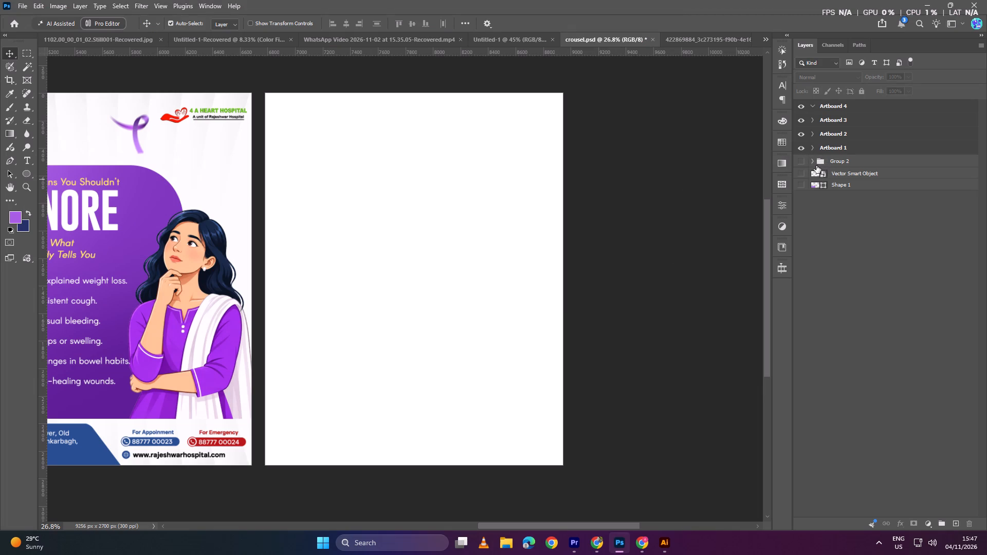
{"action": "left_click", "coordinate": [222, 112]}
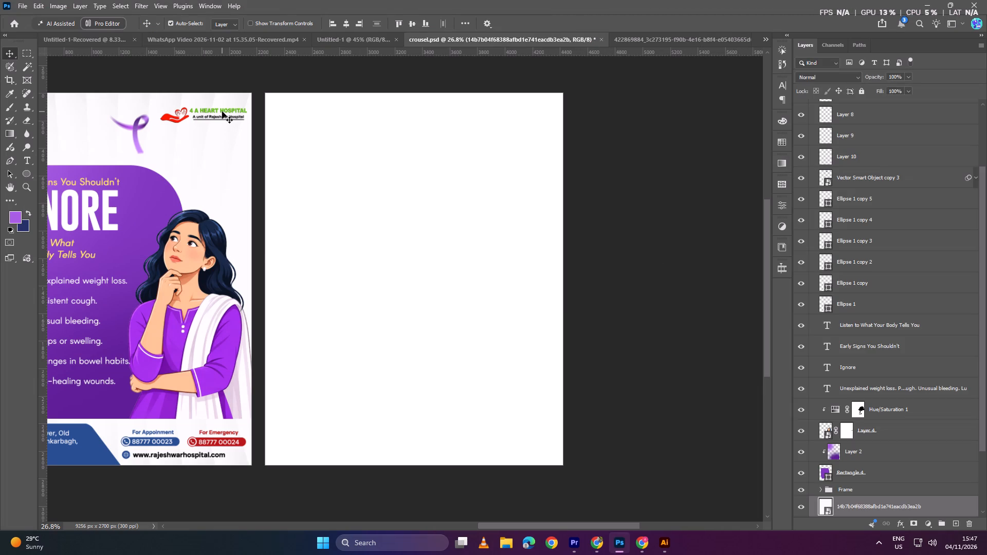
{"action": "scroll", "coordinate": [893, 440], "scroll_direction": "down", "scroll_amount": 3}
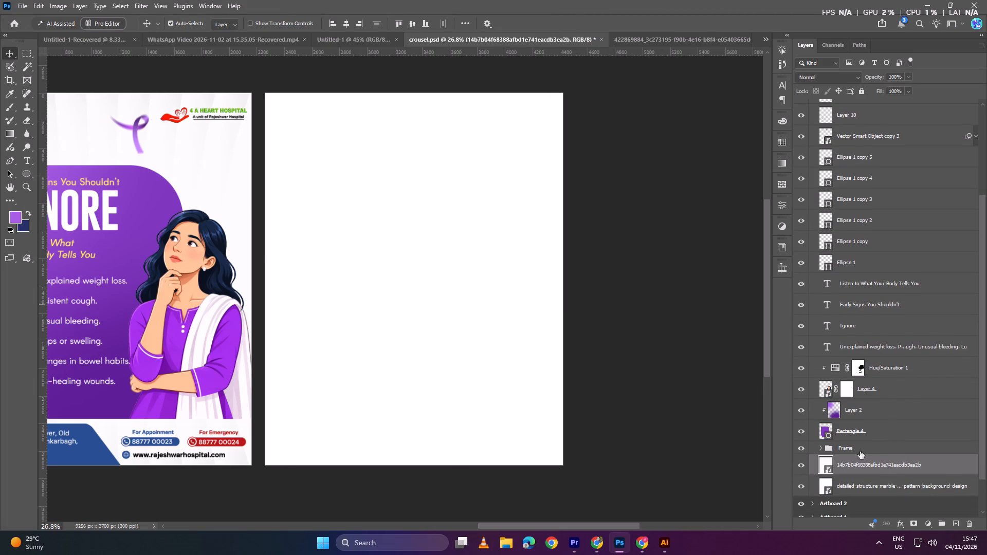
{"action": "left_click", "coordinate": [854, 451]}
{"action": "scroll", "coordinate": [863, 469], "scroll_direction": "down", "scroll_amount": 3}
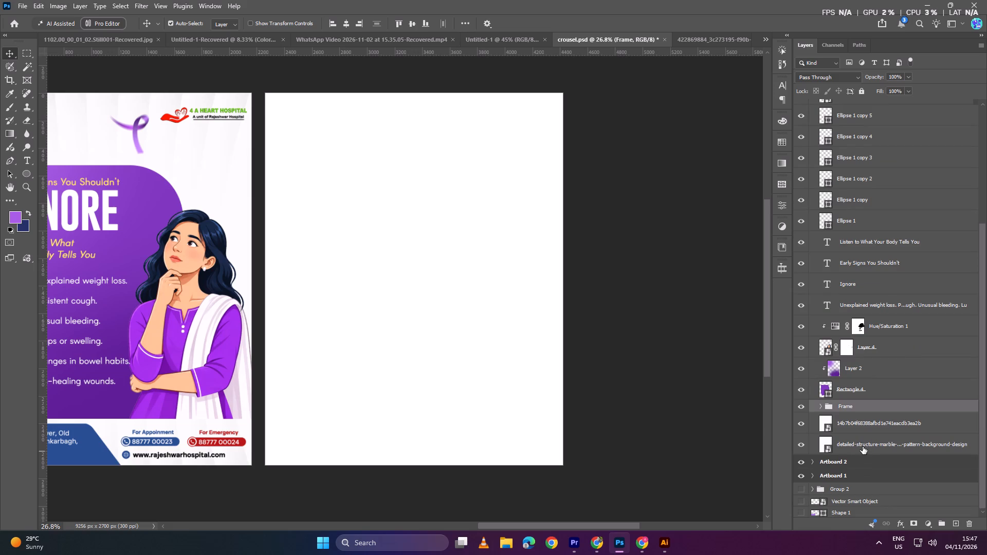
{"action": "left_click", "coordinate": [863, 447], "text": "shift"}
{"action": "left_click_drag", "start_coordinate": [849, 408], "coordinate": [830, 224], "text": "alt"}
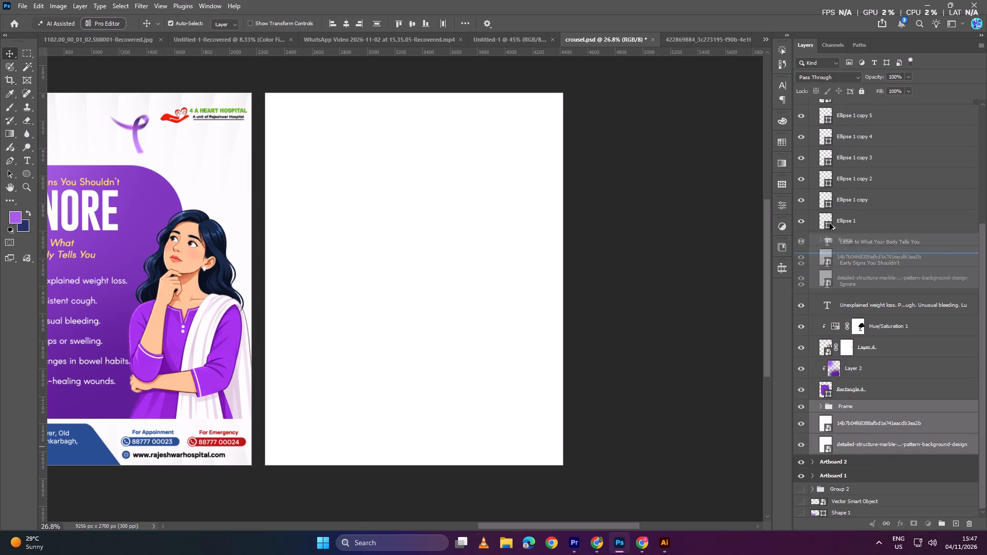
{"action": "left_click_drag", "start_coordinate": [830, 224], "coordinate": [820, 73], "text": "alt"}
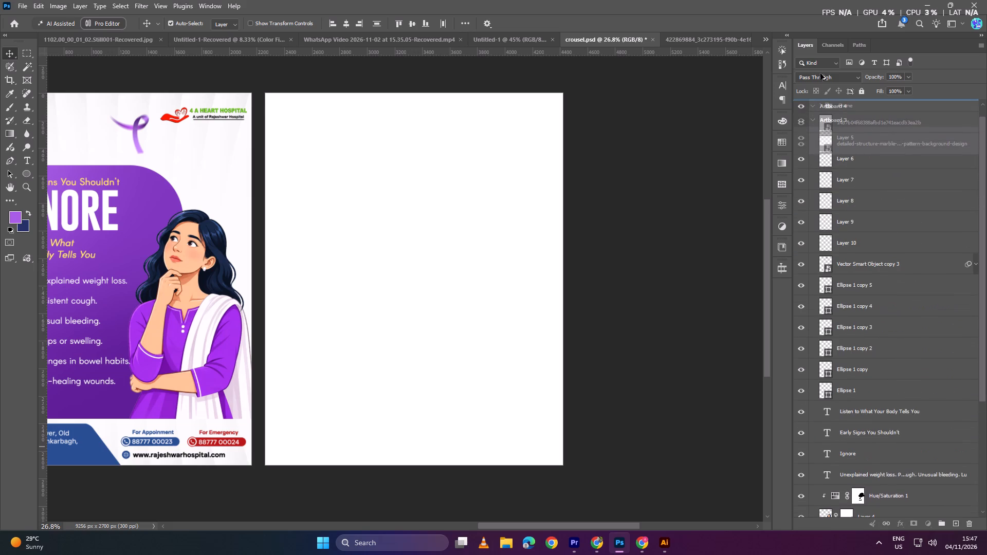
{"action": "left_click_drag", "start_coordinate": [820, 73], "coordinate": [818, 108], "text": "alt"}
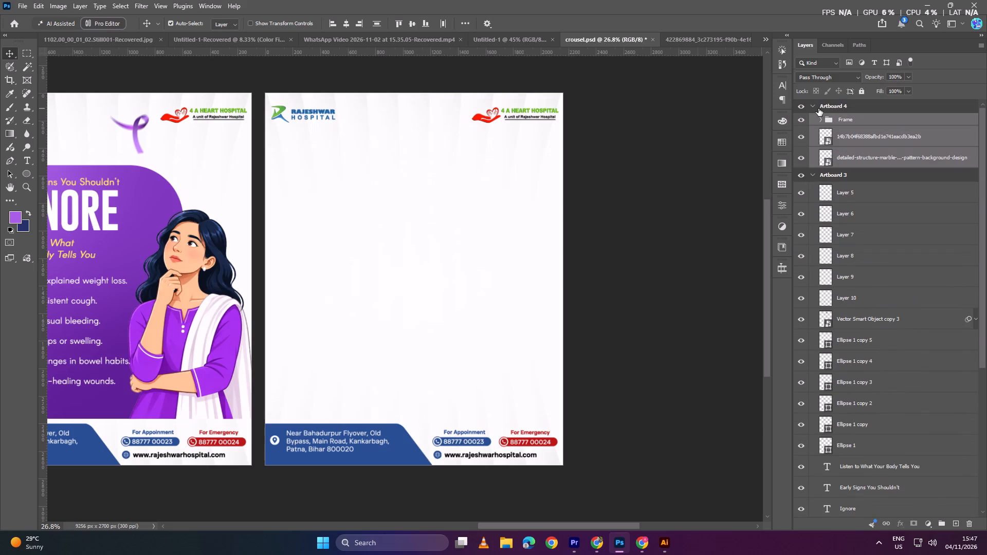
{"action": "left_click", "coordinate": [814, 173]}
{"action": "left_click", "coordinate": [712, 208]}
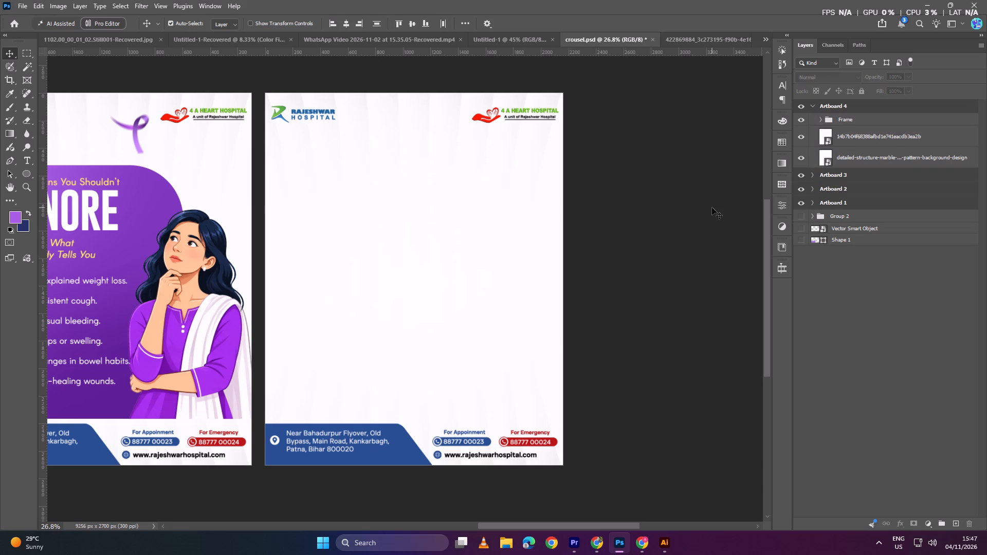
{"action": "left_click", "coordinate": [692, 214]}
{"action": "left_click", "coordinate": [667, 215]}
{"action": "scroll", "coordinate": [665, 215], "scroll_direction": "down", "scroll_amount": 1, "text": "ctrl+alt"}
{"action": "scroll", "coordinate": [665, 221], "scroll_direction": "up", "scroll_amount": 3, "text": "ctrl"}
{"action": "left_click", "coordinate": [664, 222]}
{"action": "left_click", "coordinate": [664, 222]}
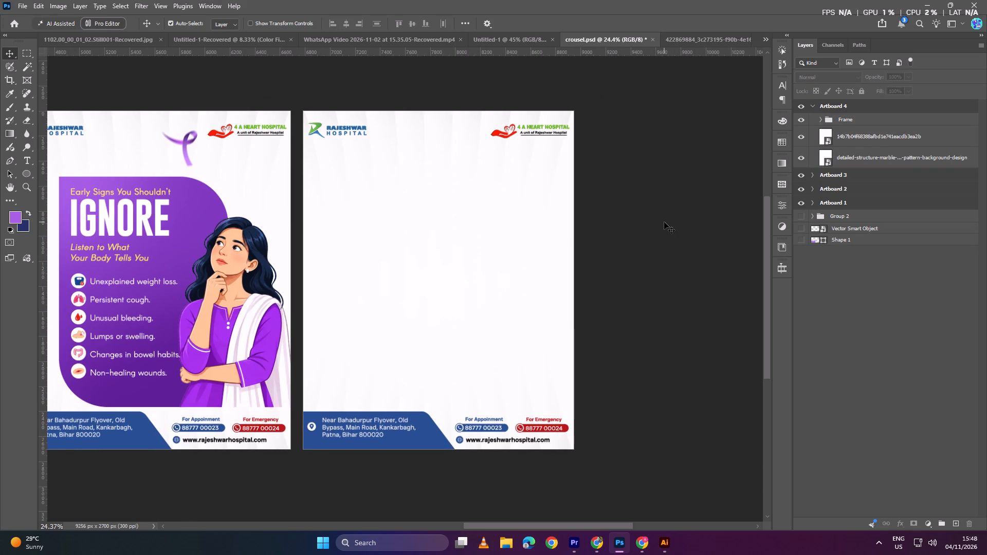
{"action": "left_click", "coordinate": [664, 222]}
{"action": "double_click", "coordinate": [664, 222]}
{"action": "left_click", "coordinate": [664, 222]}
Examine the purple "Janeiro Roxo" template for design elements that could suit the carousel's new slide.
{"action": "left_click", "coordinate": [683, 41]}
{"action": "left_click", "coordinate": [649, 179]}
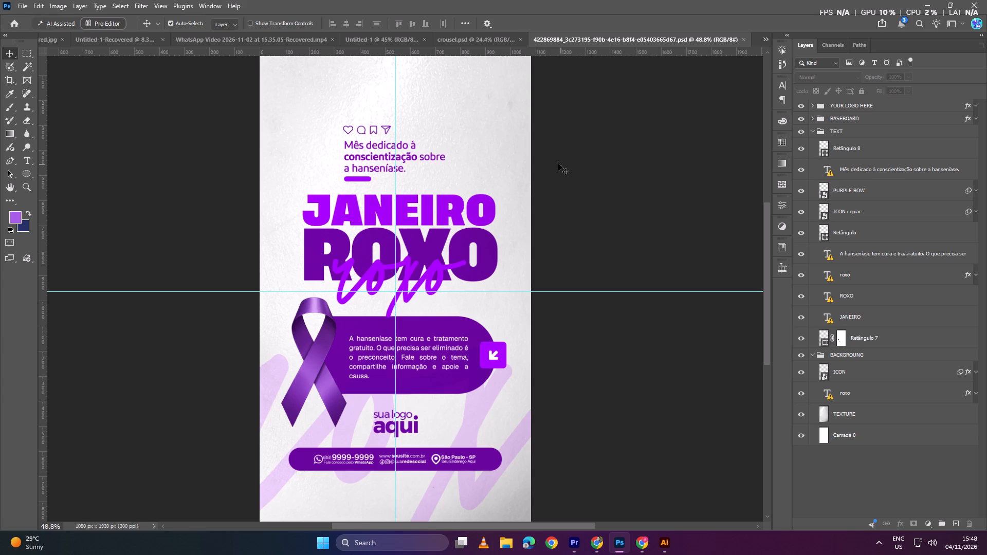
{"action": "scroll", "coordinate": [628, 182], "scroll_direction": "down", "scroll_amount": 3, "text": "ctrl+alt"}
{"action": "left_click", "coordinate": [462, 147]}
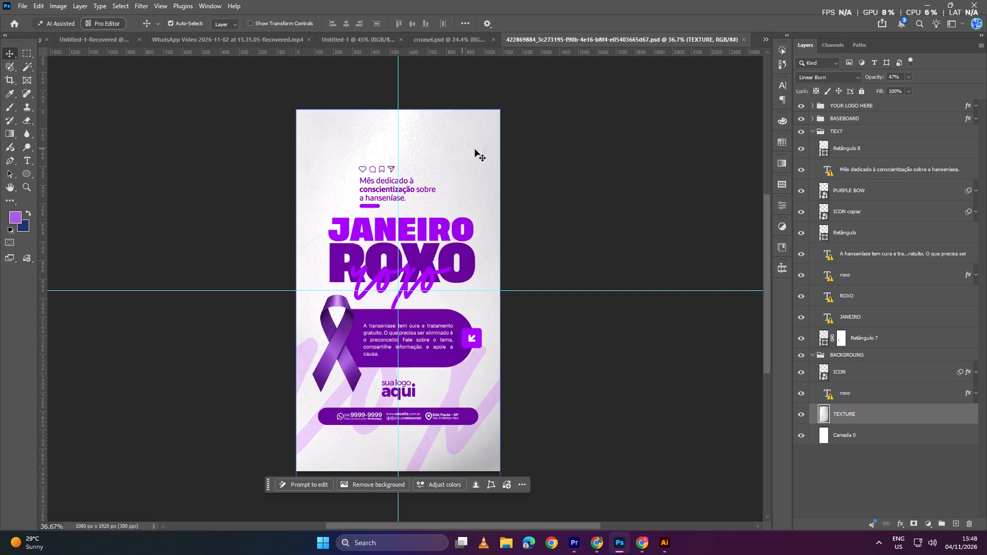
{"action": "left_click", "coordinate": [465, 43]}
{"action": "left_click", "coordinate": [703, 39]}
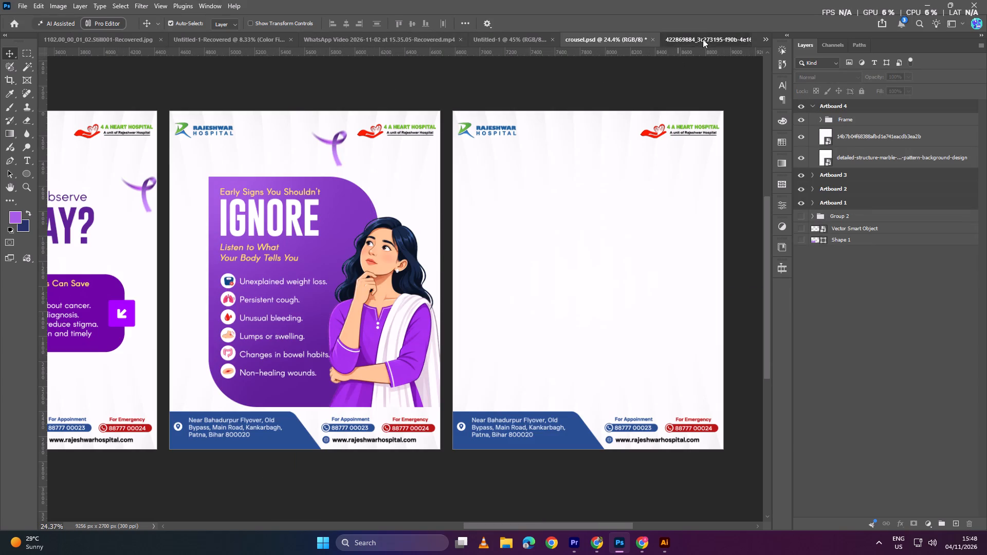
{"action": "left_click", "coordinate": [577, 117]}
{"action": "left_click", "coordinate": [370, 133]}
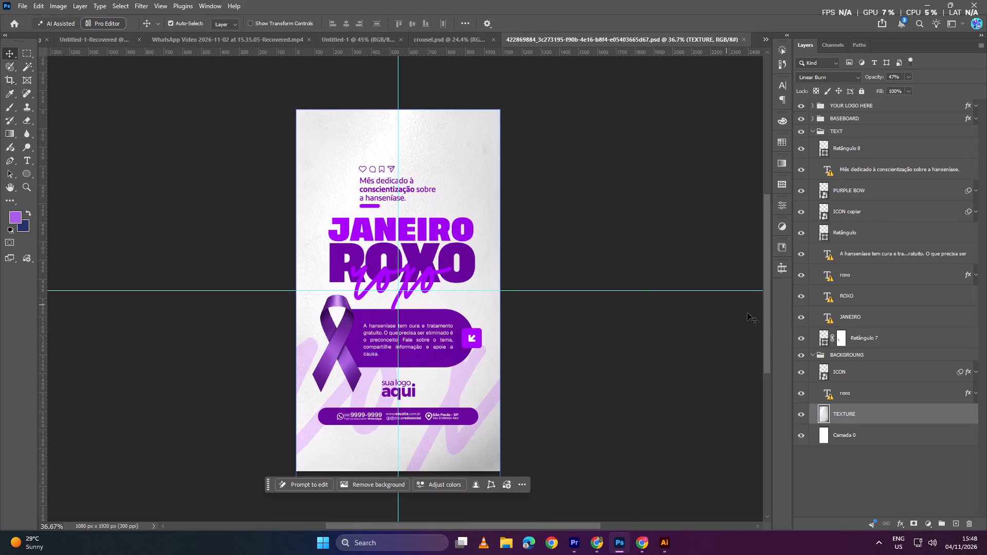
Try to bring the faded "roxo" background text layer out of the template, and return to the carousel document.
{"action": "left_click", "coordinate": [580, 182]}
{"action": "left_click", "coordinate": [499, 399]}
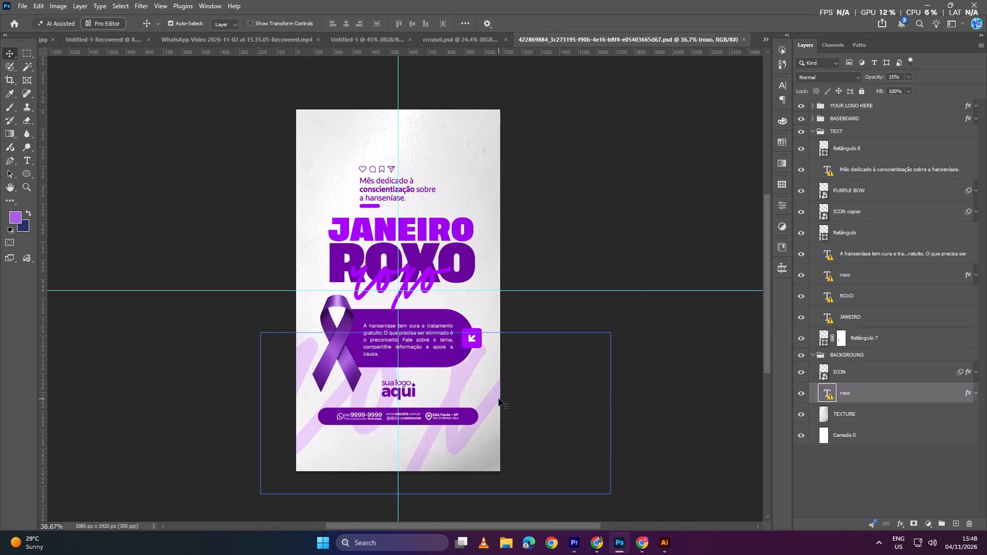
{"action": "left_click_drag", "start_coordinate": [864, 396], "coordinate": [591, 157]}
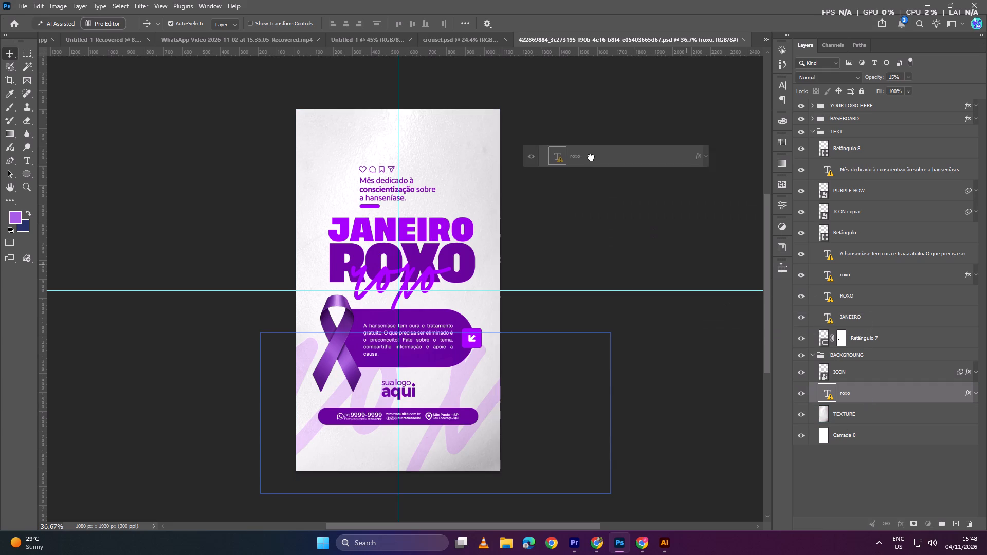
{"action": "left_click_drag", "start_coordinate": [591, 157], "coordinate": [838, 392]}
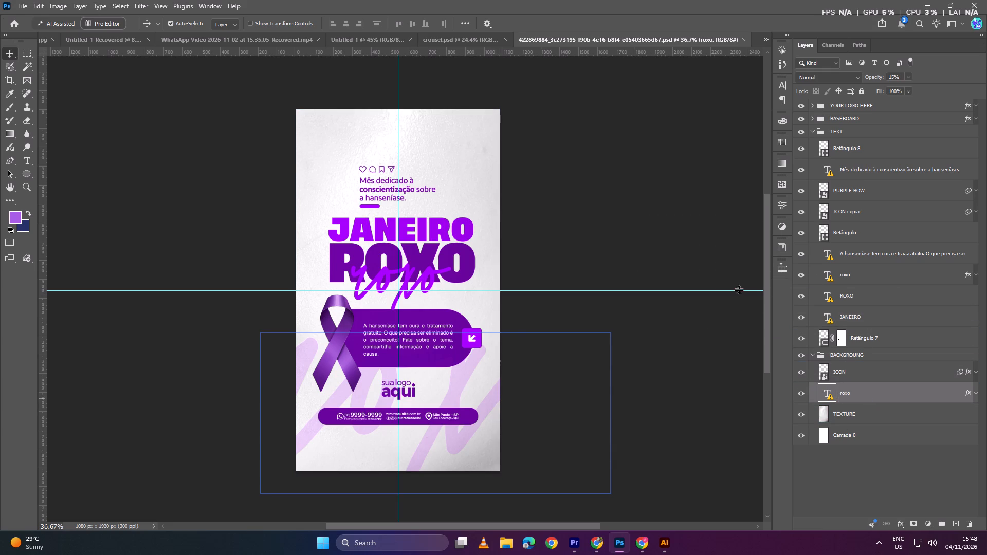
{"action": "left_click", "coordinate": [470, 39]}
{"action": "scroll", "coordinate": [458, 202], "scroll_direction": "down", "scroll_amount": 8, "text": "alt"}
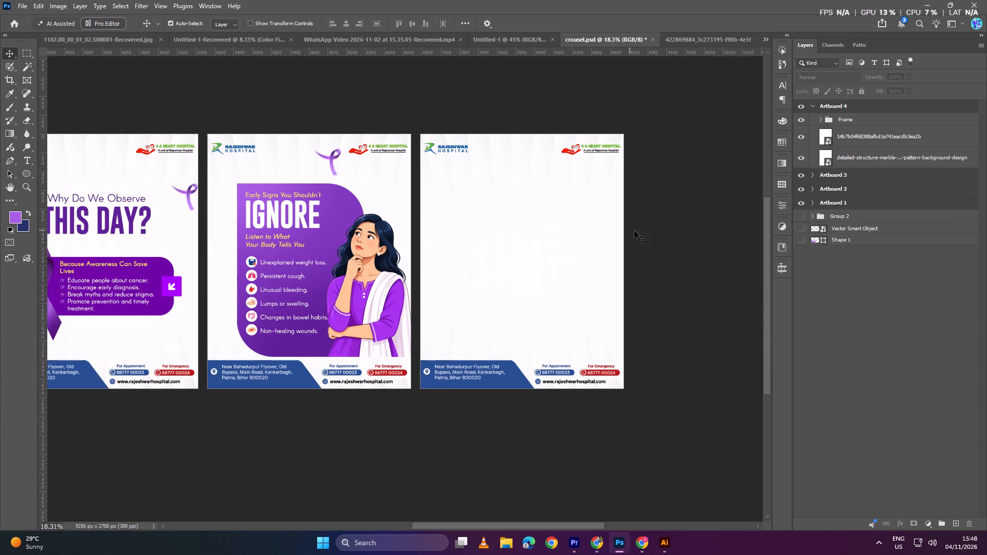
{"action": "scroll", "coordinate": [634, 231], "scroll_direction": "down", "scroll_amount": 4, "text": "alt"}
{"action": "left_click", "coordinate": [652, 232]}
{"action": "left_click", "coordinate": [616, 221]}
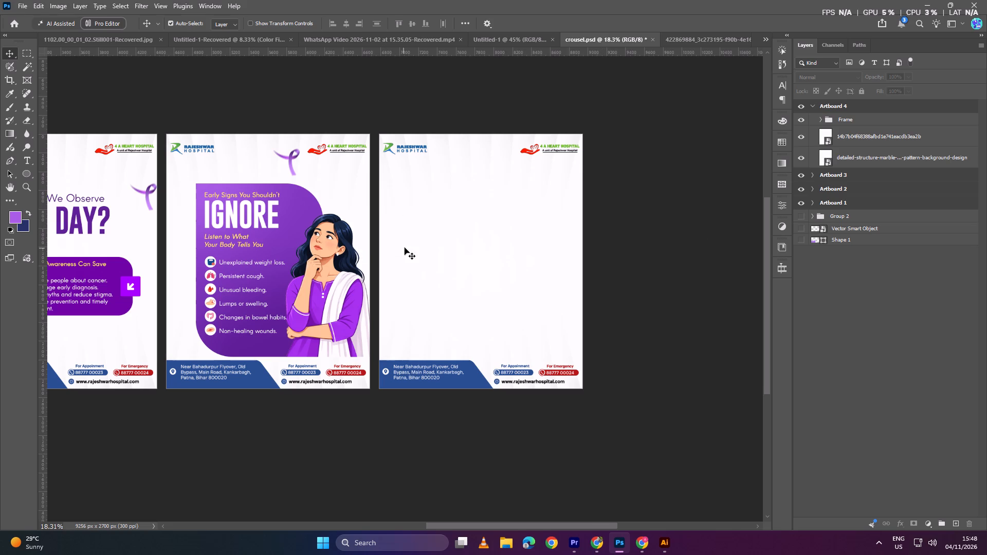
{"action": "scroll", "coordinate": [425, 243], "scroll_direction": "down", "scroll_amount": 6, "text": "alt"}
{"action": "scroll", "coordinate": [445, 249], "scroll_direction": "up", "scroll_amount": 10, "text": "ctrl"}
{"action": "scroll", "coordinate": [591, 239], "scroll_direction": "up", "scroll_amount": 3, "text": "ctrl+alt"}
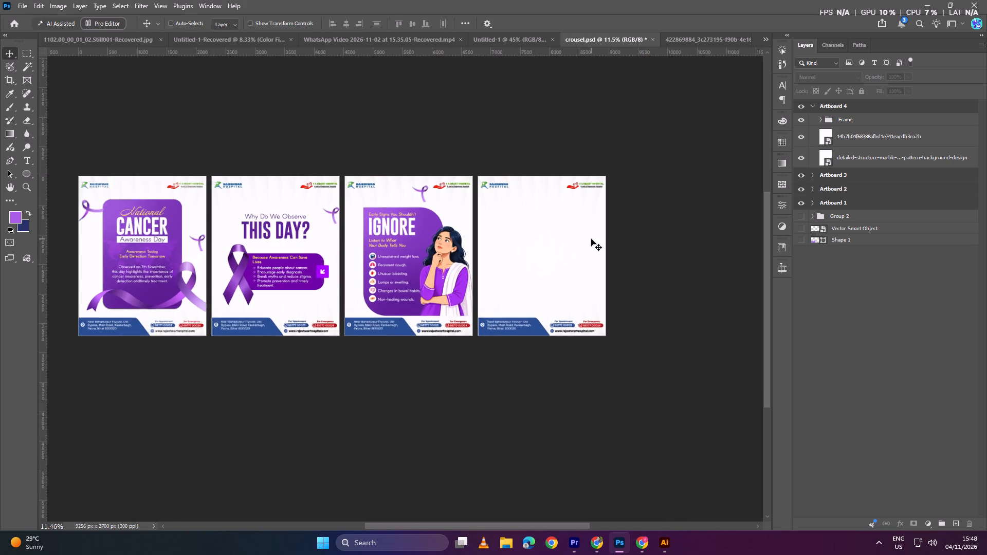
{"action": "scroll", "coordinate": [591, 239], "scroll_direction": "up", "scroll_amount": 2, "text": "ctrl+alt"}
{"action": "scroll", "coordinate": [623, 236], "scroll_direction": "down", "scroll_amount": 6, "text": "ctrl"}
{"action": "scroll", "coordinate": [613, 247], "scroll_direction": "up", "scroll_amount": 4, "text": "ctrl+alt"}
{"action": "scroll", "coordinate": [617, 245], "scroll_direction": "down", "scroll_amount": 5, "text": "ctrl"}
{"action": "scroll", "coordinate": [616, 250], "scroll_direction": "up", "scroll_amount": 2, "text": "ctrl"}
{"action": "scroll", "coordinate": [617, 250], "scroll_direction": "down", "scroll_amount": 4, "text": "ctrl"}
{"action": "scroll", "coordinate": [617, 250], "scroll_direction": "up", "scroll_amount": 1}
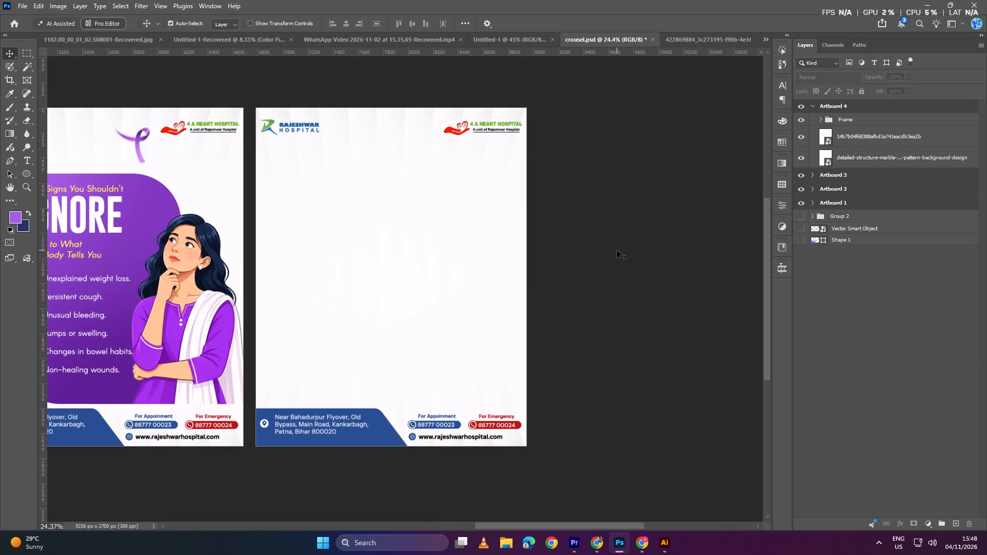
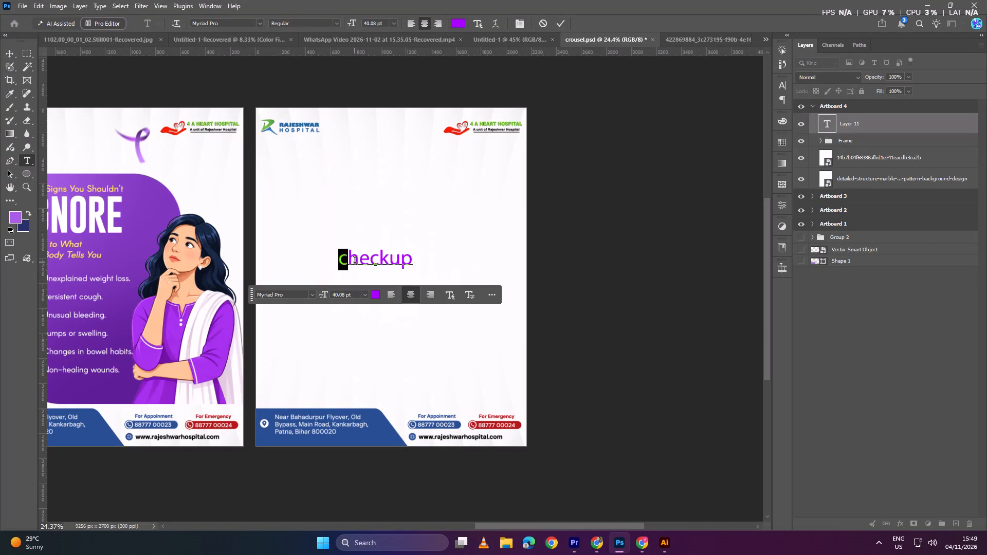
Capitalise the first letter of the purple text on Artboard 4 so it reads "Checkup".
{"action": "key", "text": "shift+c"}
Open the font choices for the entire "Checkup" text on Artboard 4.
{"action": "key", "text": "ctrl+a"}
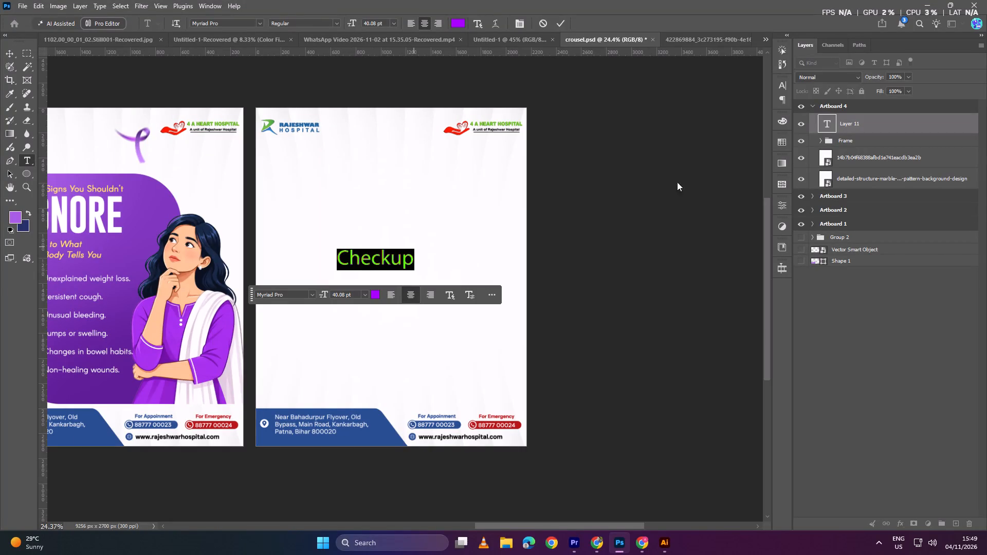
{"action": "left_click", "coordinate": [785, 88]}
{"action": "left_click", "coordinate": [718, 100]}
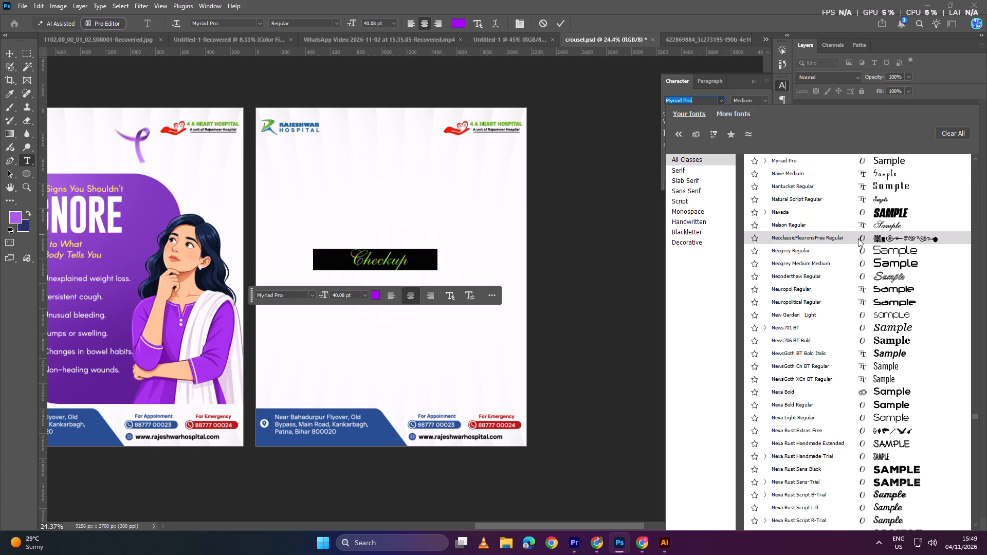
Examine the installed fonts, trying the Script class and then all classes, for a typeface to suit the "Checkup" text on Artboard 4.
{"action": "scroll", "coordinate": [884, 229], "scroll_direction": "down", "scroll_amount": 6}
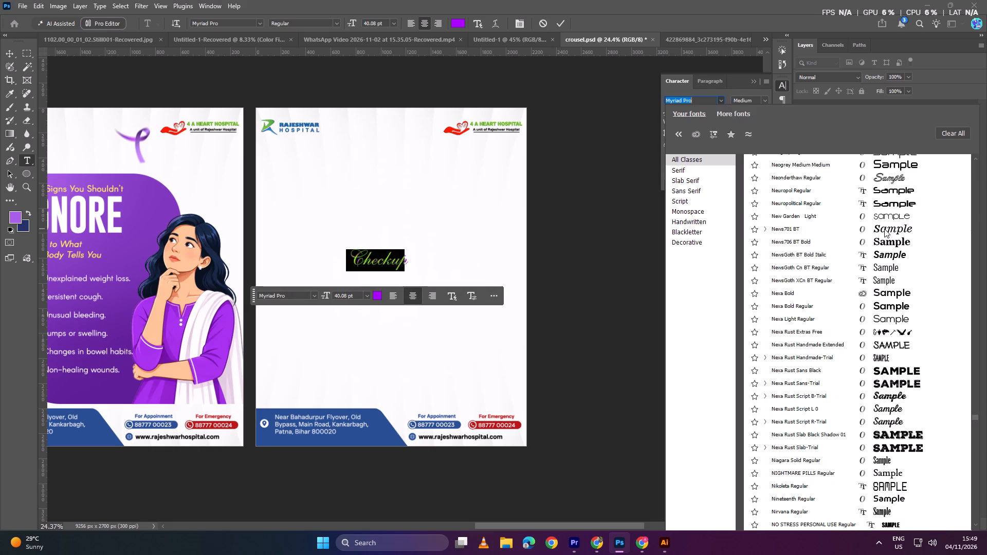
{"action": "scroll", "coordinate": [884, 229], "scroll_direction": "down", "scroll_amount": 6}
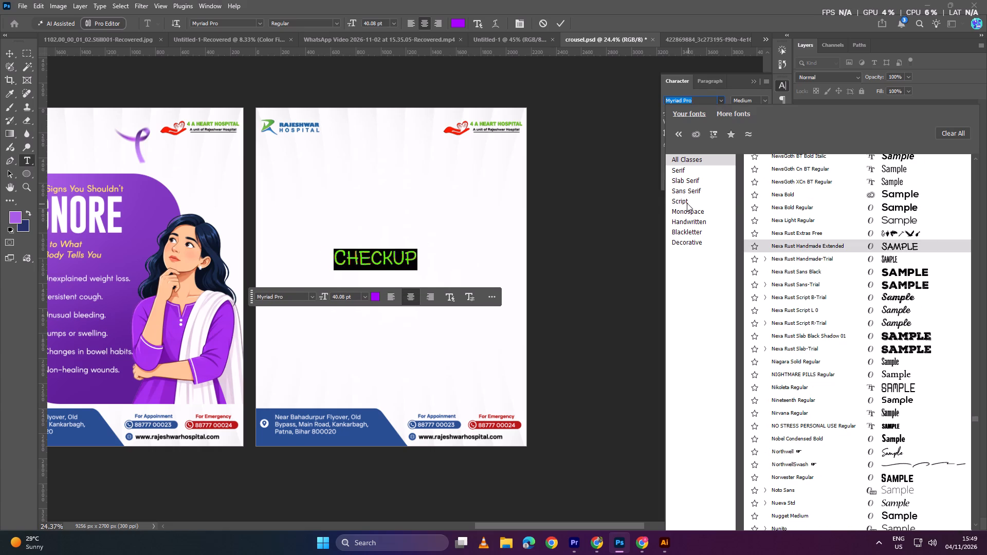
{"action": "left_click", "coordinate": [686, 203]}
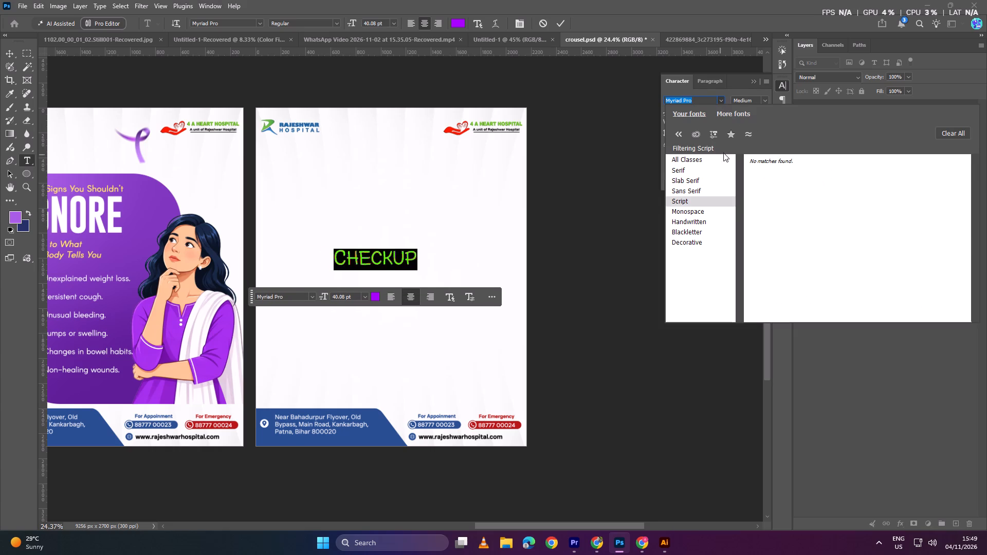
{"action": "left_click", "coordinate": [731, 137]}
{"action": "left_click", "coordinate": [730, 135]}
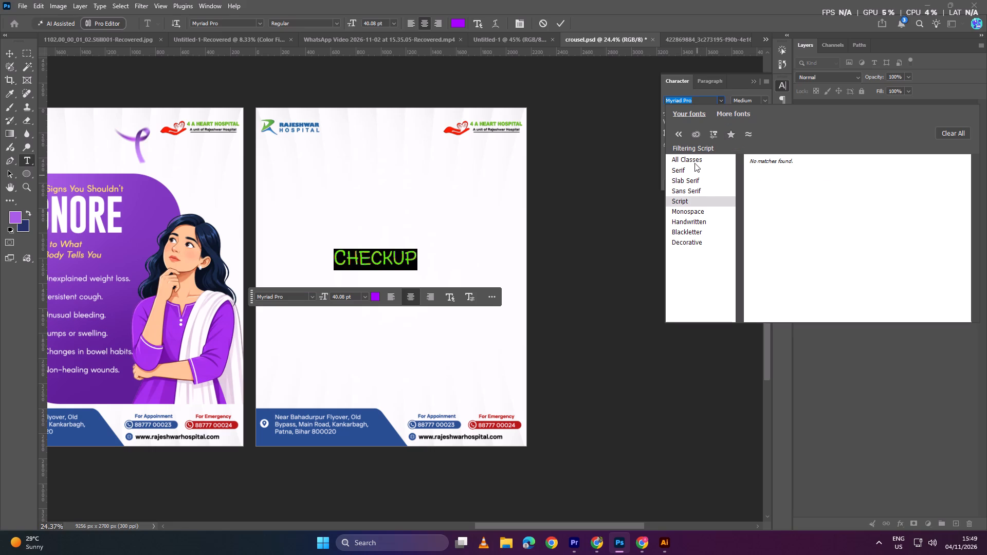
{"action": "left_click", "coordinate": [694, 161]}
{"action": "scroll", "coordinate": [895, 191], "scroll_direction": "down", "scroll_amount": 19}
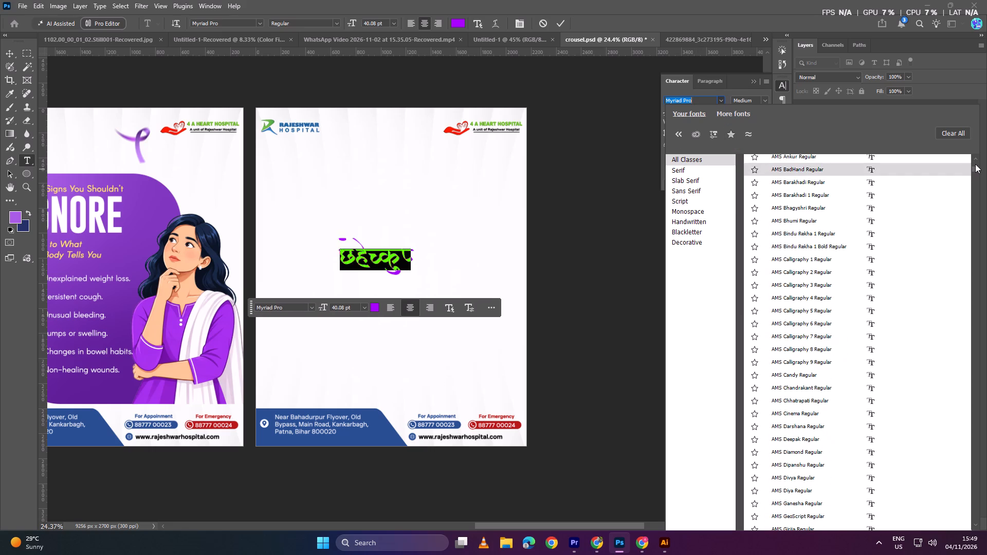
{"action": "scroll", "coordinate": [913, 198], "scroll_direction": "down", "scroll_amount": 20}
{"action": "scroll", "coordinate": [913, 198], "scroll_direction": "down", "scroll_amount": 8}
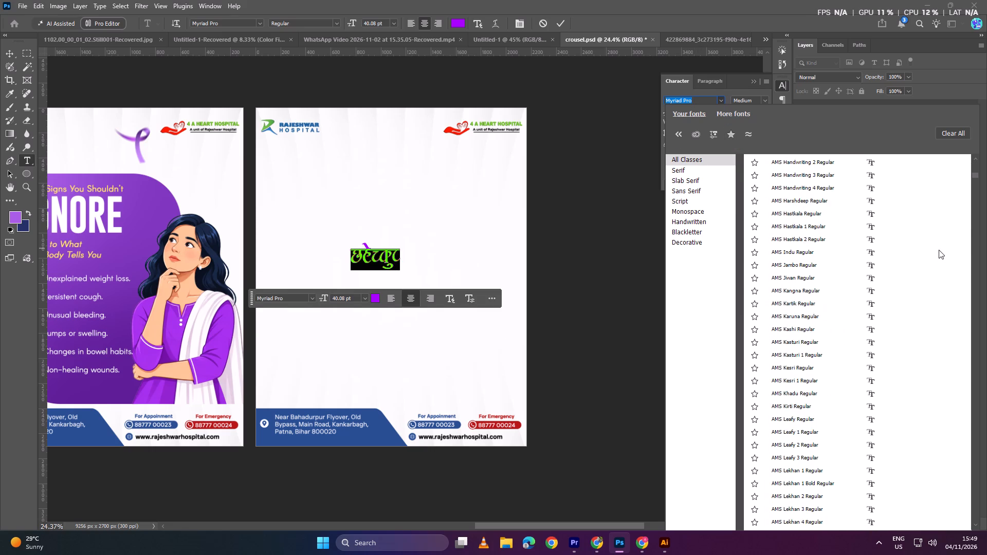
{"action": "scroll", "coordinate": [939, 250], "scroll_direction": "down", "scroll_amount": 20}
{"action": "scroll", "coordinate": [939, 250], "scroll_direction": "down", "scroll_amount": 20}
{"action": "scroll", "coordinate": [939, 250], "scroll_direction": "down", "scroll_amount": 3}
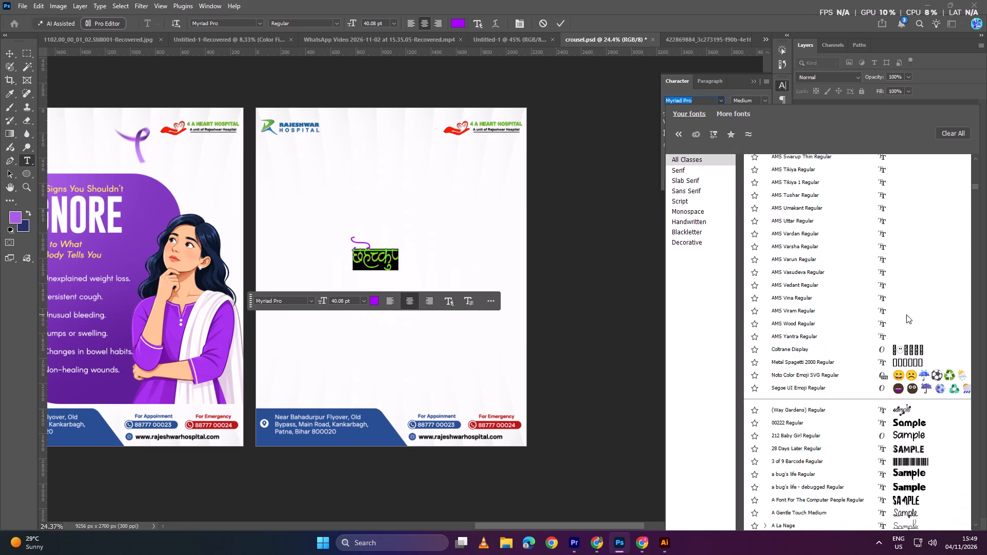
{"action": "scroll", "coordinate": [906, 314], "scroll_direction": "down", "scroll_amount": 15}
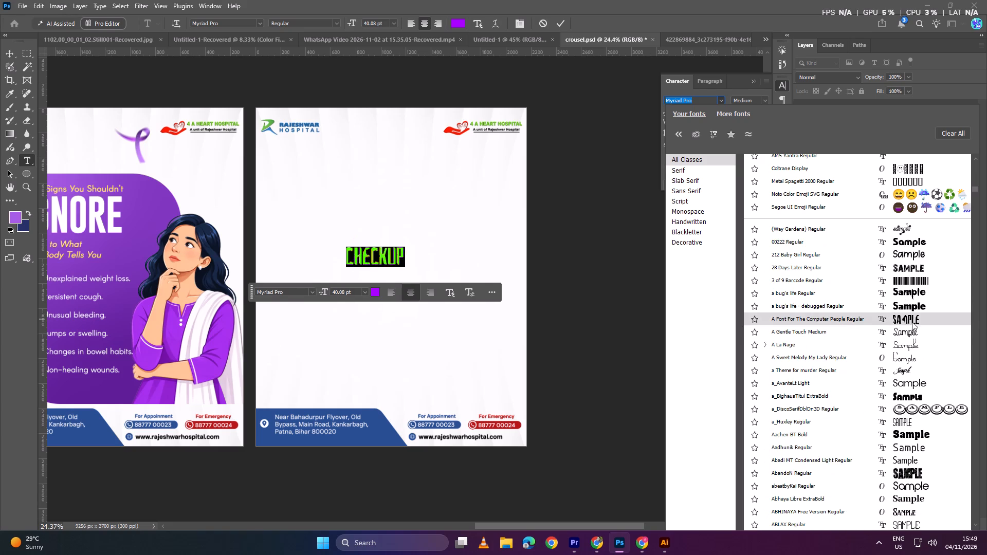
{"action": "scroll", "coordinate": [914, 371], "scroll_direction": "down", "scroll_amount": 5}
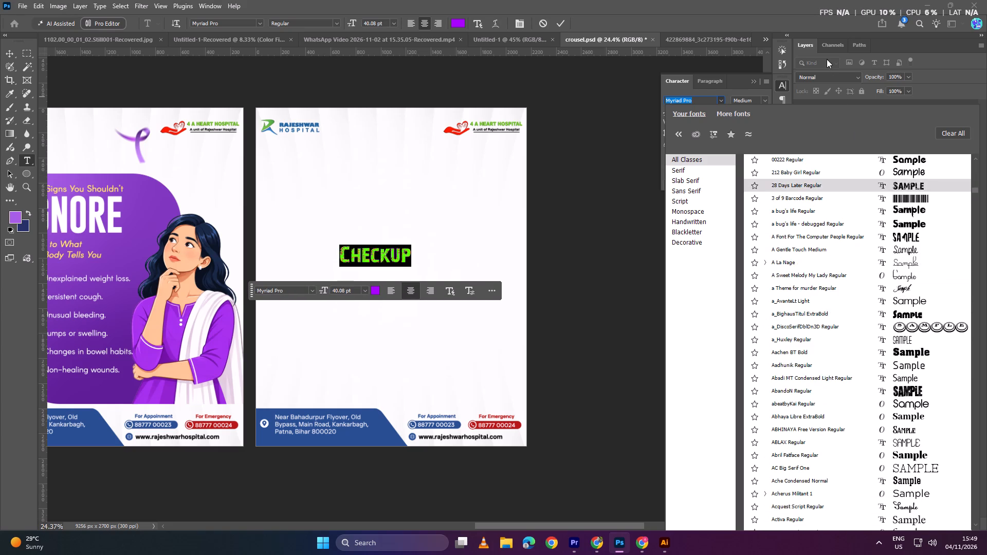
{"action": "scroll", "coordinate": [894, 364], "scroll_direction": "down", "scroll_amount": 11}
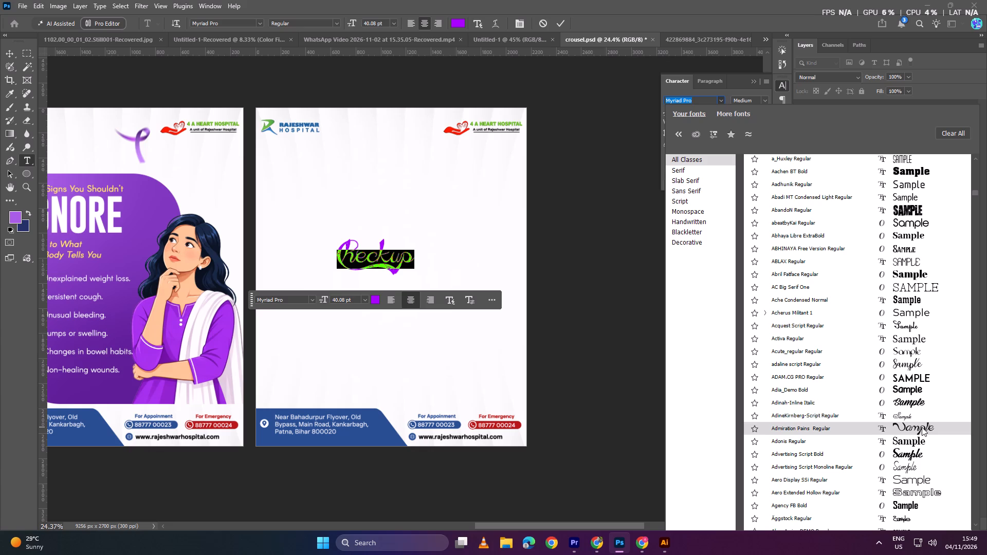
{"action": "scroll", "coordinate": [922, 427], "scroll_direction": "down", "scroll_amount": 6}
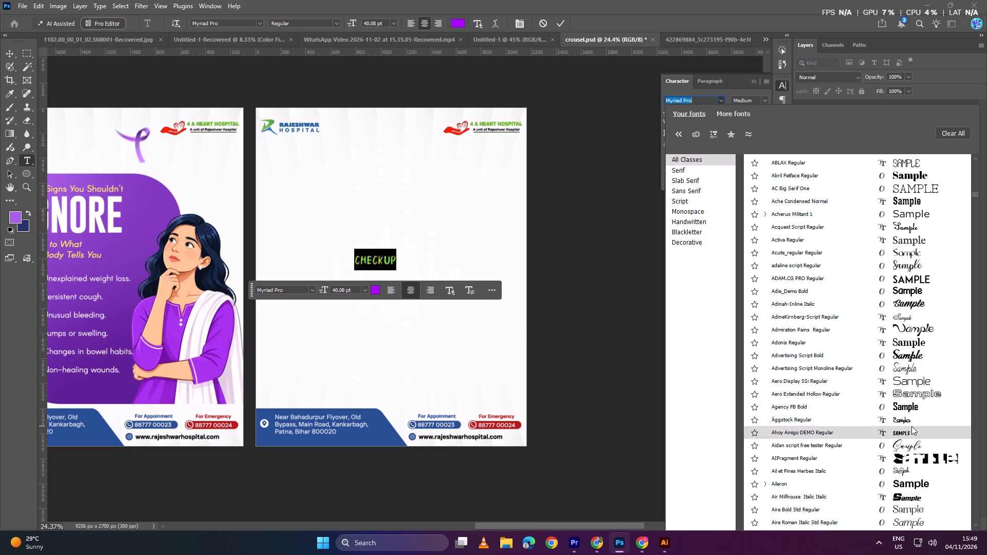
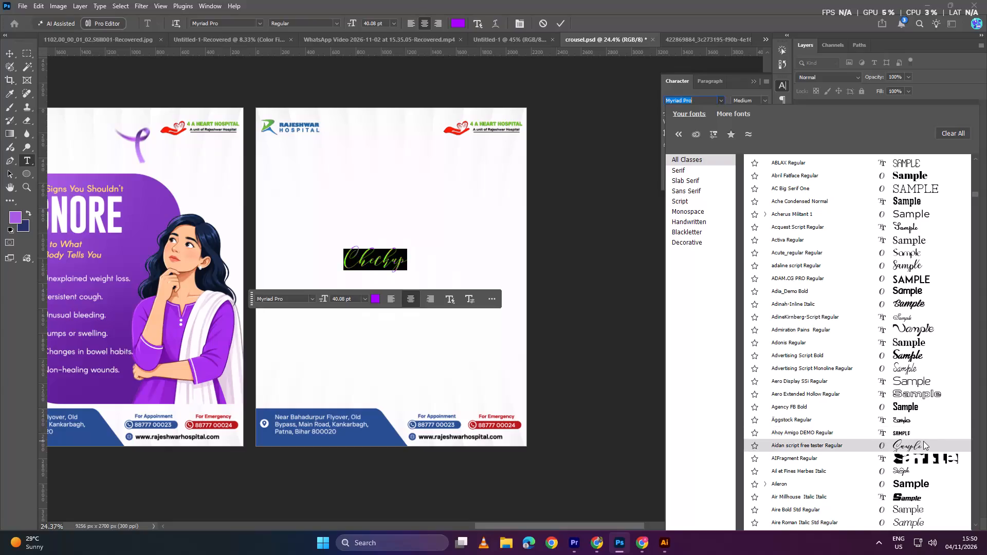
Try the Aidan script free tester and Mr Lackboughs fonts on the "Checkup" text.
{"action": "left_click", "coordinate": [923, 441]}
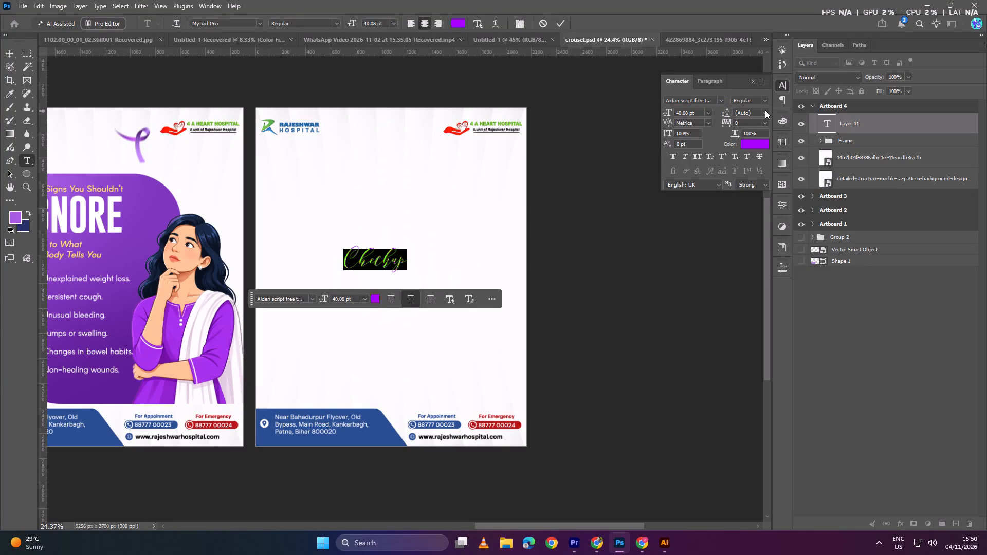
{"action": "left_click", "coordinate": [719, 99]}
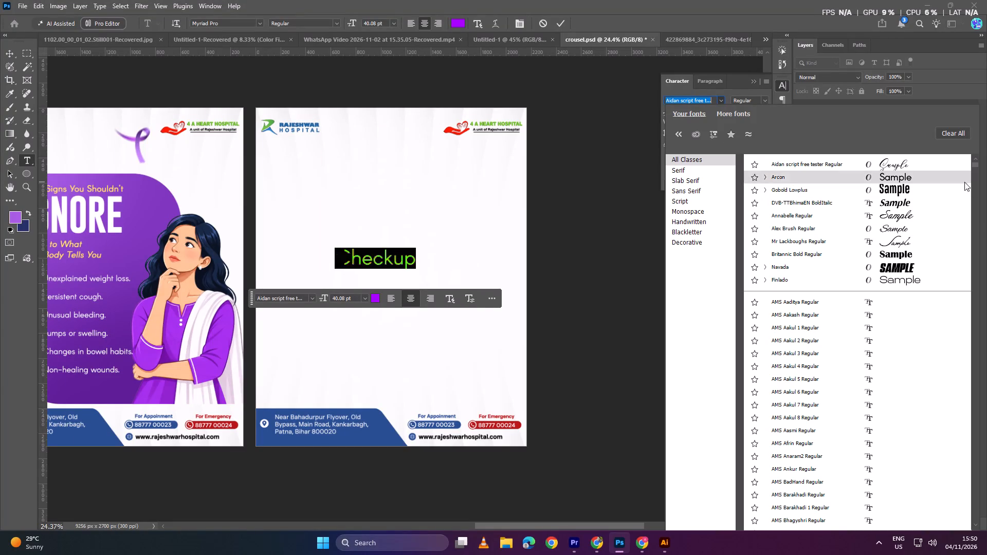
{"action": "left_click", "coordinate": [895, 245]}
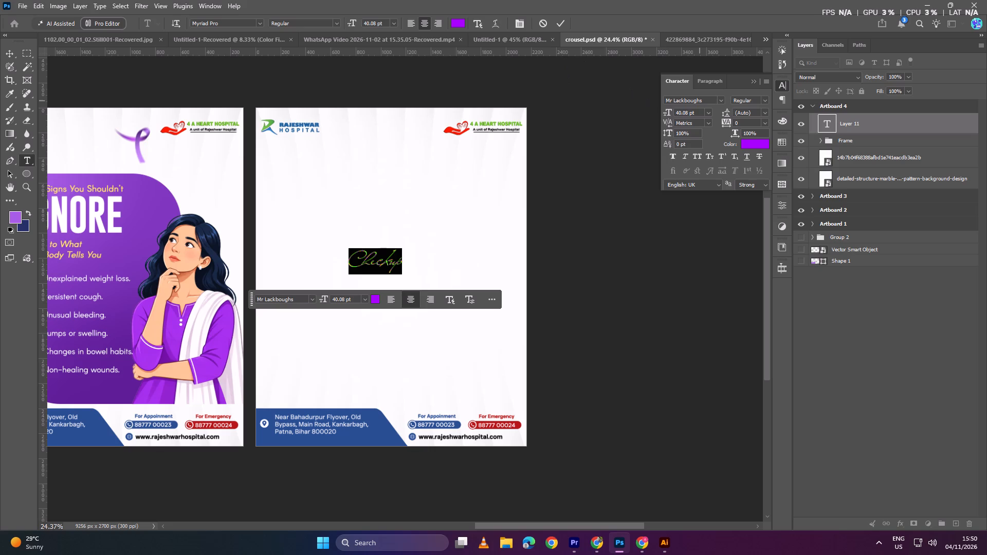
Find the Anydore font among all font classes, apply it to the "Checkup" text on Artboard 4, and commit the text.
{"action": "left_click", "coordinate": [718, 100]}
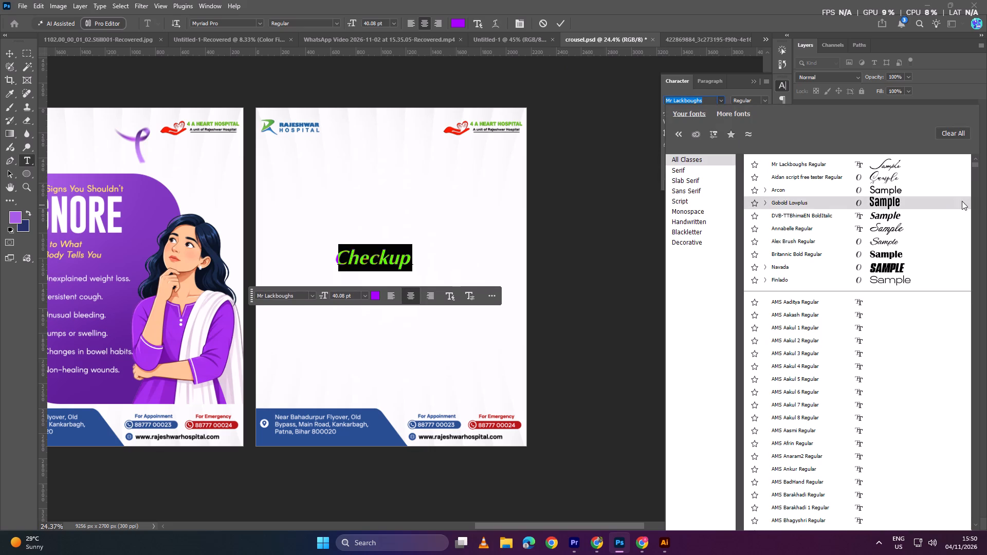
{"action": "left_click", "coordinate": [974, 190]}
{"action": "left_click_drag", "start_coordinate": [973, 208], "coordinate": [986, 386]}
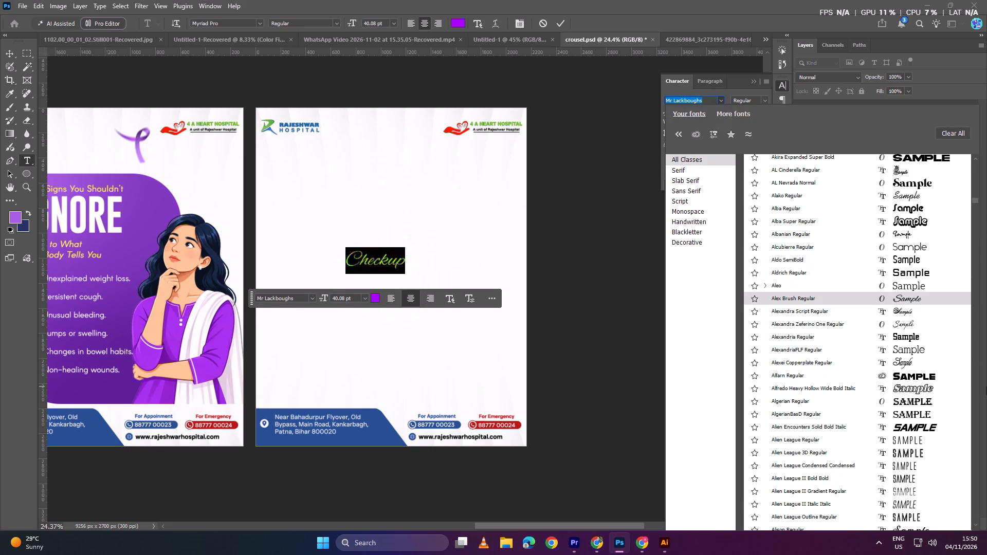
{"action": "left_click_drag", "start_coordinate": [986, 386], "coordinate": [986, 387]}
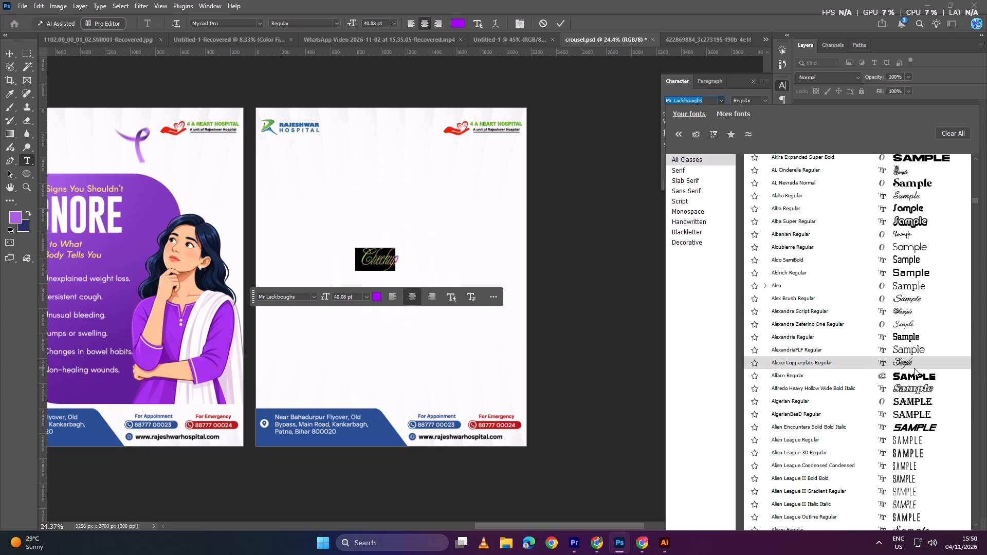
{"action": "scroll", "coordinate": [914, 368], "scroll_direction": "down", "scroll_amount": 18}
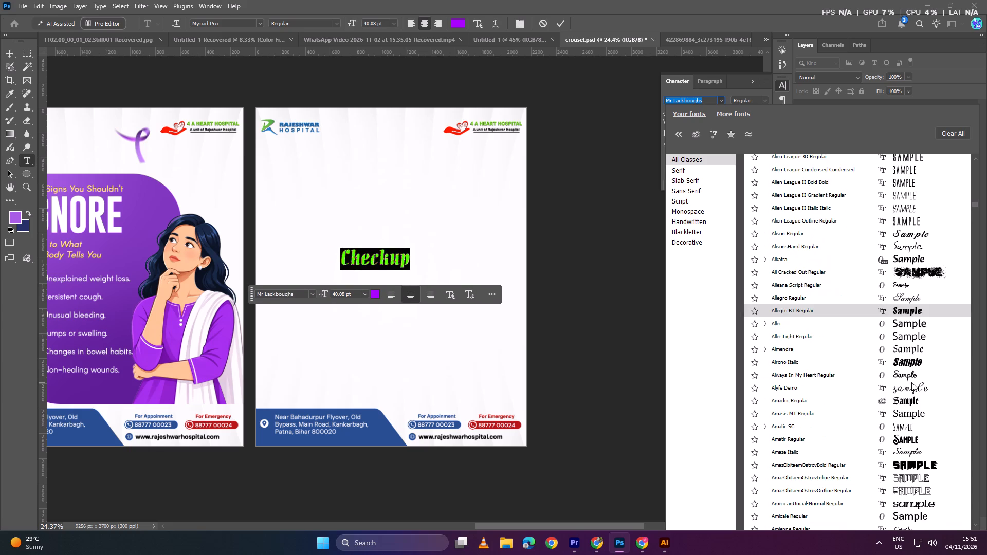
{"action": "scroll", "coordinate": [914, 388], "scroll_direction": "down", "scroll_amount": 5}
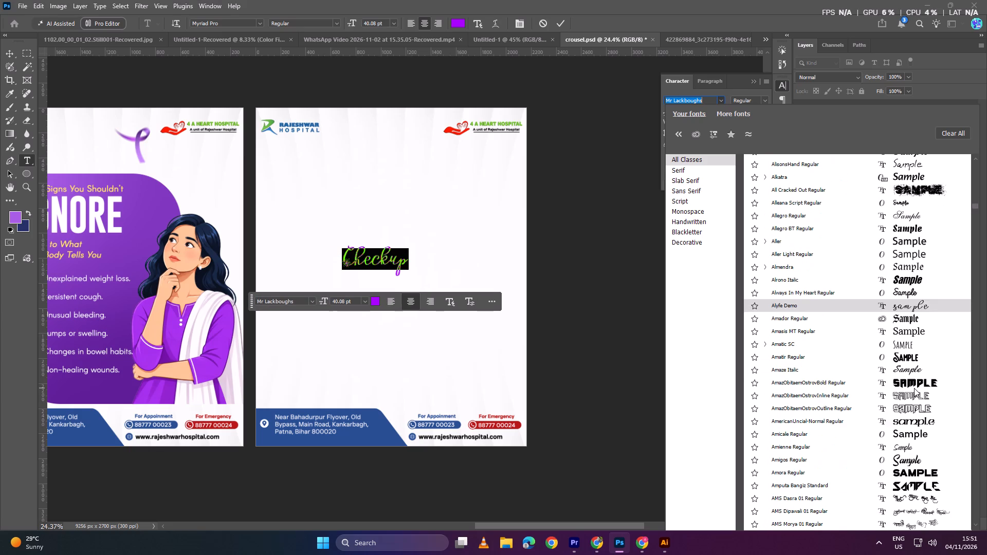
{"action": "scroll", "coordinate": [914, 388], "scroll_direction": "down", "scroll_amount": 9}
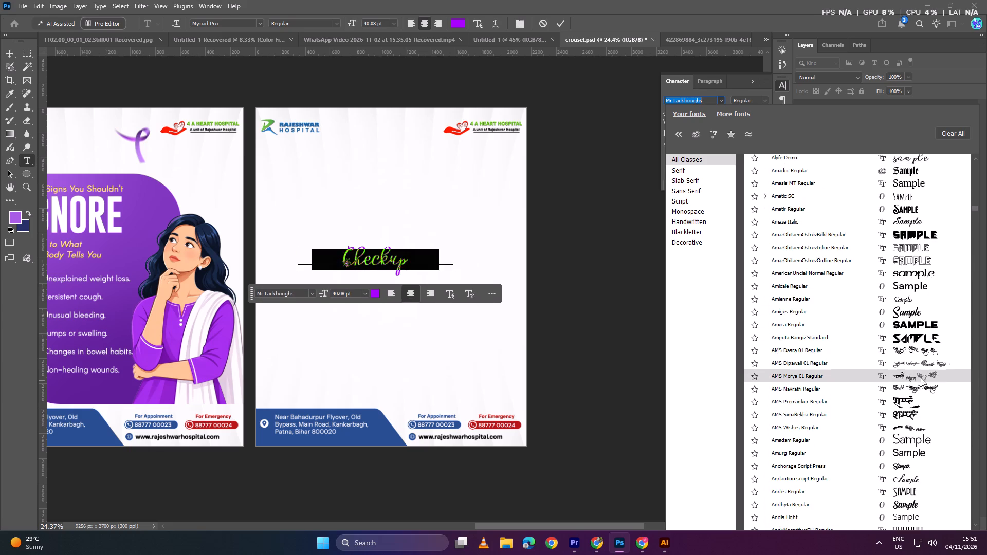
{"action": "scroll", "coordinate": [922, 376], "scroll_direction": "down", "scroll_amount": 12}
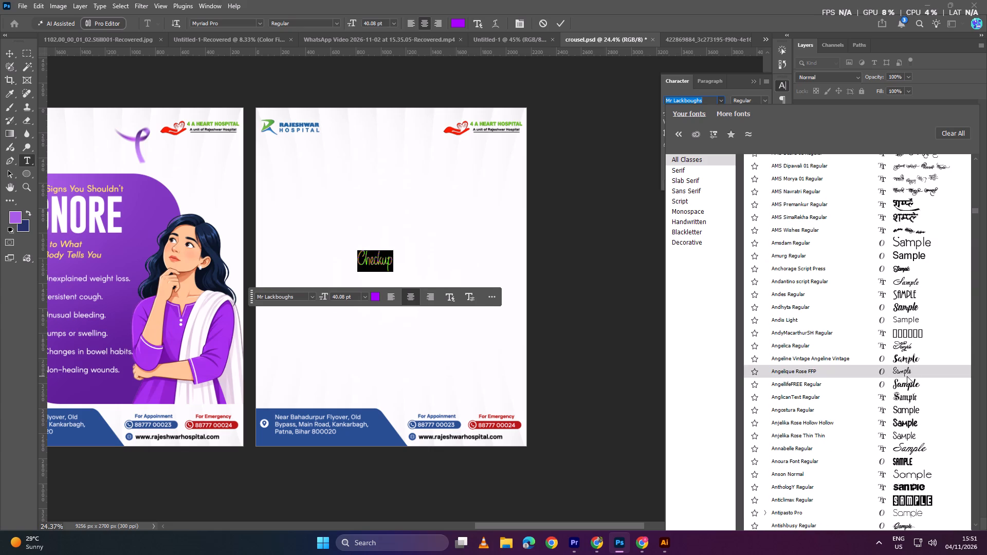
{"action": "scroll", "coordinate": [905, 380], "scroll_direction": "down", "scroll_amount": 2}
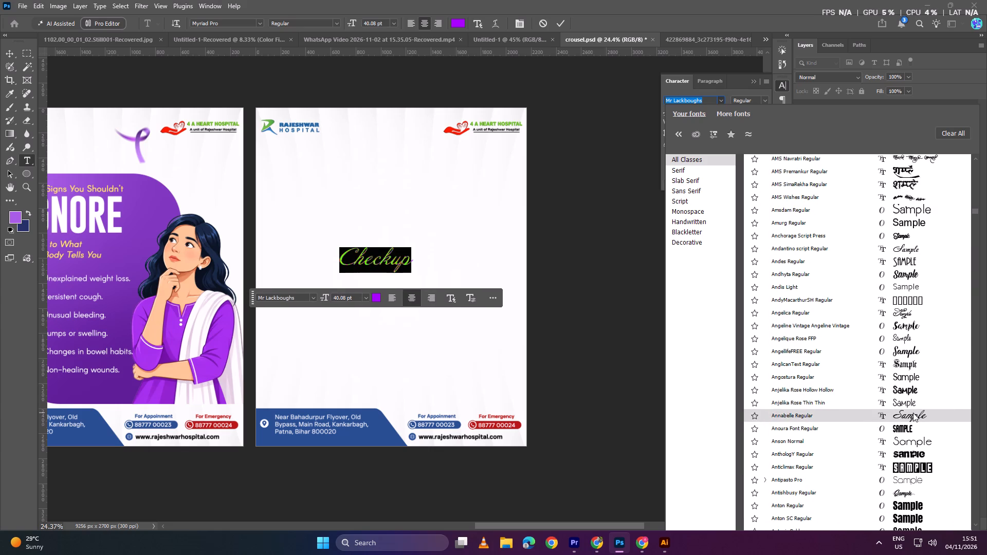
{"action": "scroll", "coordinate": [913, 413], "scroll_direction": "down", "scroll_amount": 6}
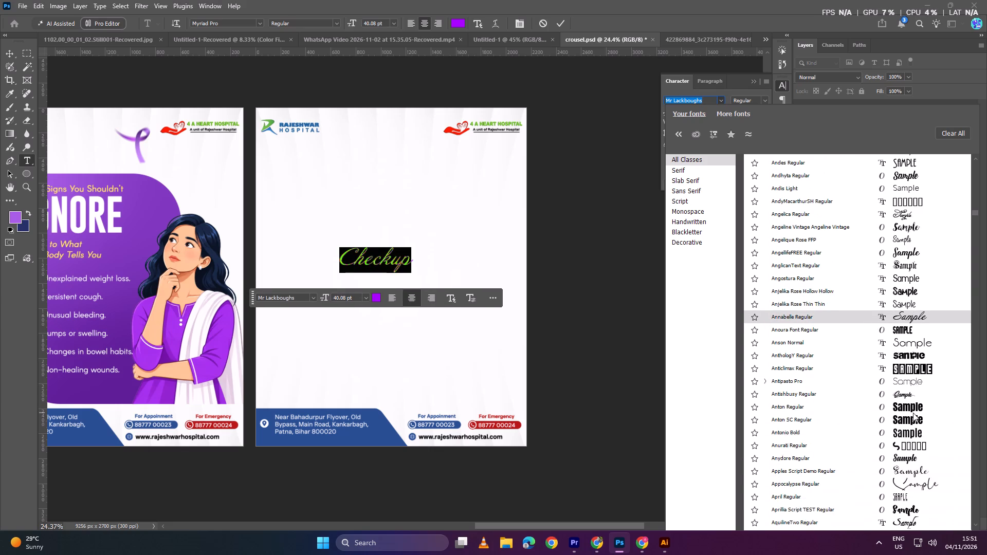
{"action": "scroll", "coordinate": [913, 413], "scroll_direction": "down", "scroll_amount": 6}
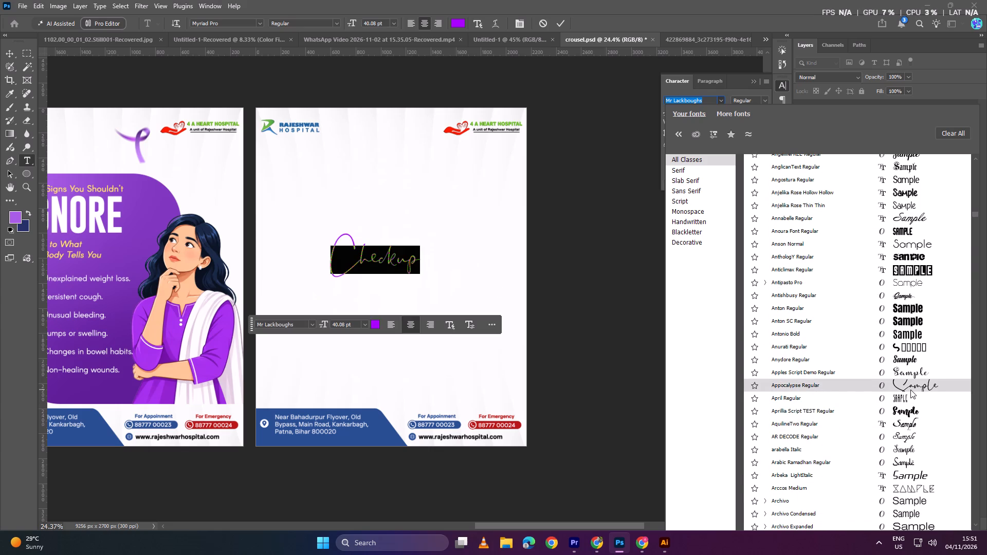
{"action": "left_click", "coordinate": [906, 363]}
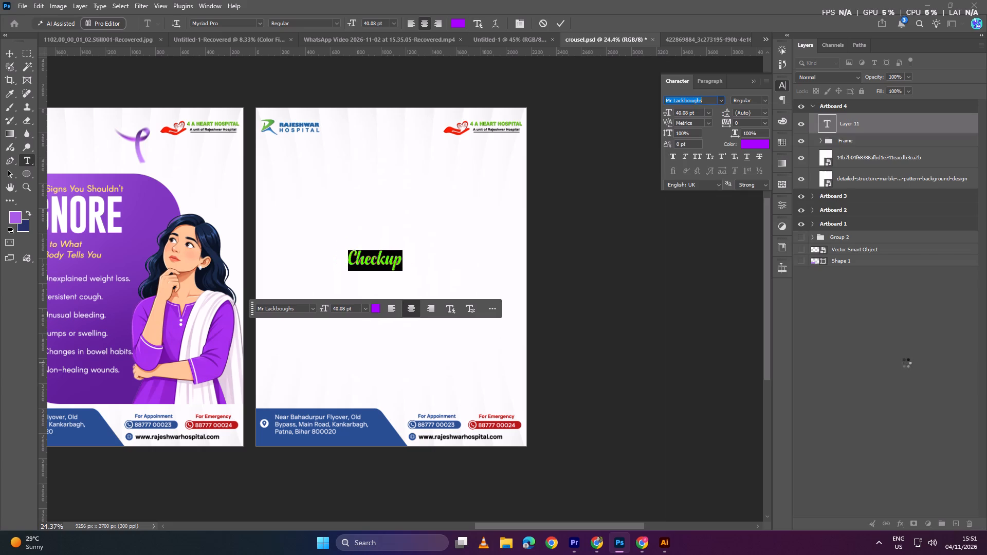
{"action": "left_click", "coordinate": [562, 25]}
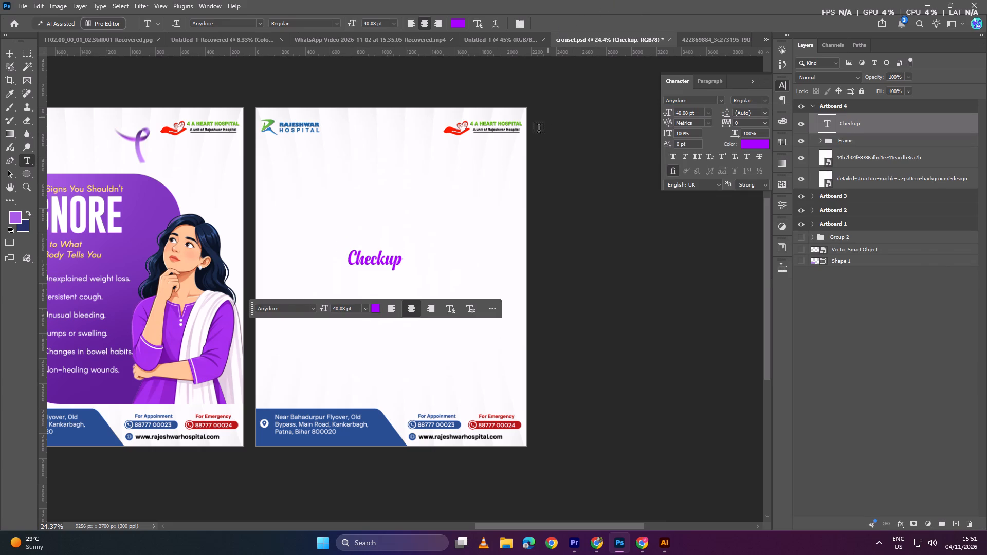
Recolour the "Checkup" text to purple #7f37bd, sampled from the rounded panel on Artboard 3.
{"action": "left_click", "coordinate": [13, 50]}
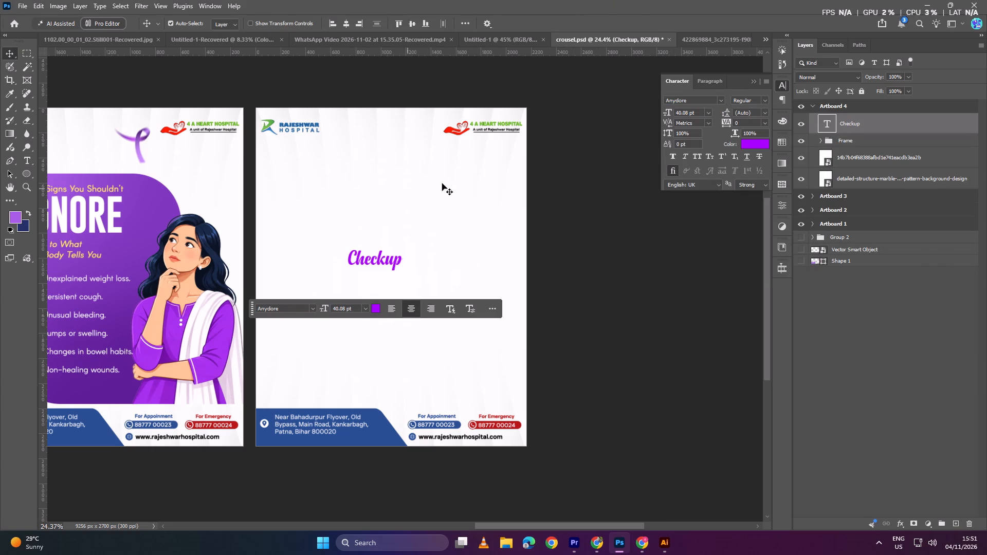
{"action": "left_click", "coordinate": [759, 142]}
{"action": "left_click", "coordinate": [126, 246]}
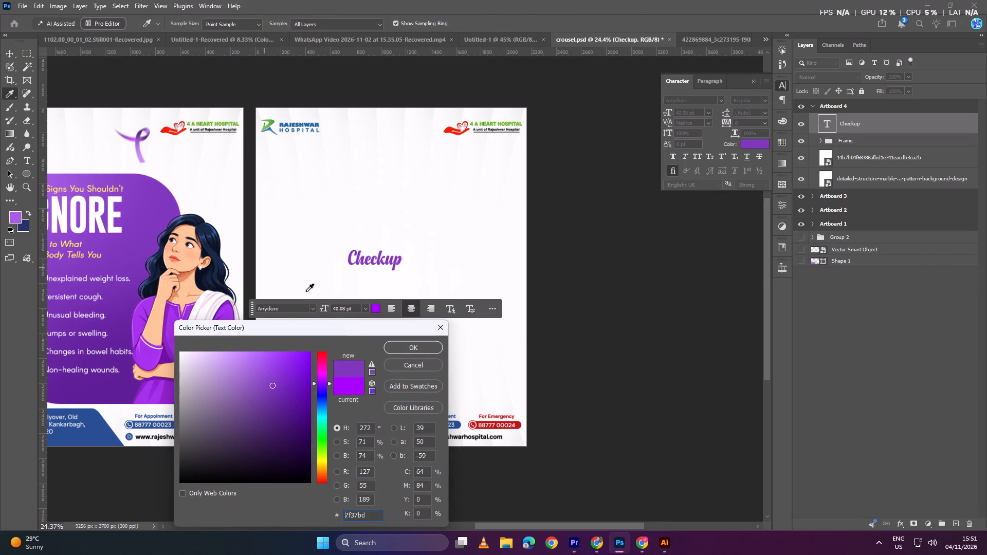
{"action": "left_click", "coordinate": [408, 348]}
Scale the "Checkup" text up to about 939% (376.31 pt) and place it across the middle of Artboard 4, overflowing both side edges.
{"action": "left_click", "coordinate": [399, 255]}
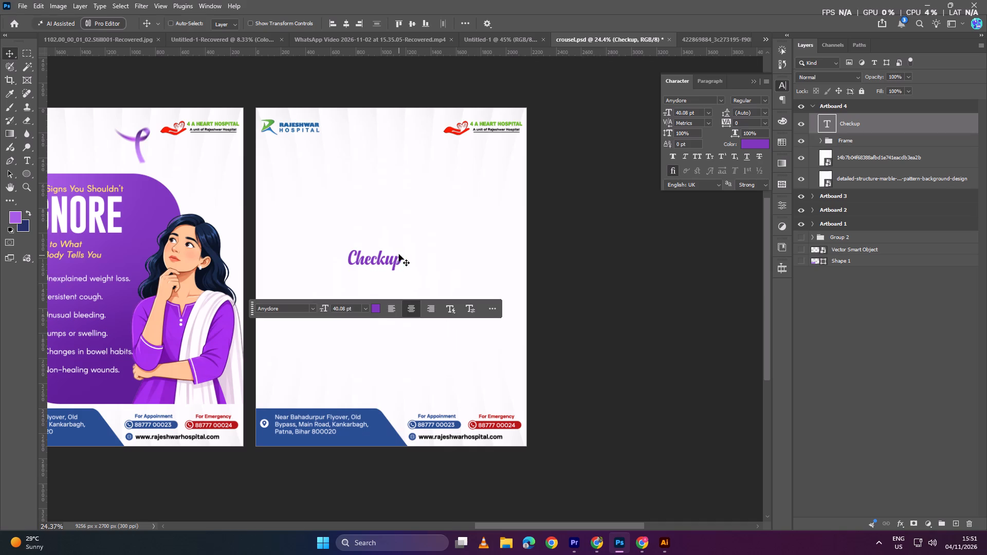
{"action": "key", "text": "ctrl+t"}
{"action": "left_click_drag", "start_coordinate": [402, 247], "coordinate": [683, 117]}
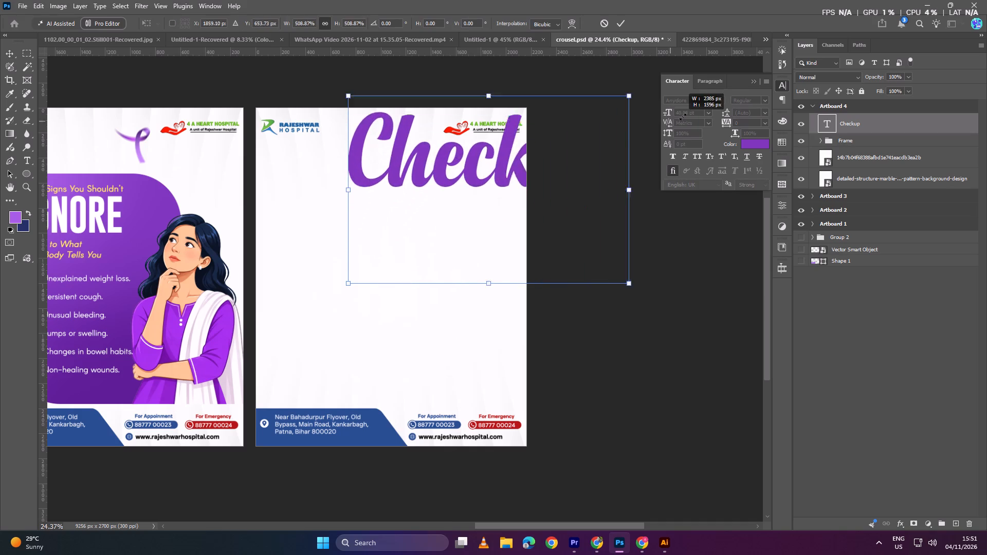
{"action": "left_click_drag", "start_coordinate": [683, 117], "coordinate": [686, 116]}
{"action": "left_click_drag", "start_coordinate": [564, 162], "coordinate": [462, 309]}
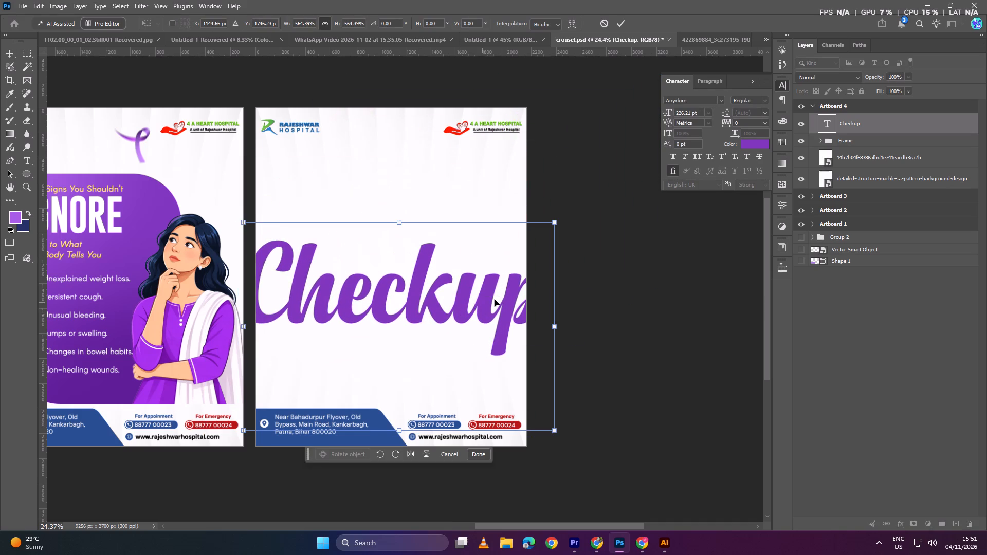
{"action": "scroll", "coordinate": [479, 305], "scroll_direction": "down", "scroll_amount": 5, "text": "ctrl"}
{"action": "left_click_drag", "start_coordinate": [523, 318], "coordinate": [648, 295]}
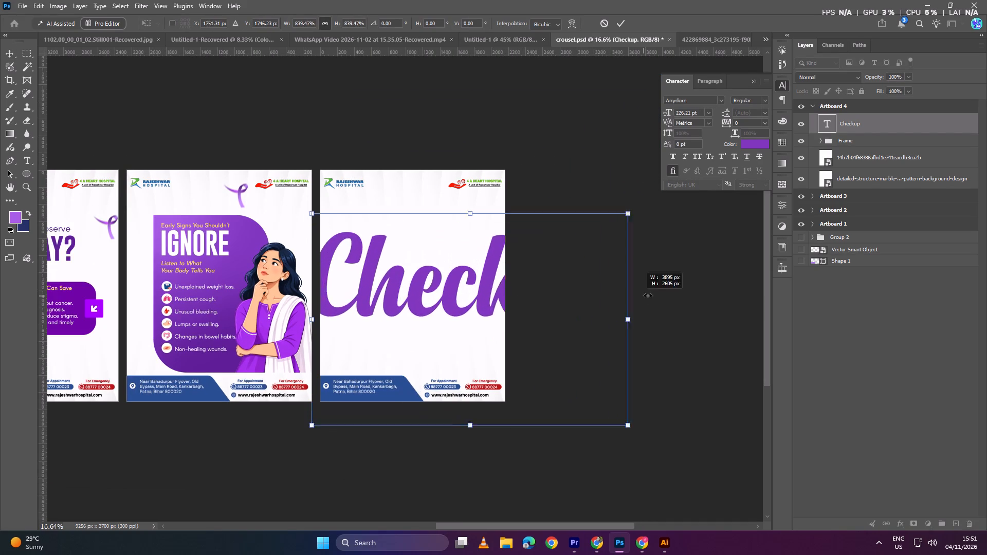
{"action": "left_click_drag", "start_coordinate": [648, 295], "coordinate": [665, 292]}
{"action": "left_click_drag", "start_coordinate": [540, 298], "coordinate": [508, 303]}
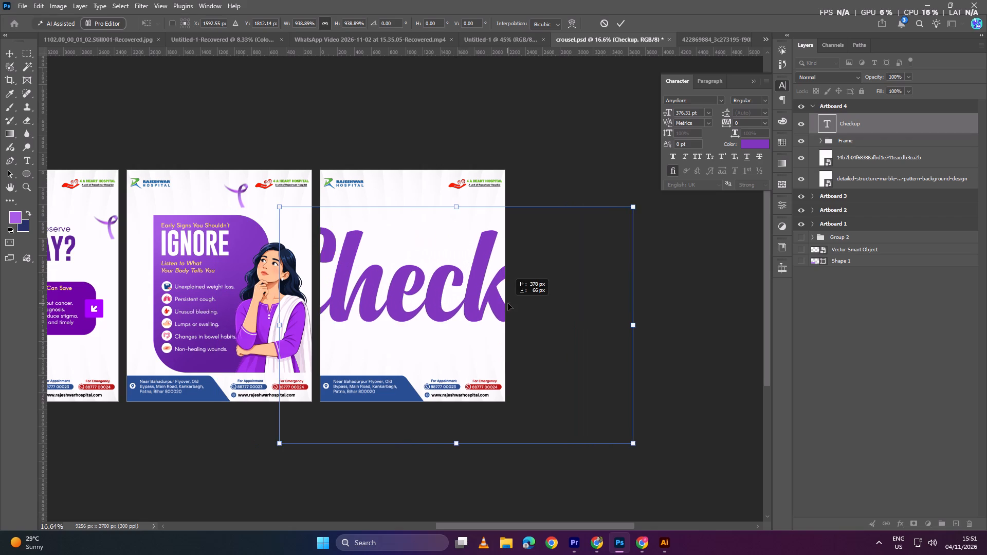
{"action": "left_click_drag", "start_coordinate": [508, 303], "coordinate": [443, 314]}
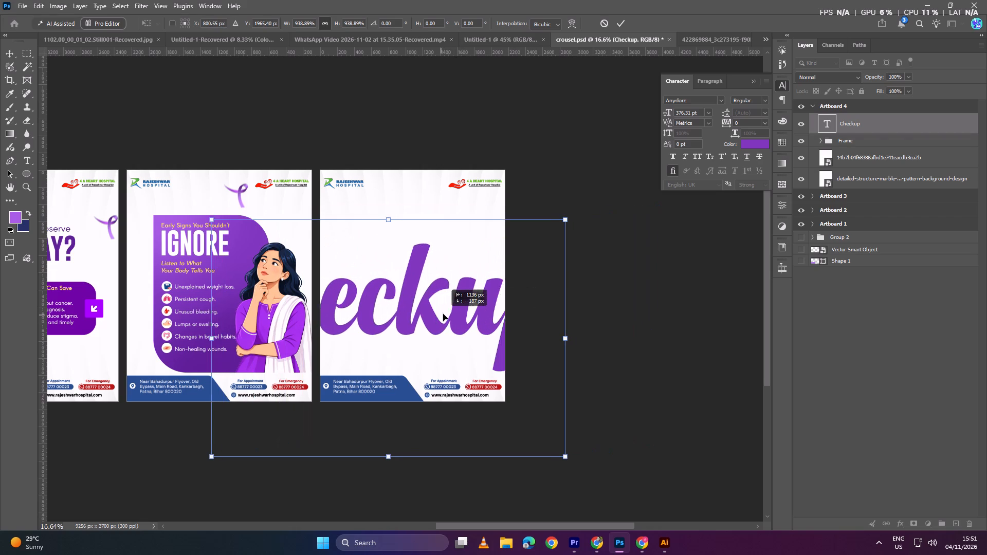
{"action": "left_click_drag", "start_coordinate": [443, 314], "coordinate": [444, 312]}
{"action": "scroll", "coordinate": [414, 280], "scroll_direction": "down", "scroll_amount": 2, "text": "ctrl+alt"}
{"action": "left_click_drag", "start_coordinate": [414, 280], "coordinate": [420, 276]}
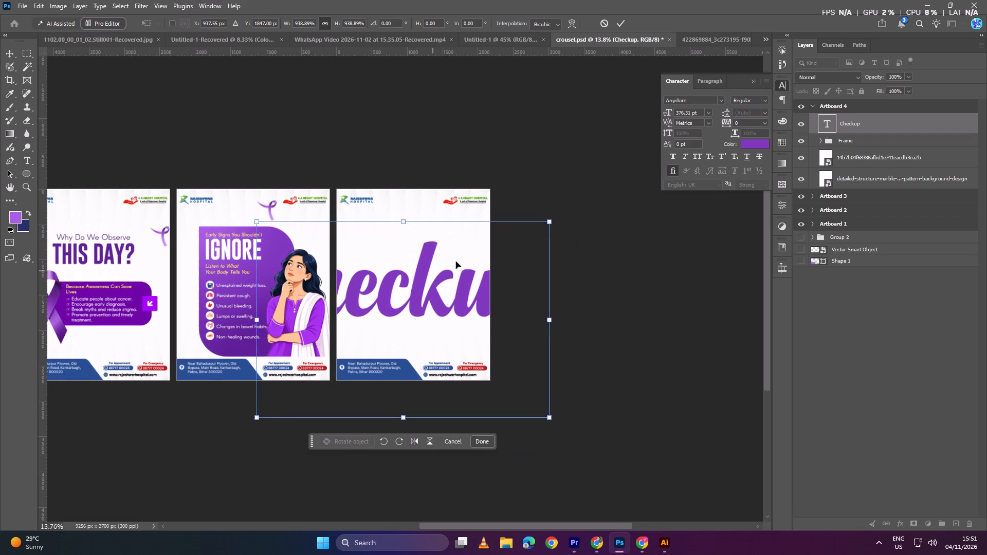
Lower the "Checkup" layer's opacity to 6% and commit its transform.
{"action": "left_click_drag", "start_coordinate": [873, 74], "coordinate": [842, 88]}
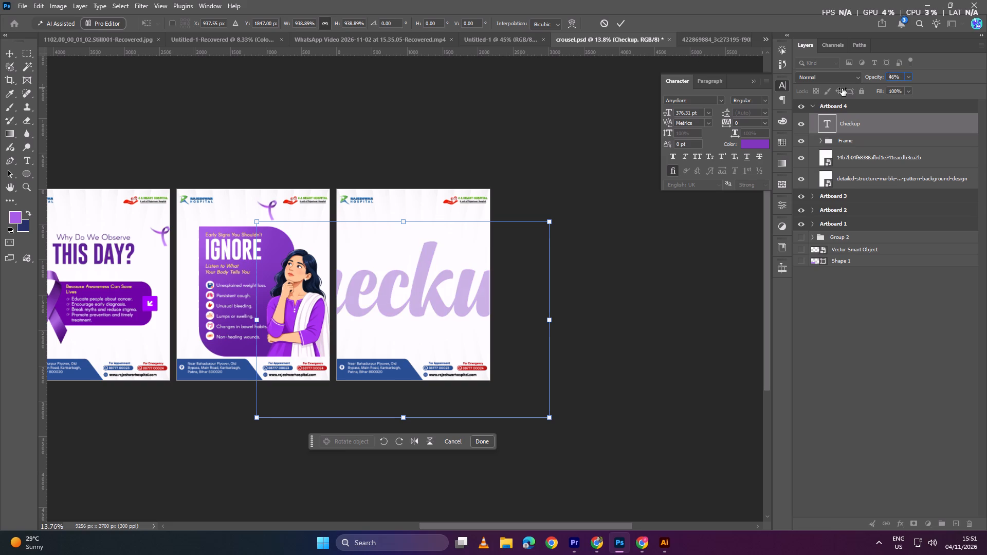
{"action": "left_click_drag", "start_coordinate": [842, 88], "coordinate": [825, 92]}
{"action": "left_click", "coordinate": [684, 259]}
Copy the two small motion-blurred ribbon smart objects from Artboard 1 into Artboard 4, above the "Checkup" layer.
{"action": "scroll", "coordinate": [477, 297], "scroll_direction": "up", "scroll_amount": 4, "text": "ctrl+alt"}
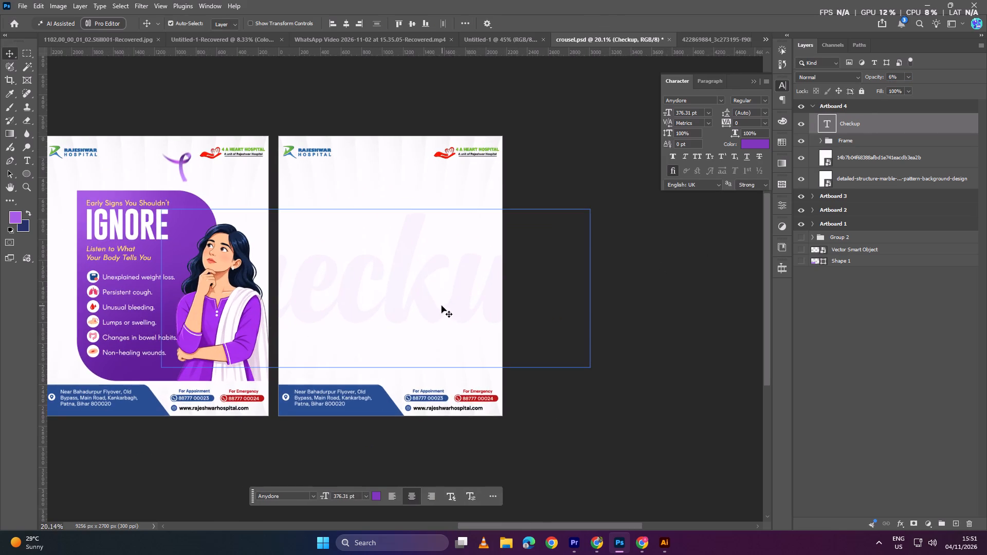
{"action": "scroll", "coordinate": [447, 301], "scroll_direction": "down", "scroll_amount": 4, "text": "ctrl+alt"}
{"action": "scroll", "coordinate": [571, 273], "scroll_direction": "up", "scroll_amount": 3, "text": "ctrl"}
{"action": "scroll", "coordinate": [558, 271], "scroll_direction": "down", "scroll_amount": 4, "text": "ctrl+alt"}
{"action": "scroll", "coordinate": [566, 267], "scroll_direction": "up", "scroll_amount": 6, "text": "ctrl"}
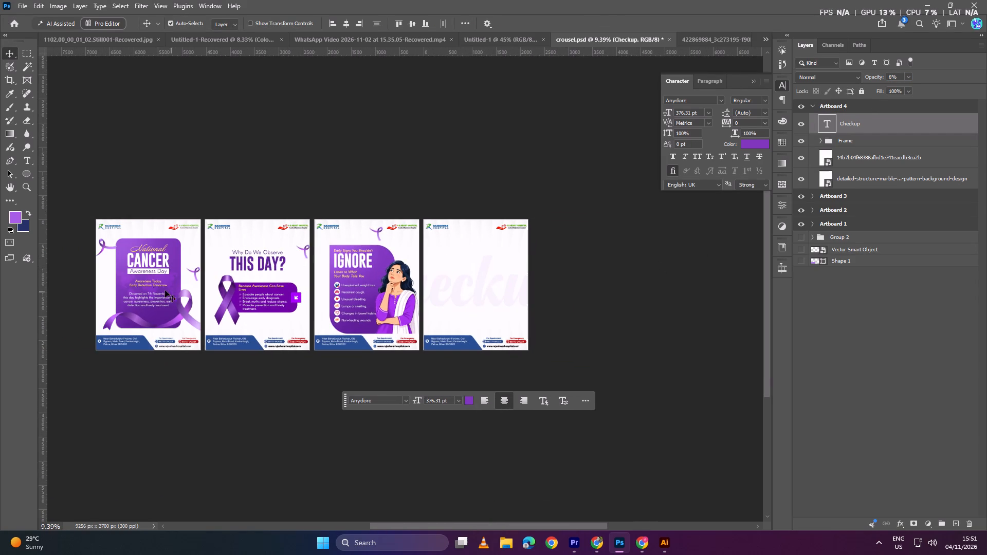
{"action": "left_click", "coordinate": [102, 243]}
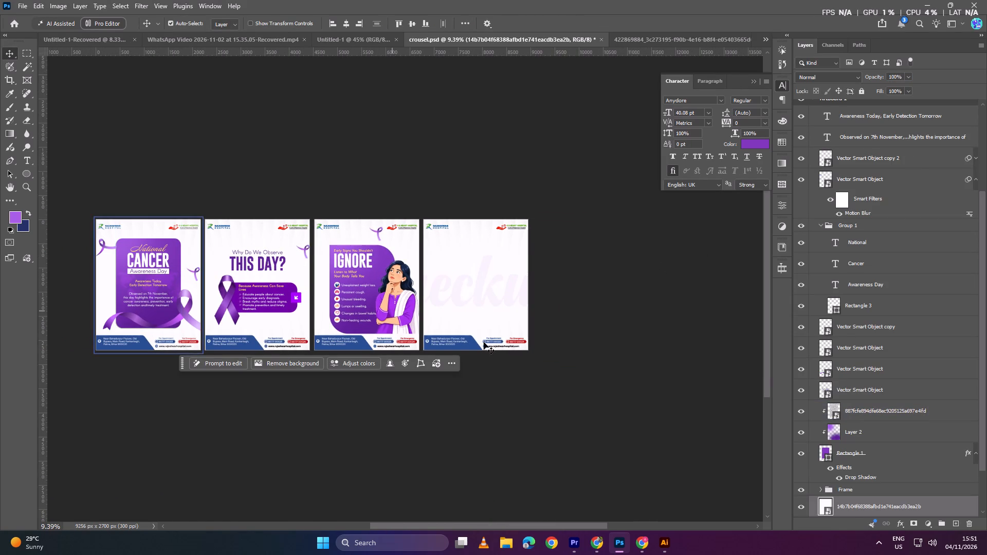
{"action": "left_click", "coordinate": [102, 244]}
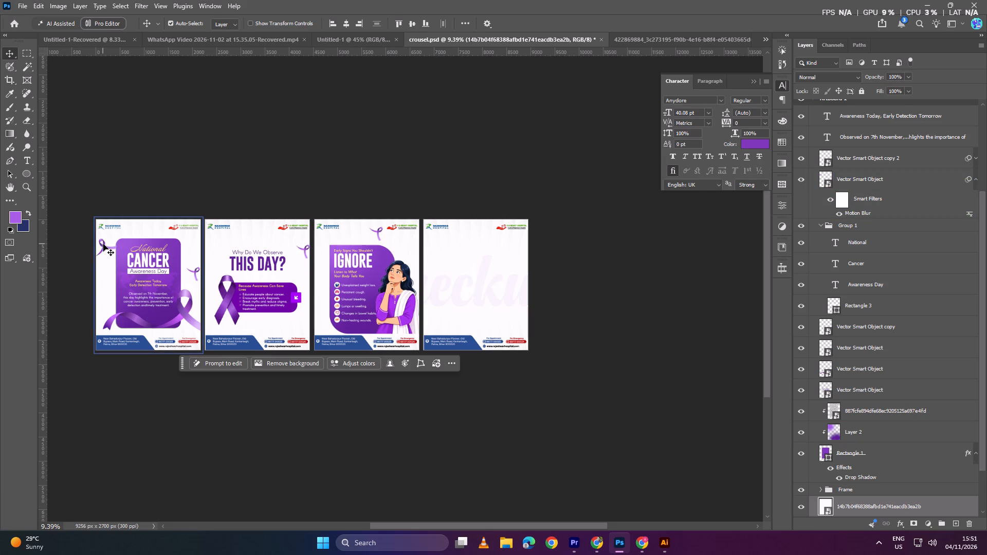
{"action": "left_click", "coordinate": [105, 247]}
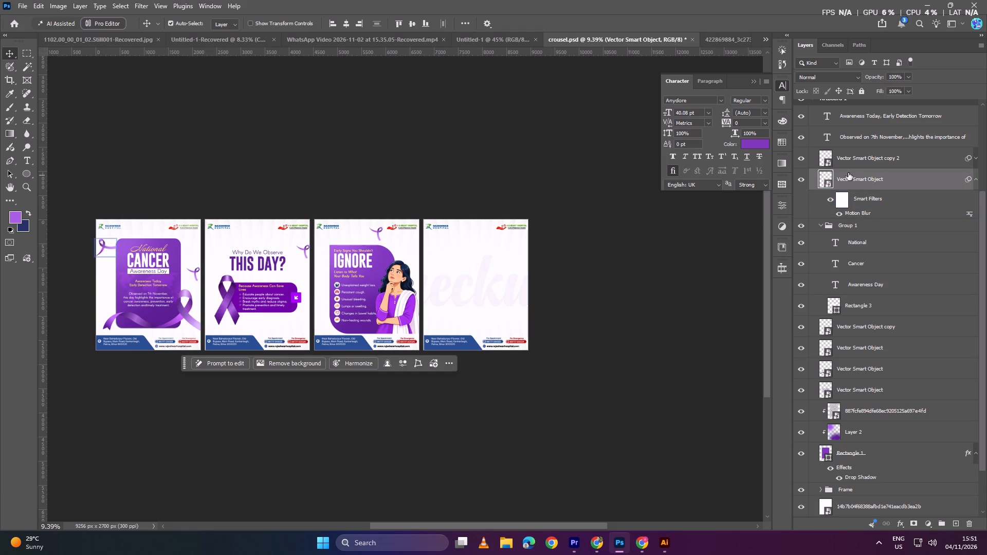
{"action": "left_click", "coordinate": [851, 162], "text": "shift"}
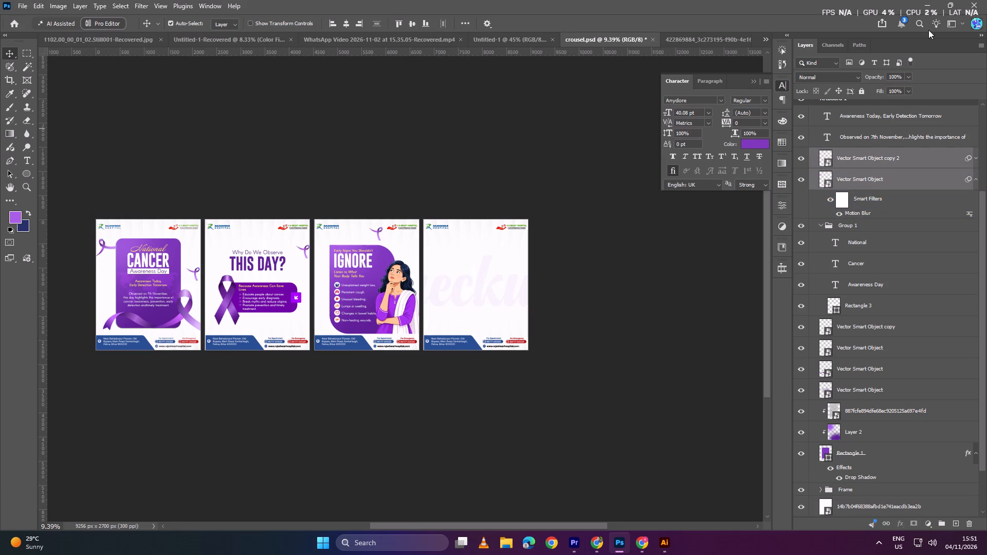
{"action": "scroll", "coordinate": [919, 169], "scroll_direction": "up", "scroll_amount": 7}
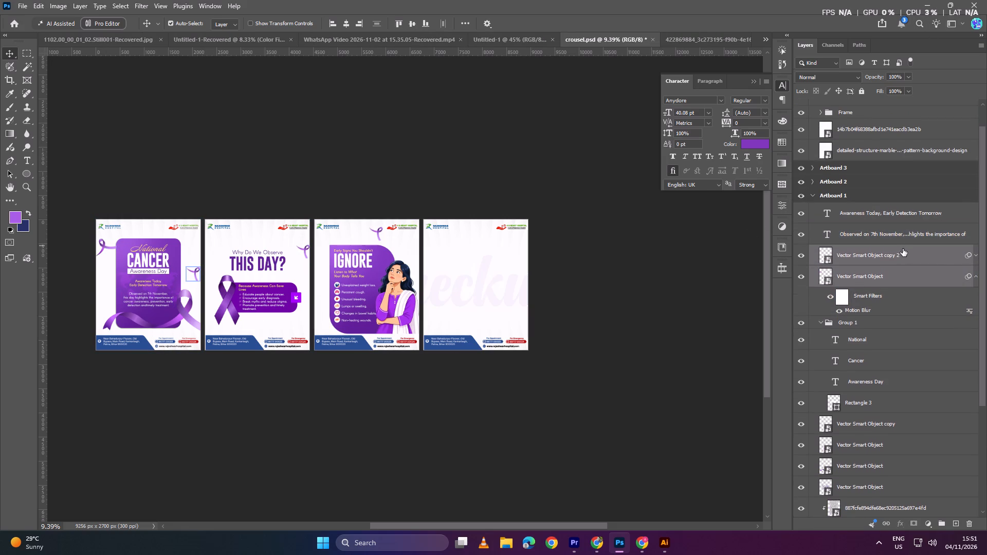
{"action": "left_click_drag", "start_coordinate": [904, 260], "coordinate": [875, 81], "text": "alt"}
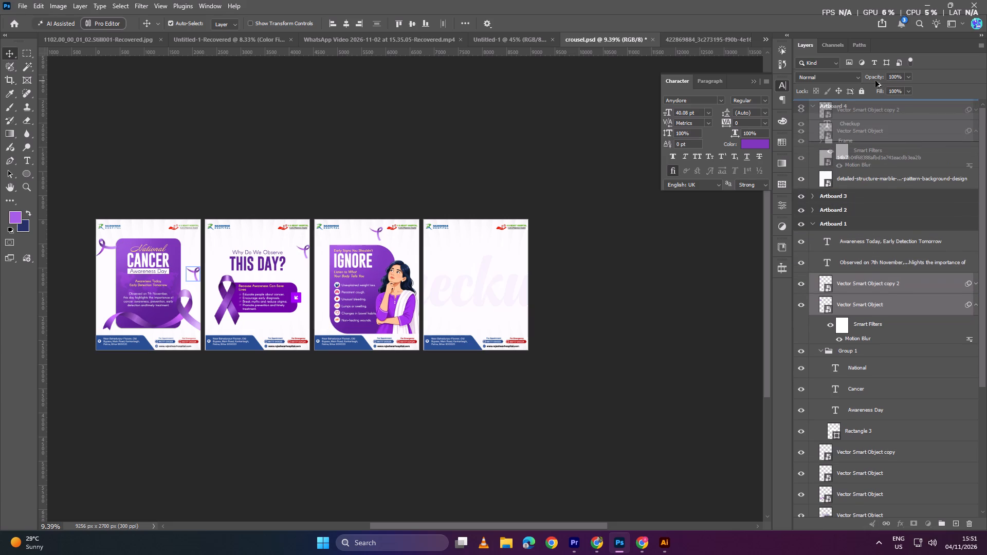
{"action": "left_click_drag", "start_coordinate": [875, 81], "coordinate": [866, 134], "text": "alt"}
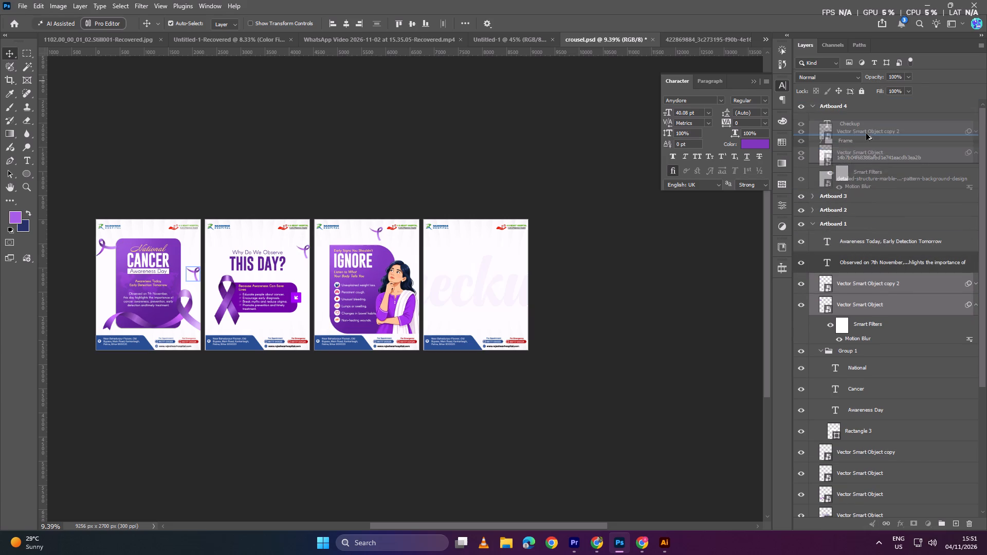
{"action": "left_click_drag", "start_coordinate": [866, 134], "coordinate": [859, 120], "text": "alt"}
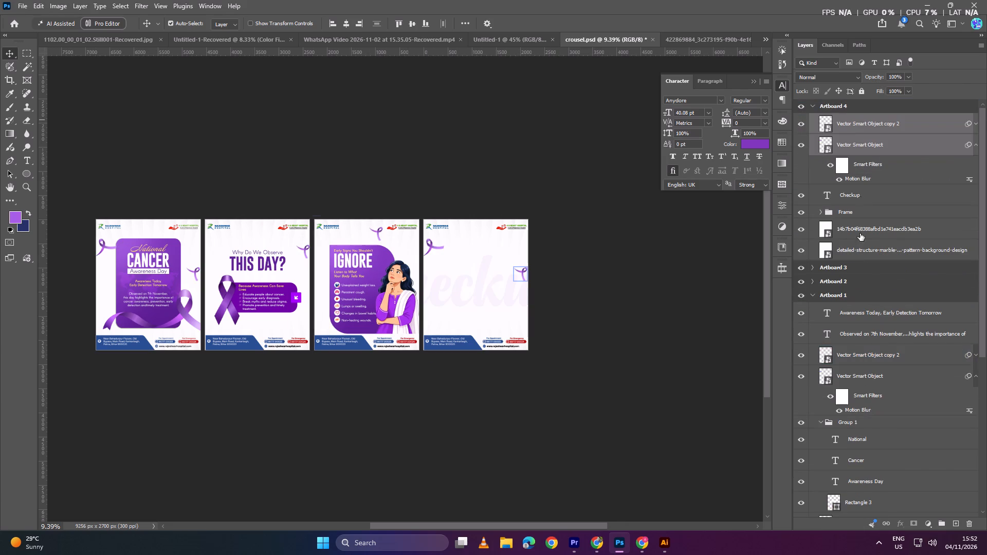
Move the ribbon on Artboard 4's right edge down to just above the contact footer.
{"action": "left_click", "coordinate": [813, 293]}
{"action": "left_click", "coordinate": [671, 268]}
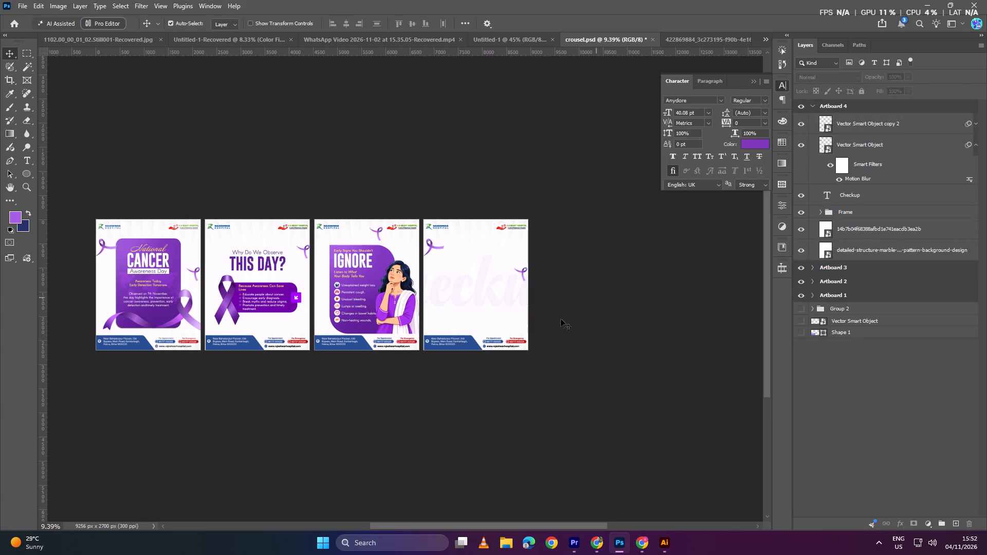
{"action": "scroll", "coordinate": [541, 324], "scroll_direction": "up", "scroll_amount": 3, "text": "ctrl+alt"}
{"action": "scroll", "coordinate": [521, 278], "scroll_direction": "up", "scroll_amount": 4, "text": "ctrl+alt"}
{"action": "left_click_drag", "start_coordinate": [522, 245], "coordinate": [528, 263]}
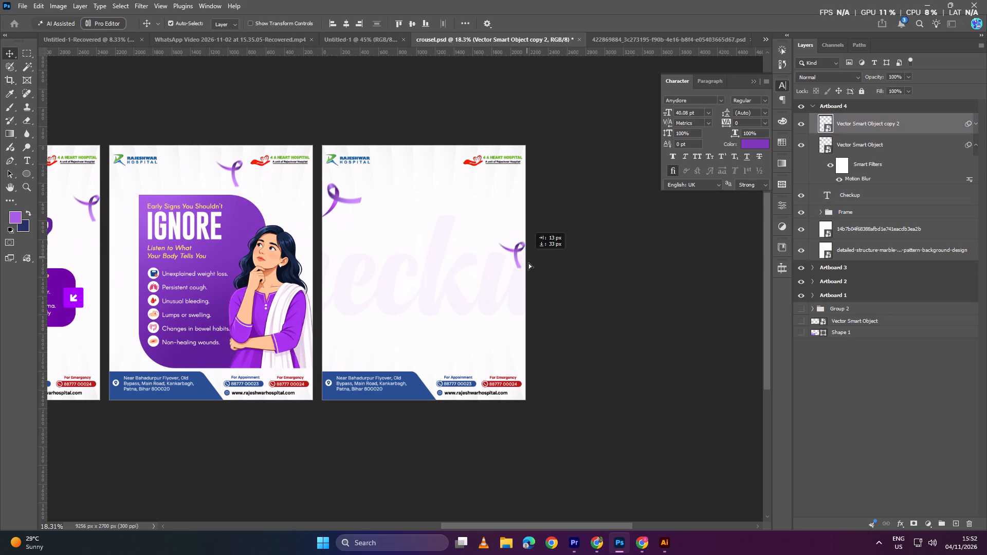
{"action": "left_click_drag", "start_coordinate": [528, 263], "coordinate": [526, 341]}
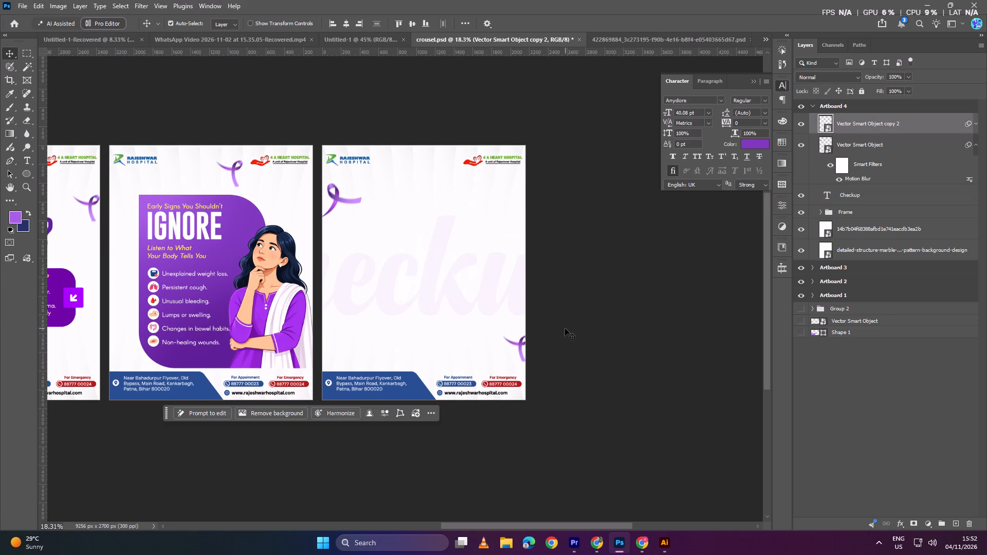
{"action": "left_click", "coordinate": [565, 328]}
{"action": "scroll", "coordinate": [485, 305], "scroll_direction": "down", "scroll_amount": 3, "text": "ctrl+alt"}
{"action": "left_click", "coordinate": [602, 189]}
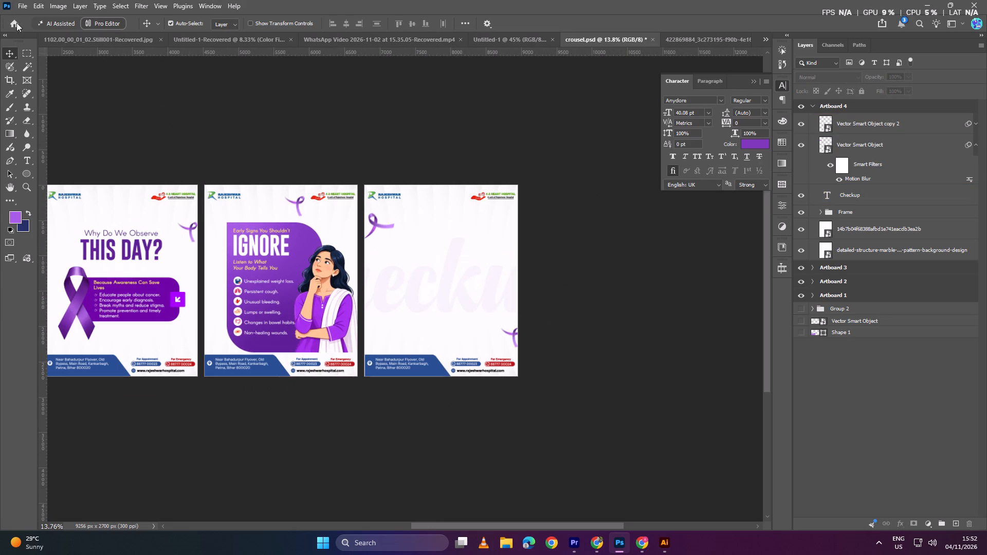
Close the "Janeiro Roxo" reference poster document and return to the carousel file.
{"action": "left_click", "coordinate": [687, 35]}
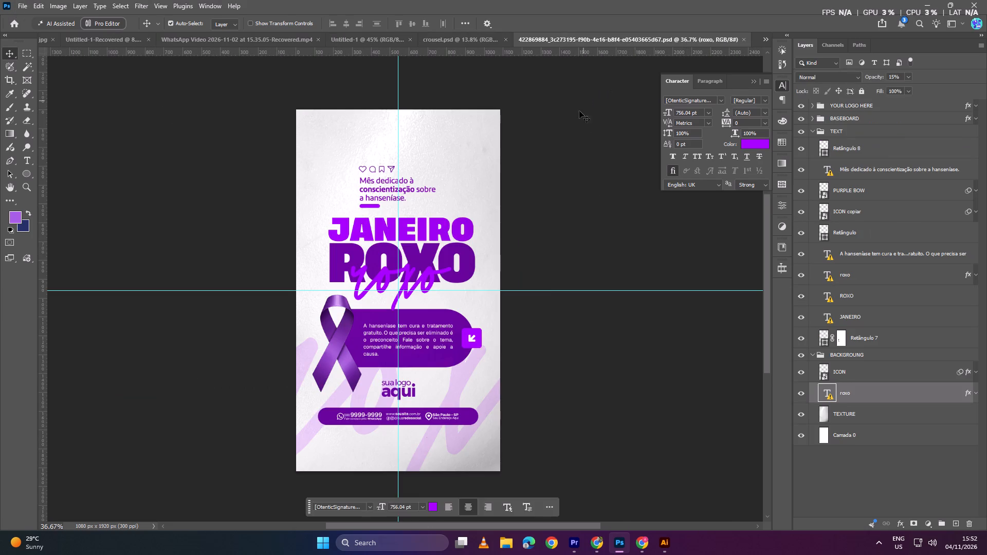
{"action": "left_click", "coordinate": [585, 138]}
{"action": "left_click", "coordinate": [743, 40]}
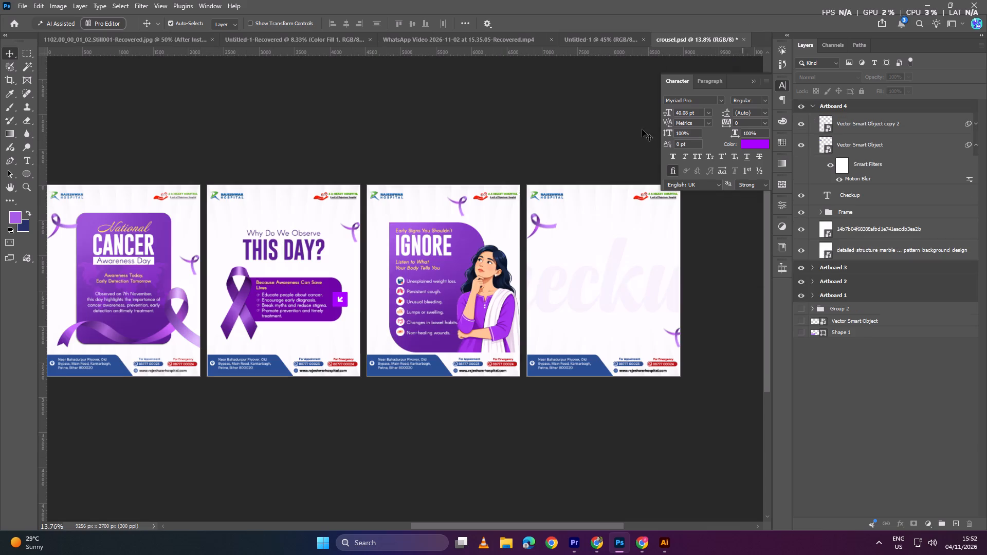
Place the flat-lay-concept-clipboard image from Downloads as embedded on Artboard 4, scaled to 152.34% and covering most of the slide.
{"action": "left_click", "coordinate": [23, 6]}
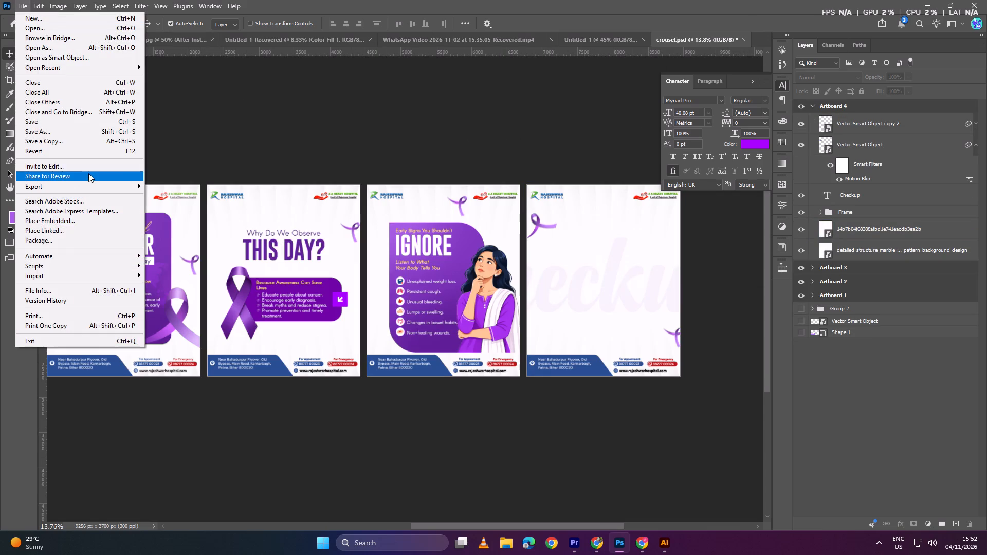
{"action": "left_click", "coordinate": [76, 219]}
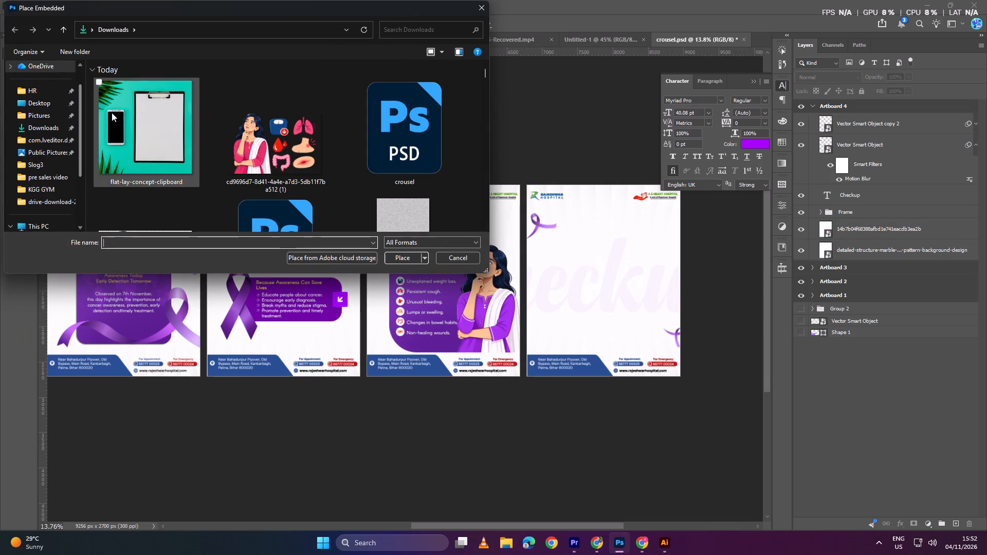
{"action": "double_click", "coordinate": [142, 109]}
{"action": "left_click_drag", "start_coordinate": [393, 273], "coordinate": [589, 252]}
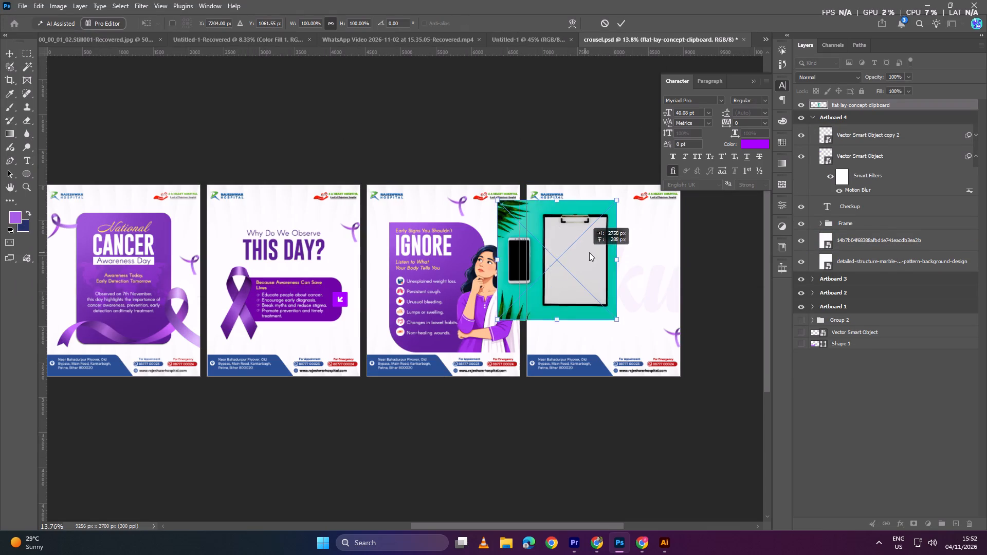
{"action": "left_click_drag", "start_coordinate": [589, 252], "coordinate": [614, 263]}
{"action": "left_click_drag", "start_coordinate": [593, 213], "coordinate": [595, 150]}
{"action": "left_click_drag", "start_coordinate": [607, 242], "coordinate": [607, 290]}
{"action": "left_click", "coordinate": [618, 24]}
{"action": "left_click", "coordinate": [586, 132]}
{"action": "left_click", "coordinate": [586, 132]}
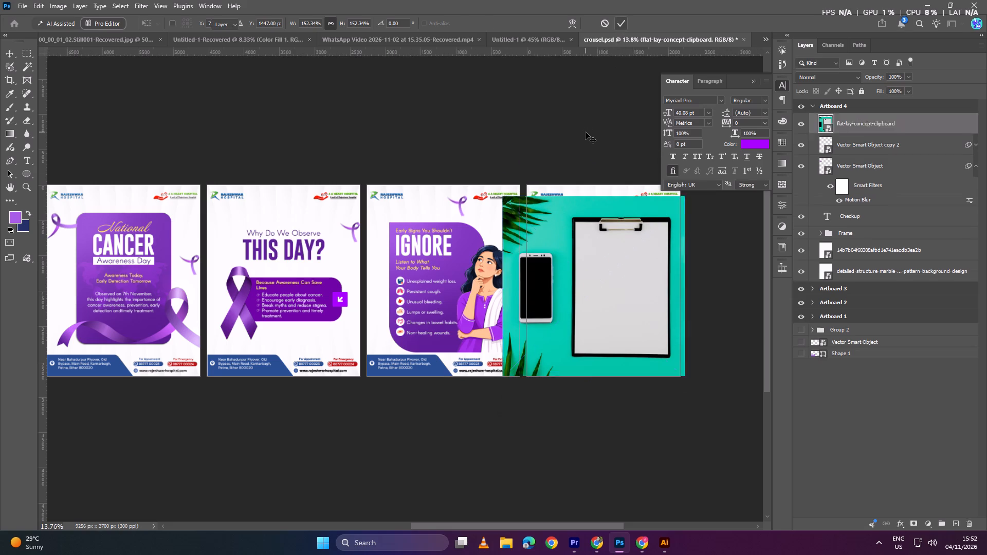
{"action": "left_click", "coordinate": [586, 132]}
Save the carousel document.
{"action": "key", "text": "ctrl+s"}
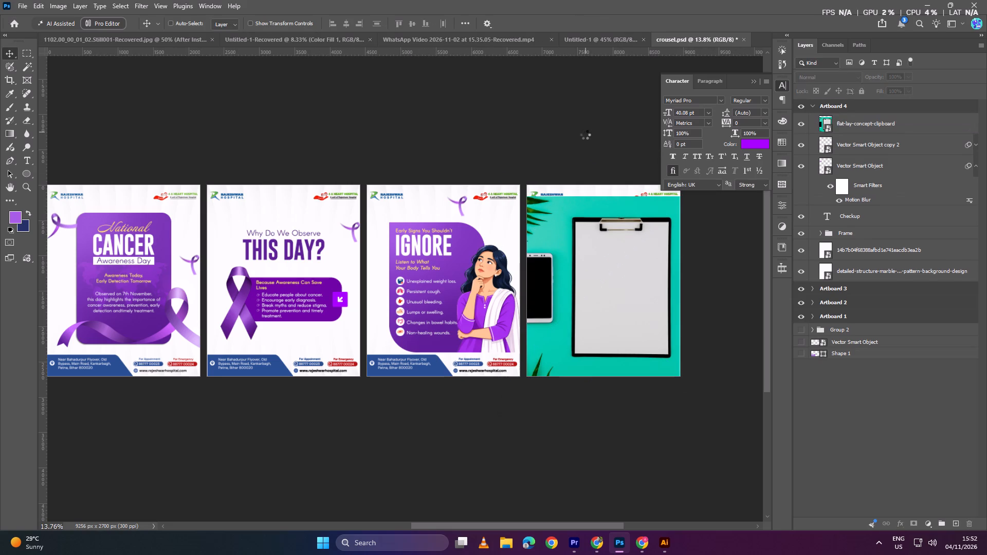
Shift the clipboard photo left and slightly up so the whole clipboard sits inside Artboard 4.
{"action": "scroll", "coordinate": [585, 135], "scroll_direction": "down", "scroll_amount": 10, "text": "ctrl"}
{"action": "left_click_drag", "start_coordinate": [576, 156], "coordinate": [588, 159]}
{"action": "key", "text": "space"}
{"action": "key", "text": "space"}
{"action": "key", "text": "space"}
{"action": "key", "text": "space"}
{"action": "key", "text": "space"}
{"action": "key", "text": "space"}
{"action": "key", "text": "space"}
{"action": "key", "text": "space"}
{"action": "key", "text": "space"}
{"action": "key", "text": "space"}
{"action": "key", "text": "space"}
{"action": "key", "text": "space"}
{"action": "key", "text": "space"}
{"action": "key", "text": "space"}
{"action": "key", "text": "space"}
{"action": "key", "text": "space"}
{"action": "key", "text": "space"}
{"action": "key", "text": "space"}
{"action": "key", "text": "space"}
{"action": "key", "text": "space"}
{"action": "key", "text": "space"}
{"action": "key", "text": "space"}
{"action": "key", "text": "space"}
{"action": "key", "text": "space"}
{"action": "key", "text": "space"}
{"action": "key", "text": "space"}
{"action": "key", "text": "space"}
{"action": "key", "text": "space"}
{"action": "key", "text": "space"}
{"action": "key", "text": "space"}
{"action": "left_click_drag", "start_coordinate": [577, 305], "coordinate": [397, 346]}
{"action": "scroll", "coordinate": [459, 249], "scroll_direction": "up", "scroll_amount": 4, "text": "ctrl"}
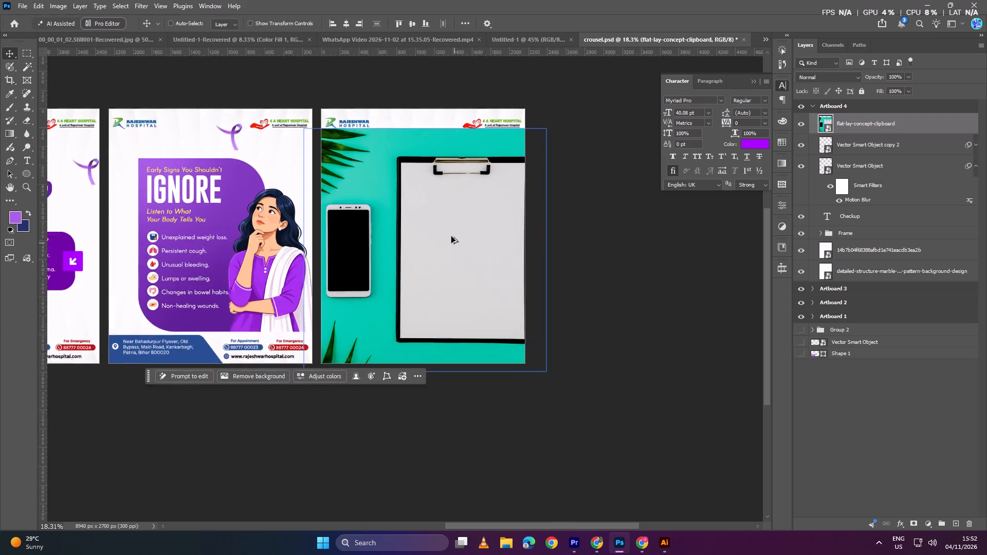
{"action": "scroll", "coordinate": [451, 236], "scroll_direction": "up", "scroll_amount": 5, "text": "ctrl"}
{"action": "left_click_drag", "start_coordinate": [459, 232], "coordinate": [413, 210]}
{"action": "scroll", "coordinate": [420, 211], "scroll_direction": "down", "scroll_amount": 1, "text": "ctrl+alt"}
{"action": "scroll", "coordinate": [502, 208], "scroll_direction": "up", "scroll_amount": 2}
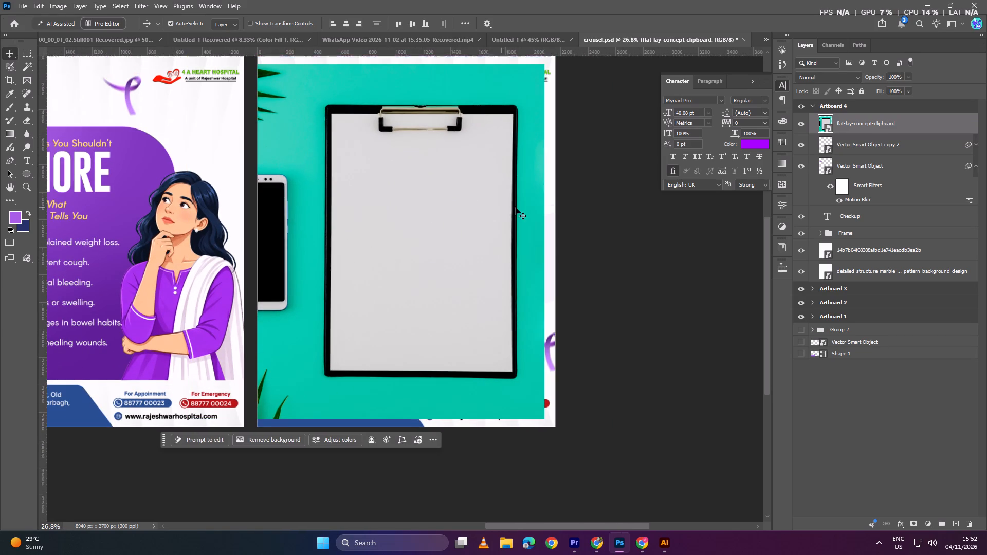
{"action": "scroll", "coordinate": [516, 208], "scroll_direction": "up", "scroll_amount": 3}
{"action": "left_click", "coordinate": [610, 227]}
{"action": "scroll", "coordinate": [433, 211], "scroll_direction": "up", "scroll_amount": 4, "text": "ctrl+alt"}
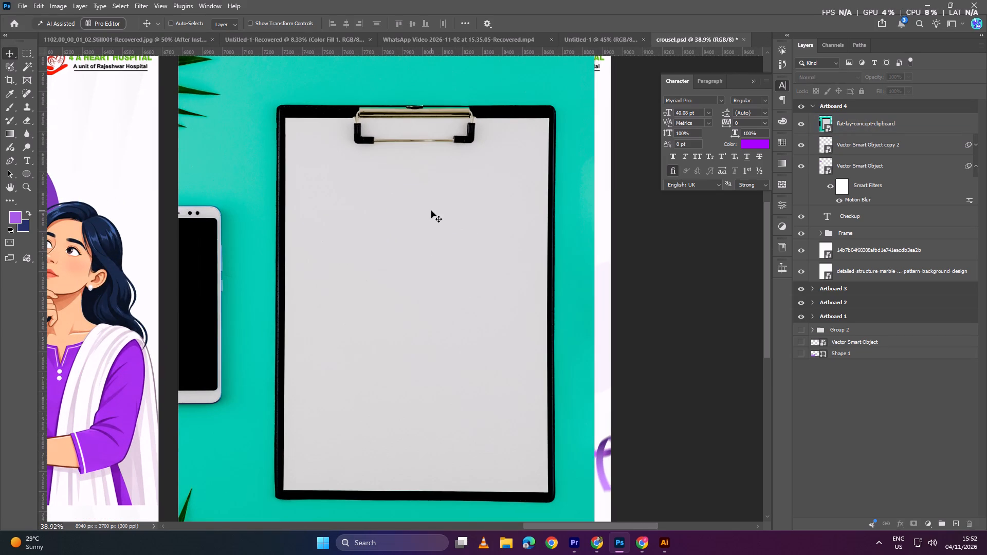
Select the clipboard with the Object Selection tool and add a layer mask hiding the teal background, phone and leaves.
{"action": "double_click", "coordinate": [430, 211]}
{"action": "scroll", "coordinate": [430, 211], "scroll_direction": "down", "scroll_amount": 3}
{"action": "scroll", "coordinate": [340, 171], "scroll_direction": "down", "scroll_amount": 1, "text": "ctrl+alt"}
{"action": "scroll", "coordinate": [340, 171], "scroll_direction": "down", "scroll_amount": 3, "text": "ctrl"}
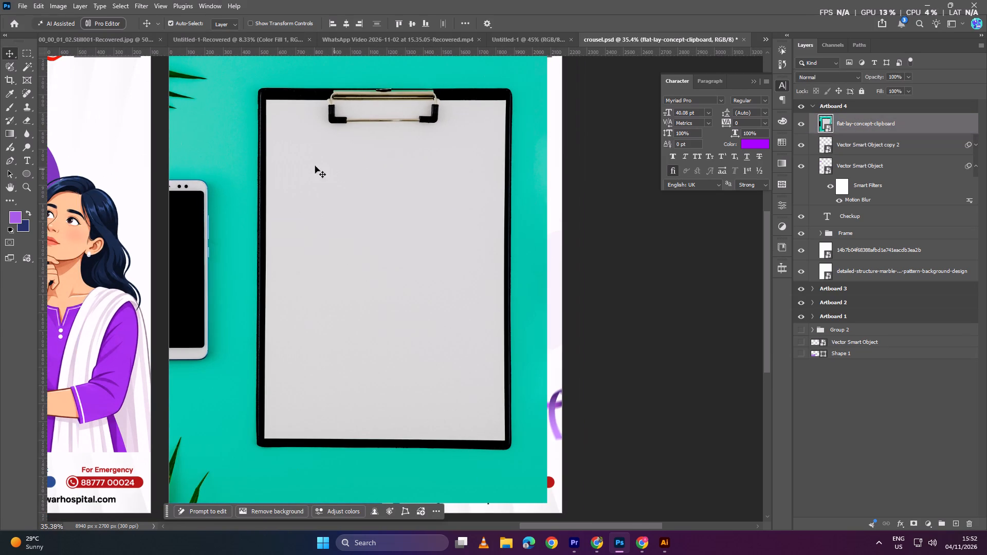
{"action": "right_click", "coordinate": [30, 70]}
{"action": "left_click", "coordinate": [52, 70]}
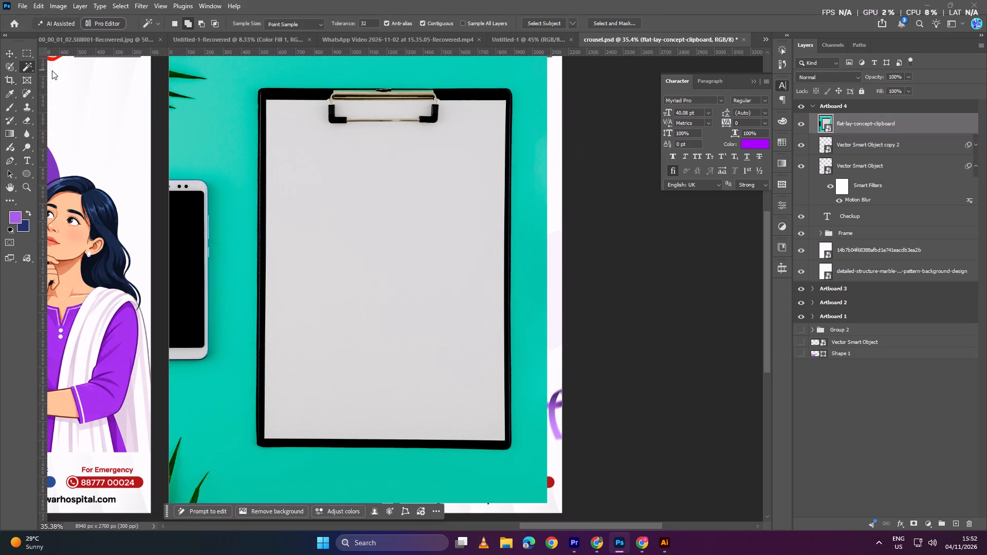
{"action": "scroll", "coordinate": [190, 92], "scroll_direction": "down", "scroll_amount": 3, "text": "ctrl+alt"}
{"action": "scroll", "coordinate": [234, 86], "scroll_direction": "down", "scroll_amount": 2, "text": "ctrl"}
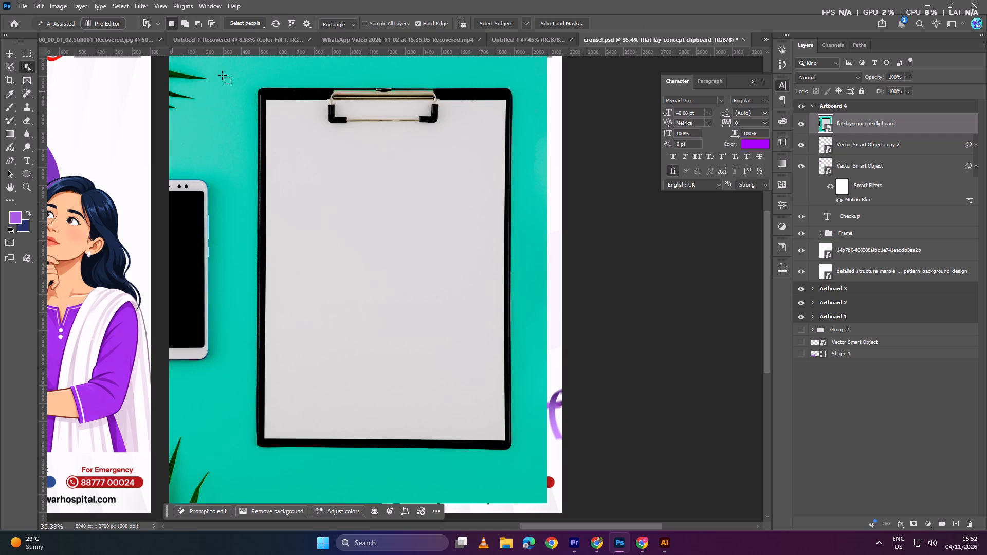
{"action": "scroll", "coordinate": [222, 75], "scroll_direction": "up", "scroll_amount": 3}
{"action": "left_click_drag", "start_coordinate": [210, 87], "coordinate": [221, 113]}
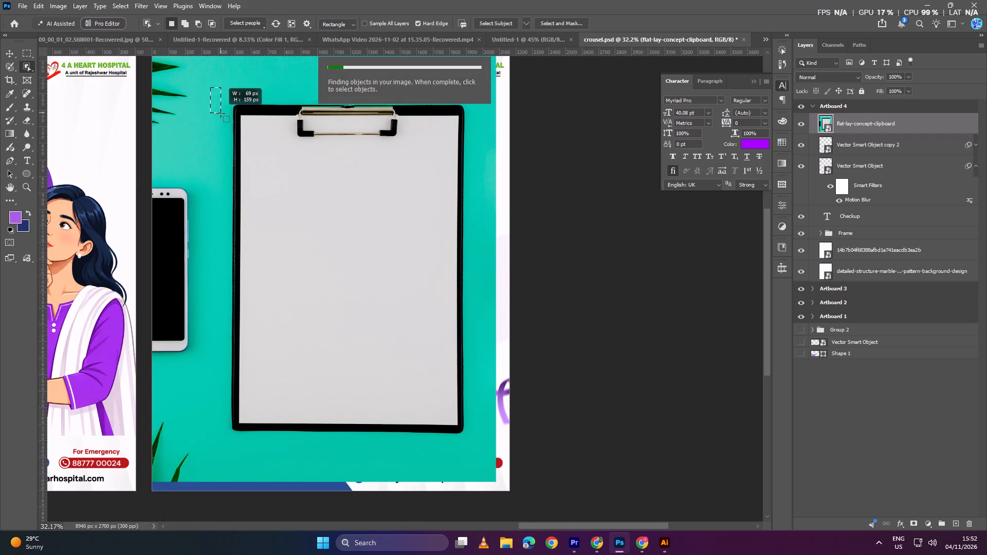
{"action": "left_click_drag", "start_coordinate": [221, 113], "coordinate": [474, 444]}
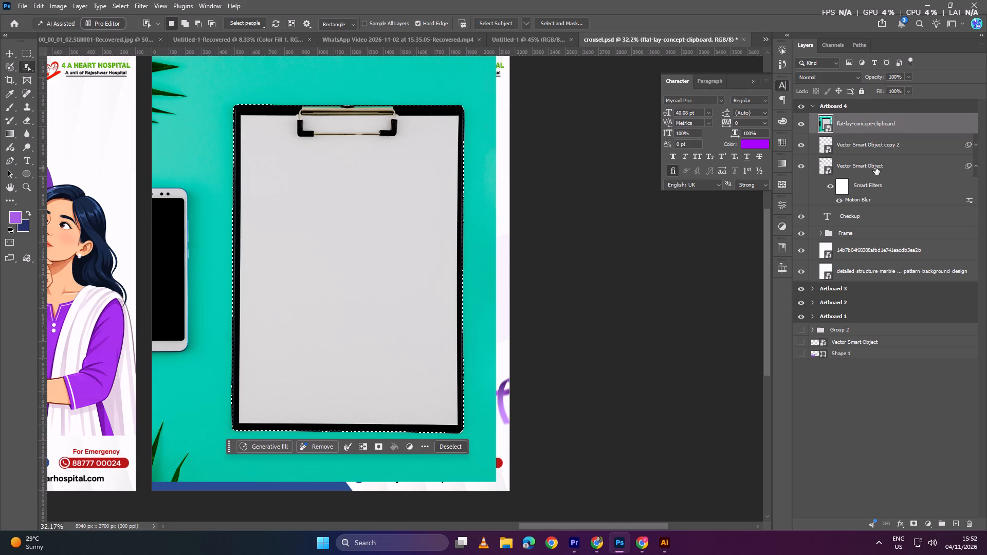
{"action": "left_click", "coordinate": [913, 522]}
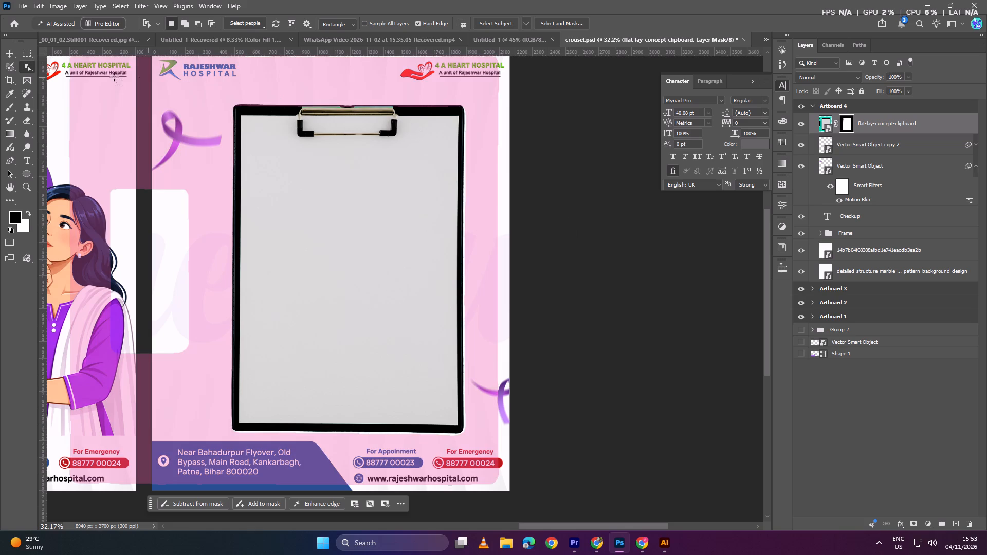
{"action": "left_click", "coordinate": [14, 51]}
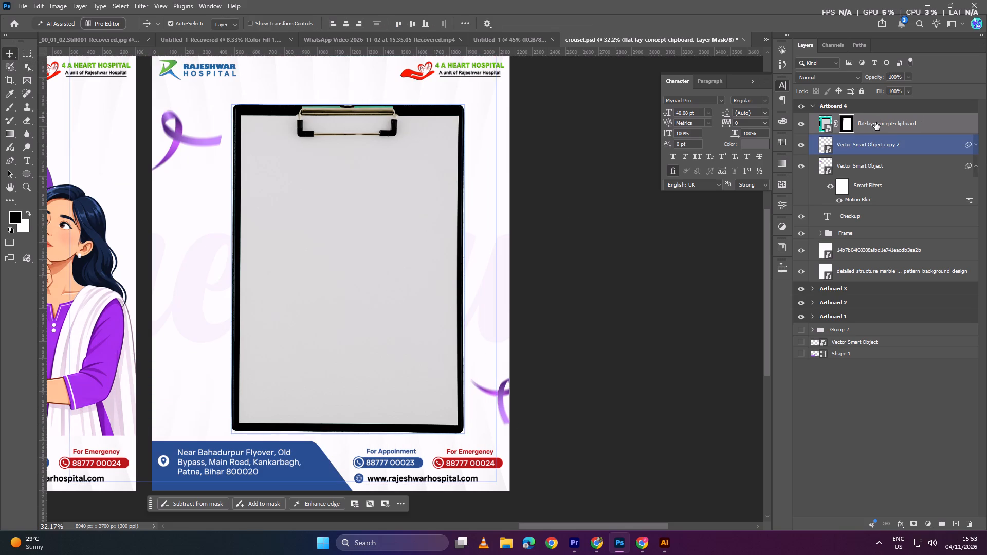
Convert the masked flat-lay-concept-clipboard layer to a smart object.
{"action": "left_click", "coordinate": [875, 122]}
{"action": "right_click", "coordinate": [875, 122]}
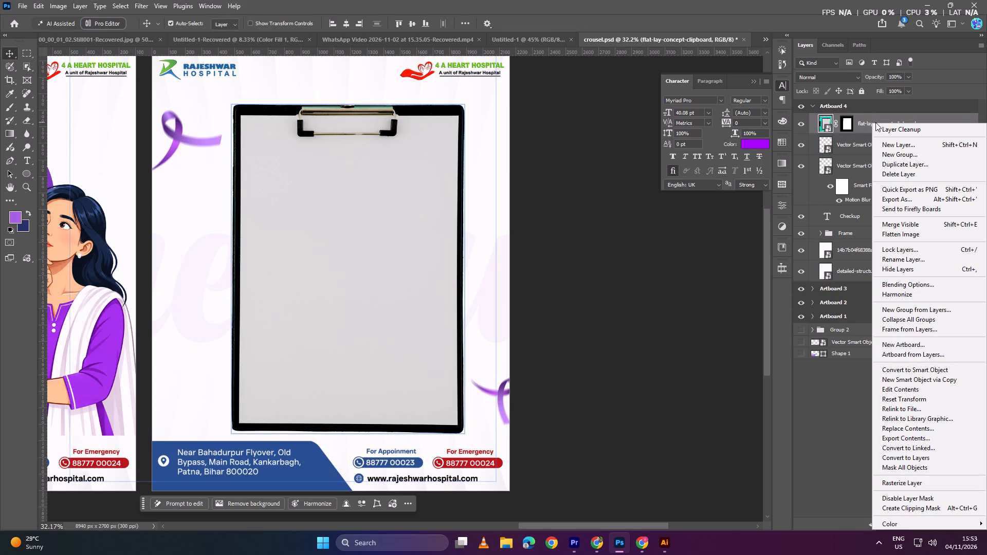
{"action": "left_click", "coordinate": [950, 367]}
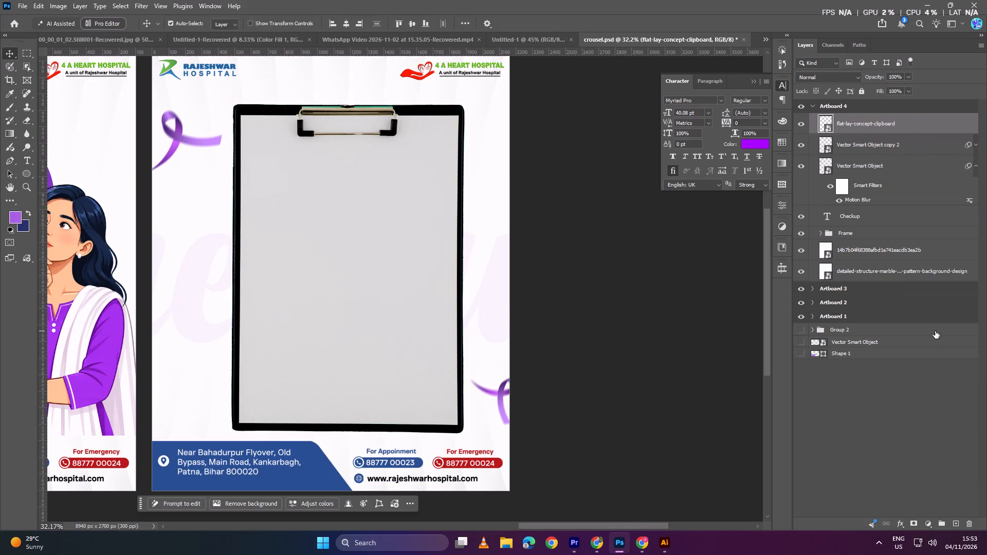
Add a Hue/Saturation adjustment above the clipboard, sample the paper, and set Reds to hue -148, saturation +77, lightness +100.
{"action": "left_click", "coordinate": [929, 524]}
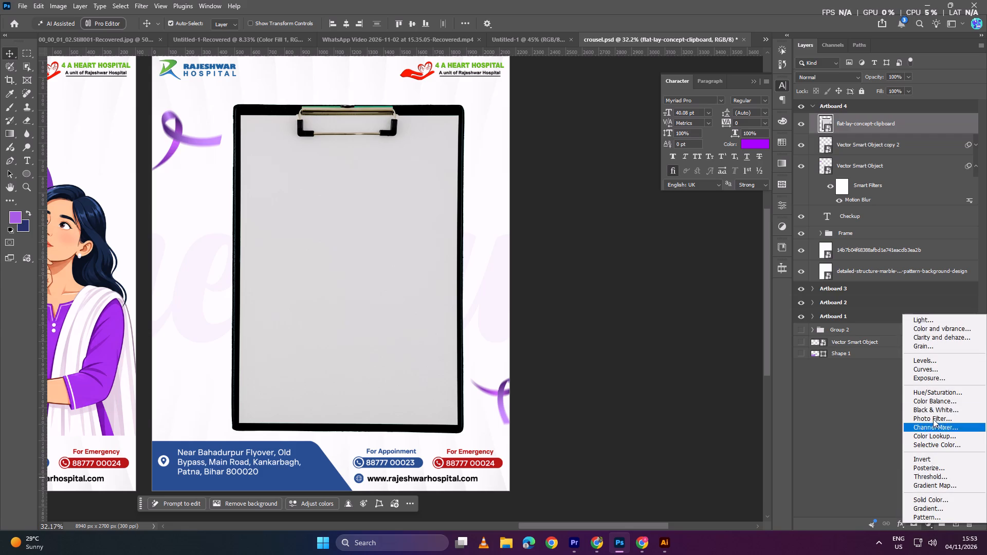
{"action": "left_click", "coordinate": [932, 392]}
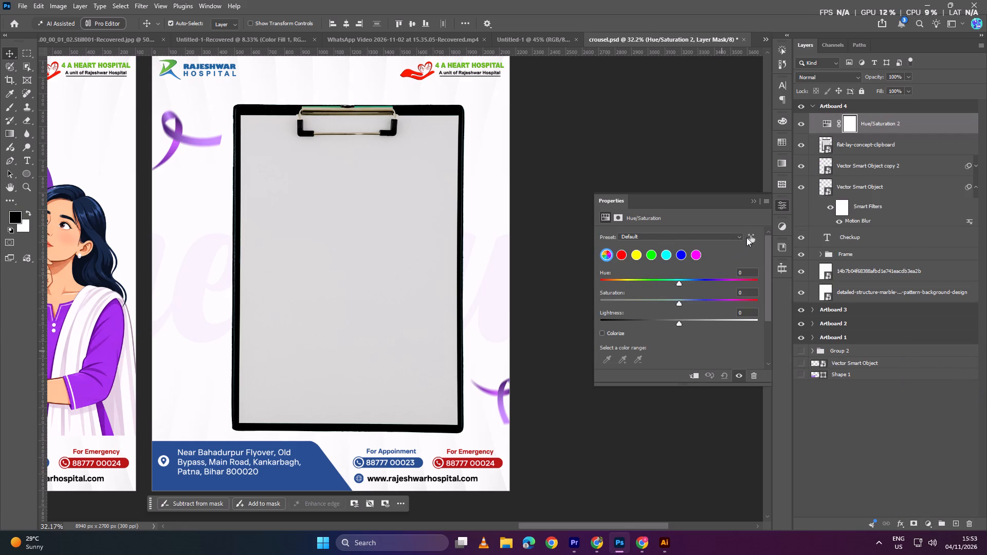
{"action": "left_click", "coordinate": [752, 235]}
{"action": "left_click", "coordinate": [369, 267]}
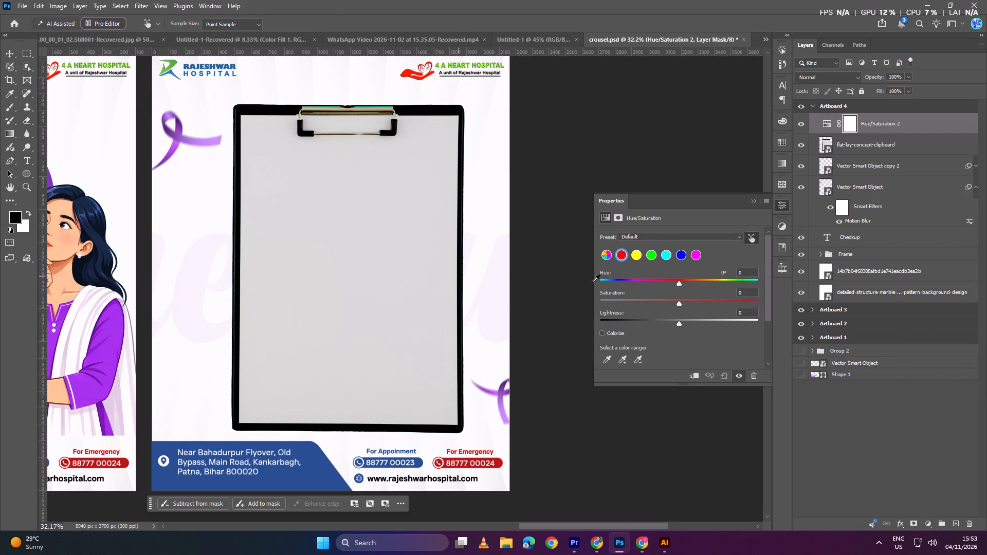
{"action": "left_click_drag", "start_coordinate": [680, 322], "coordinate": [750, 313]}
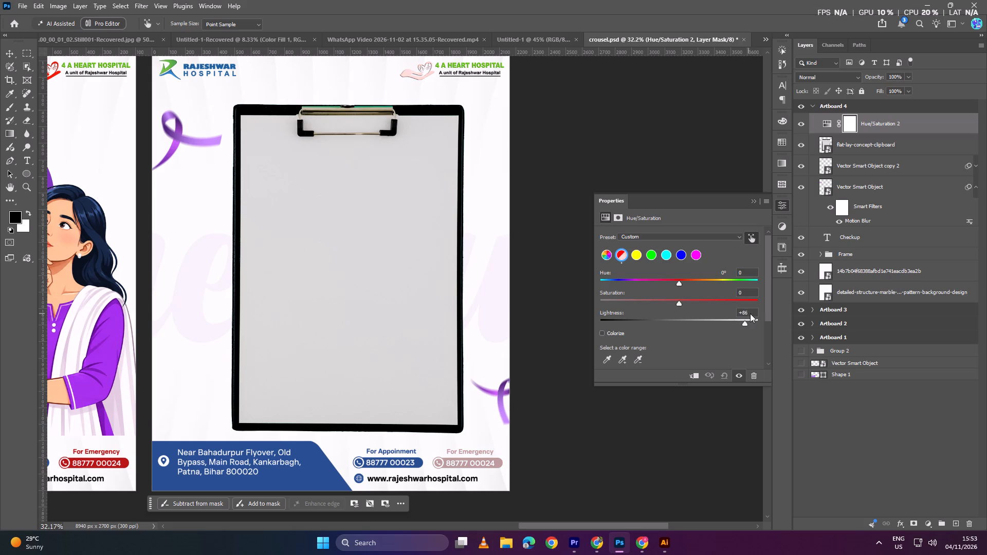
{"action": "left_click_drag", "start_coordinate": [750, 313], "coordinate": [759, 313]}
{"action": "left_click_drag", "start_coordinate": [681, 301], "coordinate": [664, 310]}
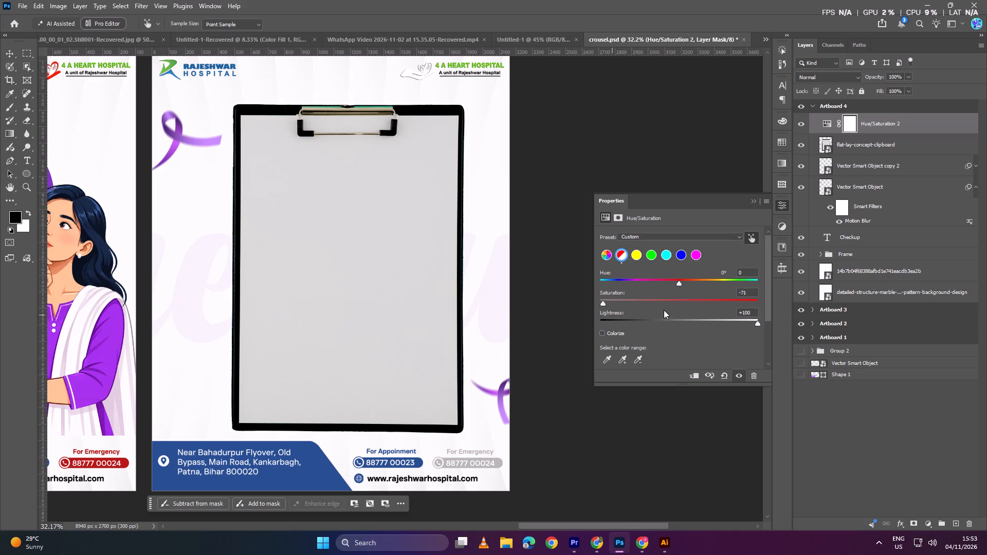
{"action": "left_click_drag", "start_coordinate": [664, 310], "coordinate": [739, 296]}
{"action": "left_click_drag", "start_coordinate": [681, 282], "coordinate": [744, 288]}
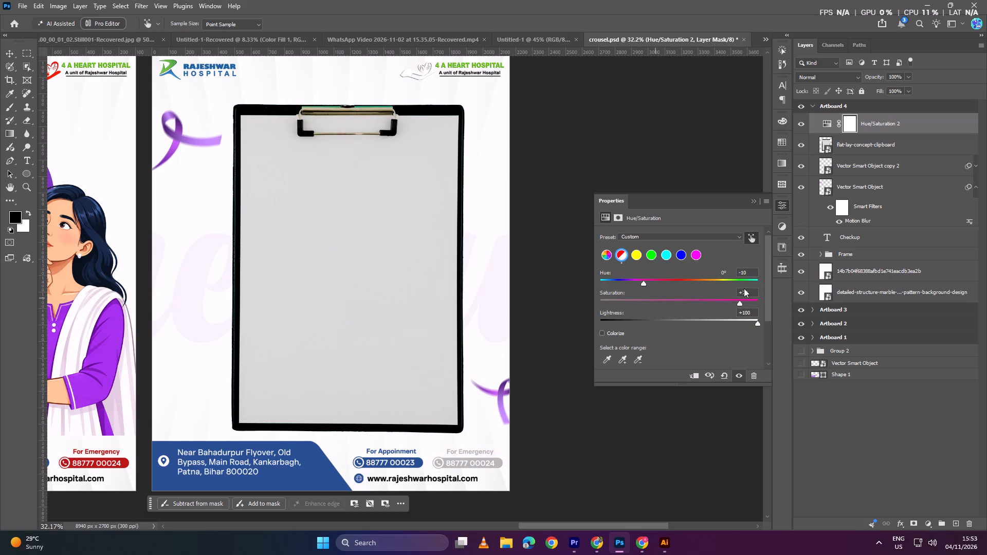
{"action": "left_click_drag", "start_coordinate": [744, 288], "coordinate": [614, 291]}
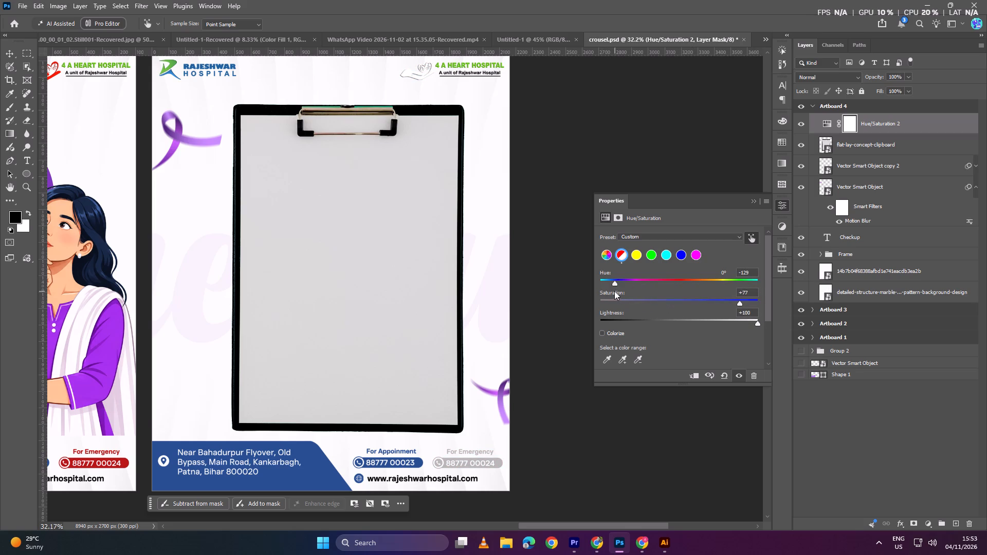
{"action": "left_click_drag", "start_coordinate": [614, 291], "coordinate": [609, 288]}
{"action": "left_click_drag", "start_coordinate": [757, 322], "coordinate": [768, 323]}
Clip the Hue/Saturation adjustment to the clipboard layer, keeping Reds lightness at +100.
{"action": "left_click", "coordinate": [696, 375]}
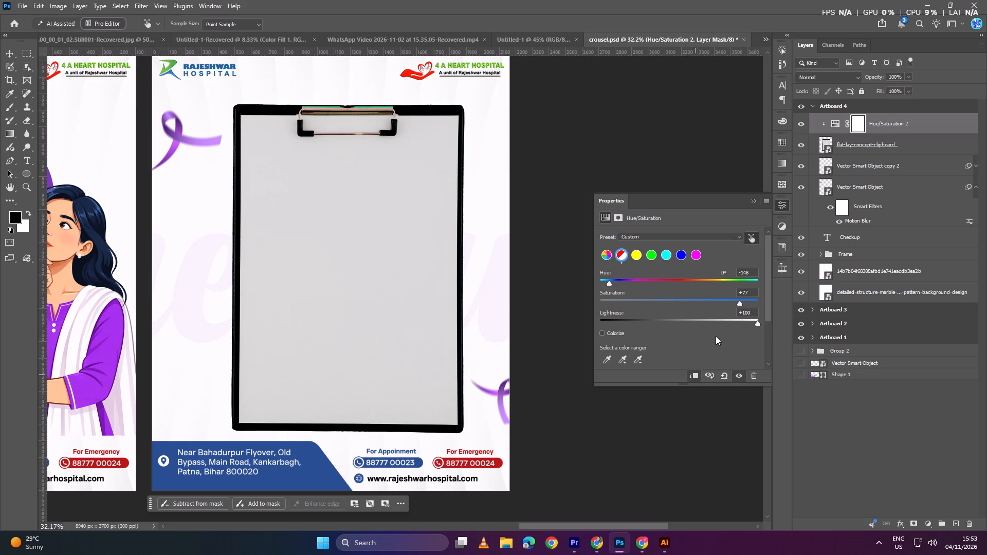
{"action": "left_click_drag", "start_coordinate": [753, 322], "coordinate": [763, 326]}
{"action": "left_click", "coordinate": [751, 201]}
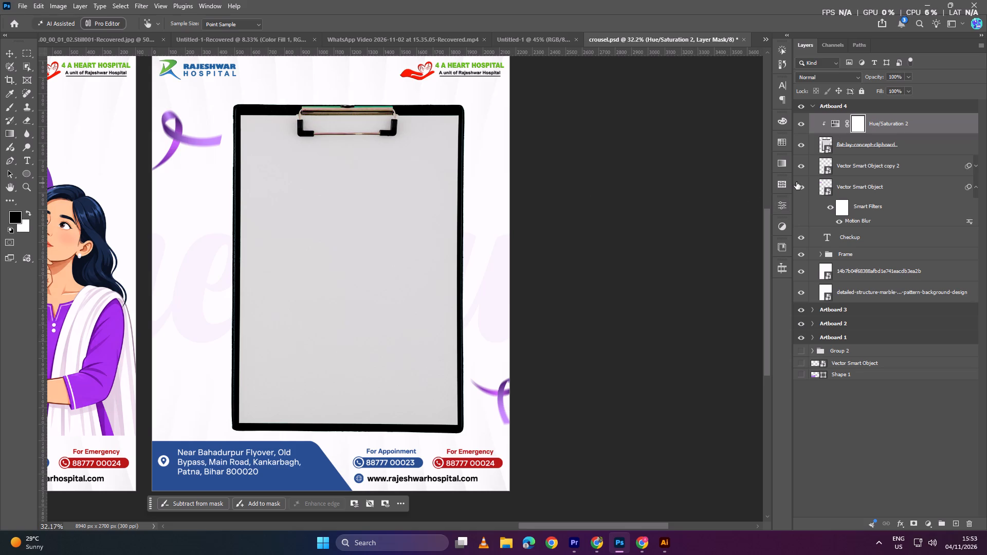
{"action": "scroll", "coordinate": [506, 166], "scroll_direction": "down", "scroll_amount": 5, "text": "ctrl+alt"}
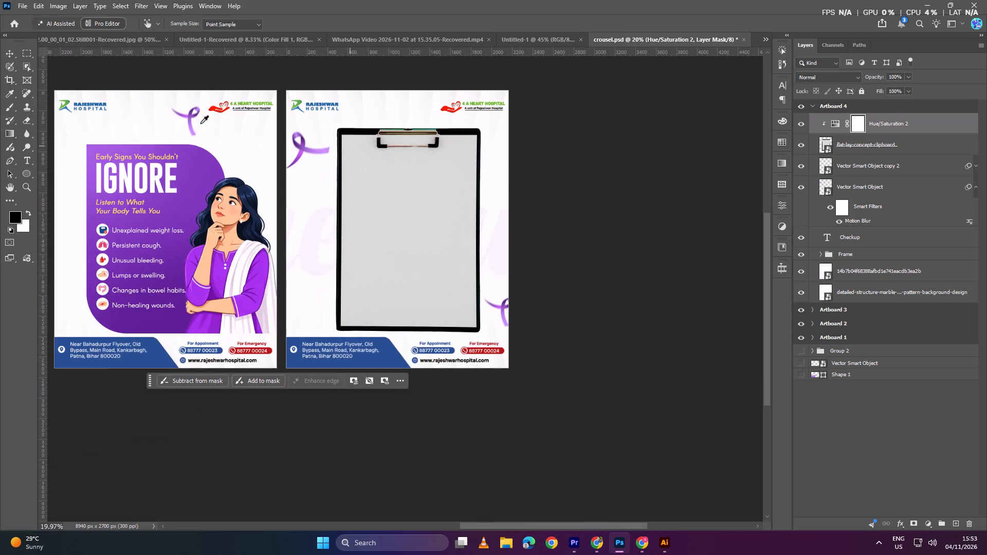
{"action": "left_click", "coordinate": [5, 51]}
{"action": "left_click", "coordinate": [568, 196]}
{"action": "scroll", "coordinate": [436, 212], "scroll_direction": "down", "scroll_amount": 2, "text": "ctrl+alt"}
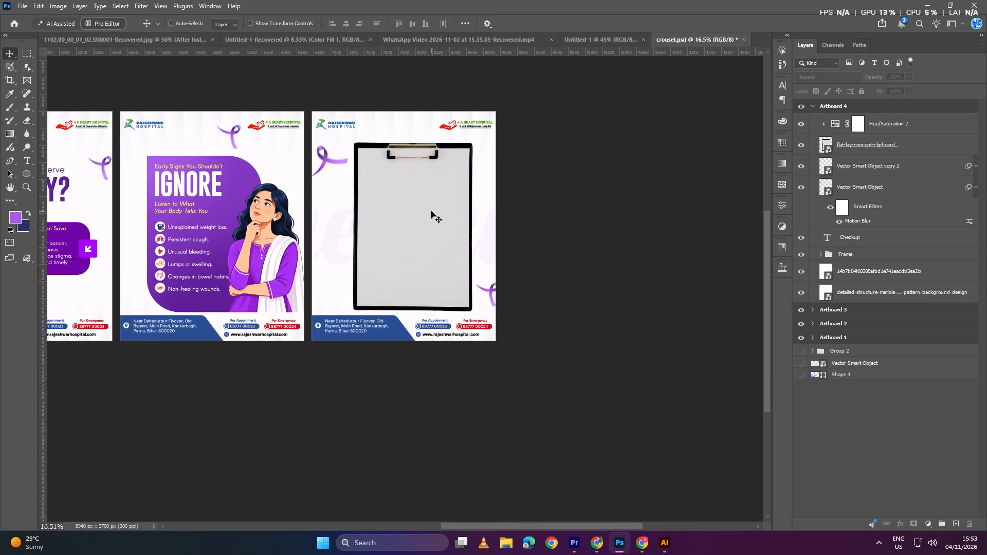
Scale the clipboard down proportionally and reposition it on Artboard 4, left of centre and above the address footer.
{"action": "scroll", "coordinate": [428, 212], "scroll_direction": "up", "scroll_amount": 2, "text": "ctrl+alt"}
{"action": "left_click", "coordinate": [427, 212]}
{"action": "left_click", "coordinate": [421, 178]}
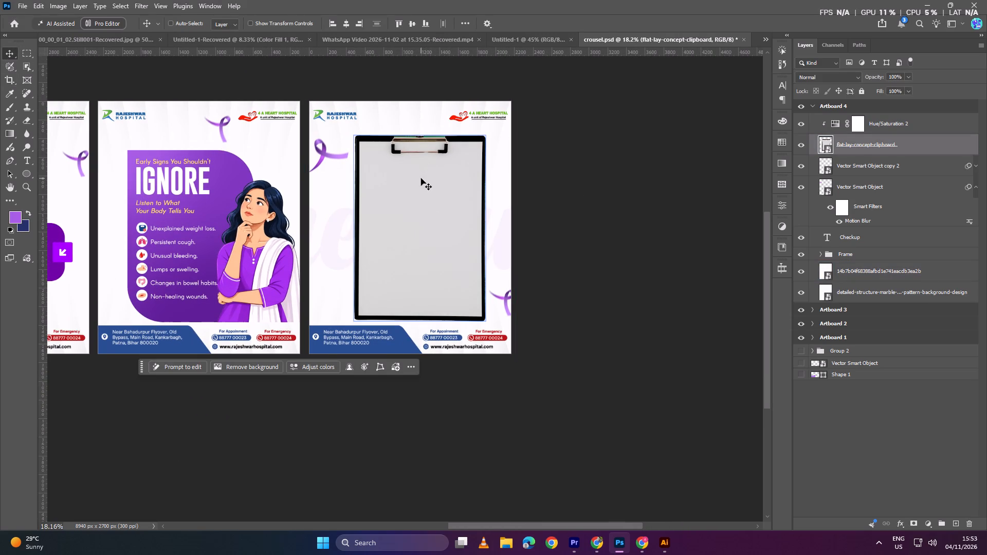
{"action": "key", "text": "ctrl+t"}
{"action": "scroll", "coordinate": [426, 141], "scroll_direction": "up", "scroll_amount": 3, "text": "ctrl+alt"}
{"action": "left_click_drag", "start_coordinate": [419, 134], "coordinate": [424, 169]}
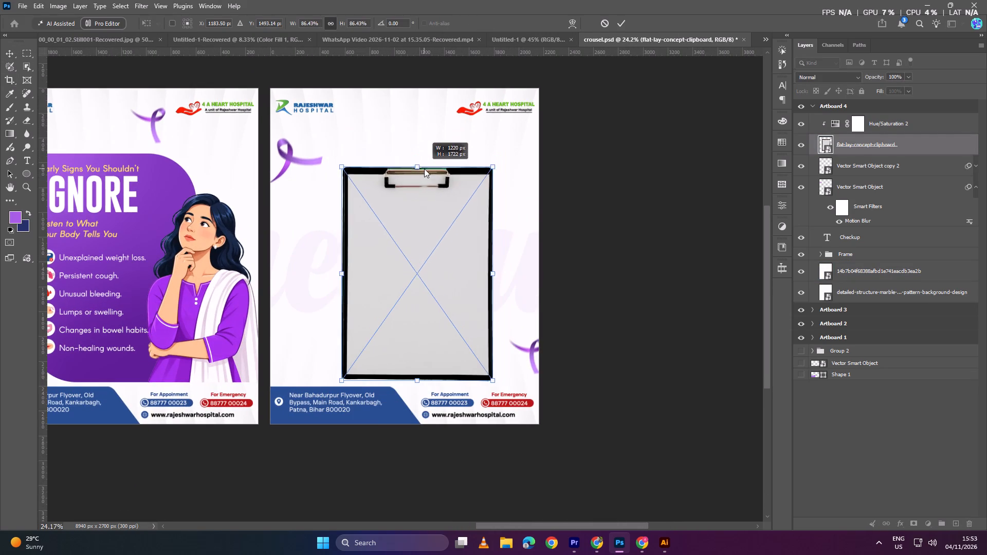
{"action": "left_click_drag", "start_coordinate": [424, 169], "coordinate": [433, 213]}
{"action": "left_click_drag", "start_coordinate": [455, 254], "coordinate": [415, 219]}
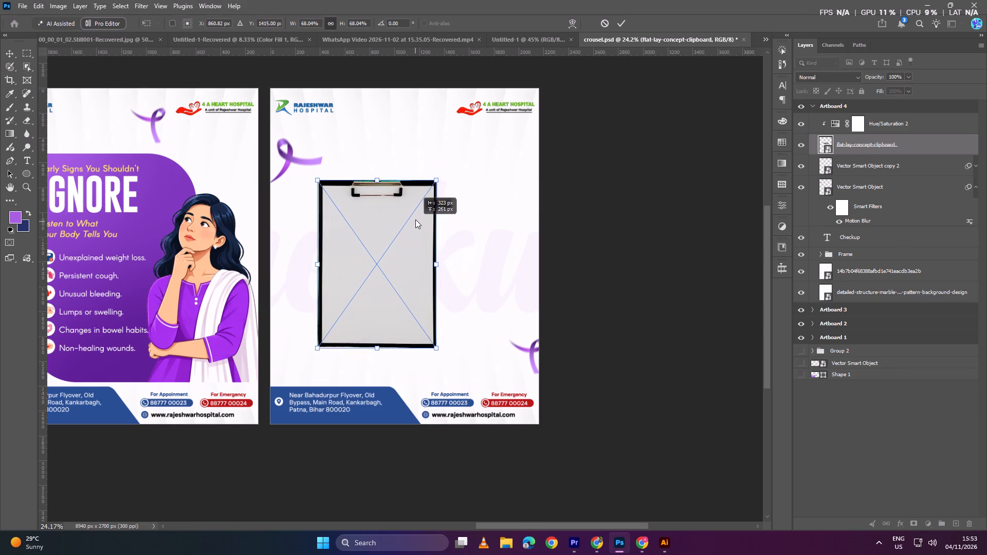
{"action": "left_click_drag", "start_coordinate": [415, 219], "coordinate": [398, 227]}
{"action": "left_click_drag", "start_coordinate": [421, 264], "coordinate": [447, 264]}
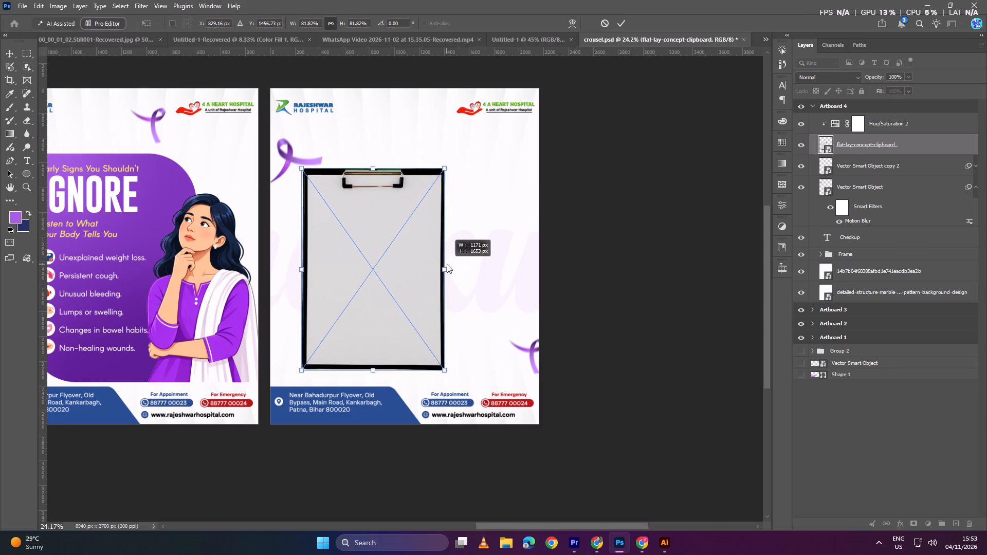
{"action": "left_click_drag", "start_coordinate": [447, 264], "coordinate": [428, 264]}
{"action": "left_click_drag", "start_coordinate": [357, 276], "coordinate": [367, 273]}
{"action": "left_click", "coordinate": [620, 26]}
{"action": "left_click", "coordinate": [625, 138]}
Draw a 1040 x 1464 px rectangle covering the clipboard and round all its corners.
{"action": "scroll", "coordinate": [435, 231], "scroll_direction": "up", "scroll_amount": 4, "text": "ctrl+alt"}
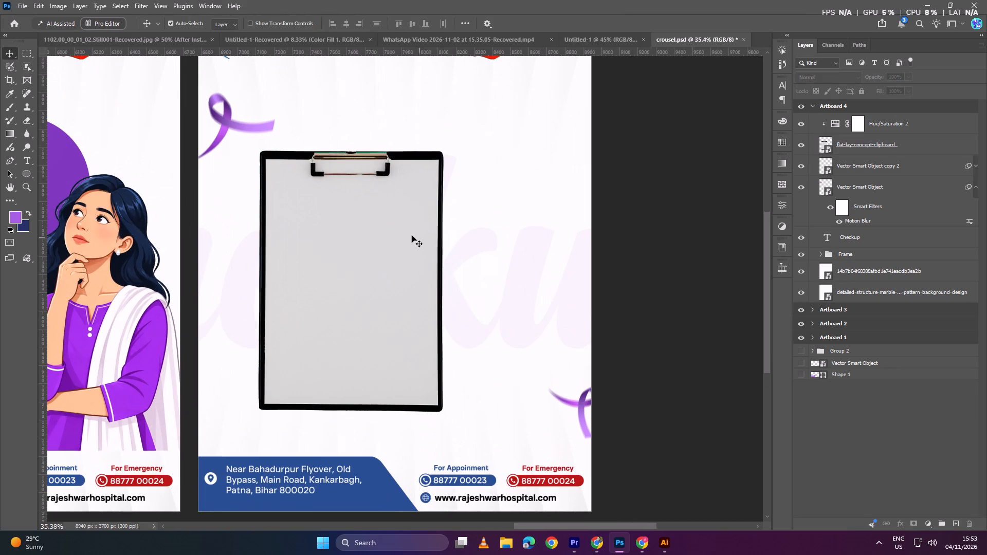
{"action": "left_click", "coordinate": [411, 235]}
{"action": "left_click", "coordinate": [888, 146]}
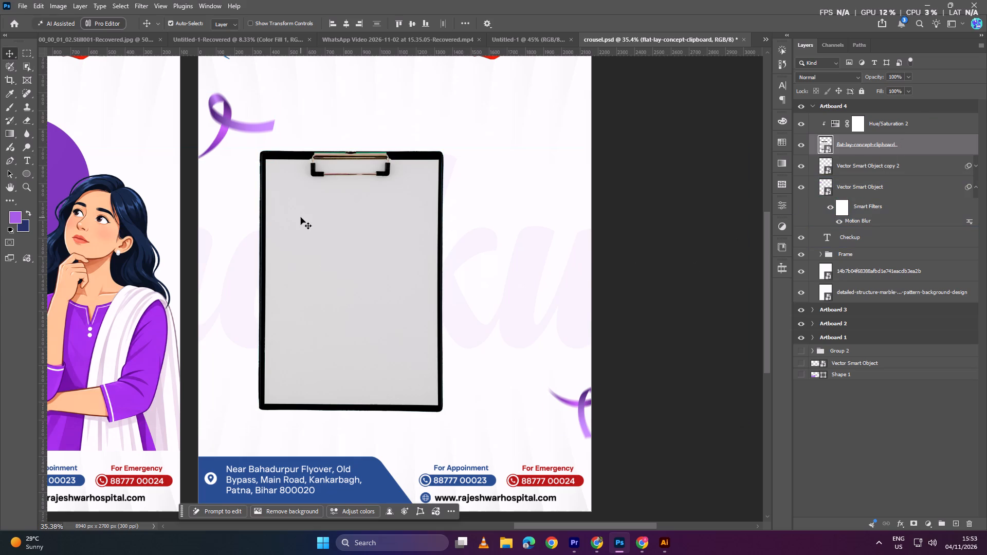
{"action": "right_click", "coordinate": [30, 171]}
{"action": "left_click", "coordinate": [77, 177]}
{"action": "scroll", "coordinate": [232, 144], "scroll_direction": "up", "scroll_amount": 1, "text": "ctrl"}
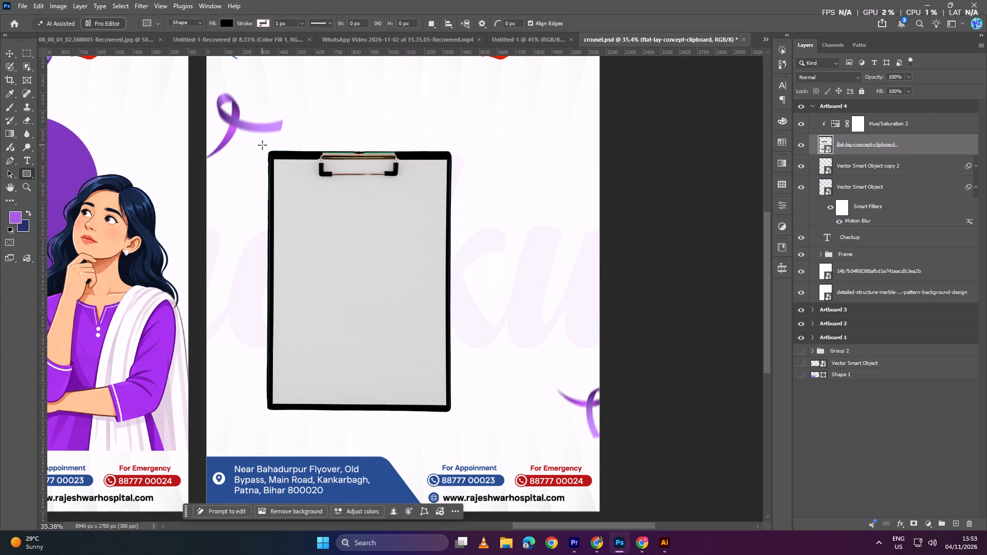
{"action": "left_click_drag", "start_coordinate": [262, 145], "coordinate": [451, 411]}
{"action": "scroll", "coordinate": [273, 181], "scroll_direction": "up", "scroll_amount": 2, "text": "ctrl+alt"}
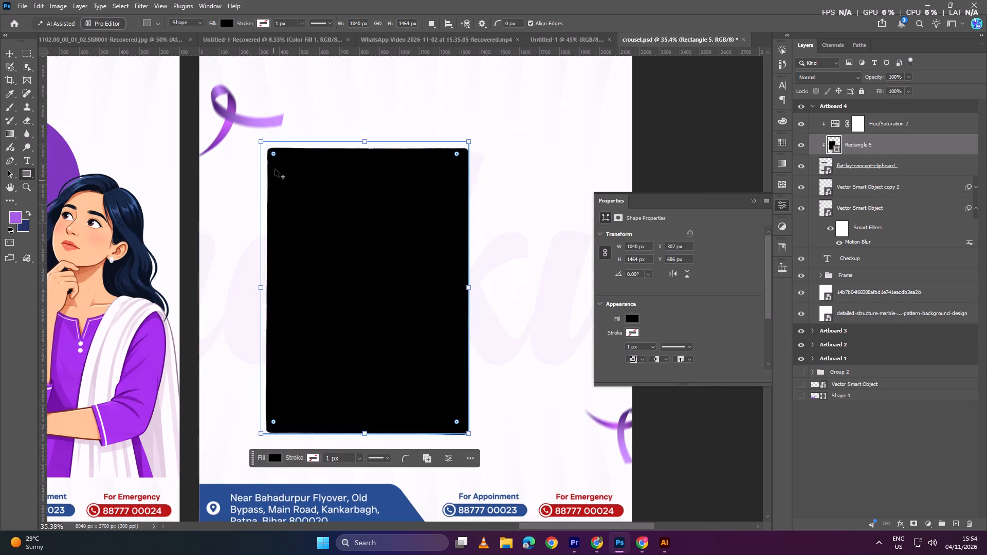
{"action": "scroll", "coordinate": [275, 169], "scroll_direction": "up", "scroll_amount": 1, "text": "ctrl+alt"}
{"action": "left_click", "coordinate": [269, 146]}
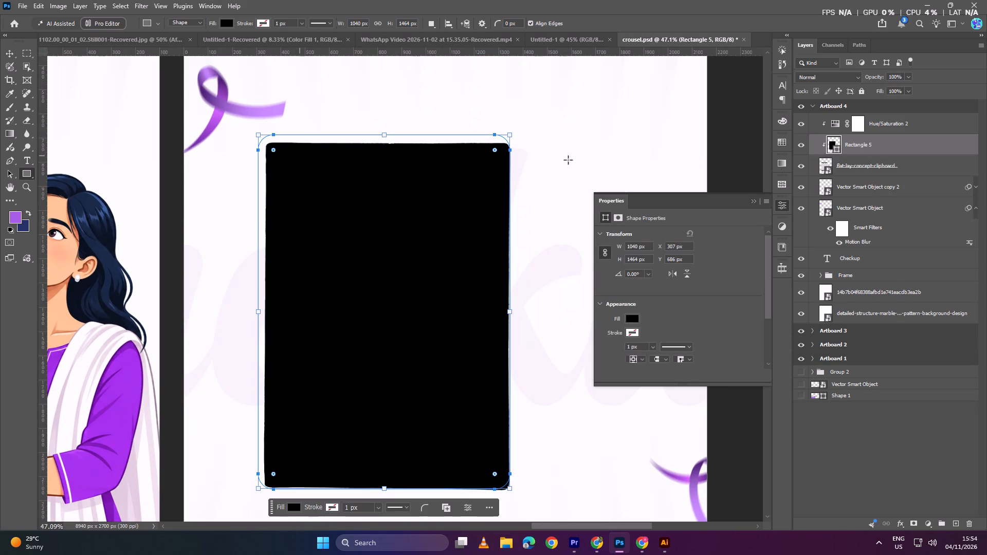
Move the rectangle layer beneath the clipboard layer and fill it with the recently used purple.
{"action": "left_click_drag", "start_coordinate": [881, 146], "coordinate": [882, 171]}
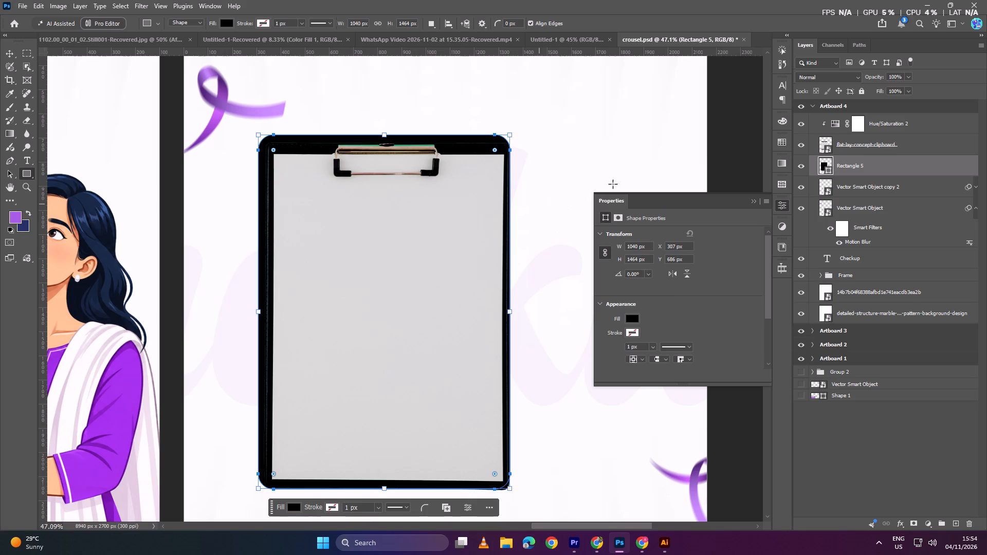
{"action": "left_click", "coordinate": [633, 320]}
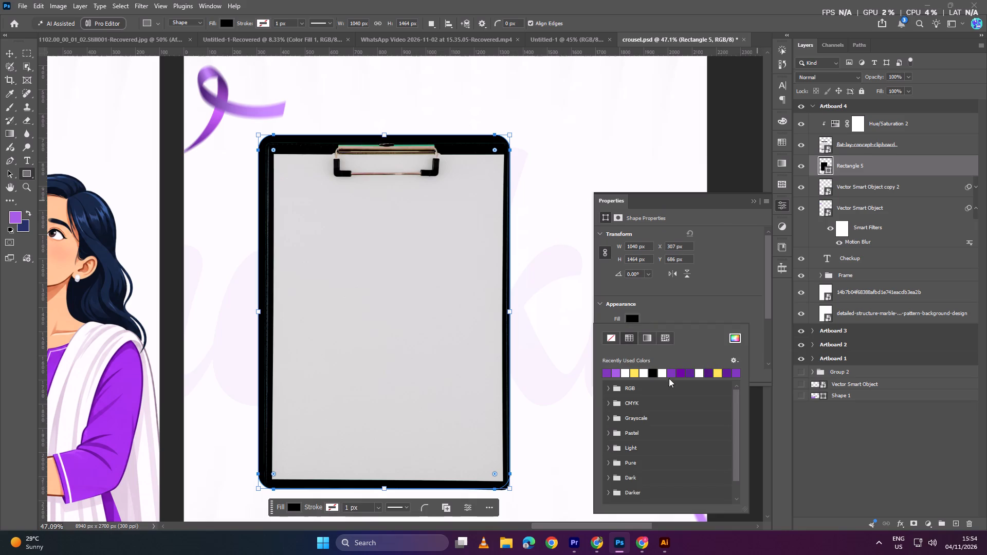
{"action": "left_click", "coordinate": [610, 373]}
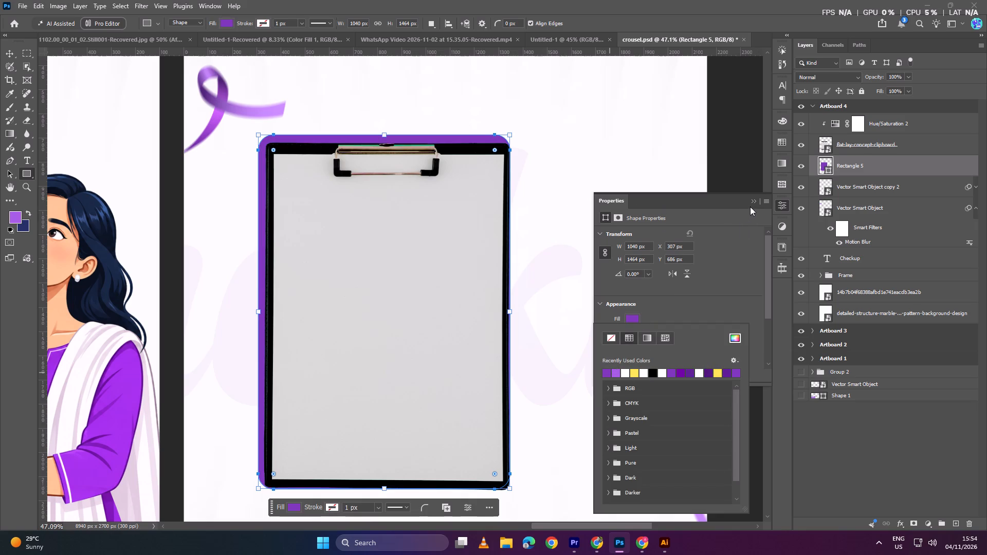
{"action": "left_click", "coordinate": [751, 202]}
Offset the purple rectangle about 20 px to the right behind the clipboard.
{"action": "scroll", "coordinate": [741, 196], "scroll_direction": "down", "scroll_amount": 3}
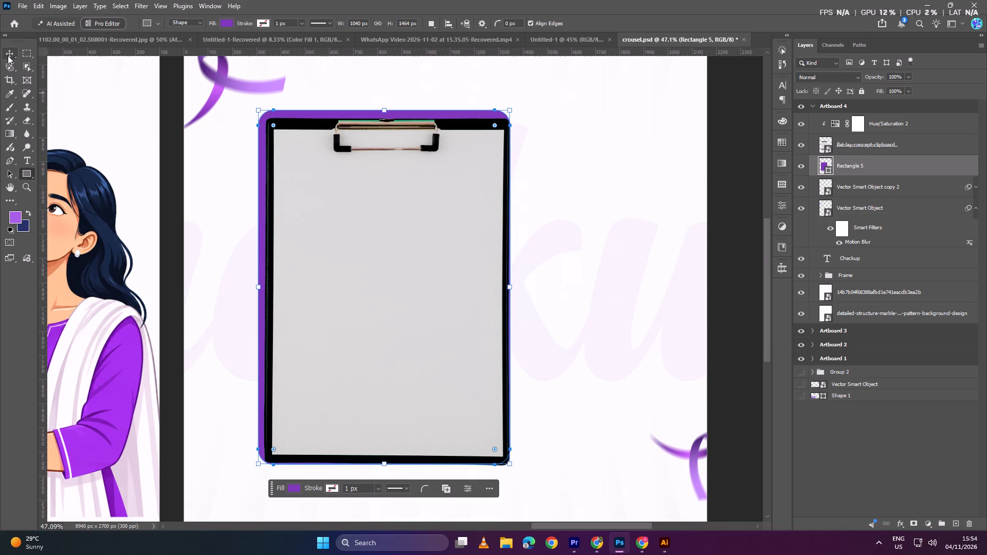
{"action": "left_click", "coordinate": [8, 55]}
{"action": "scroll", "coordinate": [269, 201], "scroll_direction": "down", "scroll_amount": 2, "text": "ctrl+alt"}
{"action": "scroll", "coordinate": [718, 134], "scroll_direction": "down", "scroll_amount": 1, "text": "ctrl"}
{"action": "left_click", "coordinate": [883, 161]}
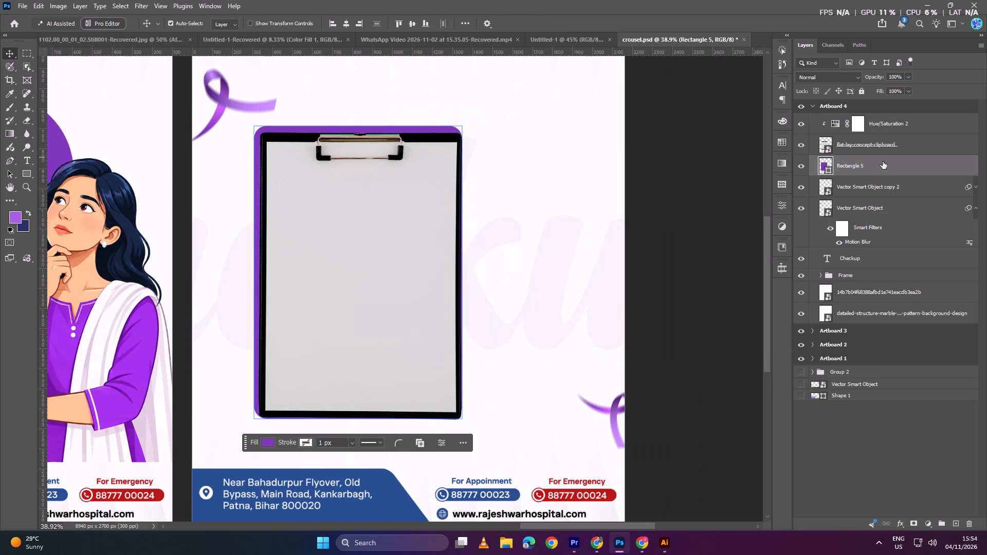
{"action": "key", "text": "shift+Right"}
{"action": "key", "text": "shift+Right"}
{"action": "key", "text": "shift+Down"}
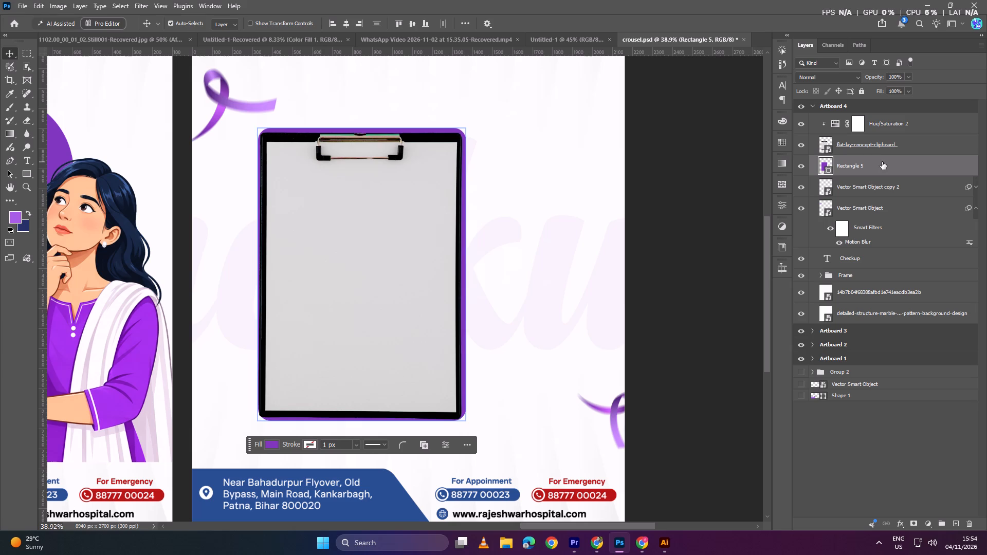
{"action": "key", "text": "shift+Up"}
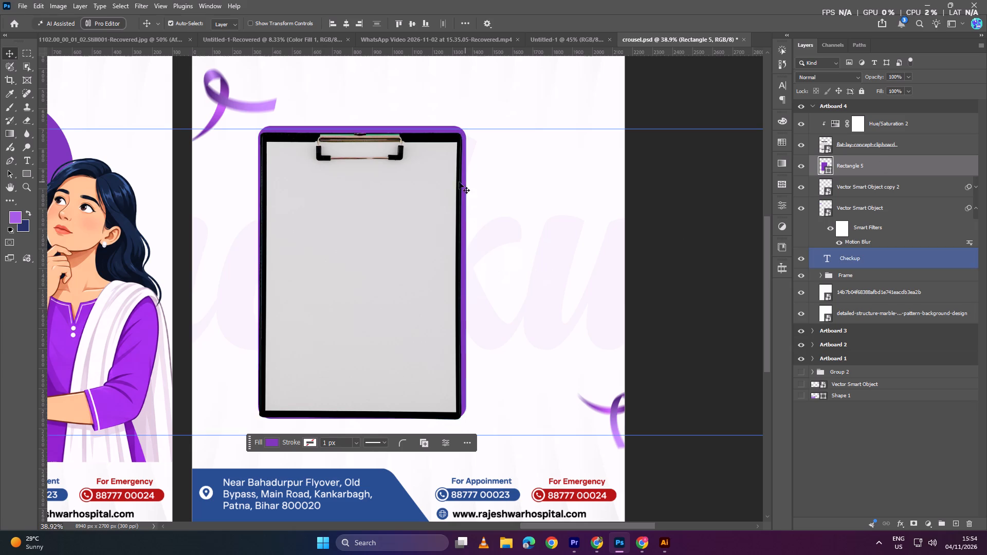
Shrink the purple rectangle to 1017 x 1456 px, pulling its top edge down and its left edge in behind the clipboard.
{"action": "scroll", "coordinate": [443, 135], "scroll_direction": "up", "scroll_amount": 4, "text": "ctrl+alt"}
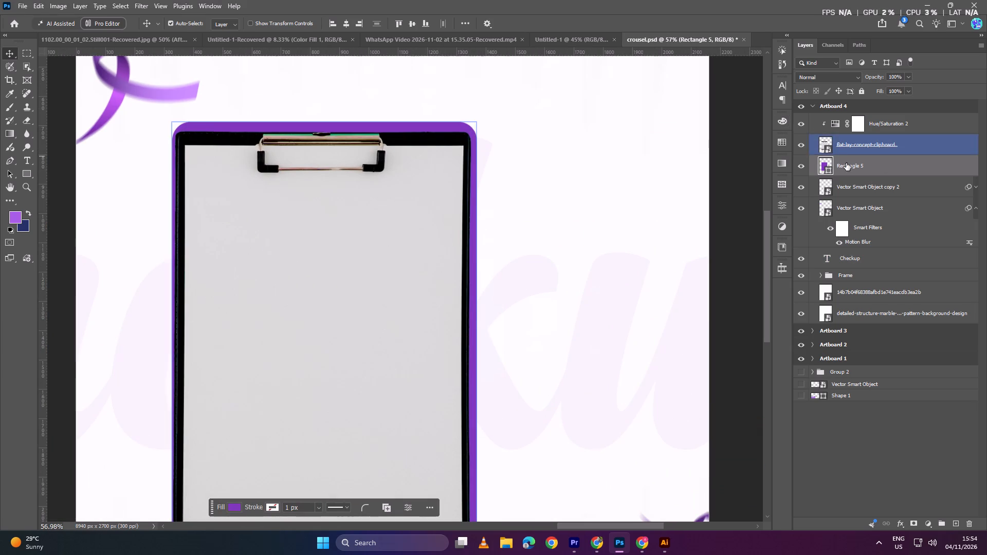
{"action": "key", "text": "ctrl+t"}
{"action": "left_click", "coordinate": [323, 121]}
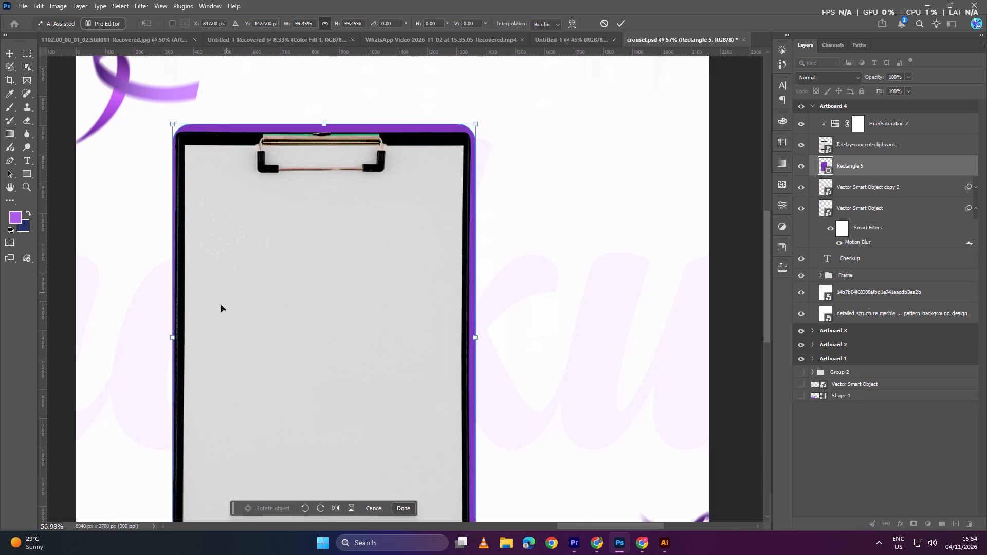
{"action": "left_click_drag", "start_coordinate": [174, 337], "coordinate": [182, 336], "text": "shift"}
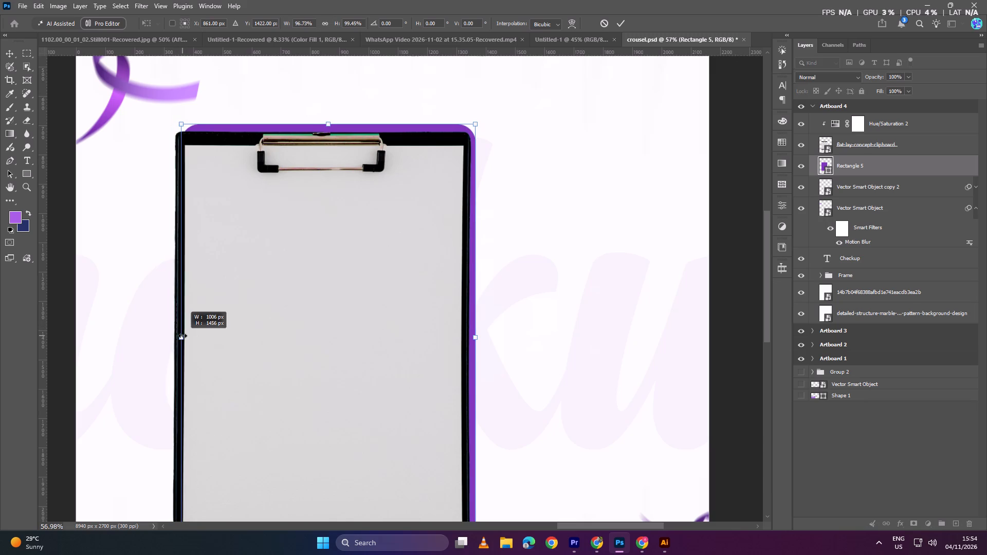
{"action": "left_click_drag", "start_coordinate": [182, 336], "coordinate": [179, 334], "text": "shift"}
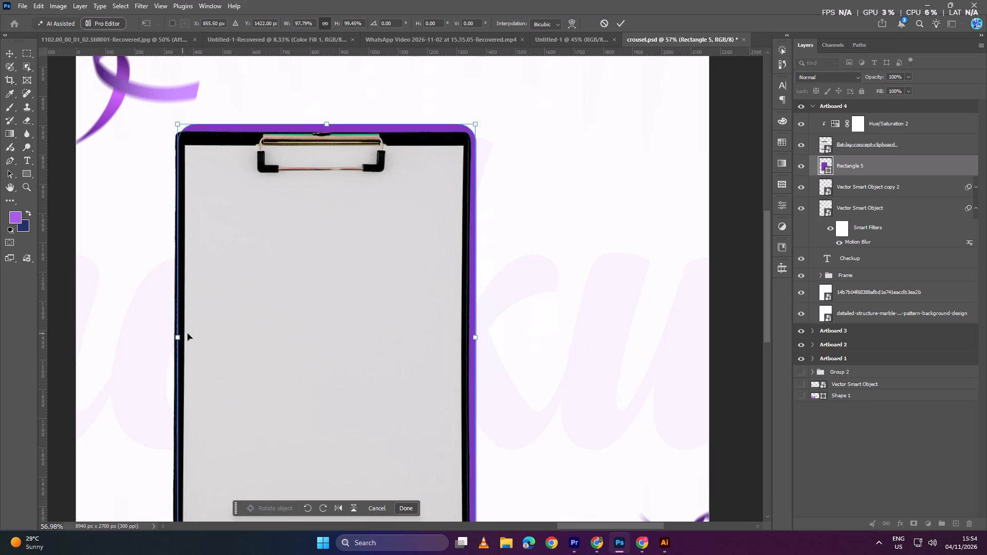
{"action": "scroll", "coordinate": [189, 334], "scroll_direction": "down", "scroll_amount": 10}
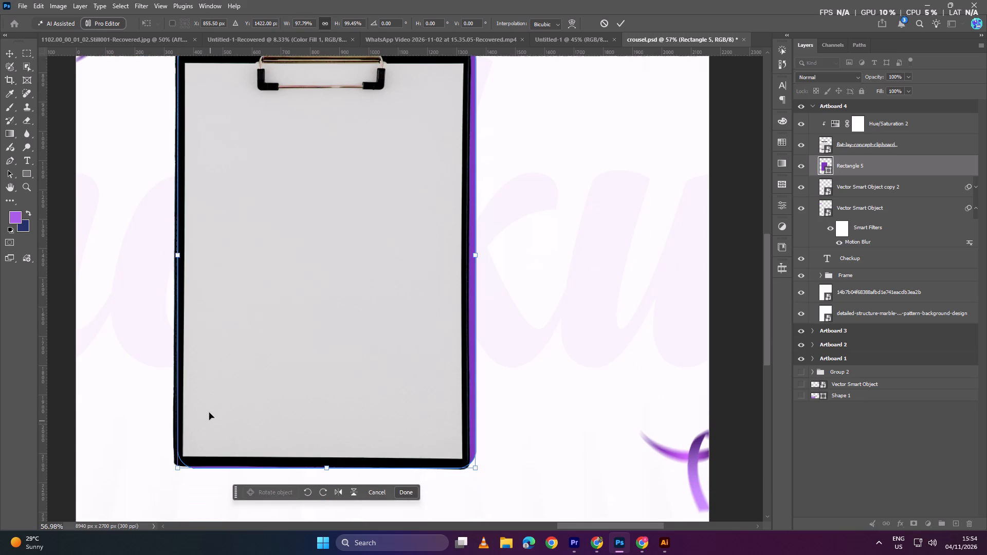
{"action": "scroll", "coordinate": [201, 336], "scroll_direction": "down", "scroll_amount": 4, "text": "ctrl+alt"}
{"action": "scroll", "coordinate": [179, 162], "scroll_direction": "up", "scroll_amount": 4, "text": "ctrl+alt"}
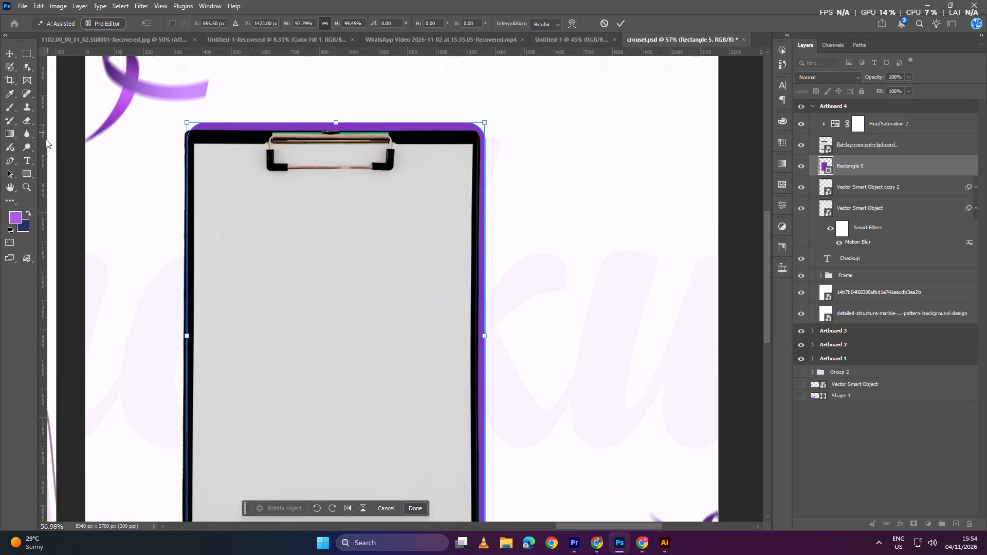
Square off the purple rectangle's top-left and bottom-left corners individually.
{"action": "left_click", "coordinate": [30, 173]}
{"action": "scroll", "coordinate": [163, 156], "scroll_direction": "up", "scroll_amount": 2, "text": "ctrl+alt"}
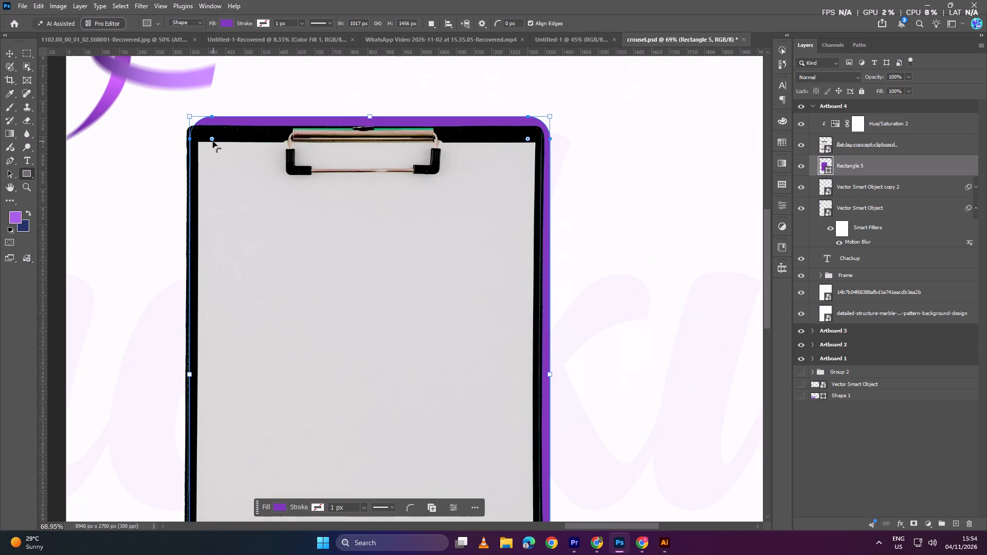
{"action": "left_click", "coordinate": [212, 139]}
{"action": "left_click_drag", "start_coordinate": [212, 139], "coordinate": [149, 89]}
{"action": "scroll", "coordinate": [234, 200], "scroll_direction": "down", "scroll_amount": 12, "text": "ctrl+alt"}
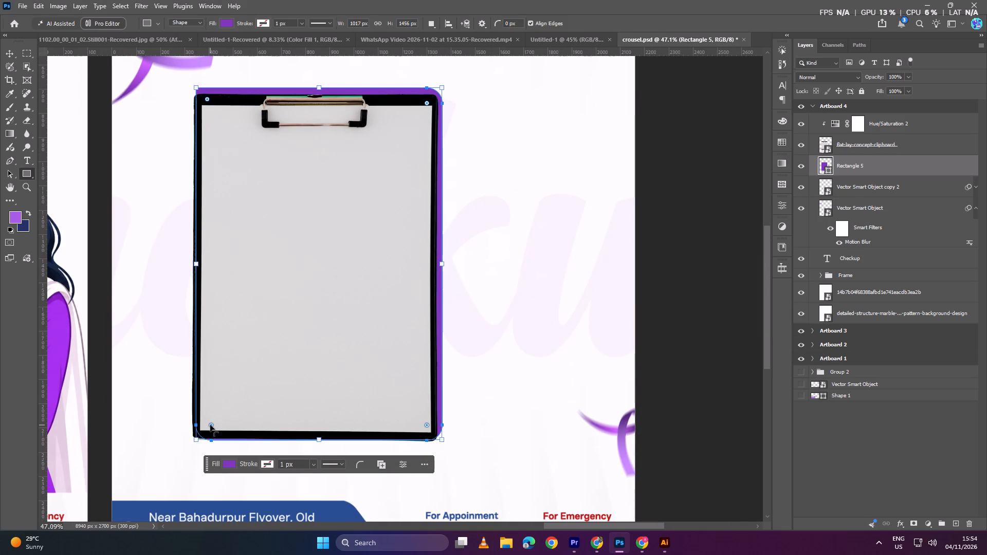
{"action": "left_click", "coordinate": [210, 425]}
{"action": "left_click_drag", "start_coordinate": [210, 425], "coordinate": [140, 496]}
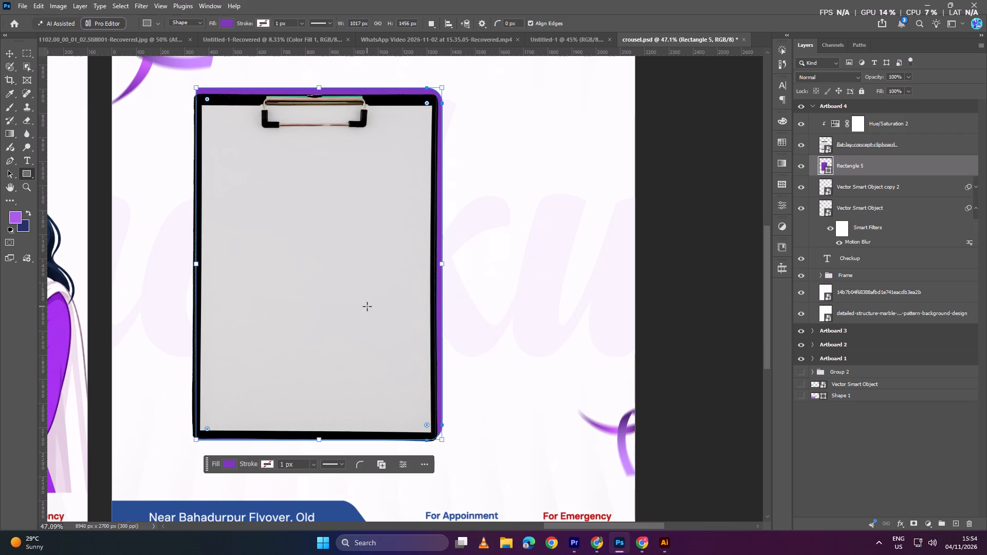
Reduce the radius of the purple rectangle's bottom-right corner to follow the clipboard's corner more closely.
{"action": "scroll", "coordinate": [383, 338], "scroll_direction": "down", "scroll_amount": 3}
{"action": "scroll", "coordinate": [382, 378], "scroll_direction": "up", "scroll_amount": 4, "text": "ctrl+alt"}
{"action": "scroll", "coordinate": [469, 420], "scroll_direction": "up", "scroll_amount": 2, "text": "ctrl+alt"}
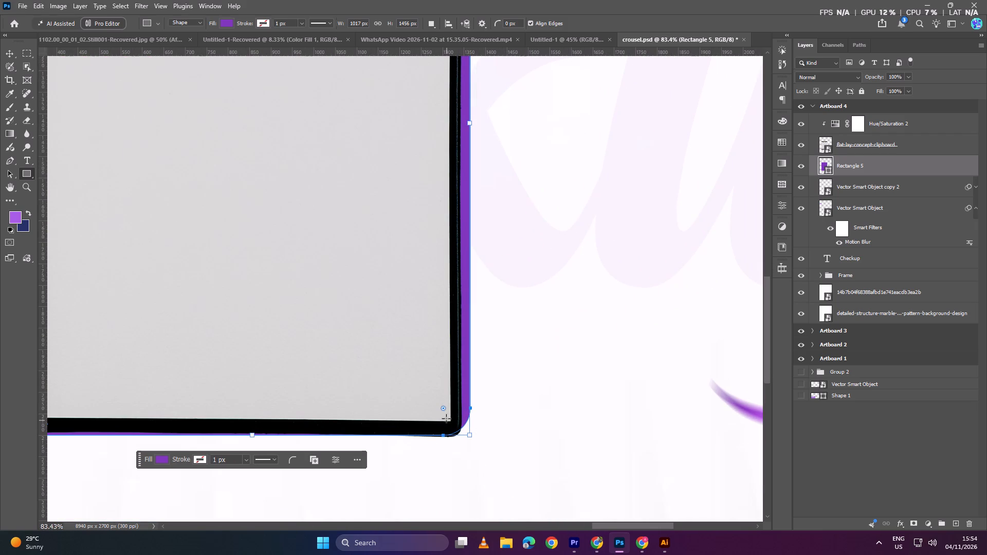
{"action": "left_click_drag", "start_coordinate": [445, 410], "coordinate": [445, 412]}
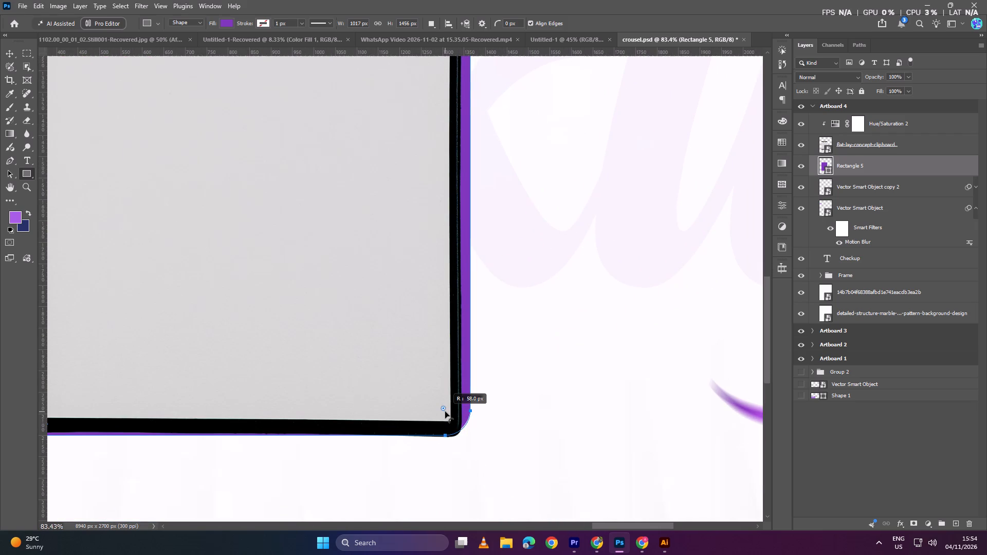
{"action": "left_click_drag", "start_coordinate": [445, 412], "coordinate": [450, 417]}
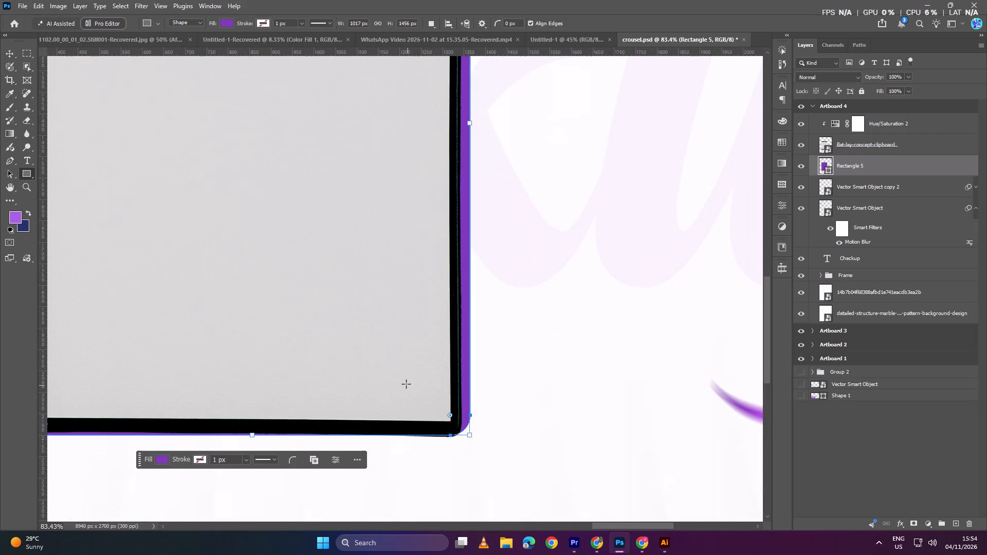
Nudge the purple rectangle slightly down behind the clipboard and undo the last nudge.
{"action": "key", "text": "Down"}
{"action": "key", "text": "Down"}
{"action": "left_click", "coordinate": [13, 53]}
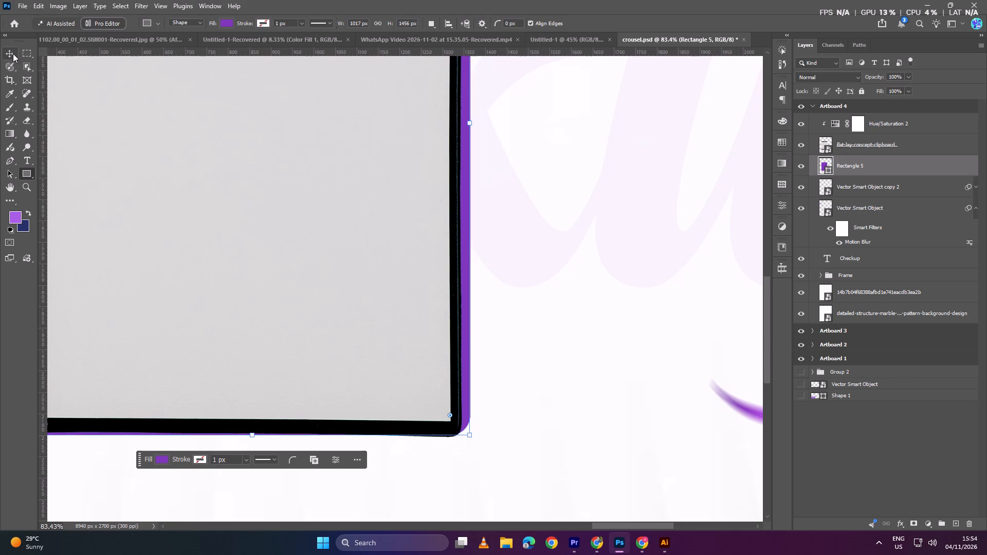
{"action": "key", "text": "Down"}
{"action": "key", "text": "Down"}
{"action": "key", "text": "Down"}
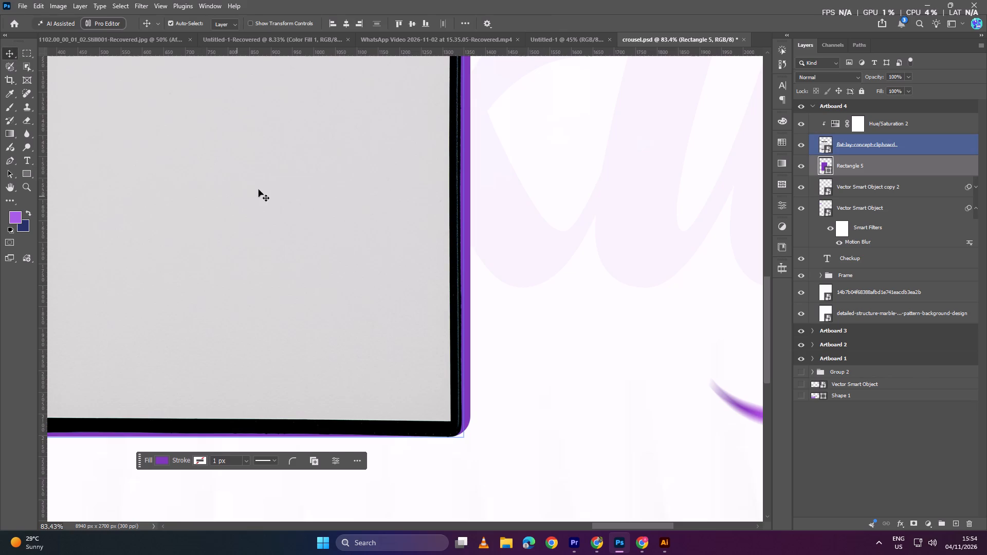
{"action": "scroll", "coordinate": [295, 190], "scroll_direction": "down", "scroll_amount": 6, "text": "ctrl+alt"}
{"action": "key", "text": "ctrl+z"}
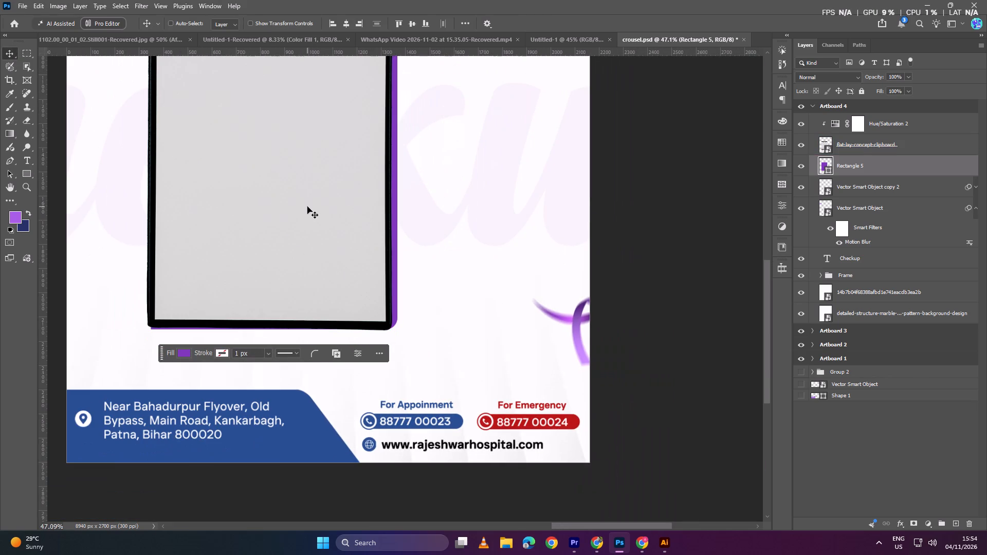
Deselect the rectangle and examine the clipboard with its purple backing against the rest of the Artboard 4 layout.
{"action": "scroll", "coordinate": [307, 207], "scroll_direction": "down", "scroll_amount": 4, "text": "ctrl"}
{"action": "scroll", "coordinate": [307, 207], "scroll_direction": "up", "scroll_amount": 5}
{"action": "scroll", "coordinate": [339, 194], "scroll_direction": "down", "scroll_amount": 6, "text": "ctrl+alt"}
{"action": "scroll", "coordinate": [552, 190], "scroll_direction": "up", "scroll_amount": 1}
{"action": "left_click", "coordinate": [551, 185]}
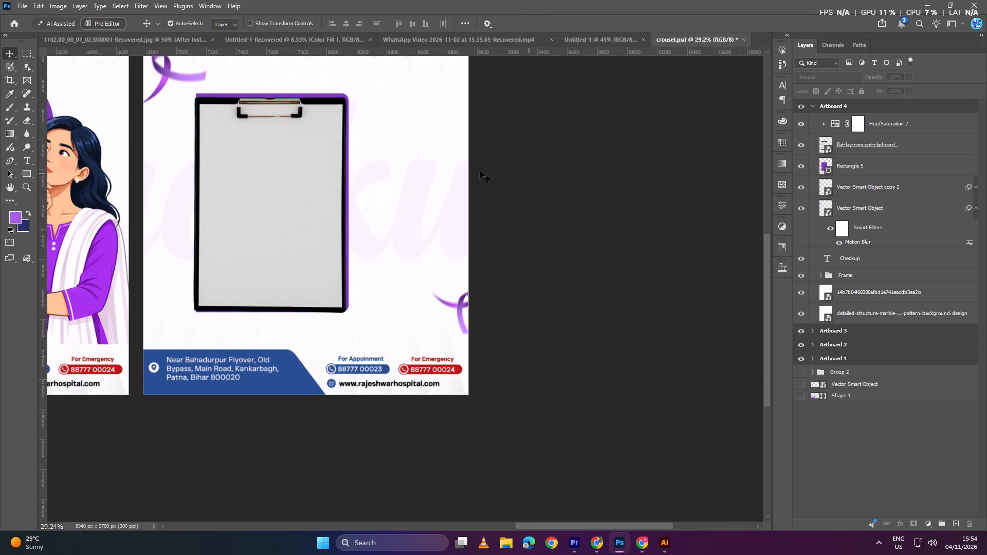
{"action": "scroll", "coordinate": [318, 163], "scroll_direction": "down", "scroll_amount": 2, "text": "ctrl+alt"}
{"action": "scroll", "coordinate": [353, 183], "scroll_direction": "up", "scroll_amount": 6}
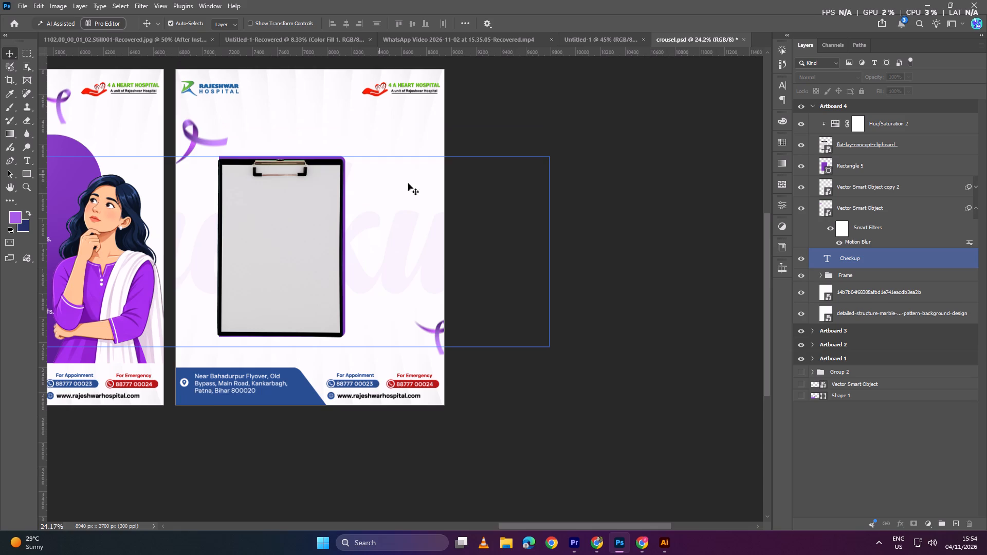
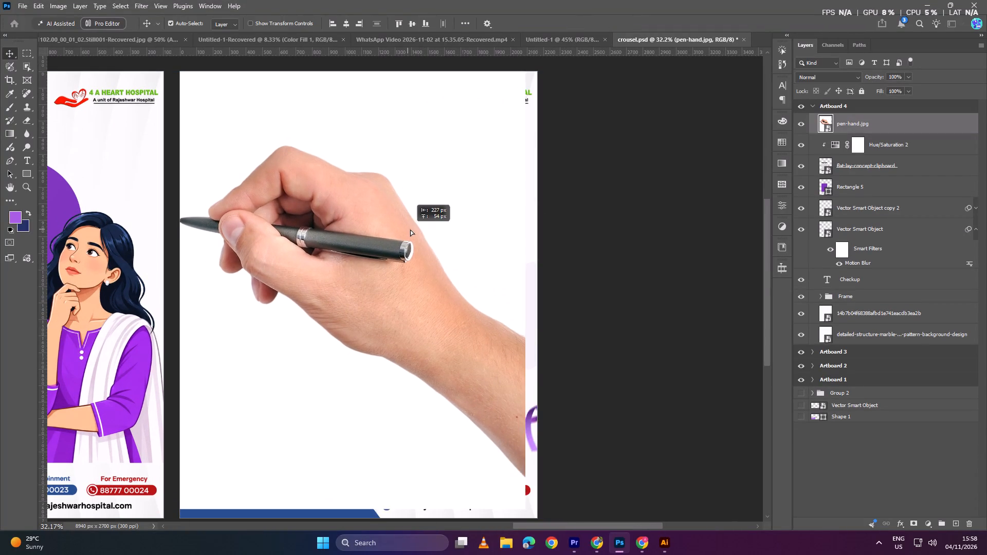
Isolate the hand and pen from the white background with a subject-selection layer mask, and convert the masked layer into a smart object.
{"action": "left_click_drag", "start_coordinate": [410, 229], "coordinate": [417, 231]}
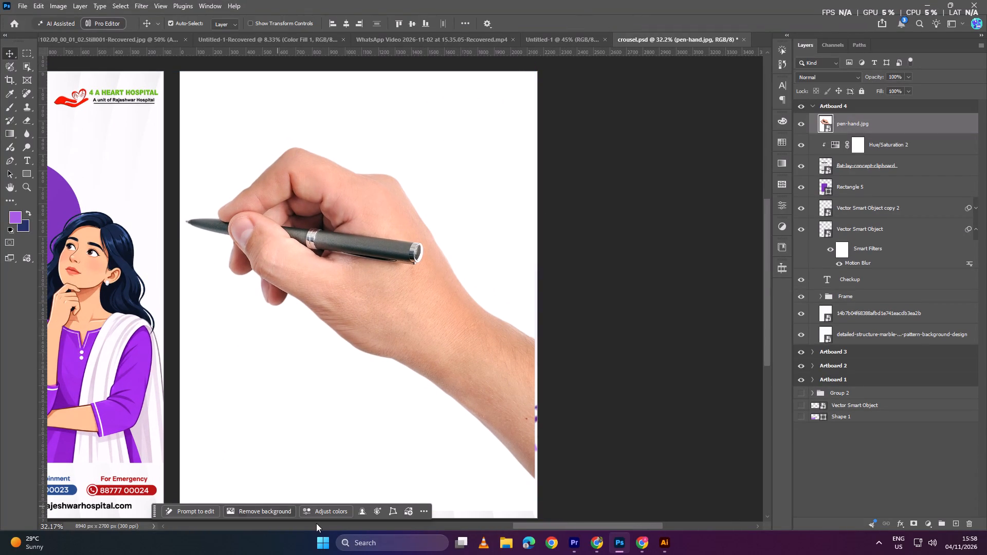
{"action": "left_click", "coordinate": [364, 509]}
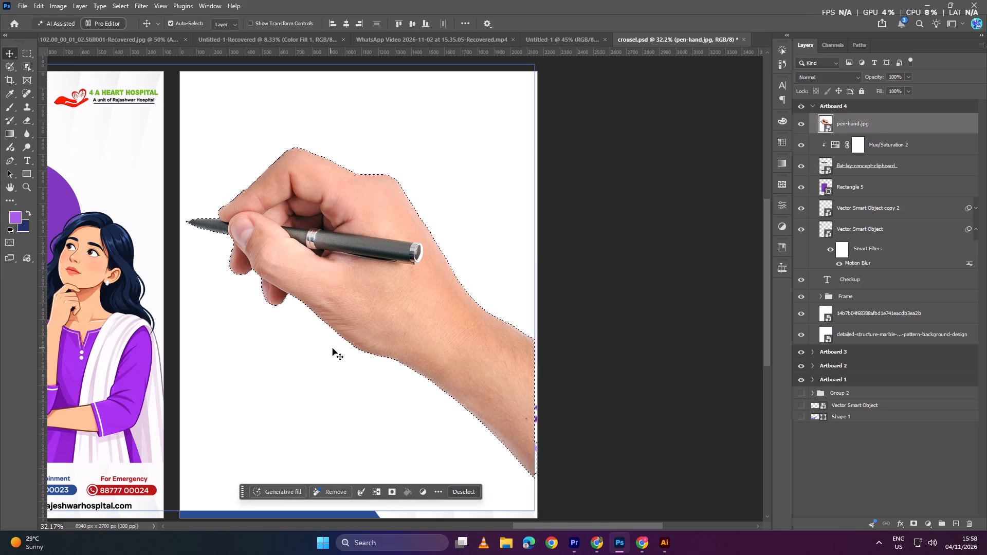
{"action": "left_click", "coordinate": [908, 521]}
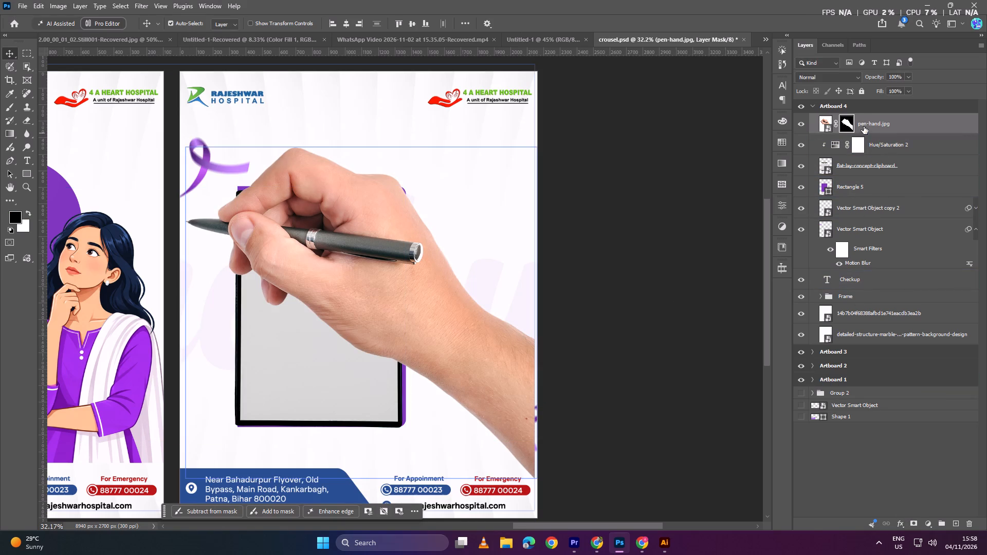
{"action": "right_click", "coordinate": [864, 126]}
{"action": "left_click", "coordinate": [908, 373]}
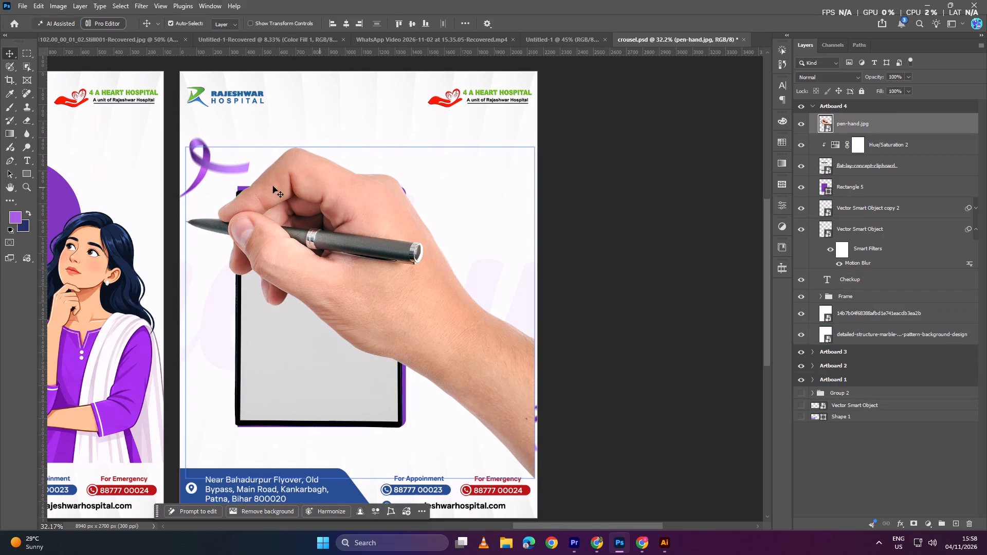
Scale the pen-hand image to about 56.5% and place it over the clipboard's lower right, with the forearm ending at Artboard 4's right edge.
{"action": "left_click", "coordinate": [13, 52]}
{"action": "scroll", "coordinate": [500, 259], "scroll_direction": "down", "scroll_amount": 4, "text": "ctrl+alt"}
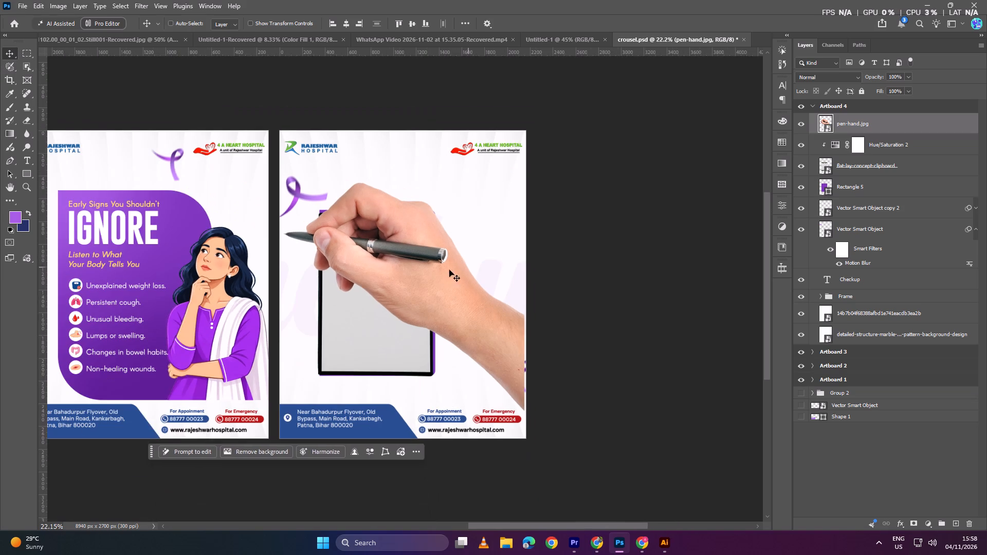
{"action": "left_click", "coordinate": [431, 270]}
{"action": "key", "text": "ctrl+t"}
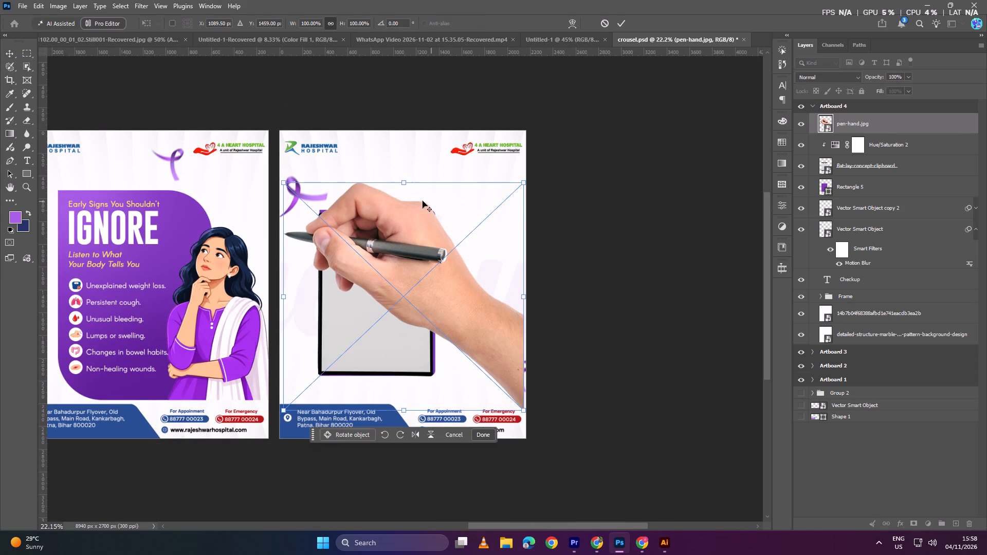
{"action": "scroll", "coordinate": [420, 201], "scroll_direction": "up", "scroll_amount": 2, "text": "ctrl+alt"}
{"action": "left_click_drag", "start_coordinate": [400, 180], "coordinate": [477, 283]}
{"action": "left_click_drag", "start_coordinate": [419, 338], "coordinate": [419, 338]}
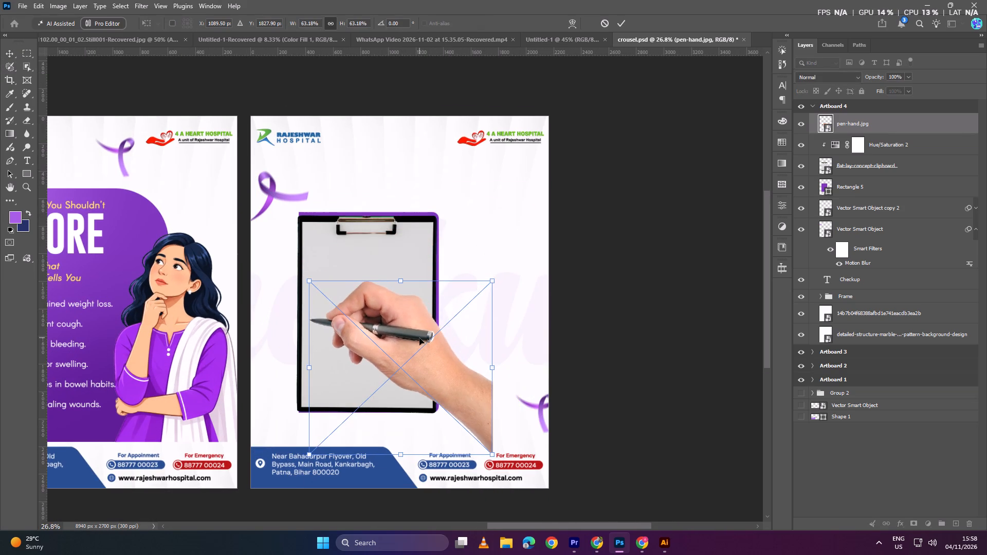
{"action": "left_click_drag", "start_coordinate": [419, 338], "coordinate": [477, 327]}
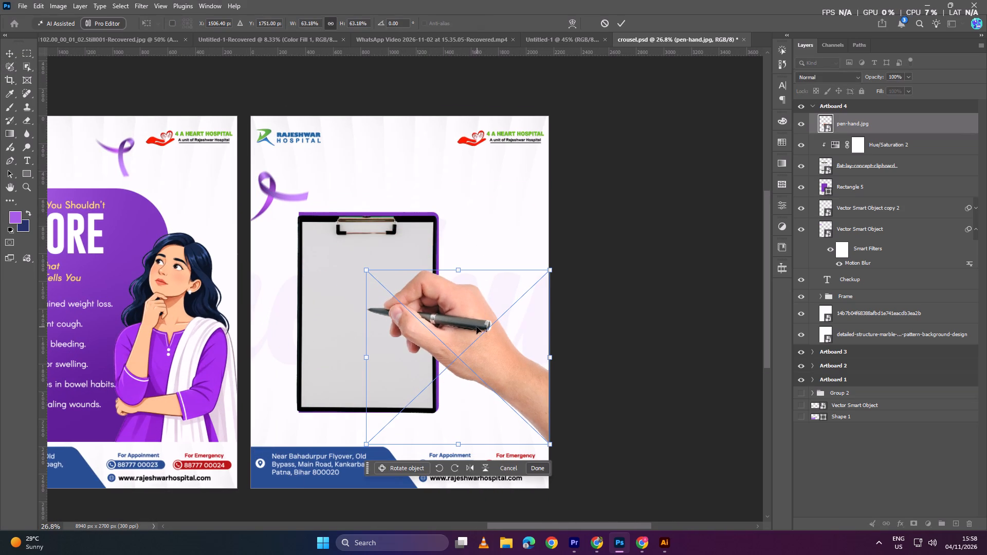
{"action": "scroll", "coordinate": [444, 293], "scroll_direction": "up", "scroll_amount": 1, "text": "ctrl+alt"}
{"action": "left_click_drag", "start_coordinate": [462, 269], "coordinate": [470, 289]}
{"action": "left_click_drag", "start_coordinate": [462, 311], "coordinate": [464, 312]}
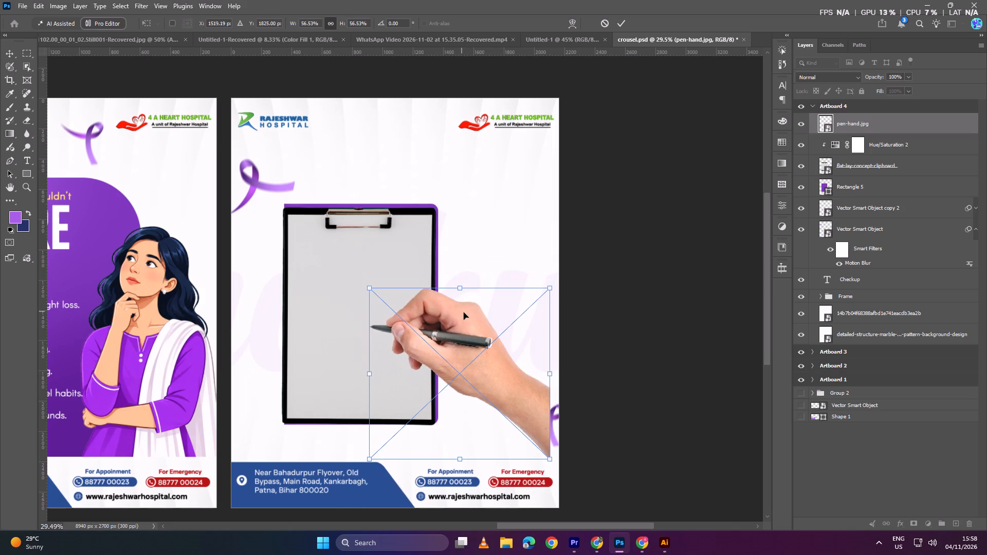
{"action": "left_click_drag", "start_coordinate": [464, 312], "coordinate": [473, 313]}
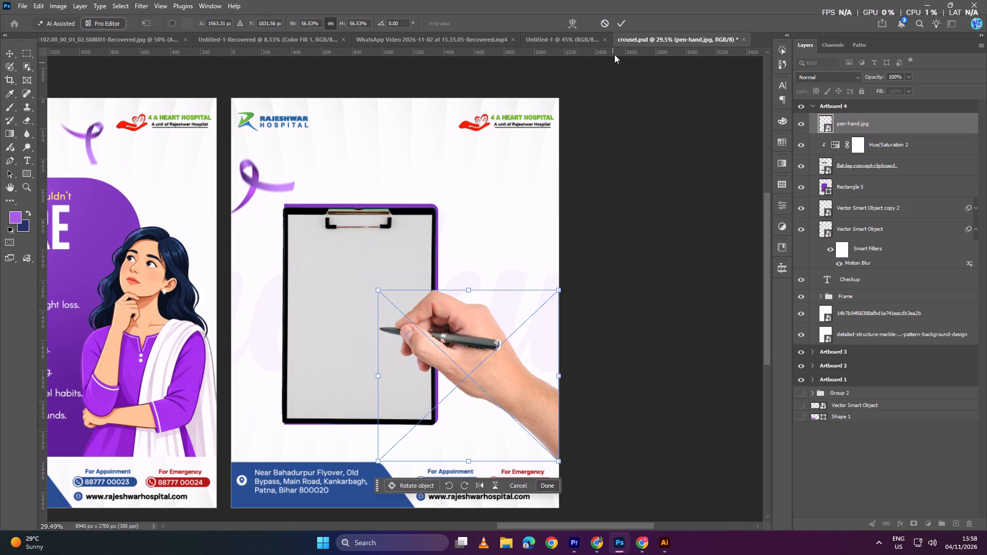
{"action": "left_click", "coordinate": [618, 25]}
{"action": "left_click", "coordinate": [619, 190]}
Examine the clipboard and hand composition on Artboard 4 alongside the other carousel slides.
{"action": "scroll", "coordinate": [613, 211], "scroll_direction": "down", "scroll_amount": 6, "text": "ctrl+alt"}
{"action": "scroll", "coordinate": [629, 257], "scroll_direction": "up", "scroll_amount": 3, "text": "ctrl"}
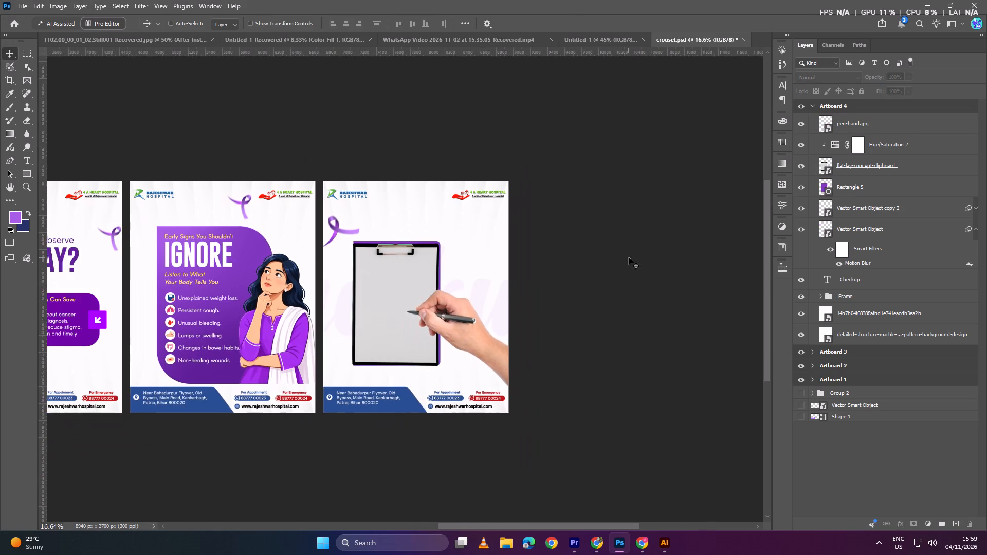
{"action": "scroll", "coordinate": [629, 251], "scroll_direction": "down", "scroll_amount": 9}
{"action": "scroll", "coordinate": [628, 252], "scroll_direction": "up", "scroll_amount": 5, "text": "ctrl"}
{"action": "scroll", "coordinate": [628, 252], "scroll_direction": "down", "scroll_amount": 4}
{"action": "scroll", "coordinate": [627, 250], "scroll_direction": "down", "scroll_amount": 3, "text": "ctrl+alt"}
{"action": "scroll", "coordinate": [627, 250], "scroll_direction": "up", "scroll_amount": 6, "text": "ctrl"}
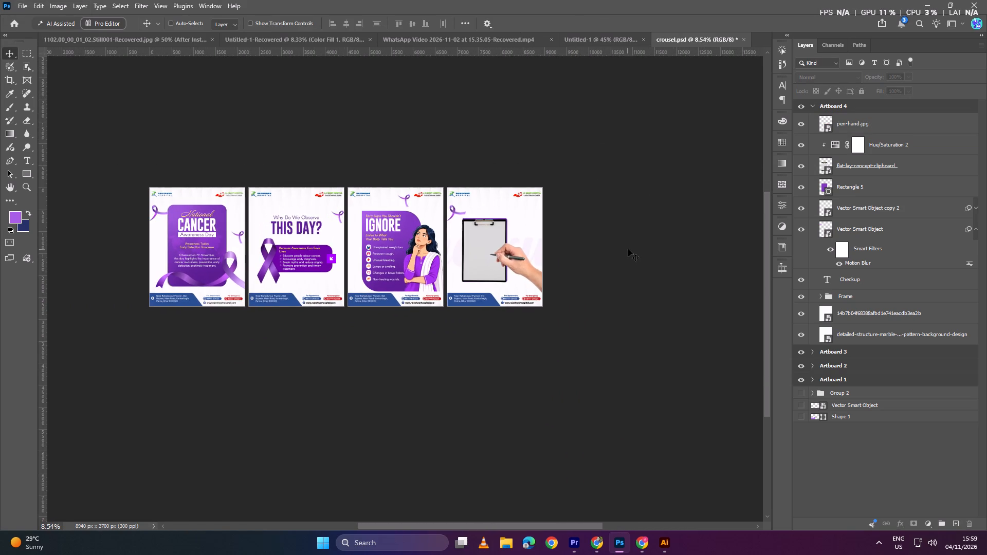
{"action": "left_click", "coordinate": [629, 249]}
{"action": "scroll", "coordinate": [620, 249], "scroll_direction": "up", "scroll_amount": 4, "text": "ctrl+alt"}
{"action": "scroll", "coordinate": [626, 248], "scroll_direction": "down", "scroll_amount": 6, "text": "ctrl"}
{"action": "scroll", "coordinate": [628, 255], "scroll_direction": "up", "scroll_amount": 5}
{"action": "scroll", "coordinate": [629, 255], "scroll_direction": "down", "scroll_amount": 3, "text": "ctrl"}
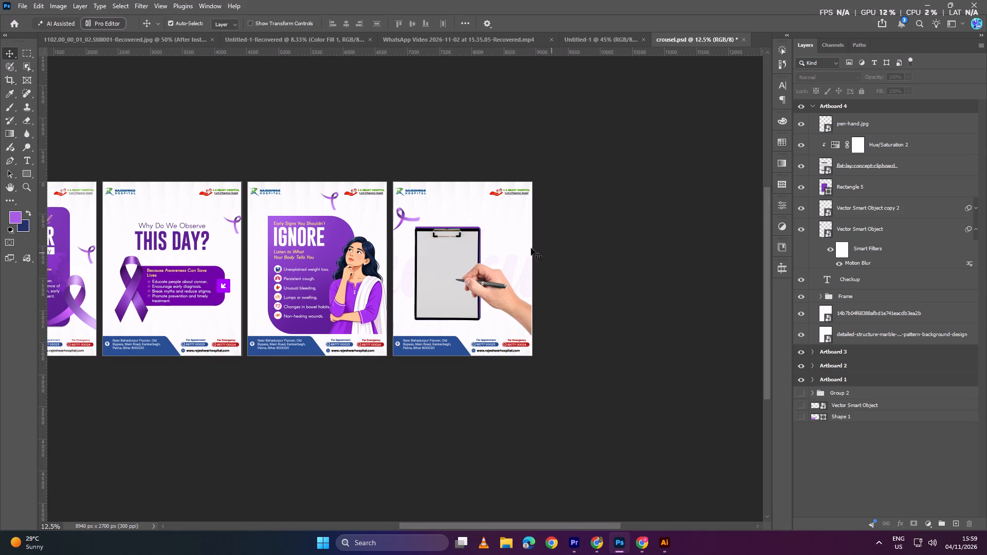
{"action": "scroll", "coordinate": [527, 248], "scroll_direction": "up", "scroll_amount": 11, "text": "ctrl+alt"}
{"action": "scroll", "coordinate": [618, 251], "scroll_direction": "up", "scroll_amount": 2}
{"action": "scroll", "coordinate": [630, 253], "scroll_direction": "down", "scroll_amount": 1, "text": "ctrl"}
{"action": "left_click", "coordinate": [628, 258]}
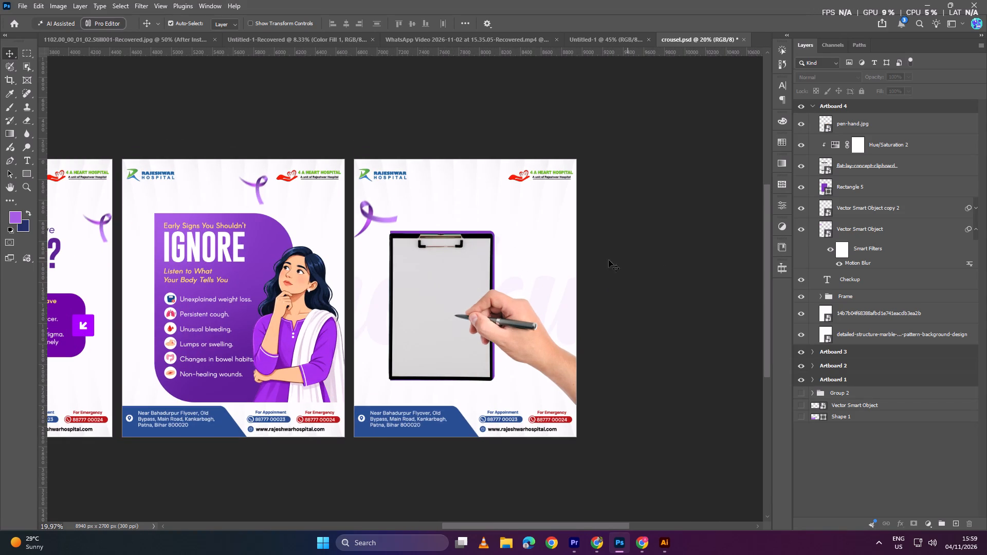
Examine the clipboard and pen-hand composition on Artboard 4 up close and alongside the neighbouring slide.
{"action": "scroll", "coordinate": [497, 283], "scroll_direction": "up", "scroll_amount": 5, "text": "ctrl+alt"}
{"action": "scroll", "coordinate": [485, 285], "scroll_direction": "down", "scroll_amount": 3, "text": "ctrl+alt"}
{"action": "left_click", "coordinate": [641, 247]}
{"action": "scroll", "coordinate": [499, 263], "scroll_direction": "up", "scroll_amount": 5, "text": "ctrl+alt"}
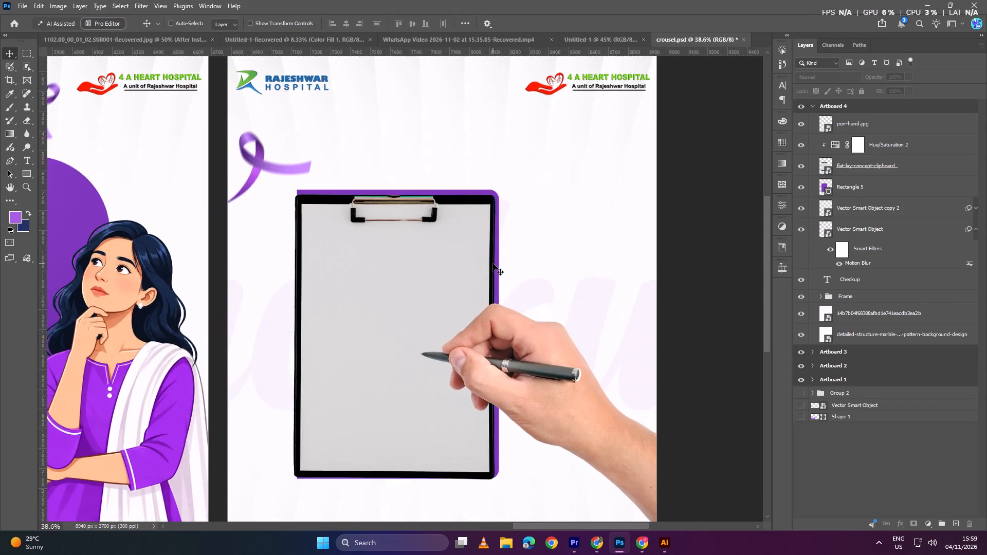
{"action": "scroll", "coordinate": [493, 264], "scroll_direction": "down", "scroll_amount": 7, "text": "ctrl+alt"}
{"action": "left_click", "coordinate": [619, 258]}
{"action": "scroll", "coordinate": [476, 244], "scroll_direction": "down", "scroll_amount": 2, "text": "ctrl+alt"}
{"action": "scroll", "coordinate": [606, 238], "scroll_direction": "up", "scroll_amount": 4}
{"action": "left_click", "coordinate": [638, 234]}
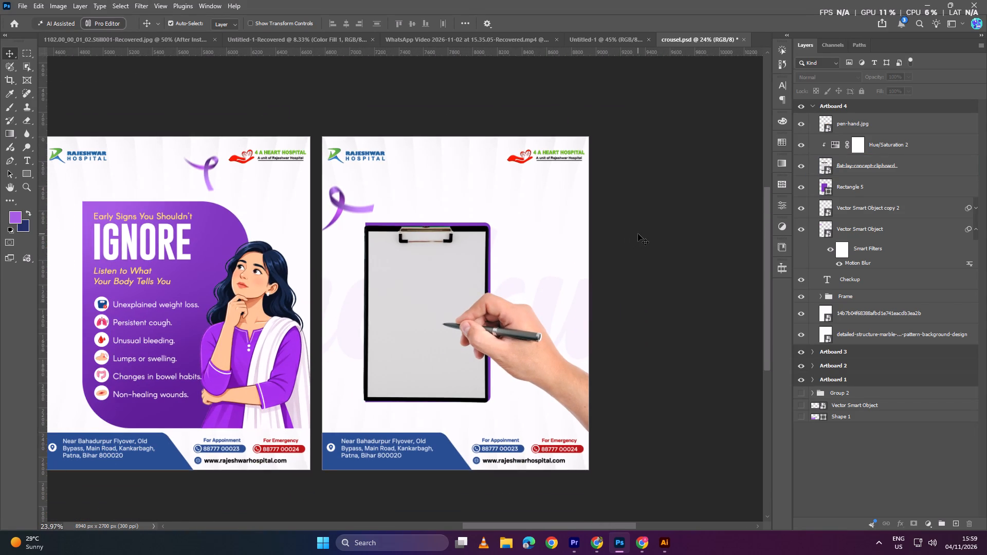
{"action": "scroll", "coordinate": [475, 229], "scroll_direction": "up", "scroll_amount": 2, "text": "ctrl+alt"}
{"action": "scroll", "coordinate": [638, 223], "scroll_direction": "down", "scroll_amount": 1, "text": "ctrl+alt"}
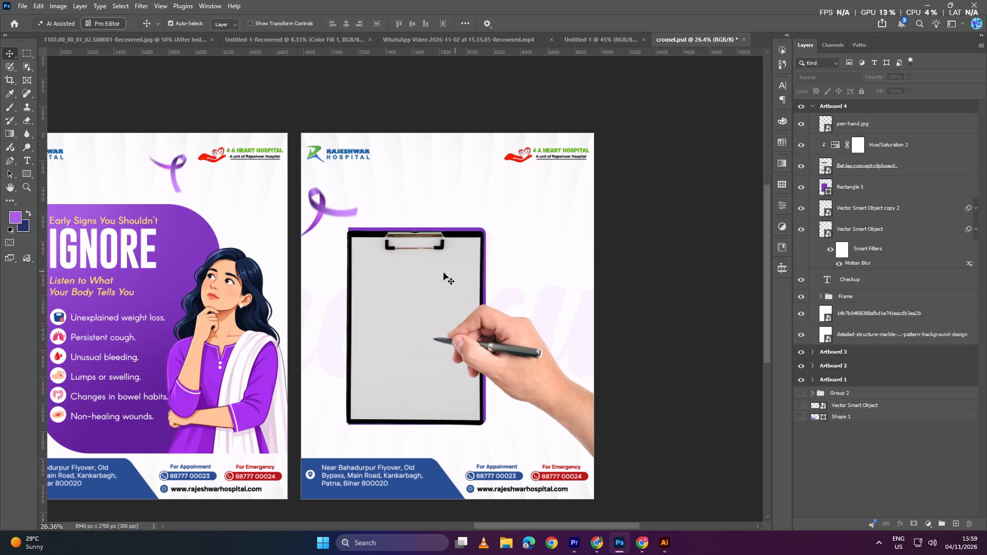
{"action": "scroll", "coordinate": [442, 273], "scroll_direction": "down", "scroll_amount": 1, "text": "ctrl+alt"}
Move the clipboard image and the purple Rectangle 5 behind it down together by about 50 px on Artboard 4.
{"action": "left_click", "coordinate": [442, 273]}
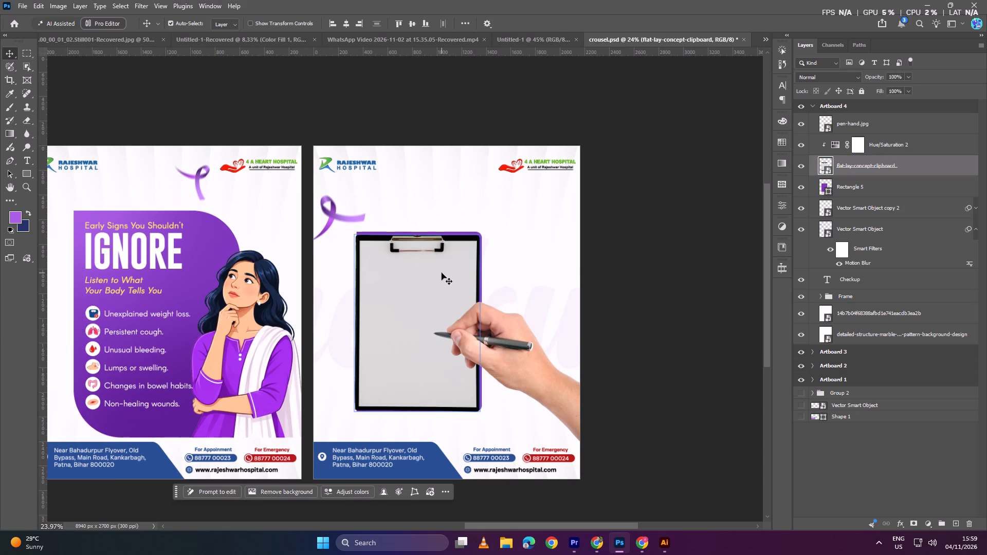
{"action": "left_click", "coordinate": [860, 186], "text": "shift"}
{"action": "key", "text": "shift+Down"}
{"action": "key", "text": "shift+Down"}
{"action": "key", "text": "shift+Down"}
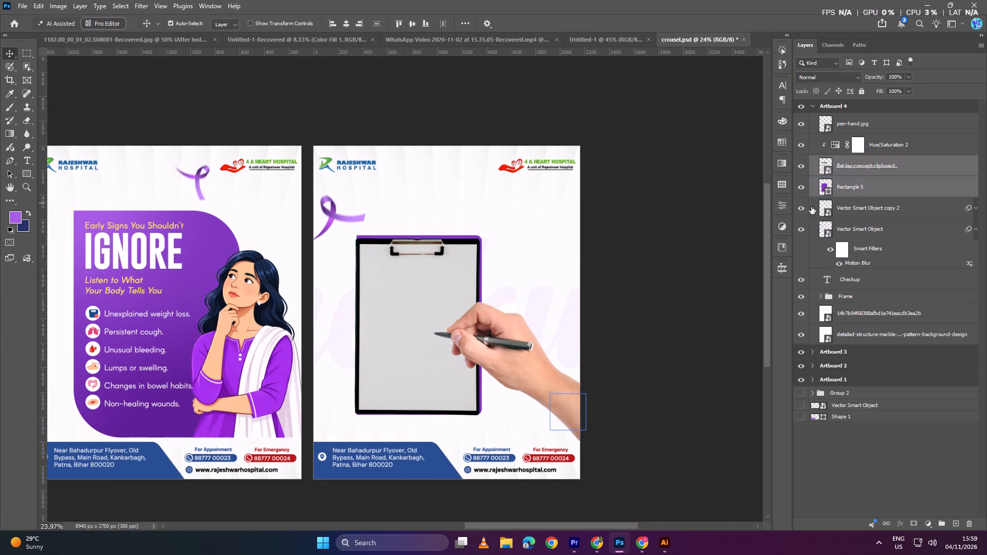
{"action": "key", "text": "shift+Down"}
{"action": "key", "text": "shift+Down"}
{"action": "left_click", "coordinate": [680, 245]}
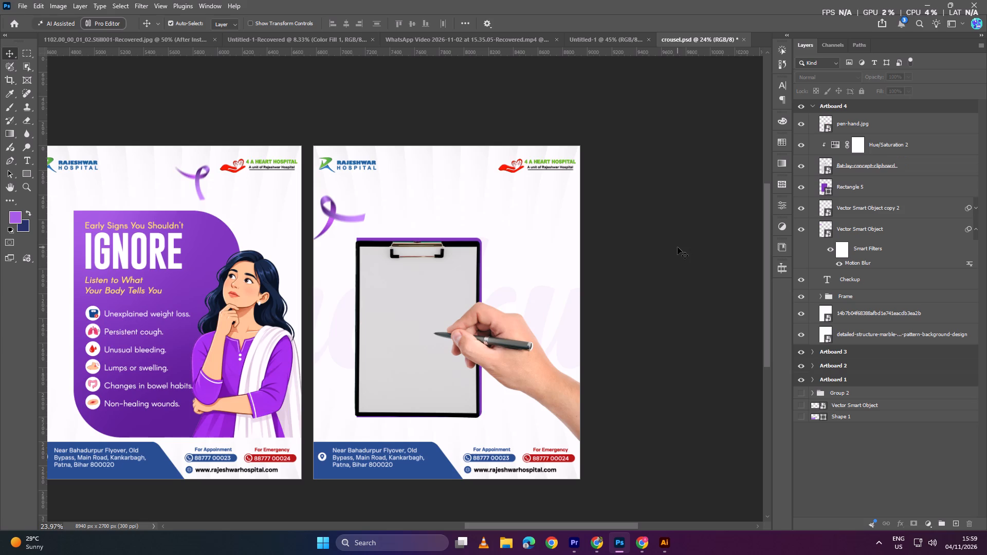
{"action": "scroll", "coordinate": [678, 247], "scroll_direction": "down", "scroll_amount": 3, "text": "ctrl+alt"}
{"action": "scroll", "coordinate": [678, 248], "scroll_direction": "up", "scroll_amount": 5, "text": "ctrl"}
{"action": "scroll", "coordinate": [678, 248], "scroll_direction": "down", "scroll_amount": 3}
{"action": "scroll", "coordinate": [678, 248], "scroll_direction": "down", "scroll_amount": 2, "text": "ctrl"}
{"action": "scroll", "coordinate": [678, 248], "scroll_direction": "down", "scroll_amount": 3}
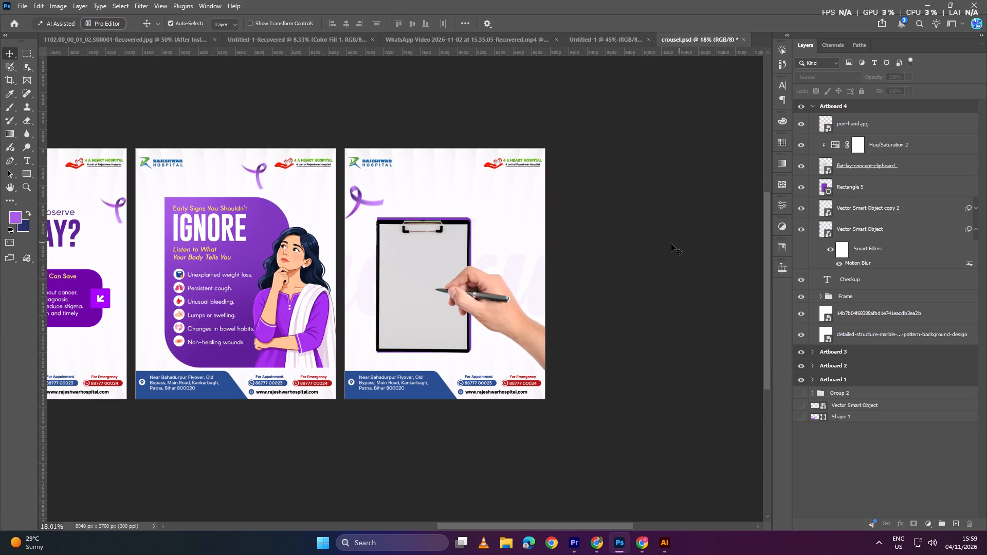
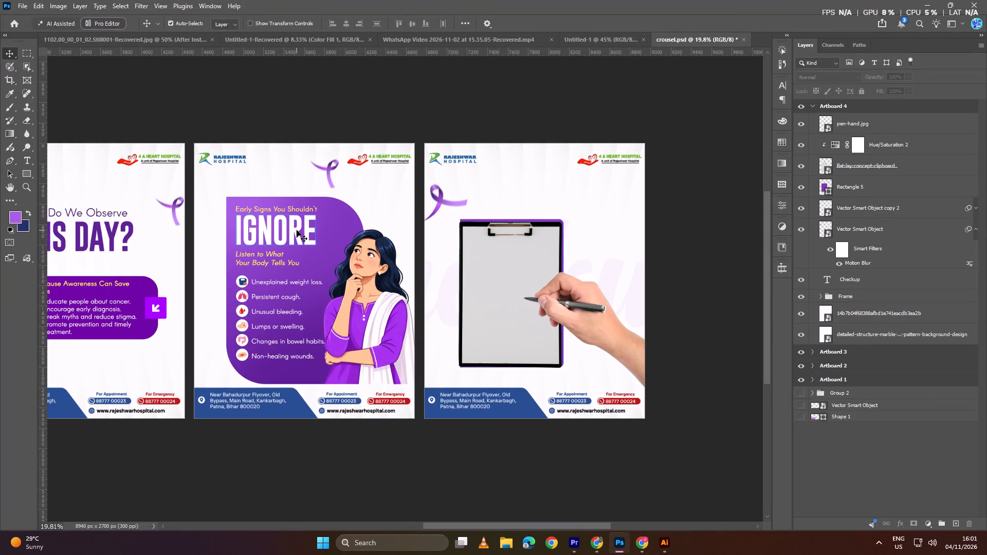
{"action": "left_click_drag", "start_coordinate": [297, 230], "coordinate": [536, 207], "text": "alt"}
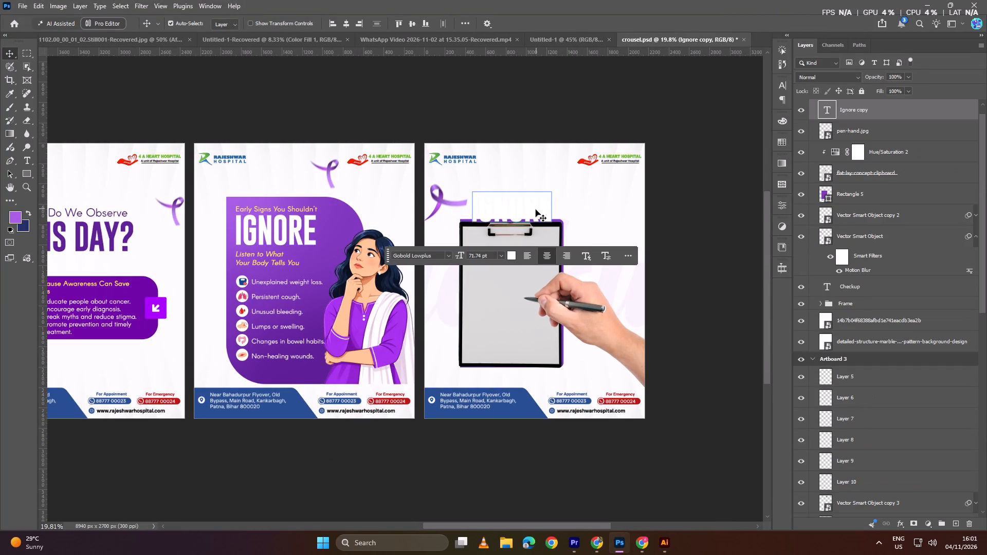
{"action": "scroll", "coordinate": [536, 210], "scroll_direction": "up", "scroll_amount": 1, "text": "ctrl+alt"}
{"action": "left_click", "coordinate": [536, 210]}
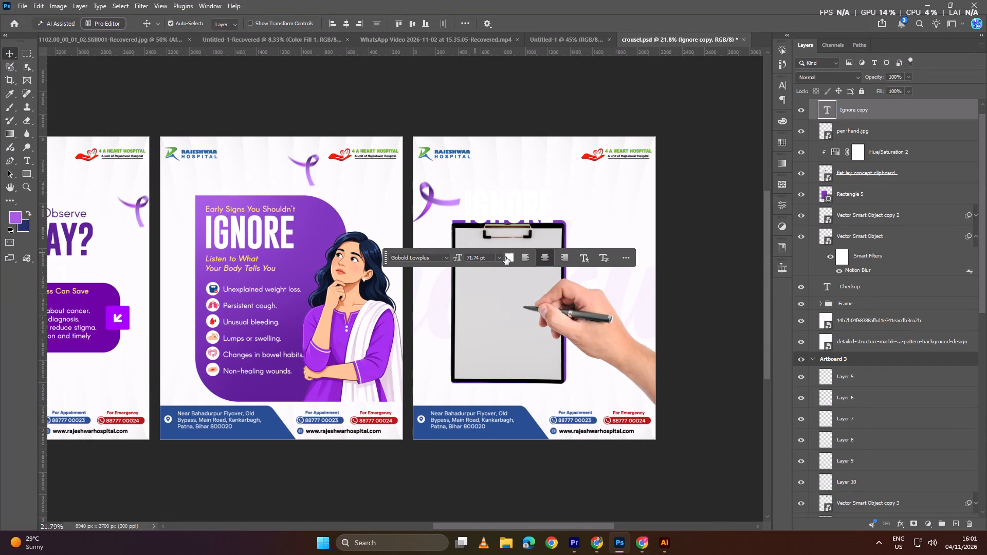
{"action": "left_click", "coordinate": [506, 257]}
{"action": "left_click", "coordinate": [71, 237]}
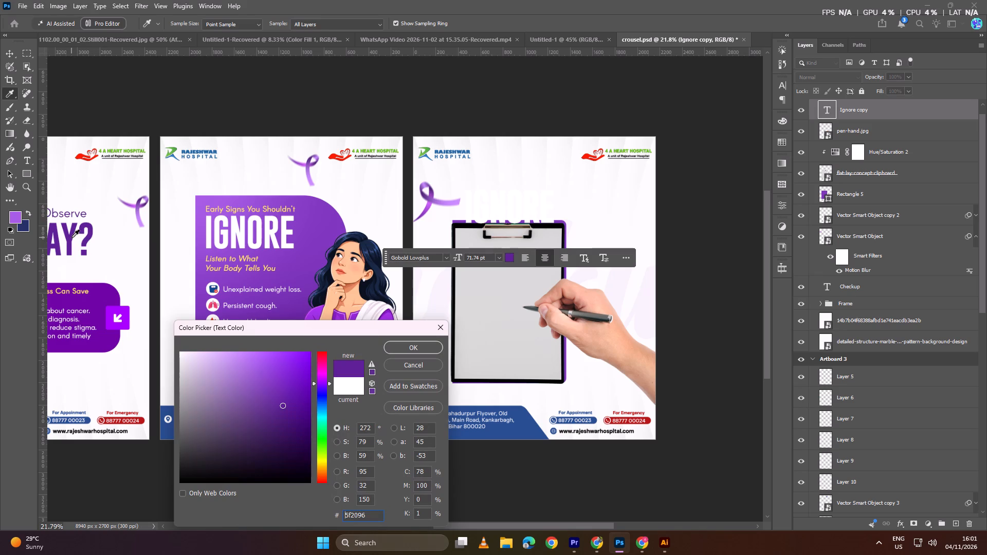
{"action": "left_click", "coordinate": [427, 350]}
Replace the copied IGNORE text with the pasted heading, trimmed to the single word "Regularly".
{"action": "scroll", "coordinate": [523, 227], "scroll_direction": "up", "scroll_amount": 3, "text": "ctrl+alt"}
{"action": "scroll", "coordinate": [527, 206], "scroll_direction": "down", "scroll_amount": 12, "text": "ctrl+alt"}
{"action": "scroll", "coordinate": [527, 206], "scroll_direction": "up", "scroll_amount": 9, "text": "ctrl+alt"}
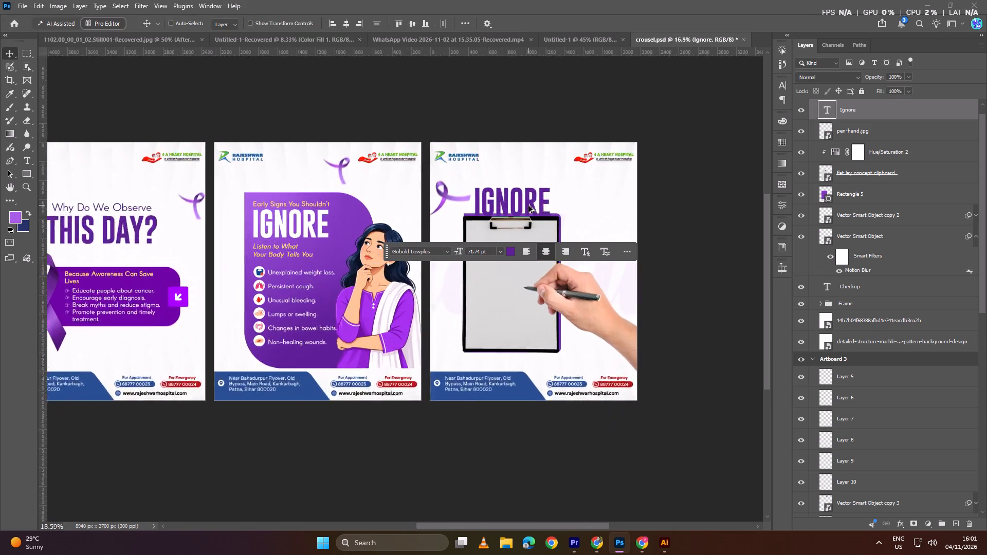
{"action": "scroll", "coordinate": [528, 206], "scroll_direction": "up", "scroll_amount": 8, "text": "ctrl+alt"}
{"action": "double_click", "coordinate": [547, 201]}
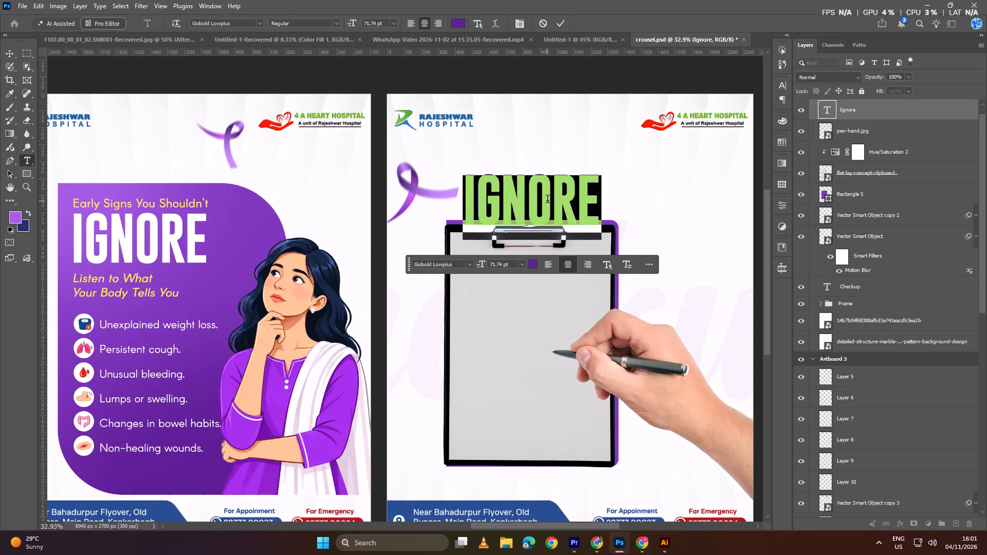
{"action": "key", "text": "ctrl+v"}
{"action": "scroll", "coordinate": [565, 198], "scroll_direction": "down", "scroll_amount": 3, "text": "ctrl"}
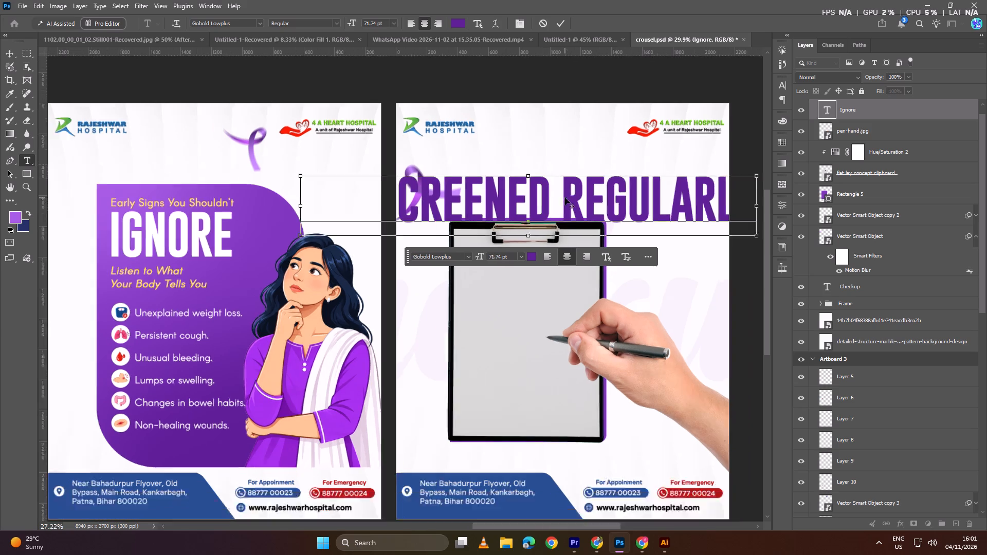
{"action": "scroll", "coordinate": [565, 198], "scroll_direction": "down", "scroll_amount": 2, "text": "ctrl"}
{"action": "left_click_drag", "start_coordinate": [563, 196], "coordinate": [299, 253]}
{"action": "key", "text": "BackSpace"}
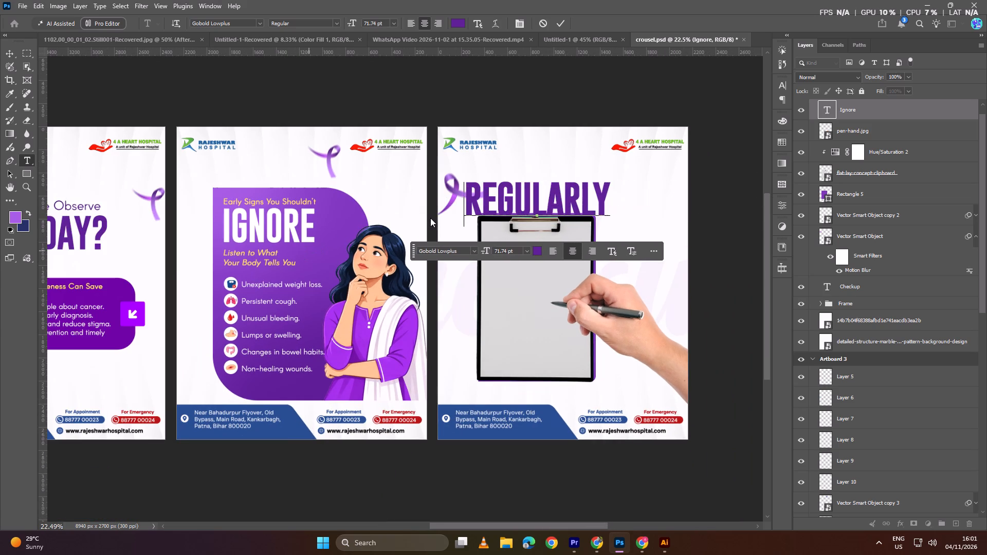
{"action": "left_click", "coordinate": [558, 23]}
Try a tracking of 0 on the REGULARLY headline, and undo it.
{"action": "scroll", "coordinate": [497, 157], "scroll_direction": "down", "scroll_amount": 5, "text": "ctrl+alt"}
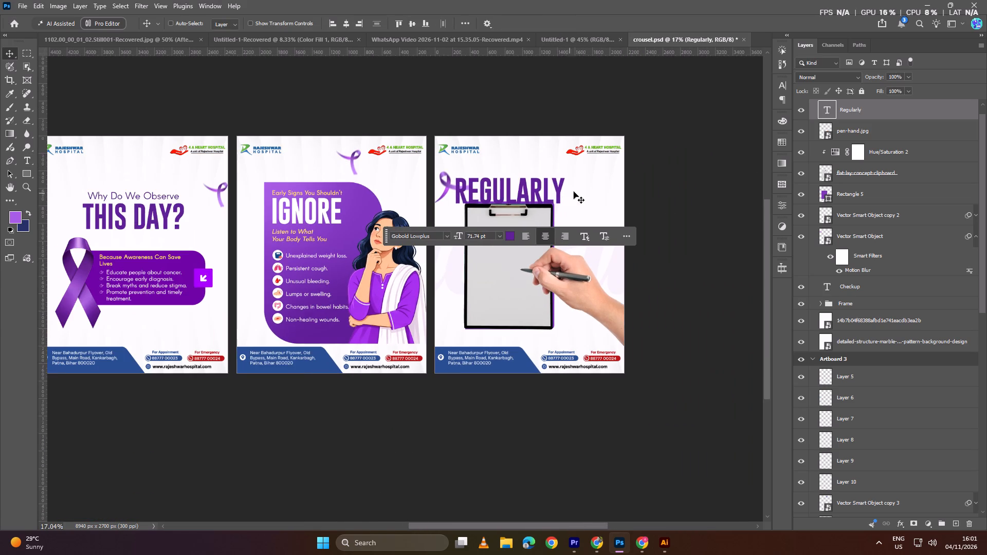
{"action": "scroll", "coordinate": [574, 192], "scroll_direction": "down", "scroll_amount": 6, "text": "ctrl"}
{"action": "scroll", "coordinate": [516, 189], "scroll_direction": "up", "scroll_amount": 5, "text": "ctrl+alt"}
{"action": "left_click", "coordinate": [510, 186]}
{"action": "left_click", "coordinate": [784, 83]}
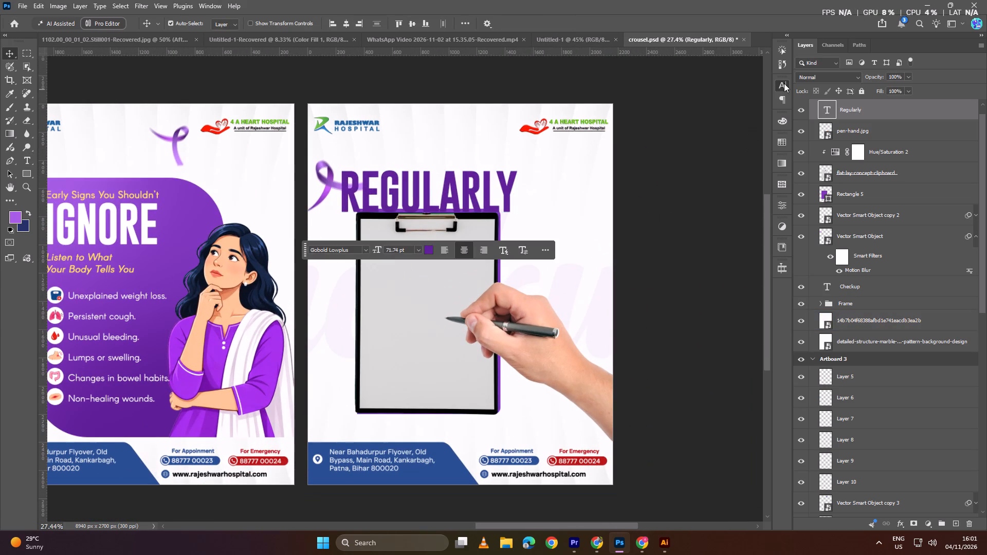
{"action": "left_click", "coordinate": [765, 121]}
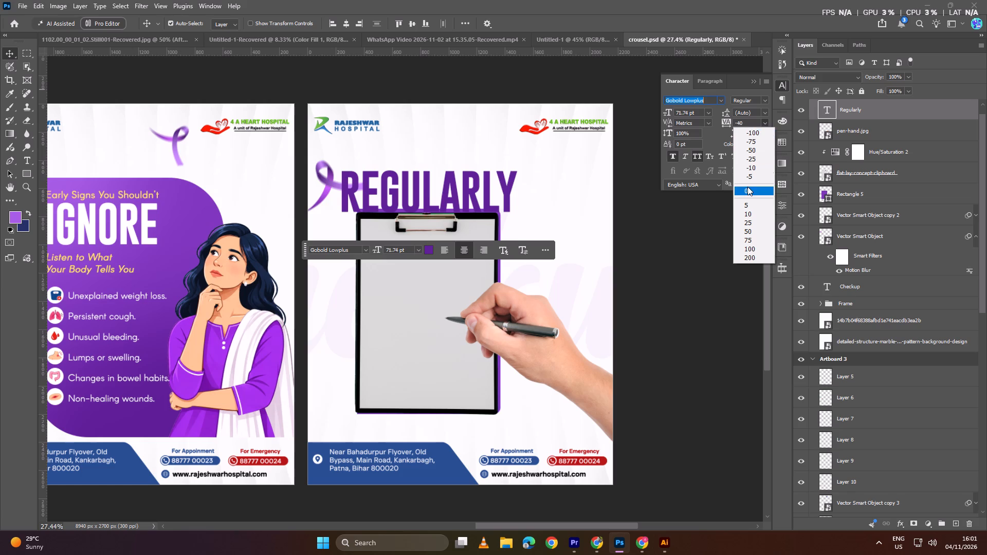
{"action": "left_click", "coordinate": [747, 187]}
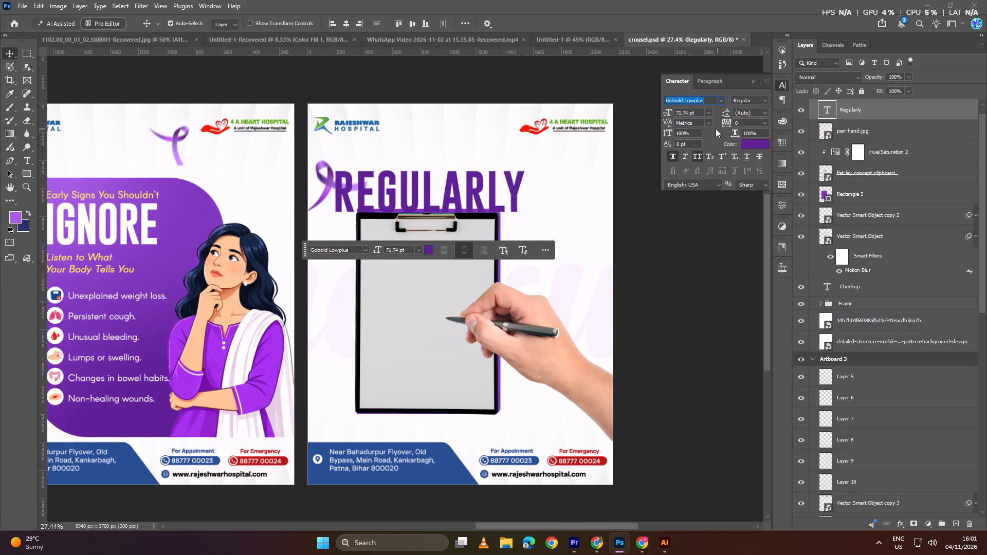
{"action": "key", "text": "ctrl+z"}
Scale the REGULARLY headline to about 51% and place it beside the clipboard, above the hand.
{"action": "left_click", "coordinate": [505, 199]}
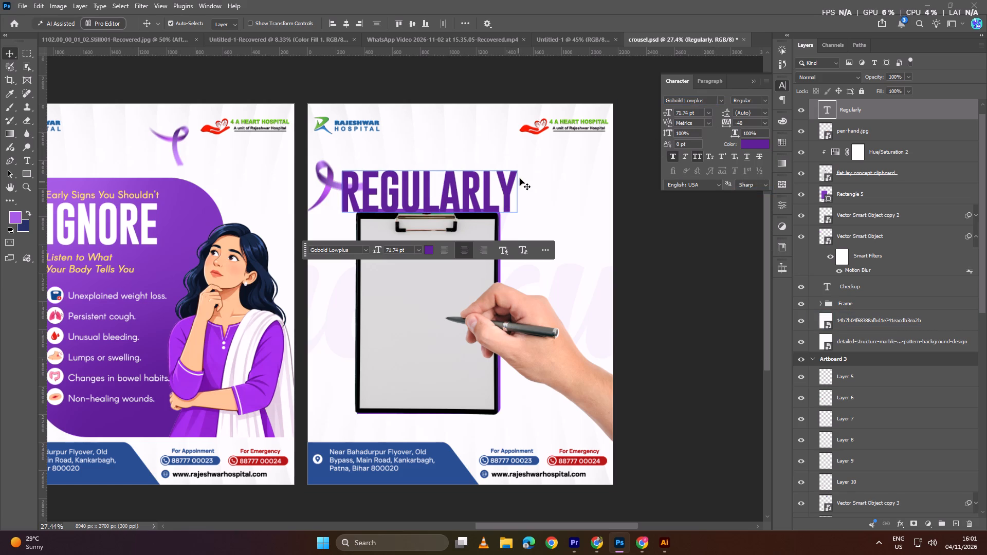
{"action": "left_click", "coordinate": [514, 175]}
{"action": "key", "text": "ctrl+t"}
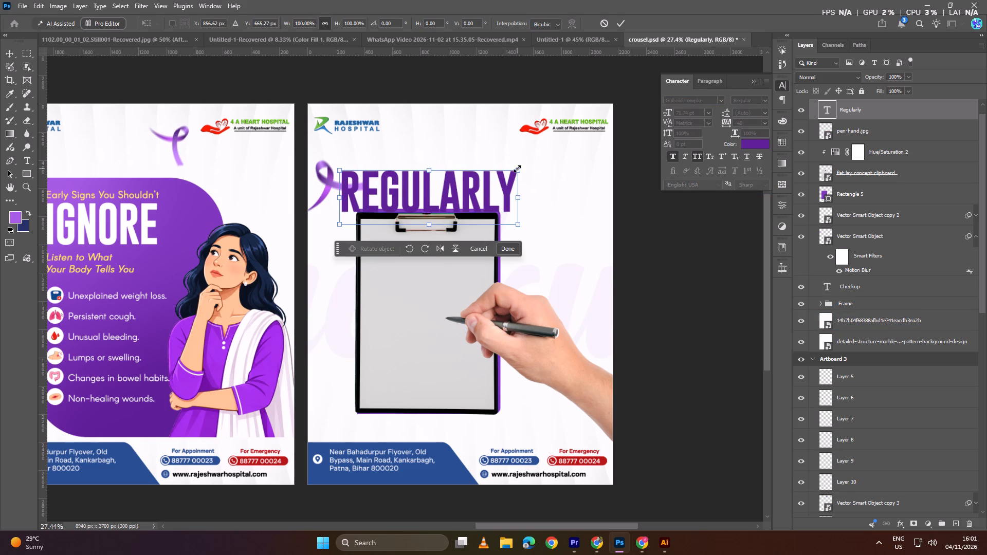
{"action": "left_click_drag", "start_coordinate": [517, 169], "coordinate": [433, 205]}
{"action": "left_click_drag", "start_coordinate": [418, 214], "coordinate": [589, 223]}
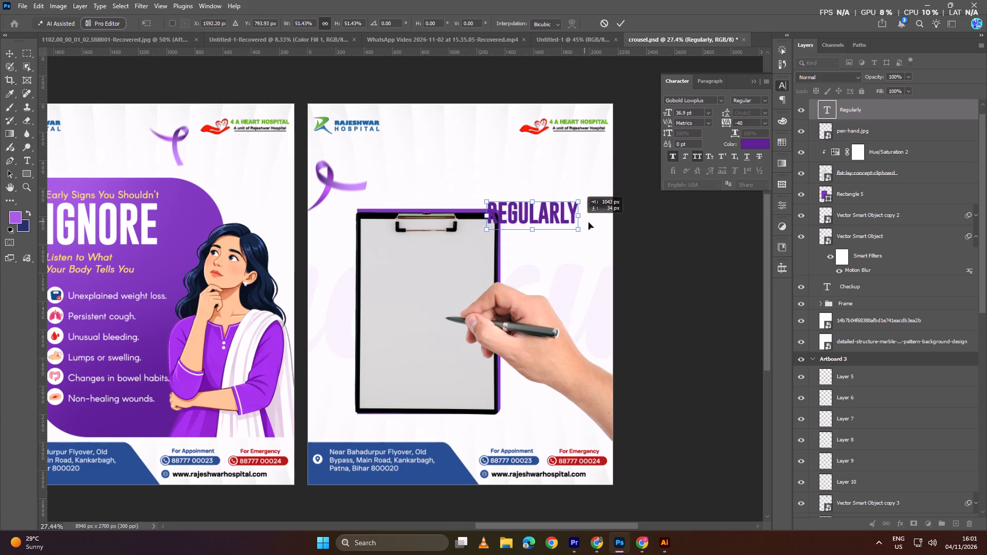
{"action": "left_click_drag", "start_coordinate": [589, 223], "coordinate": [582, 225]}
{"action": "left_click", "coordinate": [649, 232]}
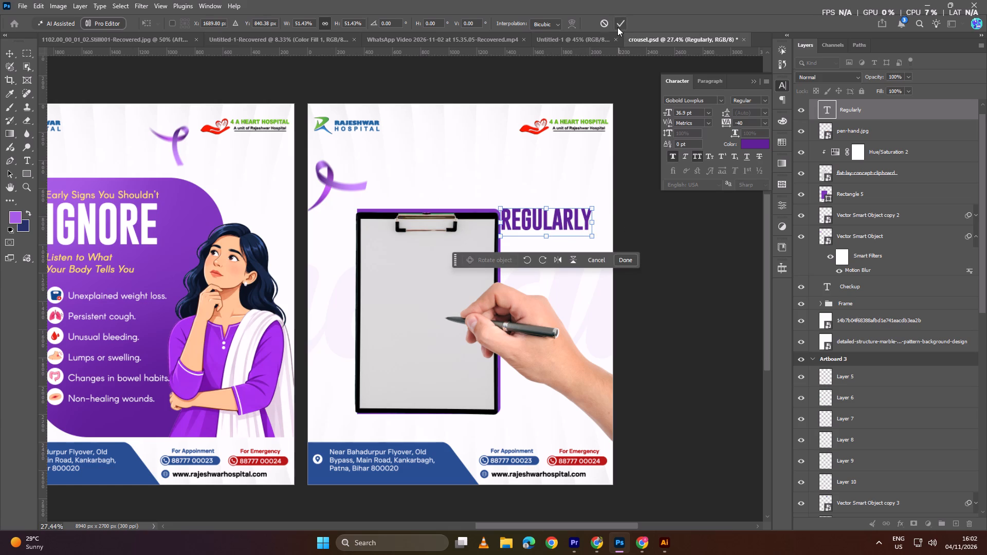
{"action": "left_click", "coordinate": [617, 27]}
{"action": "left_click", "coordinate": [681, 218]}
{"action": "scroll", "coordinate": [595, 229], "scroll_direction": "up", "scroll_amount": 6, "text": "ctrl+alt"}
{"action": "left_click_drag", "start_coordinate": [568, 224], "coordinate": [583, 229]}
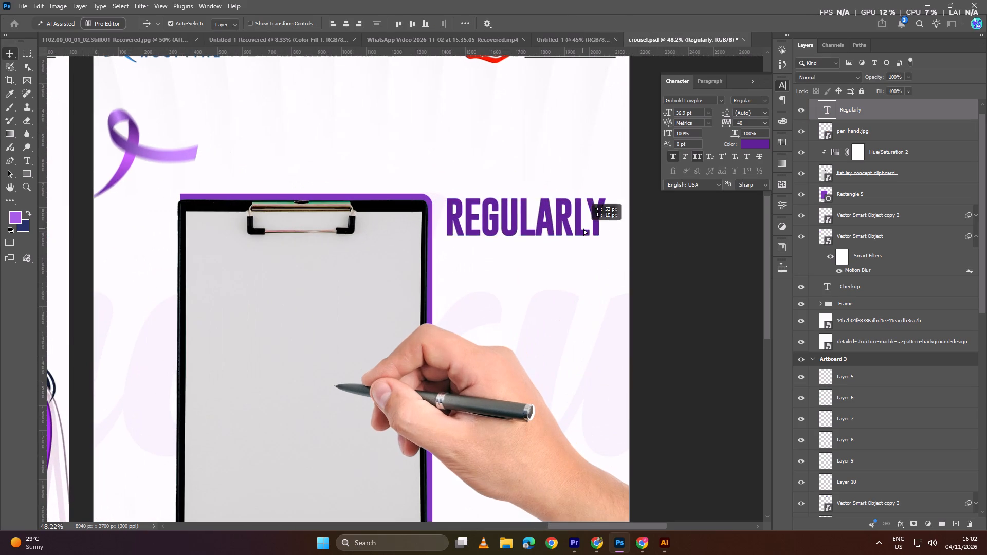
{"action": "left_click_drag", "start_coordinate": [583, 229], "coordinate": [575, 281]}
{"action": "scroll", "coordinate": [633, 283], "scroll_direction": "down", "scroll_amount": 5, "text": "ctrl+alt"}
{"action": "left_click", "coordinate": [665, 285]}
Enlarge the clipboard together with its purple backing rectangle to about 115%, extending them towards the artboard's upper-left corner.
{"action": "left_click", "coordinate": [386, 280]}
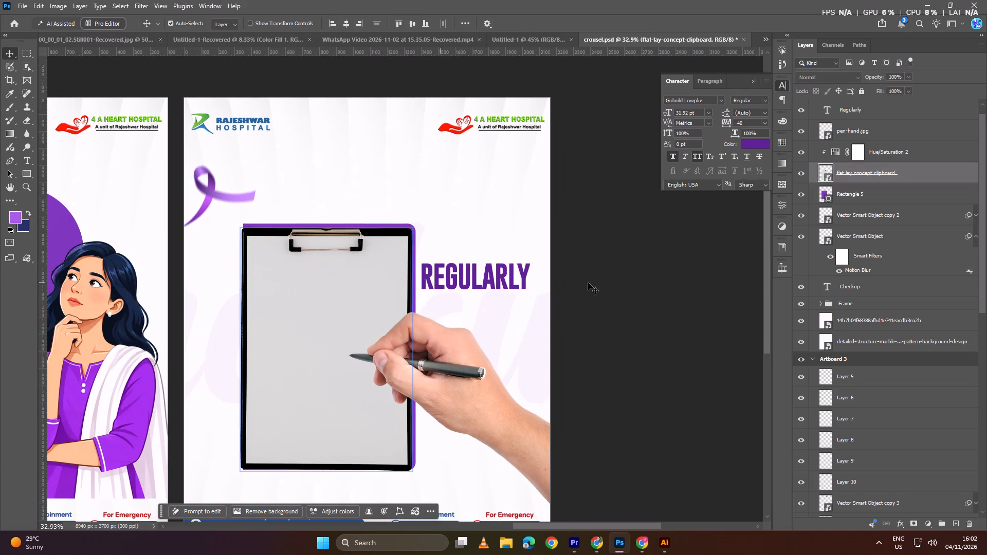
{"action": "left_click", "coordinate": [866, 198], "text": "shift"}
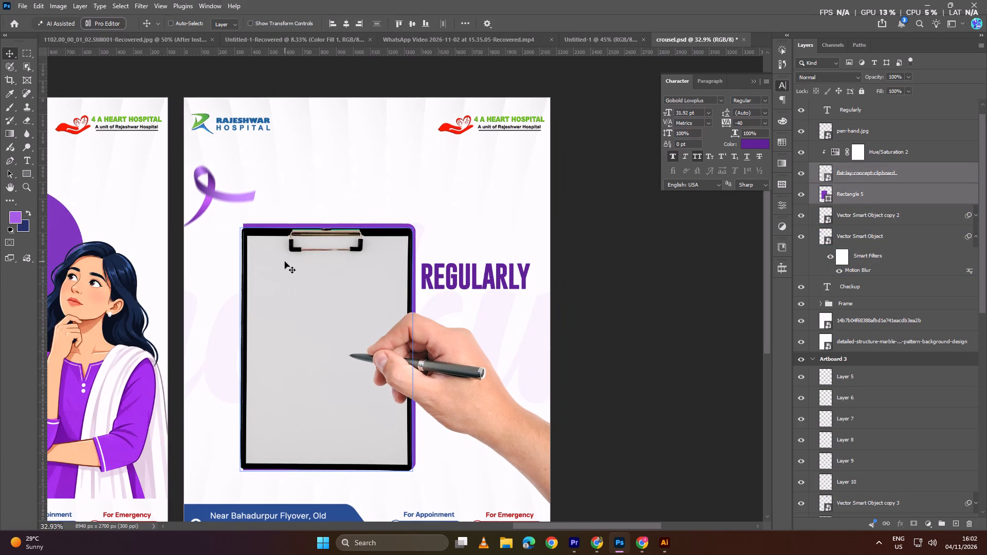
{"action": "key", "text": "ctrl+t"}
{"action": "left_click_drag", "start_coordinate": [239, 227], "coordinate": [228, 198]}
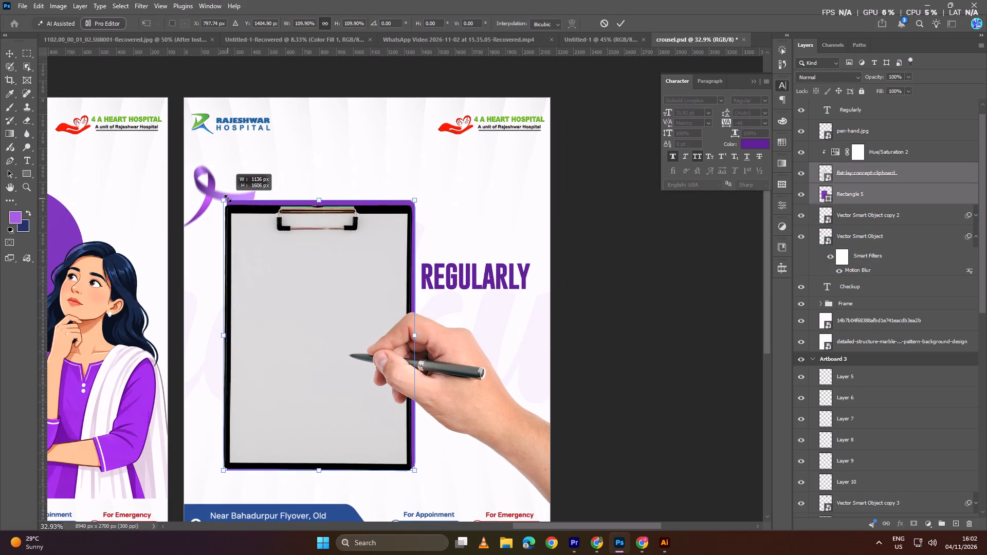
{"action": "left_click_drag", "start_coordinate": [228, 198], "coordinate": [221, 186]}
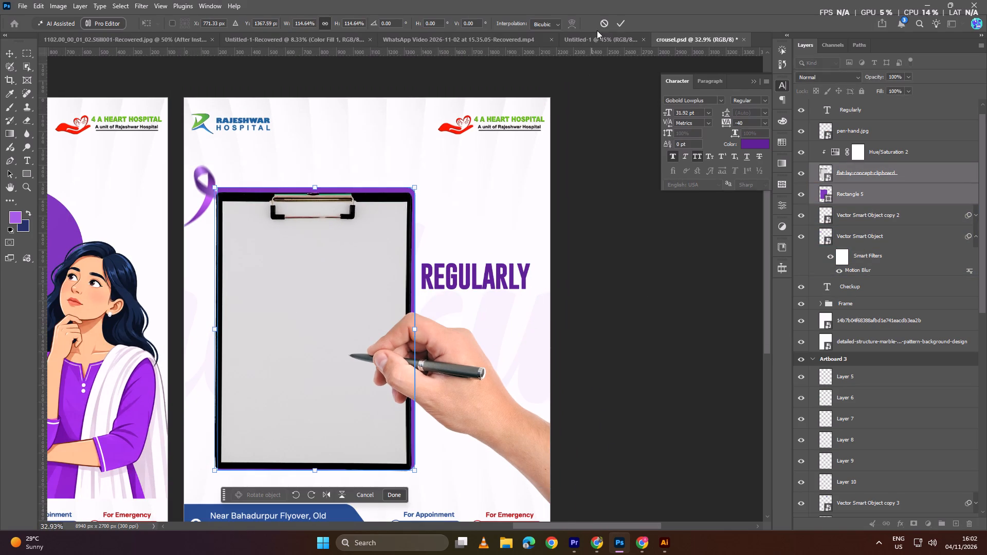
{"action": "left_click", "coordinate": [622, 22]}
{"action": "left_click", "coordinate": [625, 164]}
Move the purple ribbon slightly up and outward, away from the clipboard's upper-left corner.
{"action": "left_click_drag", "start_coordinate": [208, 180], "coordinate": [208, 179]}
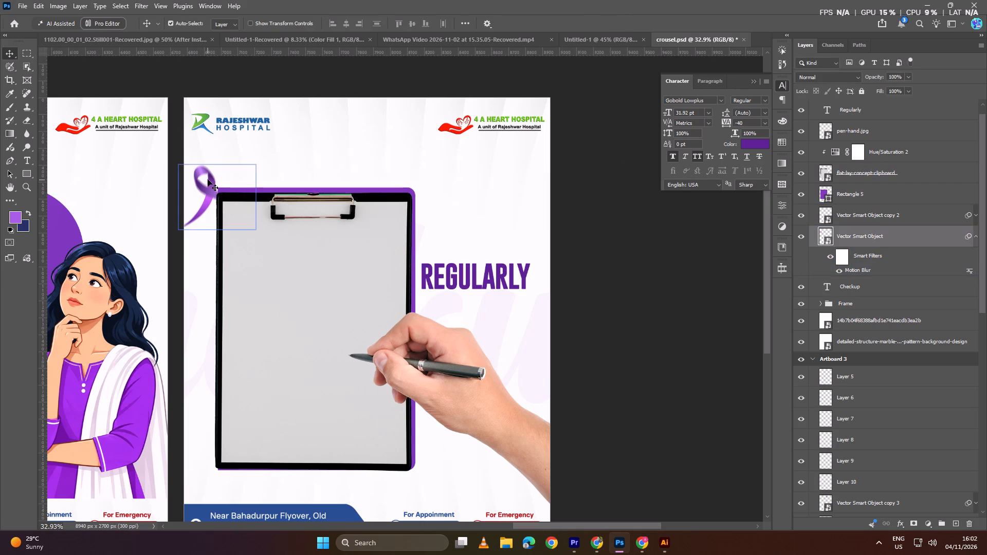
{"action": "left_click_drag", "start_coordinate": [208, 179], "coordinate": [198, 166]}
{"action": "left_click", "coordinate": [619, 277]}
Nudge the REGULARLY headline slightly upward beside the clipboard.
{"action": "scroll", "coordinate": [485, 277], "scroll_direction": "up", "scroll_amount": 2, "text": "ctrl+alt"}
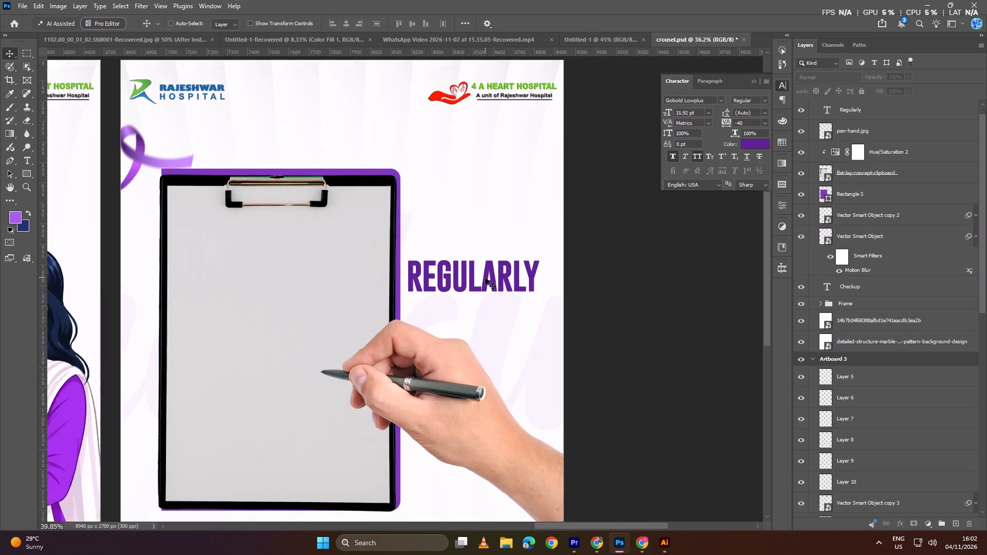
{"action": "scroll", "coordinate": [485, 277], "scroll_direction": "up", "scroll_amount": 1, "text": "ctrl+alt"}
{"action": "left_click_drag", "start_coordinate": [495, 275], "coordinate": [493, 264]}
{"action": "left_click", "coordinate": [672, 284]}
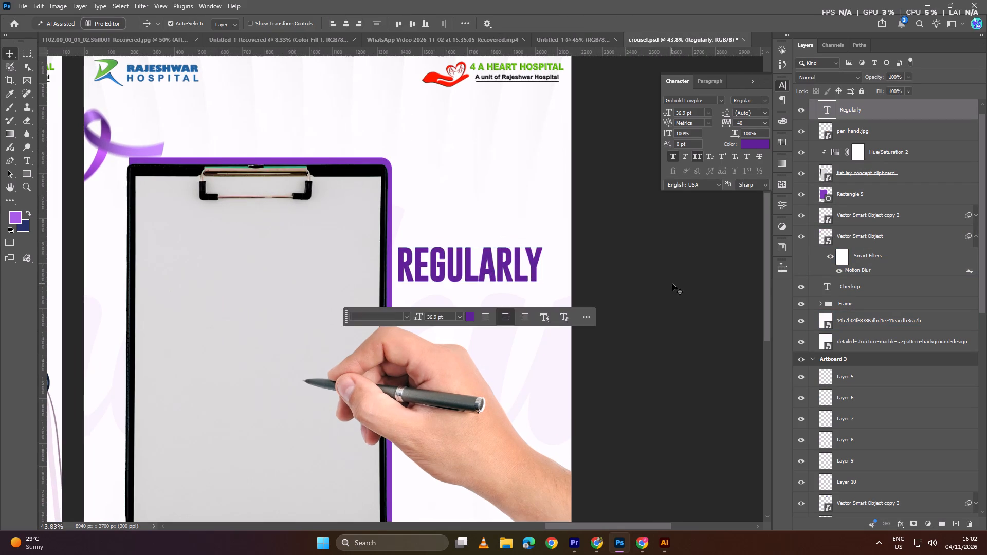
Duplicate the "Listen to What Your Body Tells You" text above REGULARLY on Artboard 4 and recolour it light purple #b172ea.
{"action": "scroll", "coordinate": [671, 281], "scroll_direction": "down", "scroll_amount": 9, "text": "ctrl+alt"}
{"action": "scroll", "coordinate": [671, 281], "scroll_direction": "up", "scroll_amount": 7, "text": "ctrl"}
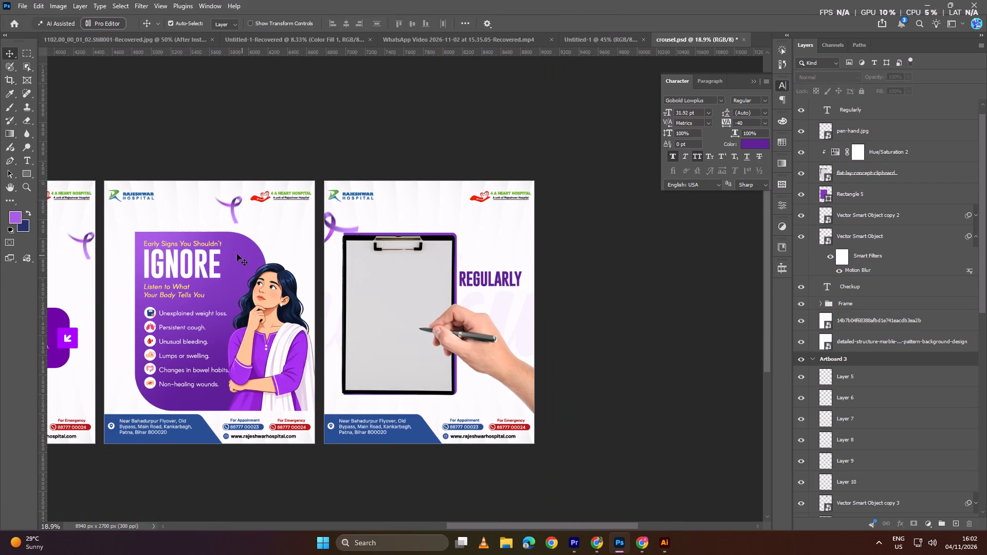
{"action": "scroll", "coordinate": [219, 279], "scroll_direction": "down", "scroll_amount": 1, "text": "ctrl+alt"}
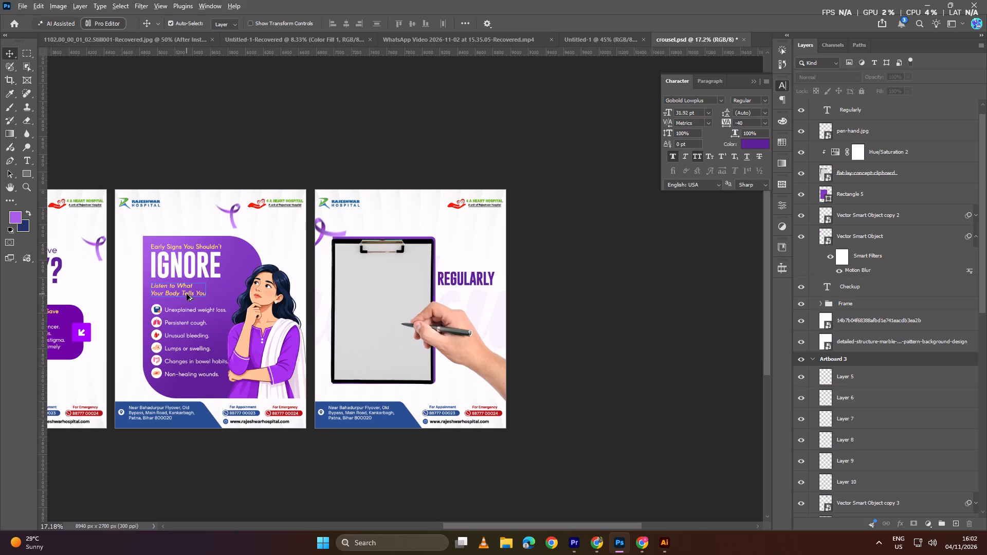
{"action": "left_click_drag", "start_coordinate": [187, 294], "coordinate": [474, 265], "text": "alt"}
{"action": "scroll", "coordinate": [474, 266], "scroll_direction": "up", "scroll_amount": 2, "text": "ctrl+alt"}
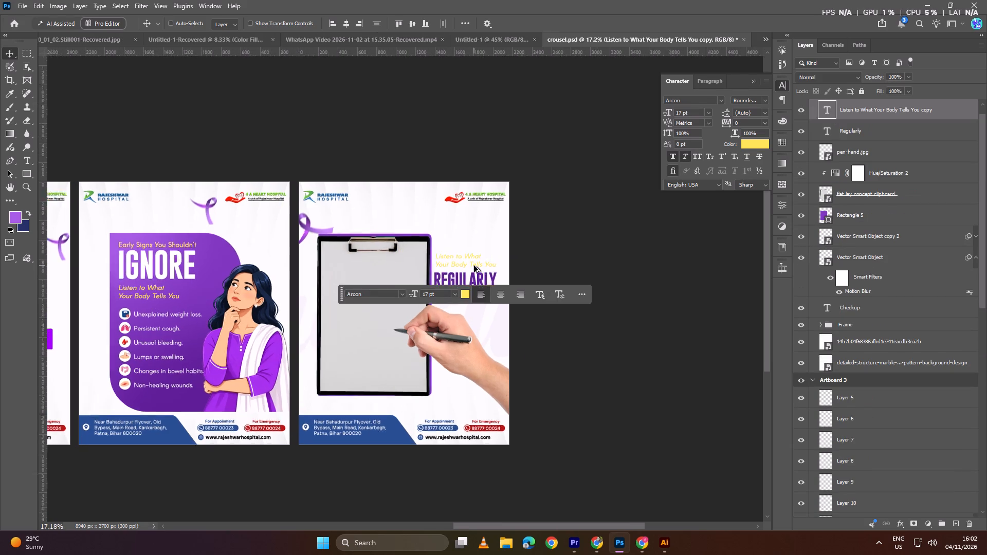
{"action": "scroll", "coordinate": [474, 266], "scroll_direction": "up", "scroll_amount": 9, "text": "ctrl+alt"}
{"action": "left_click", "coordinate": [472, 266]}
{"action": "left_click", "coordinate": [453, 299]}
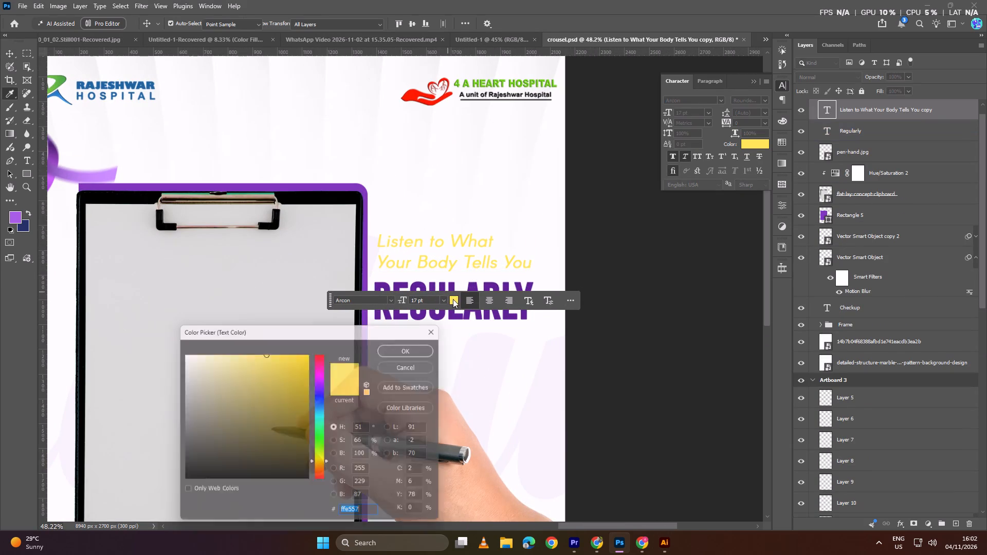
{"action": "left_click", "coordinate": [92, 174]}
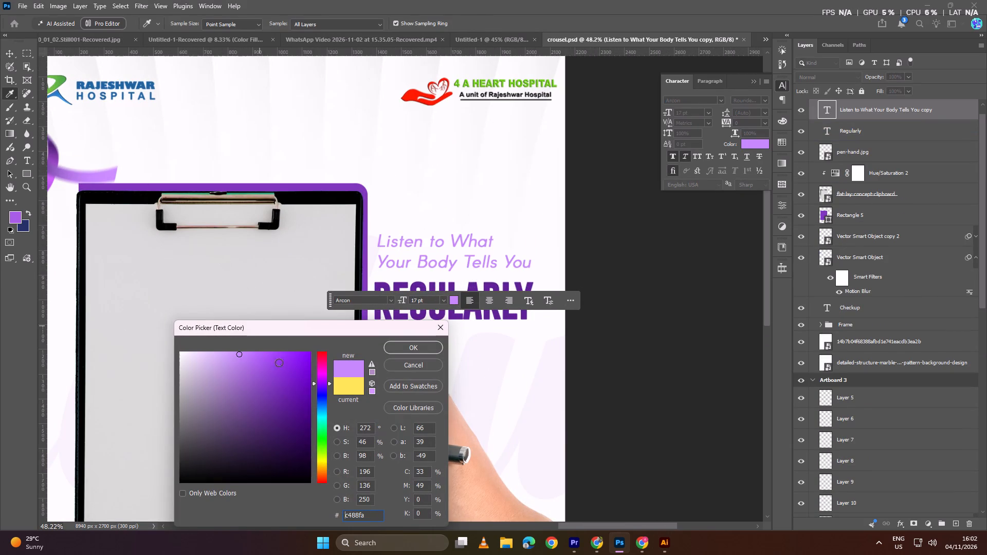
{"action": "left_click", "coordinate": [247, 362]}
{"action": "left_click", "coordinate": [423, 347]}
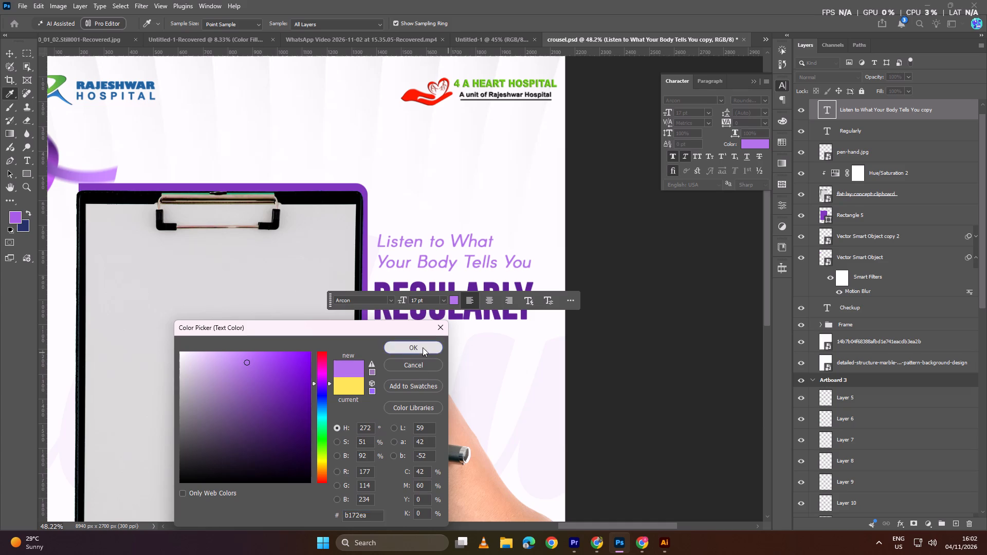
Replace the duplicated subtitle with the pasted heading, keeping only "Get Screened".
{"action": "double_click", "coordinate": [458, 269]}
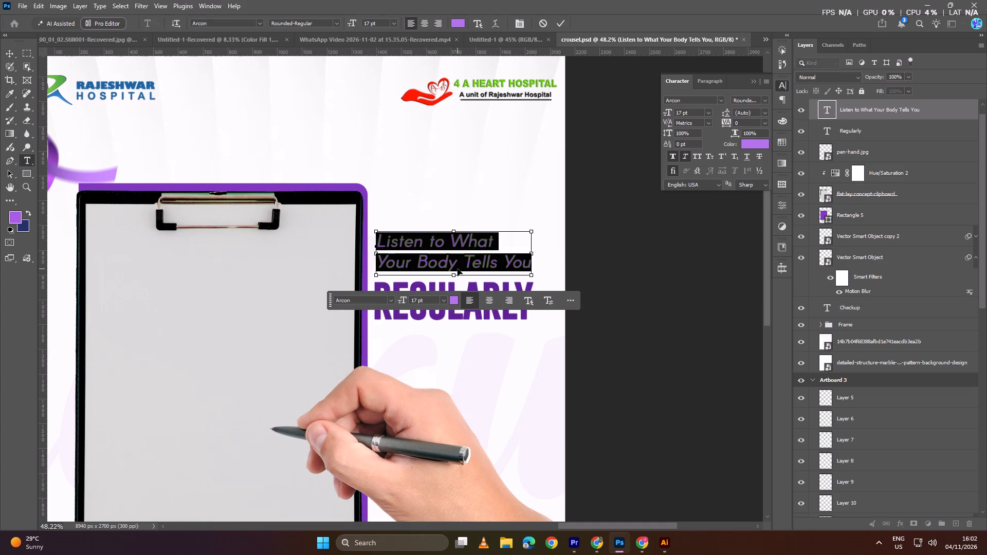
{"action": "key", "text": "ctrl+v"}
{"action": "left_click_drag", "start_coordinate": [487, 244], "coordinate": [625, 240]}
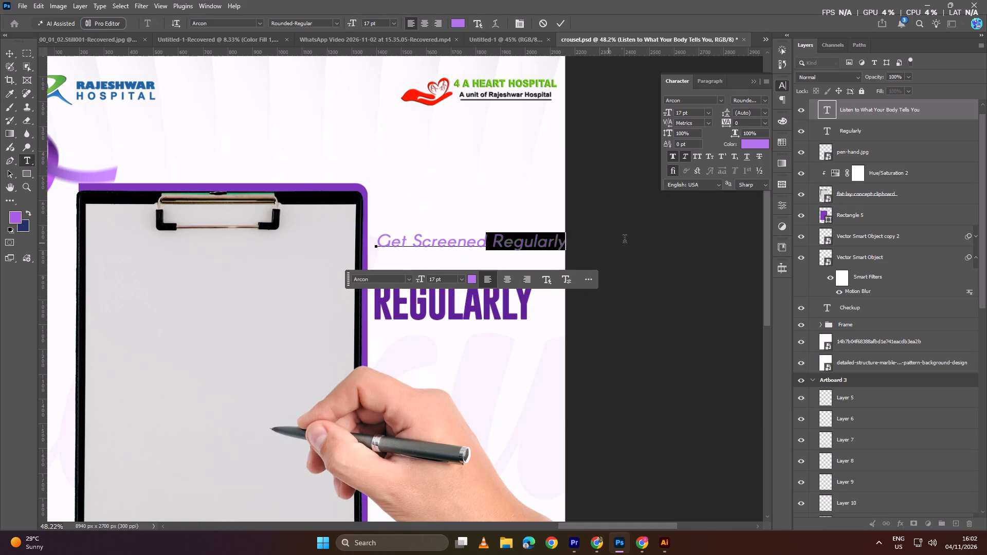
{"action": "left_click_drag", "start_coordinate": [625, 240], "coordinate": [628, 240]}
{"action": "key", "text": "BackSpace"}
{"action": "left_click", "coordinate": [560, 24]}
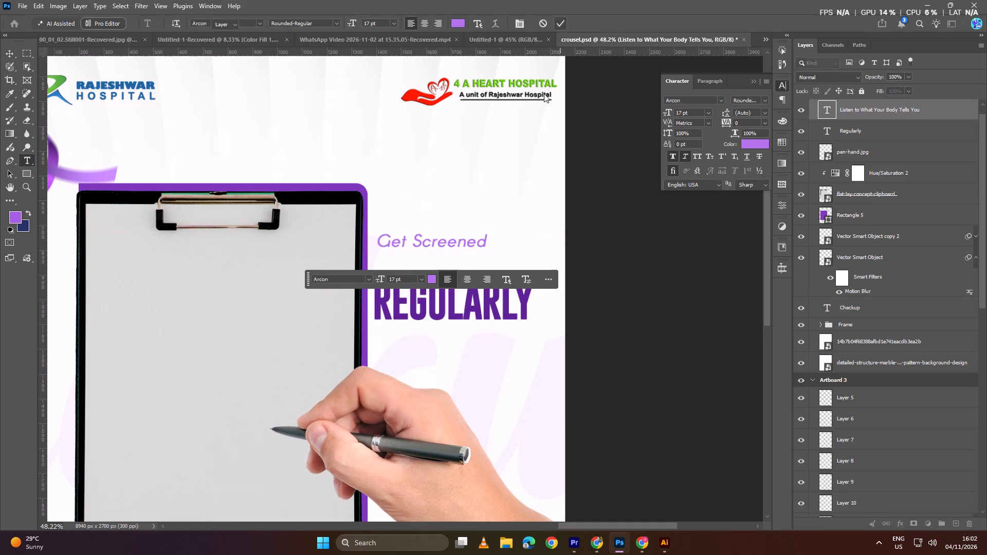
{"action": "scroll", "coordinate": [556, 218], "scroll_direction": "down", "scroll_amount": 3}
{"action": "left_click", "coordinate": [616, 248]}
Move the "Get Screened" text down to just above REGULARLY, lined up with that headline's left edge.
{"action": "scroll", "coordinate": [468, 242], "scroll_direction": "up", "scroll_amount": 4}
{"action": "left_click_drag", "start_coordinate": [464, 226], "coordinate": [464, 253]}
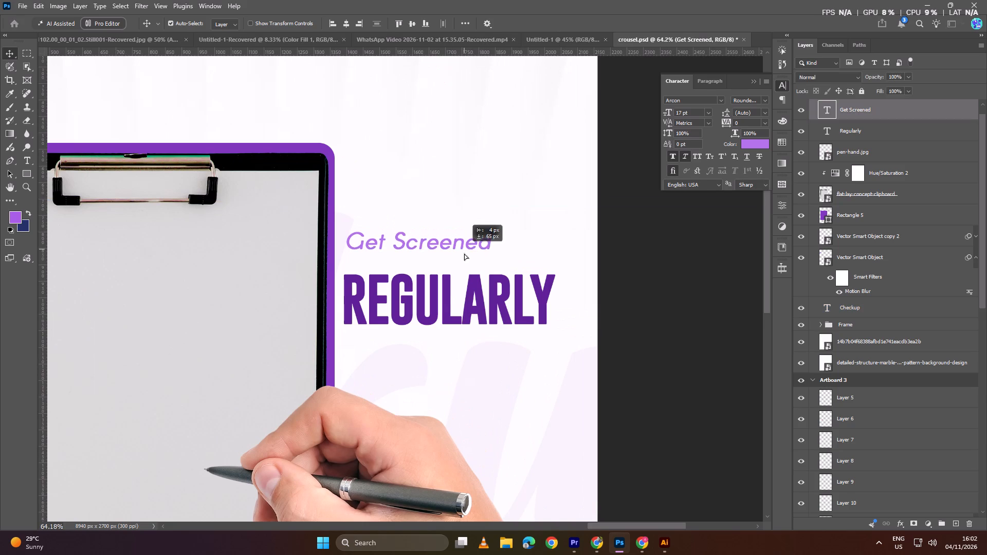
{"action": "left_click_drag", "start_coordinate": [464, 253], "coordinate": [459, 258]}
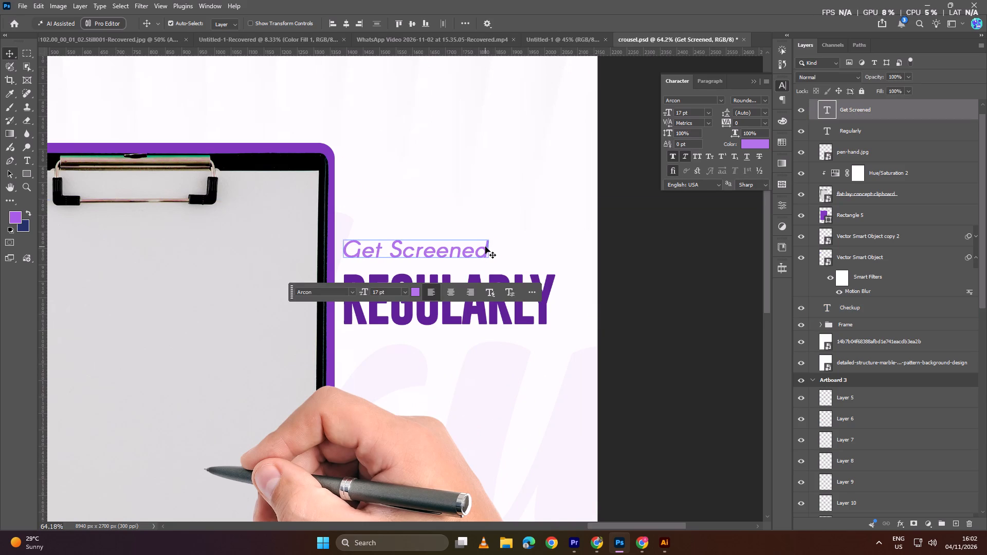
Scale the "Get Screened" text up to about 145% so its width matches the REGULARLY headline below it.
{"action": "key", "text": "ctrl+t"}
{"action": "left_click_drag", "start_coordinate": [491, 252], "coordinate": [535, 253]}
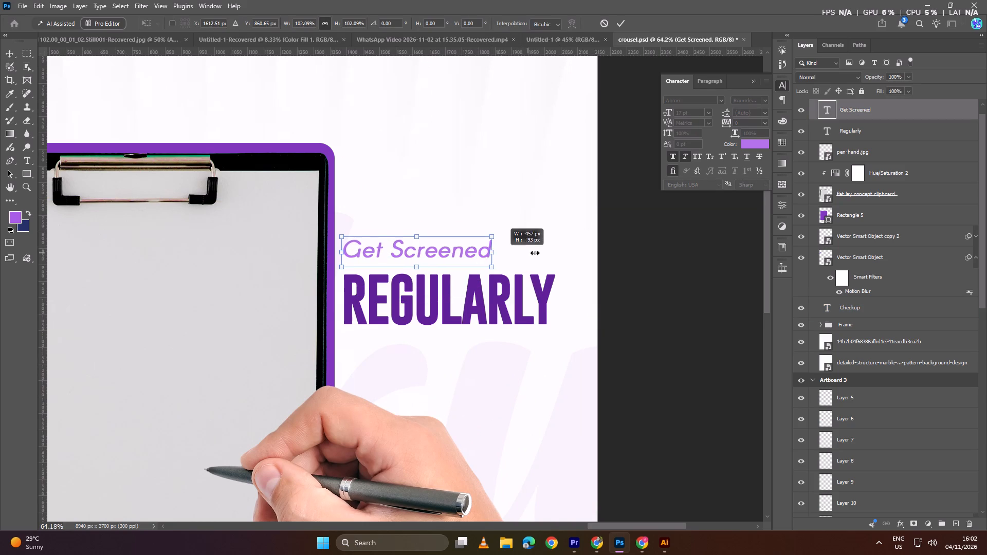
{"action": "left_click_drag", "start_coordinate": [535, 253], "coordinate": [556, 249]}
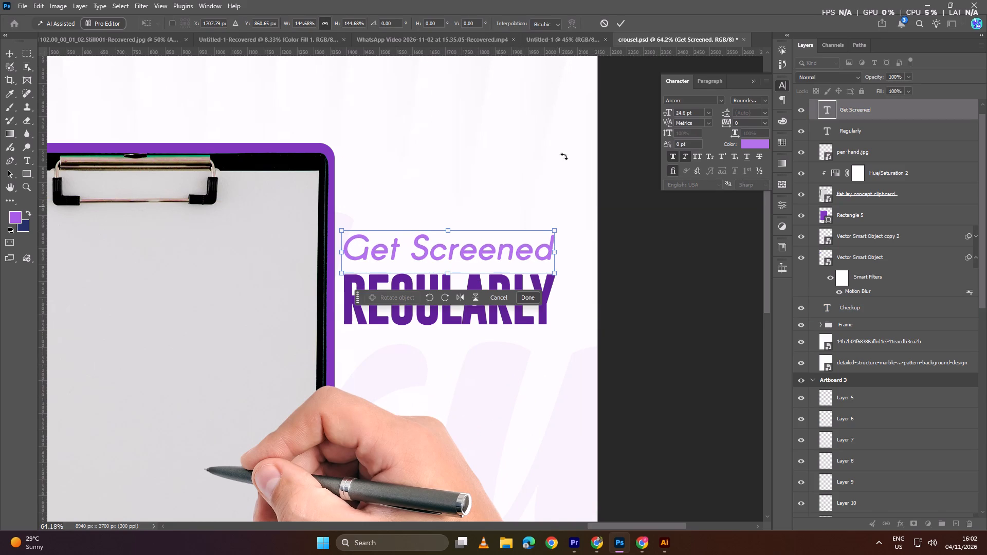
{"action": "left_click", "coordinate": [616, 27]}
Move the "Get Screened" and REGULARLY texts up together, to just below the level of the clipboard's clip.
{"action": "scroll", "coordinate": [545, 232], "scroll_direction": "down", "scroll_amount": 3, "text": "ctrl+alt"}
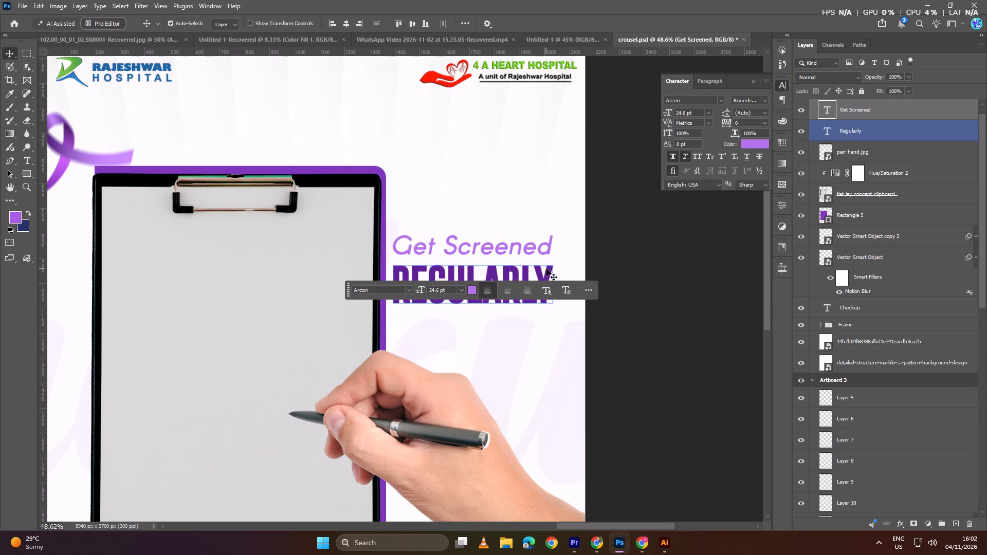
{"action": "left_click", "coordinate": [549, 251]}
{"action": "left_click", "coordinate": [549, 272], "text": "shift"}
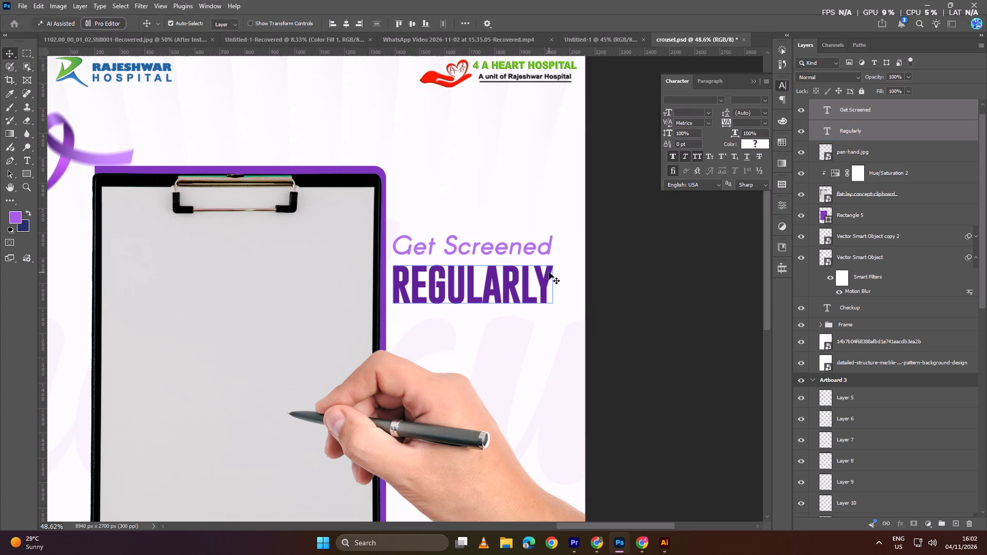
{"action": "scroll", "coordinate": [532, 273], "scroll_direction": "down", "scroll_amount": 5, "text": "ctrl"}
{"action": "key", "text": "shift+Up"}
{"action": "key", "text": "shift+Up"}
{"action": "key", "text": "shift+Up"}
{"action": "key", "text": "shift+Up"}
{"action": "key", "text": "shift+Up"}
{"action": "key", "text": "shift+Up"}
{"action": "key", "text": "shift+Up"}
{"action": "key", "text": "shift+Up"}
{"action": "key", "text": "shift+Up"}
{"action": "key", "text": "shift+Up"}
{"action": "key", "text": "shift+Up"}
{"action": "key", "text": "shift+Up"}
{"action": "key", "text": "shift+Up"}
{"action": "key", "text": "shift+Up"}
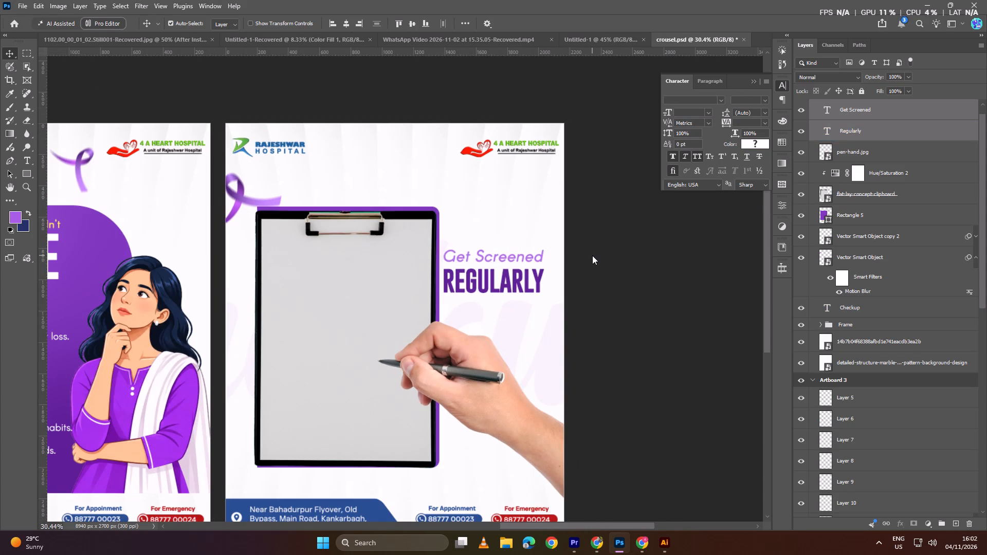
{"action": "key", "text": "shift+Up"}
{"action": "key", "text": "shift+Up"}
{"action": "key", "text": "shift+Up"}
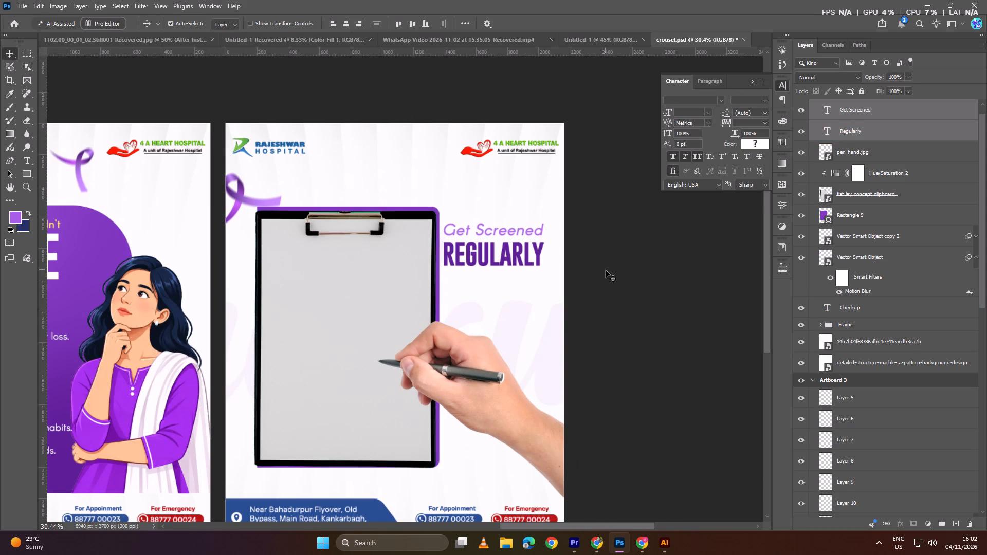
{"action": "key", "text": "shift+Down"}
{"action": "left_click", "coordinate": [607, 270]}
Move the ribbon Vector Smart Object copy 2 up from behind the forearm and slightly left, into the space between REGULARLY and the arm.
{"action": "left_click", "coordinate": [850, 239]}
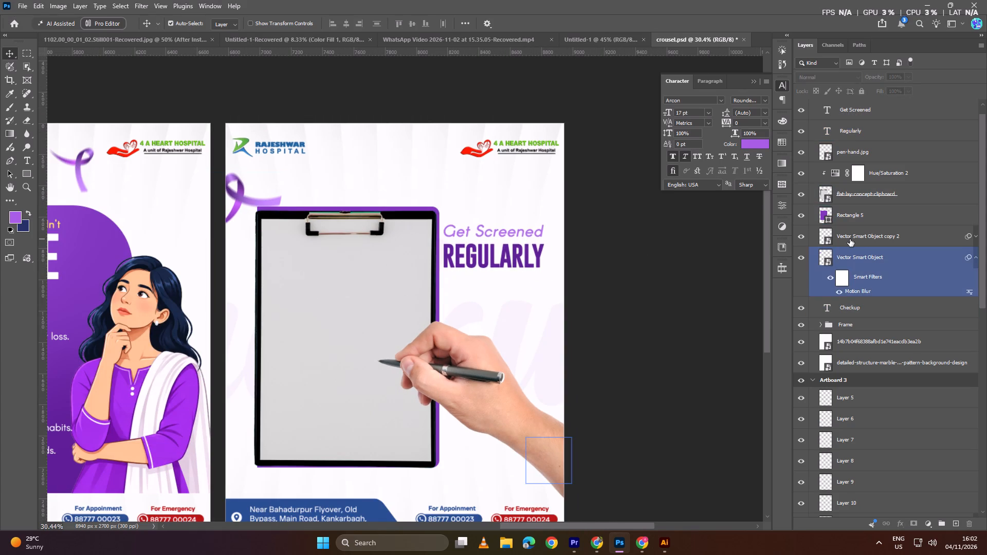
{"action": "key", "text": "shift+Up"}
{"action": "key", "text": "shift+Up"}
{"action": "key", "text": "shift+Up"}
{"action": "key", "text": "shift+Up"}
{"action": "key", "text": "shift+Up"}
{"action": "key", "text": "shift+Up"}
{"action": "key", "text": "shift+Up"}
{"action": "key", "text": "shift+Up"}
{"action": "key", "text": "shift+Up"}
{"action": "key", "text": "shift+Up"}
{"action": "key", "text": "shift+Up"}
{"action": "key", "text": "shift+Up"}
{"action": "key", "text": "shift+Up"}
{"action": "key", "text": "shift+Up"}
{"action": "key", "text": "shift+Up"}
{"action": "key", "text": "shift+Up"}
{"action": "key", "text": "shift+Up"}
{"action": "key", "text": "shift+Up"}
{"action": "key", "text": "shift+Up"}
{"action": "key", "text": "shift+Up"}
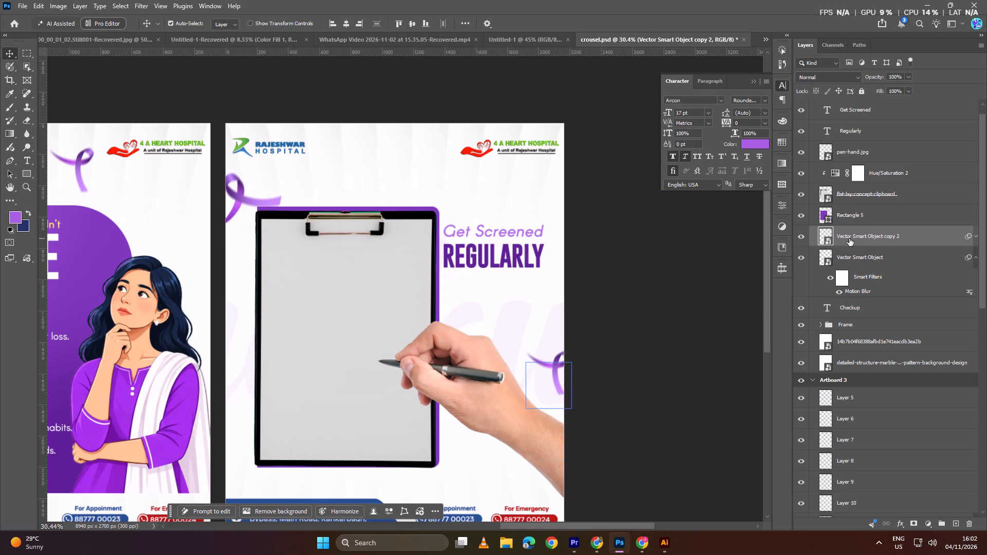
{"action": "key", "text": "shift+Up"}
{"action": "key", "text": "shift+Up"}
{"action": "key", "text": "shift+Up"}
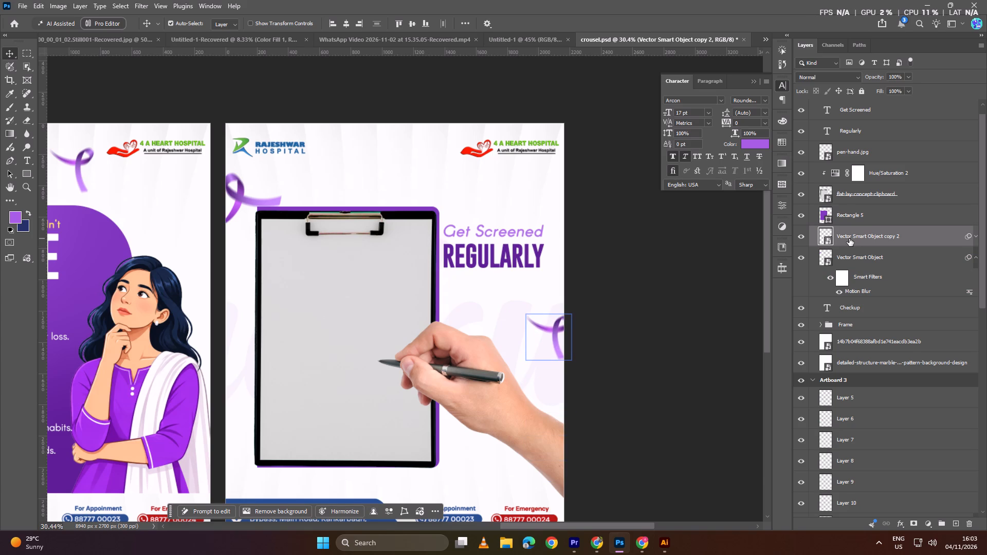
{"action": "key", "text": "shift+Left"}
{"action": "key", "text": "shift+Left"}
{"action": "key", "text": "shift+Left"}
{"action": "key", "text": "shift+Left"}
{"action": "key", "text": "shift+Left"}
{"action": "key", "text": "shift+Left"}
{"action": "left_click", "coordinate": [684, 322]}
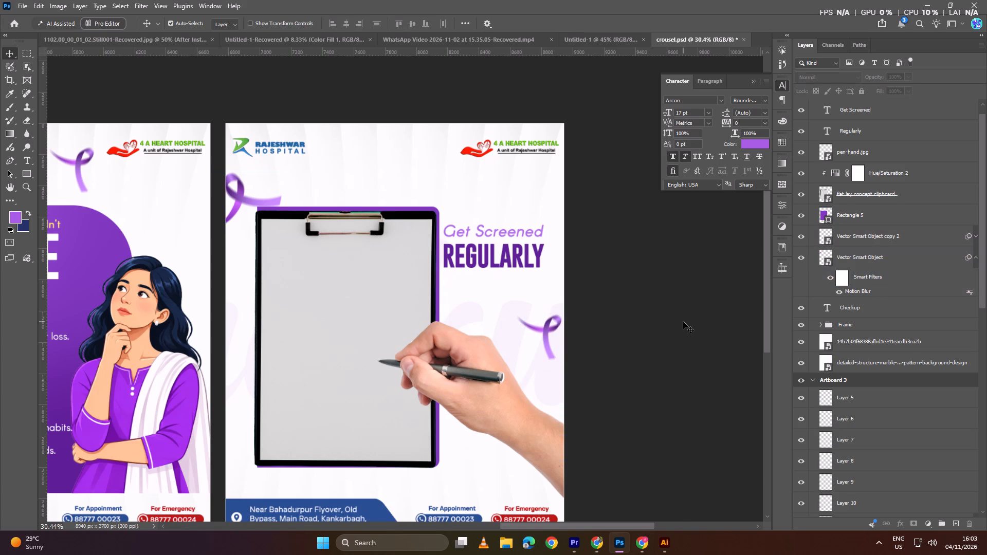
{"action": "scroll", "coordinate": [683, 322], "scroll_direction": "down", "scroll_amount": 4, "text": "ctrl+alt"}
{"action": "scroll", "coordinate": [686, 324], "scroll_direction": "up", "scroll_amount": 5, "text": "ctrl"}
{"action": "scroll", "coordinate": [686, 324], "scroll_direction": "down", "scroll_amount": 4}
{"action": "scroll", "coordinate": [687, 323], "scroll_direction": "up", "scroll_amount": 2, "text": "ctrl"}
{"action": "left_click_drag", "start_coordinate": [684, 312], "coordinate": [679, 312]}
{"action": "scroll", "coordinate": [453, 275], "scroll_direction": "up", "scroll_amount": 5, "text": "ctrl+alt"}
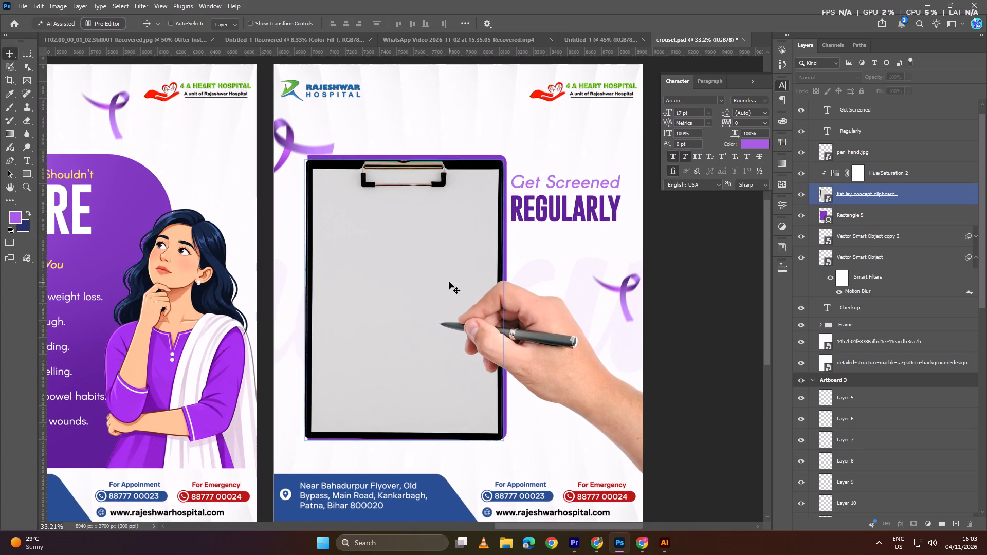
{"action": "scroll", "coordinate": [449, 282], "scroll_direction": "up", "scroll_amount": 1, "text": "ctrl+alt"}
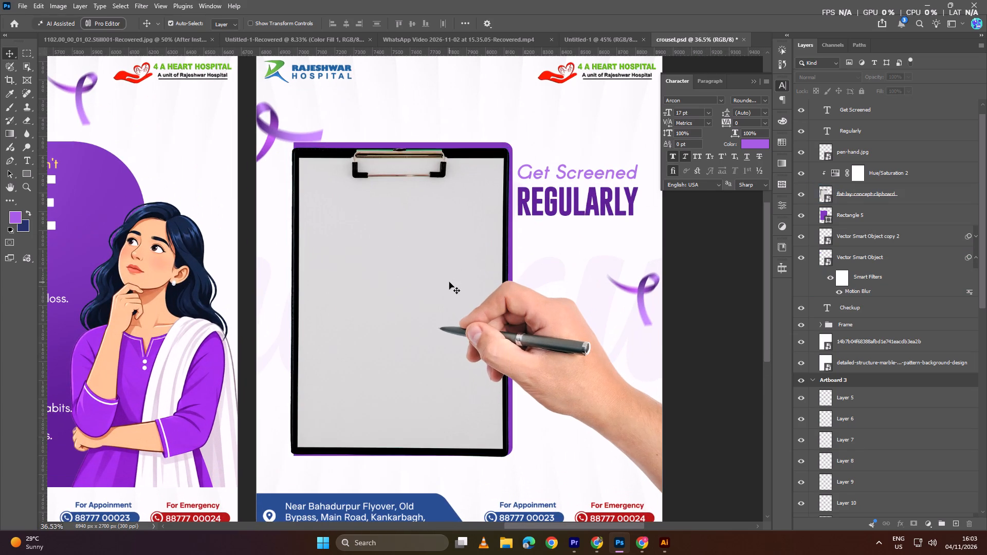
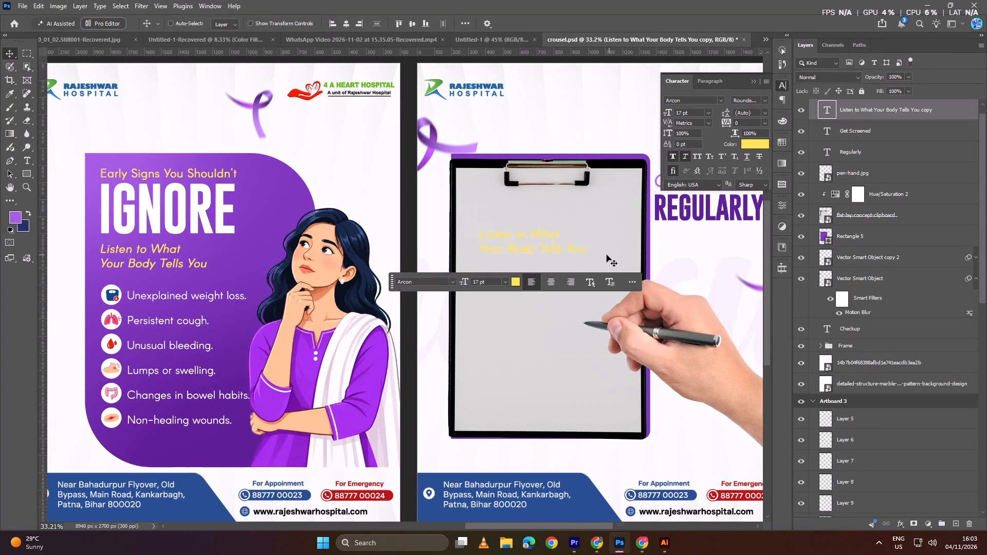
{"action": "scroll", "coordinate": [607, 255], "scroll_direction": "down", "scroll_amount": 6, "text": "ctrl"}
{"action": "scroll", "coordinate": [536, 246], "scroll_direction": "up", "scroll_amount": 6, "text": "ctrl+alt"}
Replace the copied text with "Don't Wait for Symptoms", breaking the line before "Symptoms".
{"action": "double_click", "coordinate": [485, 233]}
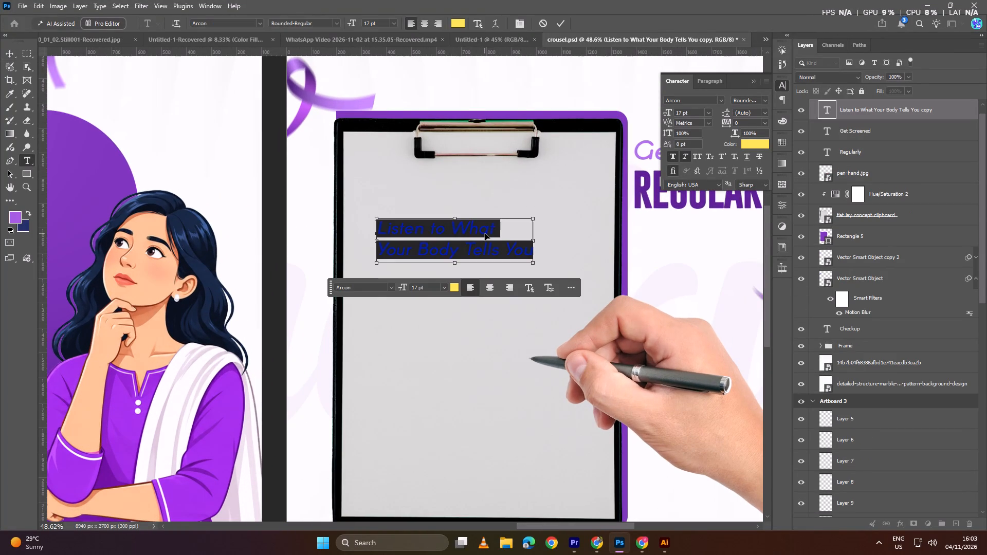
{"action": "key", "text": "ctrl+v"}
{"action": "left_click", "coordinate": [485, 233]}
{"action": "left_click", "coordinate": [494, 229]}
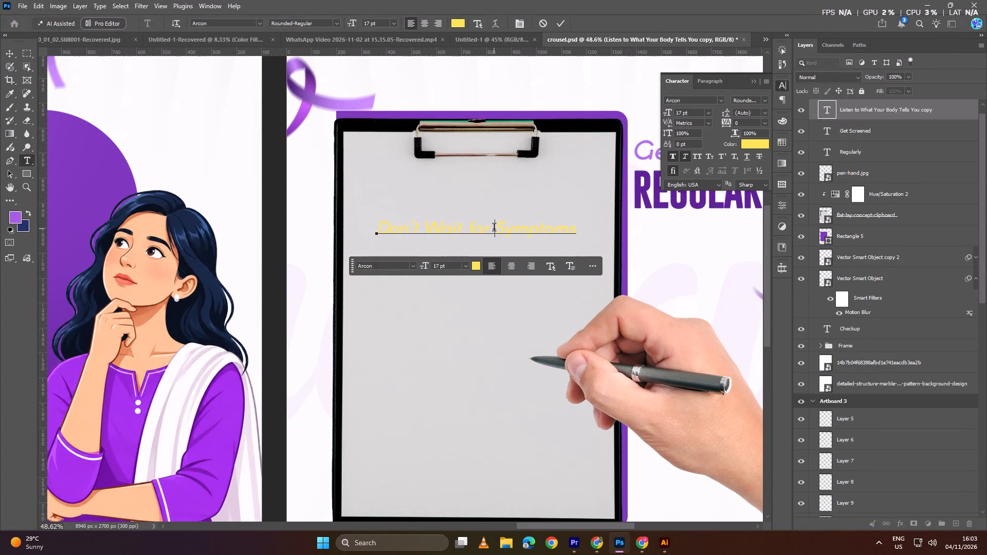
{"action": "key", "text": "BackSpace"}
{"action": "key", "text": "Return"}
{"action": "left_click", "coordinate": [480, 230]}
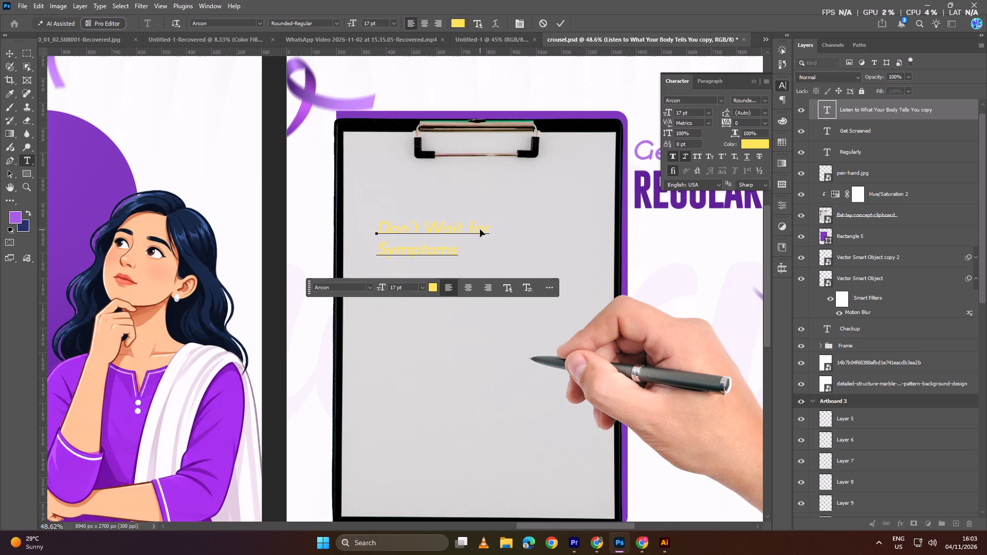
Center-align the "Don't Wait for Symptoms" text and recolour it with the REGULARLY headline's dark purple, #5f2096.
{"action": "key", "text": "ctrl+a"}
{"action": "left_click", "coordinate": [426, 24]}
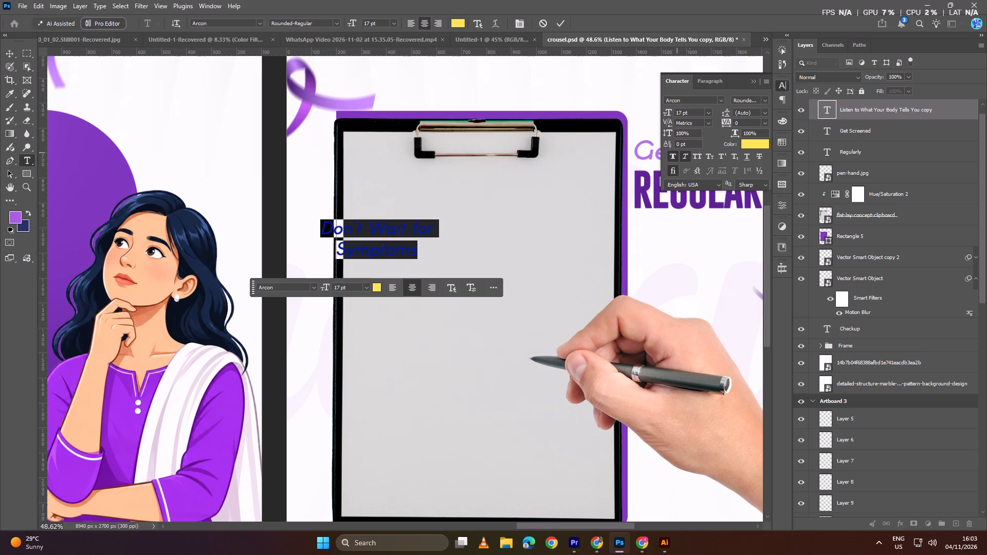
{"action": "left_click", "coordinate": [750, 146]}
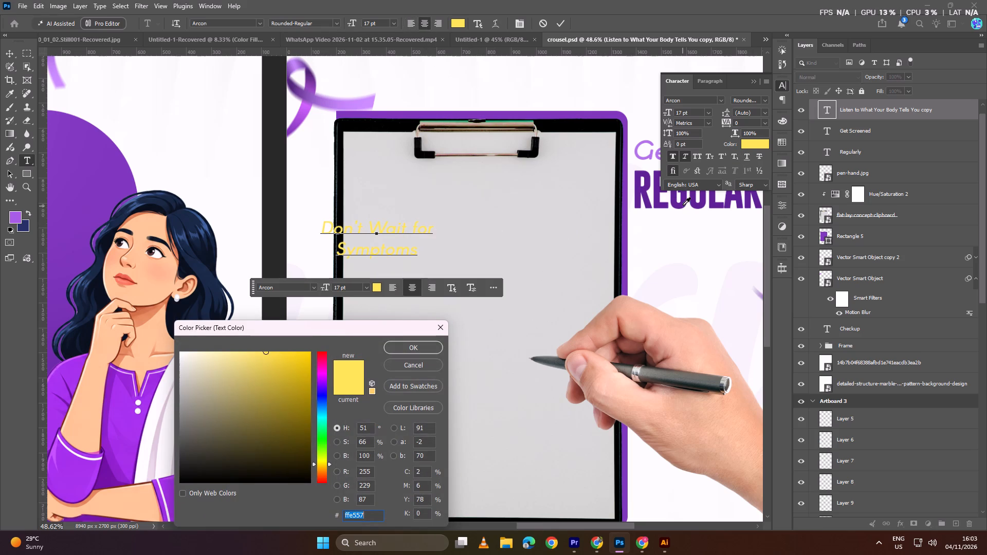
{"action": "left_click", "coordinate": [683, 205]}
{"action": "left_click", "coordinate": [559, 22]}
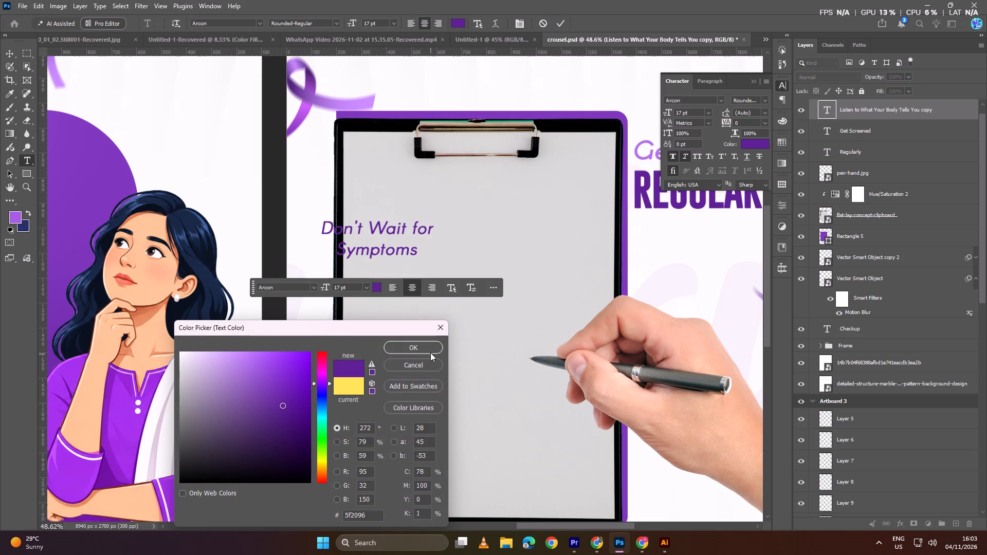
{"action": "left_click", "coordinate": [429, 349]}
{"action": "left_click", "coordinate": [563, 22]}
Move the "Don't Wait for Symptoms" text onto the clipboard's paper, roughly centered just below the clip.
{"action": "scroll", "coordinate": [386, 241], "scroll_direction": "down", "scroll_amount": 9, "text": "ctrl+alt"}
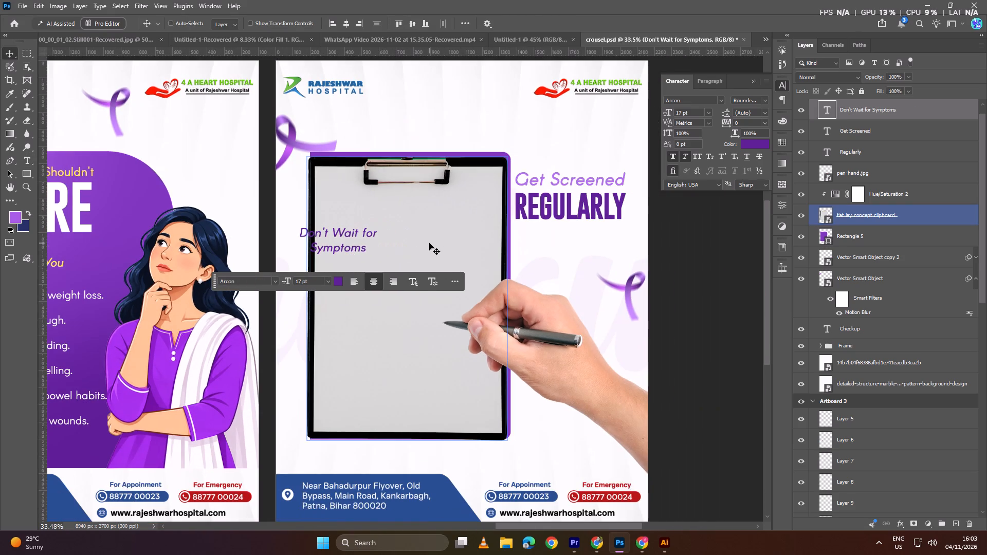
{"action": "scroll", "coordinate": [458, 230], "scroll_direction": "down", "scroll_amount": 6, "text": "ctrl"}
{"action": "scroll", "coordinate": [360, 248], "scroll_direction": "up", "scroll_amount": 4, "text": "ctrl+alt"}
{"action": "left_click_drag", "start_coordinate": [313, 232], "coordinate": [424, 202]}
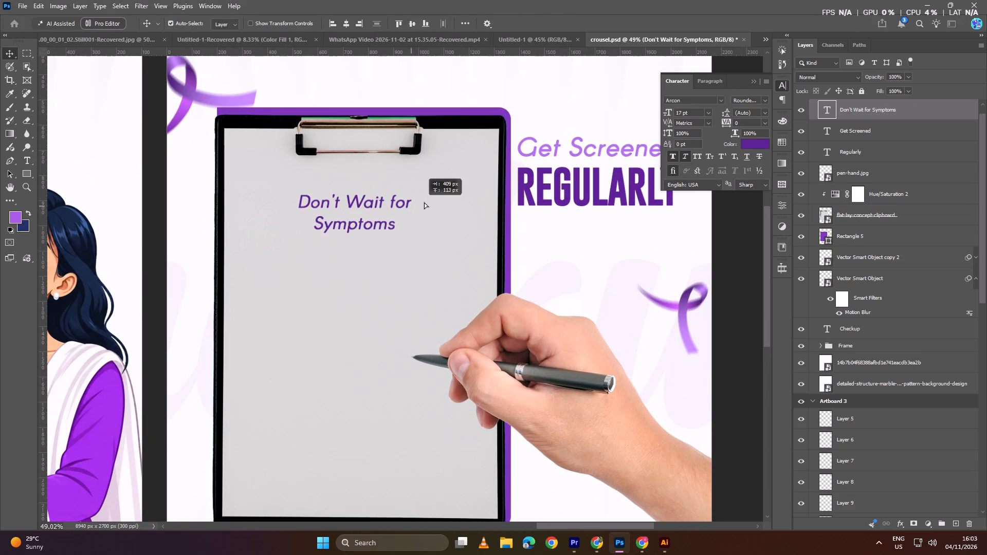
{"action": "left_click_drag", "start_coordinate": [424, 202], "coordinate": [413, 197]}
{"action": "scroll", "coordinate": [414, 197], "scroll_direction": "down", "scroll_amount": 5, "text": "ctrl+alt"}
{"action": "left_click", "coordinate": [651, 256]}
Nudge the "Don't Wait for Symptoms" text slightly right to fine-tune its horizontal centering under the clipboard's clip.
{"action": "scroll", "coordinate": [650, 256], "scroll_direction": "down", "scroll_amount": 3, "text": "ctrl+alt"}
{"action": "scroll", "coordinate": [663, 265], "scroll_direction": "down", "scroll_amount": 3}
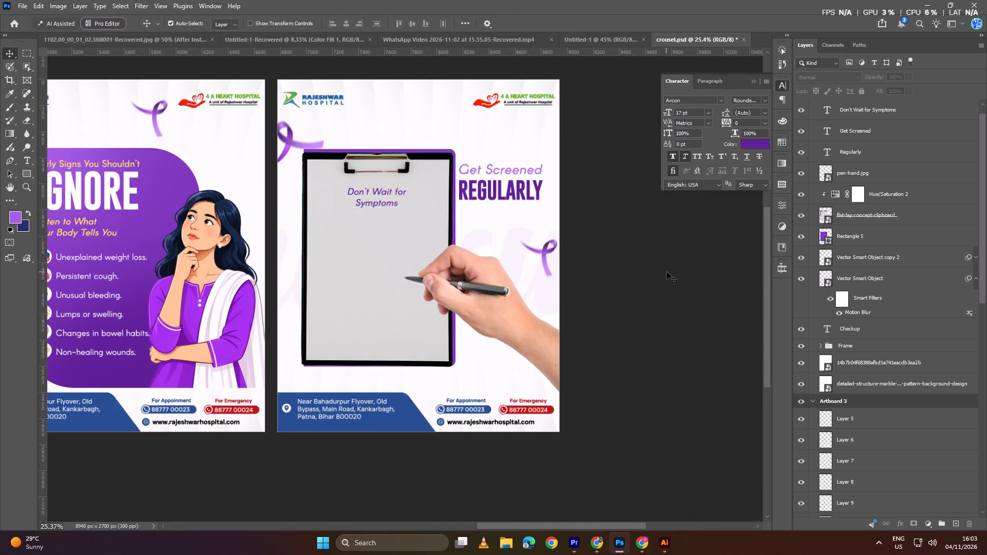
{"action": "scroll", "coordinate": [440, 230], "scroll_direction": "up", "scroll_amount": 5, "text": "ctrl+alt"}
{"action": "left_click", "coordinate": [392, 189]}
{"action": "key", "text": "Right"}
{"action": "key", "text": "Right"}
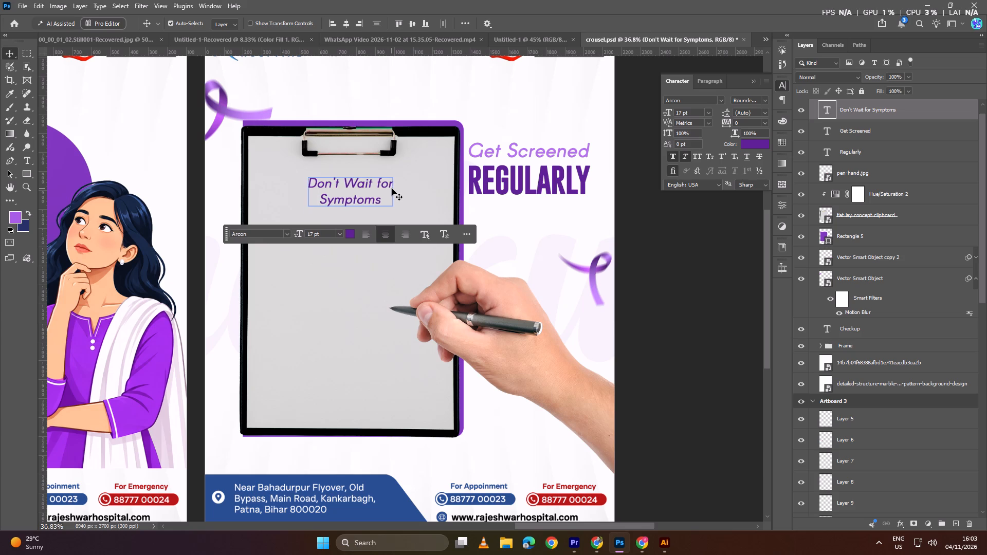
{"action": "key", "text": "Right"}
{"action": "key", "text": "Right"}
{"action": "key", "text": "Right"}
{"action": "left_click", "coordinate": [670, 245]}
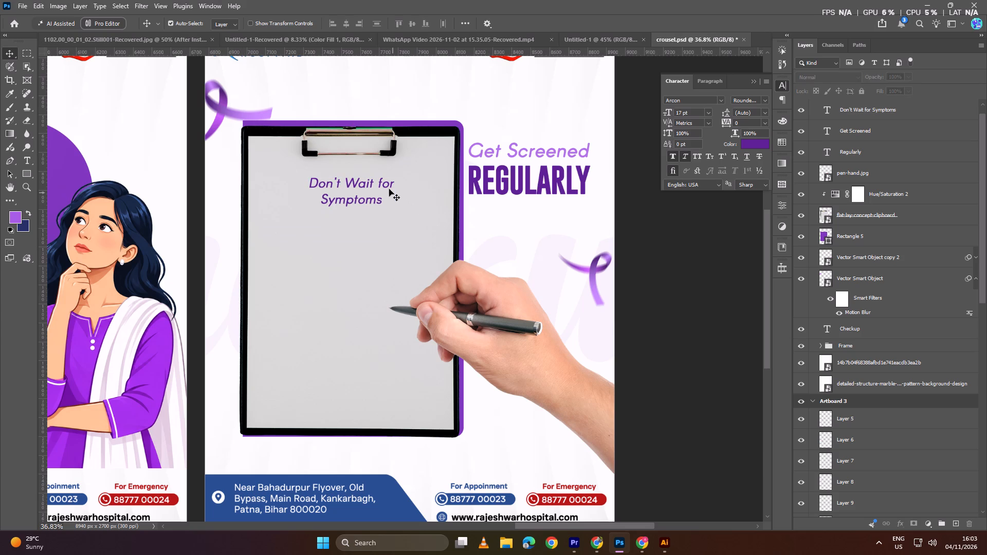
{"action": "left_click", "coordinate": [389, 188]}
{"action": "key", "text": "Left"}
{"action": "key", "text": "Left"}
{"action": "key", "text": "Right"}
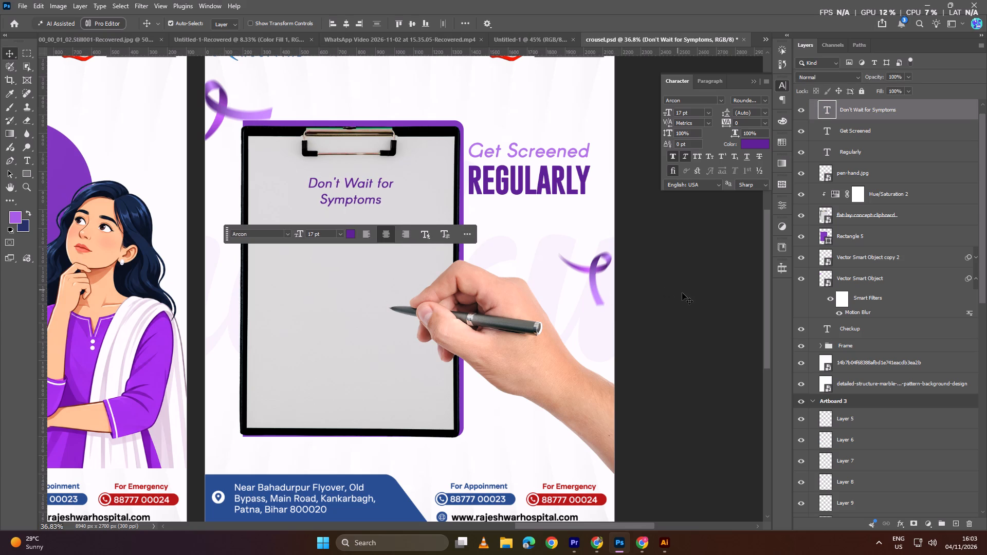
{"action": "left_click", "coordinate": [684, 294]}
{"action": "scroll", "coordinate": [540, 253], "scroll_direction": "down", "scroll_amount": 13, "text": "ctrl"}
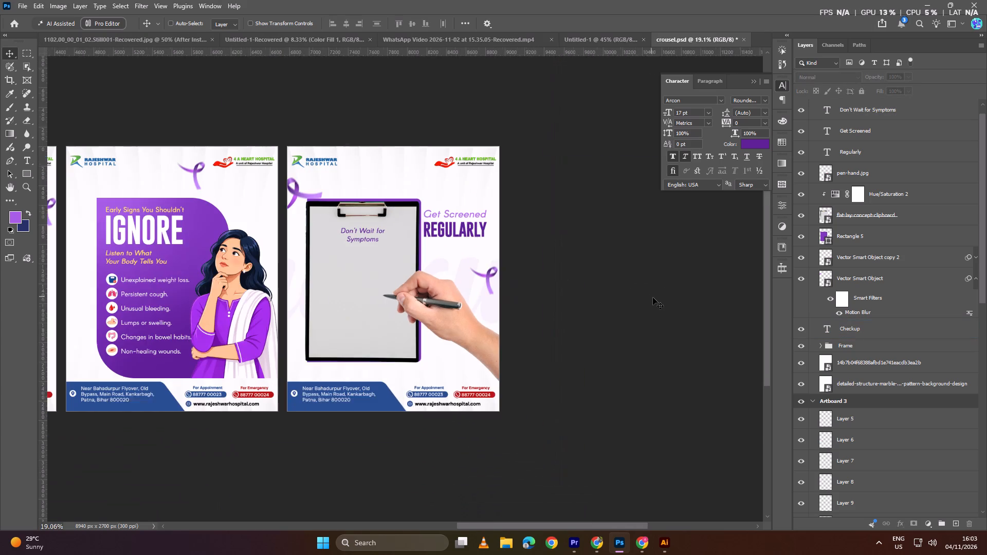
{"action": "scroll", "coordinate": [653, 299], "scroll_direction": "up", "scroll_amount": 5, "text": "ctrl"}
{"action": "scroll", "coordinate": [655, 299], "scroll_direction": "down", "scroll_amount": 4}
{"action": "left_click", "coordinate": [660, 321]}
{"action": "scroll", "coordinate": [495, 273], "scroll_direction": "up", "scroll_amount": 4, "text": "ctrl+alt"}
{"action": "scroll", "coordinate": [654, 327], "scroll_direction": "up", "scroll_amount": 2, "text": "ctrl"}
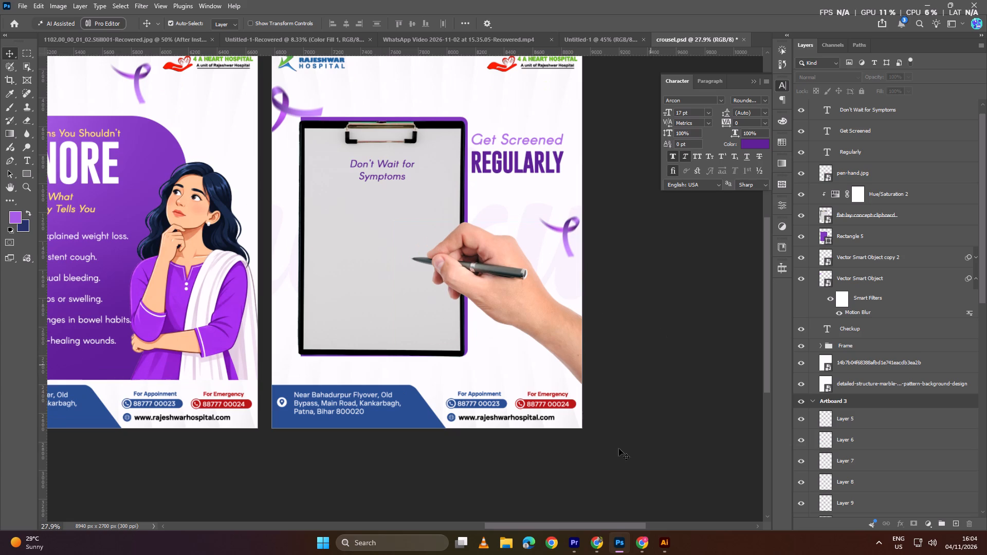
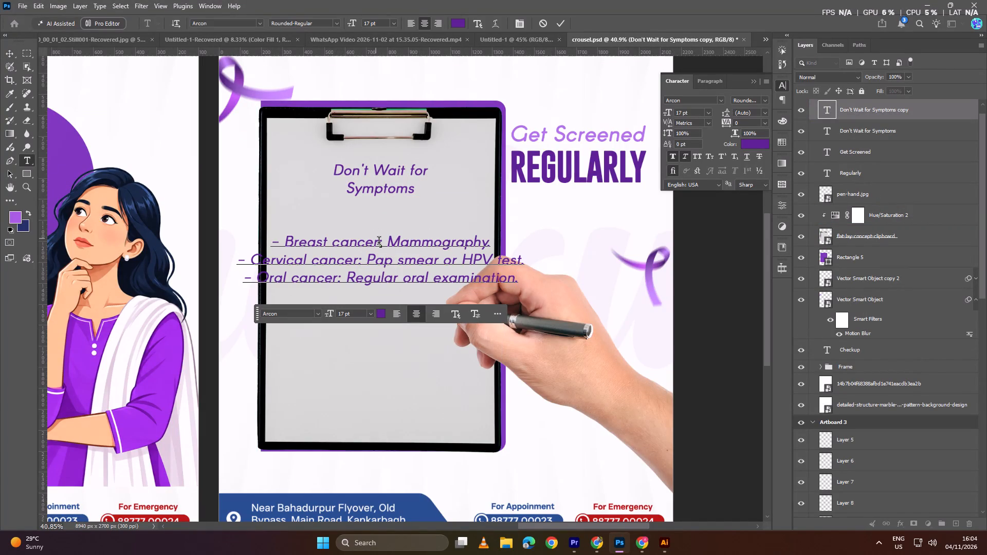
Set the font size of the whole three-line cancer screening list on the clipboard to 16 pt.
{"action": "left_click", "coordinate": [379, 242]}
{"action": "key", "text": "ctrl+a"}
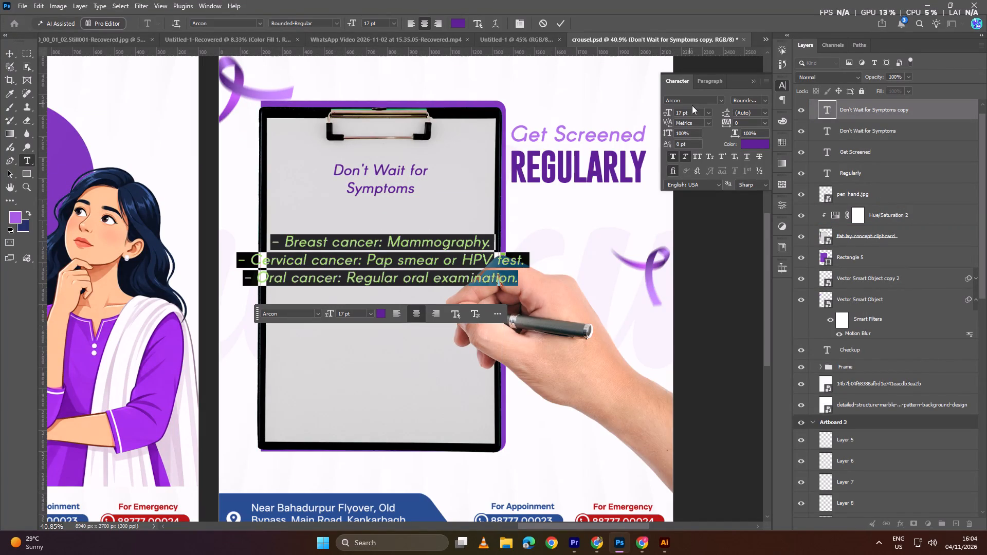
{"action": "left_click", "coordinate": [693, 108]}
{"action": "left_click", "coordinate": [694, 111]}
{"action": "scroll", "coordinate": [694, 111], "scroll_direction": "down", "scroll_amount": 1}
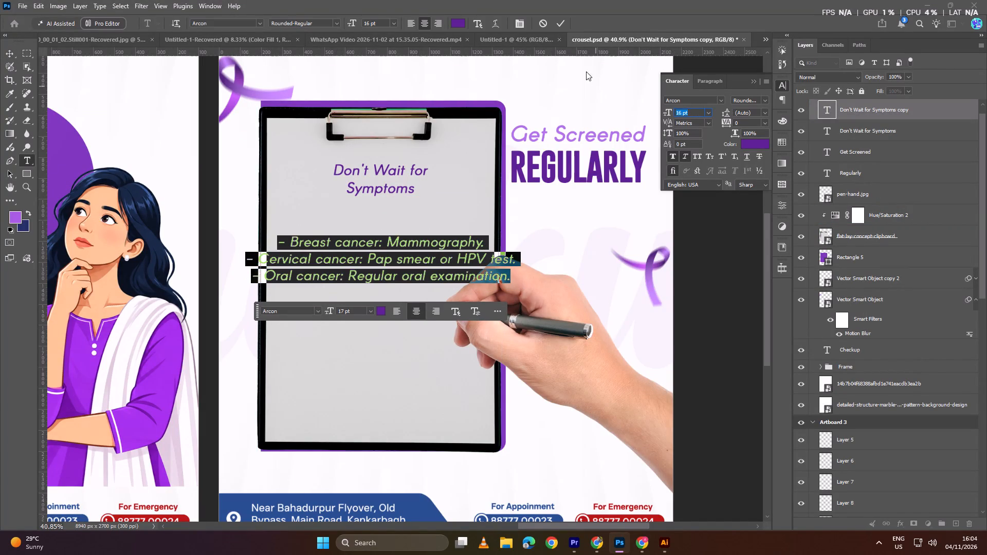
{"action": "left_click", "coordinate": [558, 25]}
Remove the leading dashes from the breast, cervical and oral cancer lines of the screening list.
{"action": "double_click", "coordinate": [371, 263]}
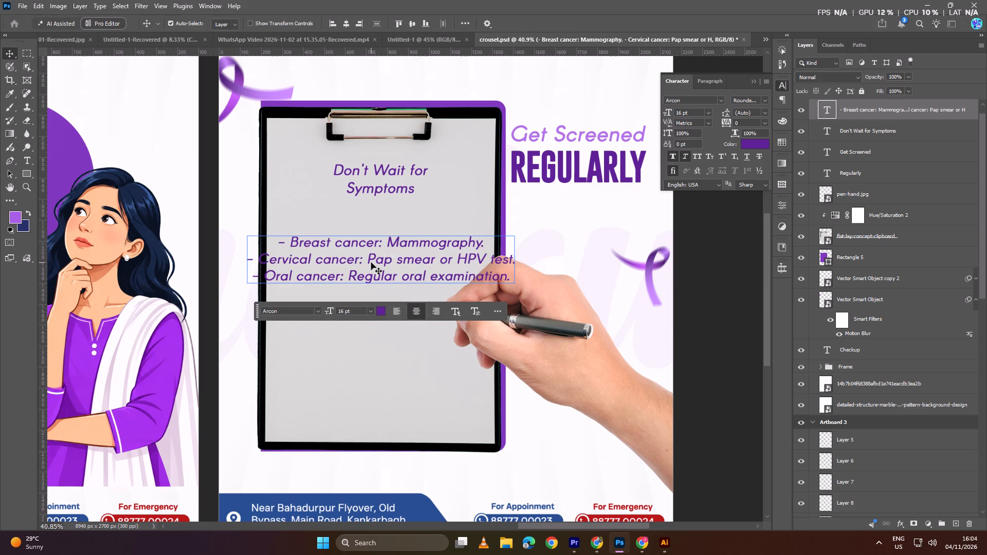
{"action": "left_click", "coordinate": [290, 242]}
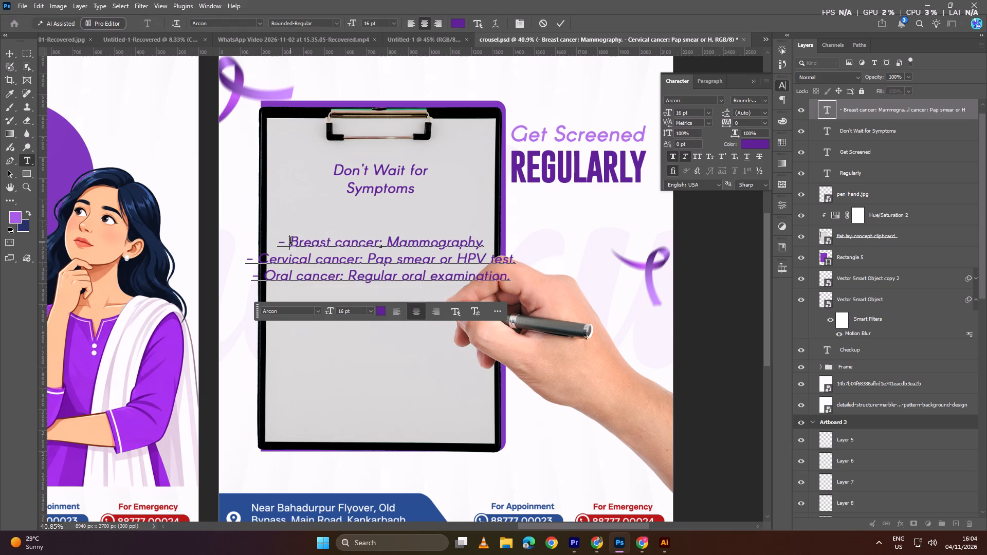
{"action": "key", "text": "BackSpace"}
{"action": "key", "text": "BackSpace"}
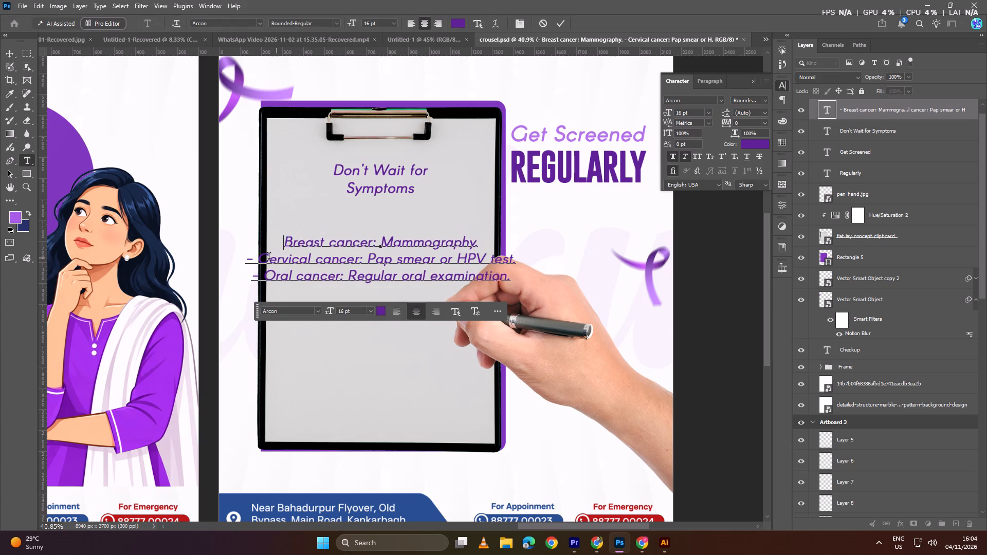
{"action": "left_click", "coordinate": [262, 261]}
{"action": "key", "text": "BackSpace"}
{"action": "key", "text": "BackSpace"}
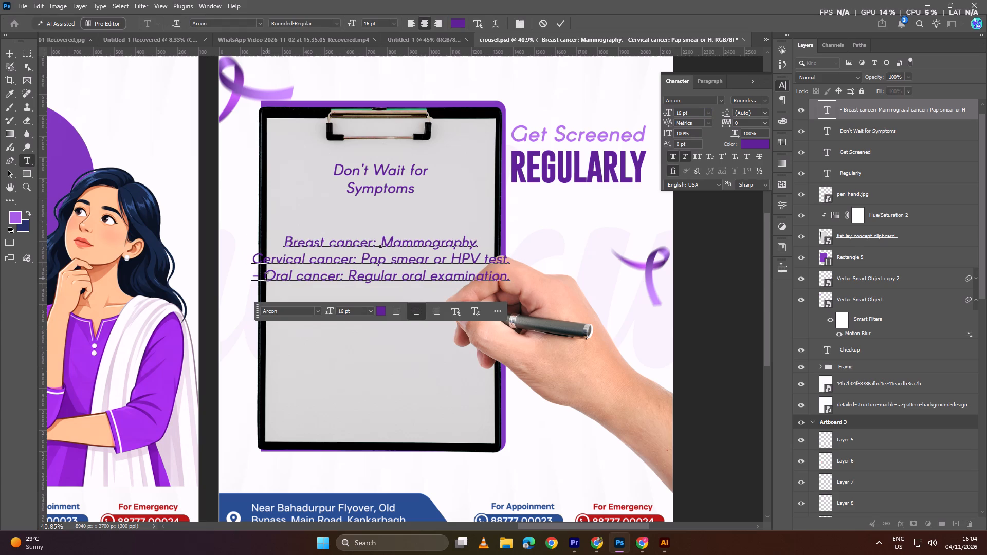
{"action": "left_click", "coordinate": [266, 279]}
{"action": "key", "text": "BackSpace"}
{"action": "key", "text": "BackSpace"}
Turn off the italic style for all three lines of the screening list.
{"action": "left_click", "coordinate": [285, 275]}
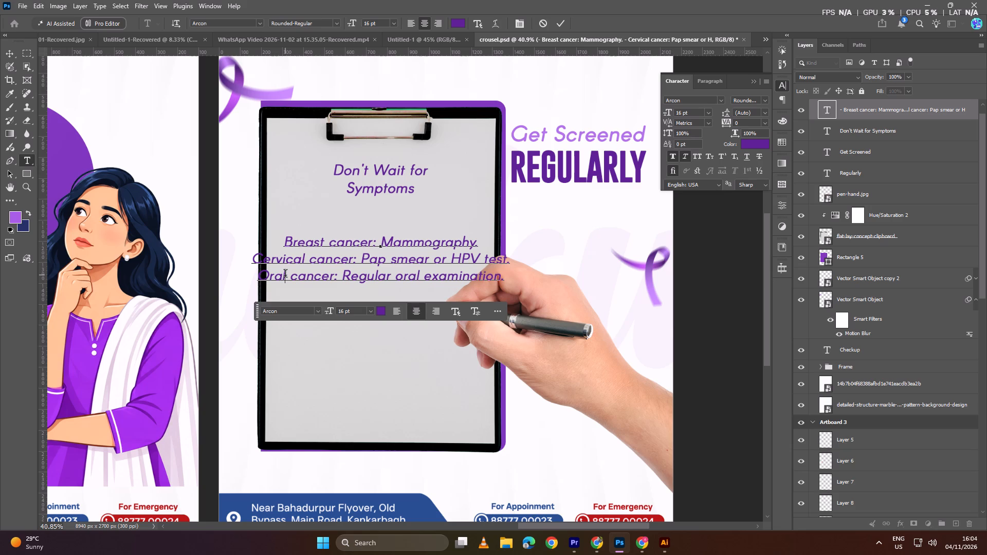
{"action": "key", "text": "ctrl+a"}
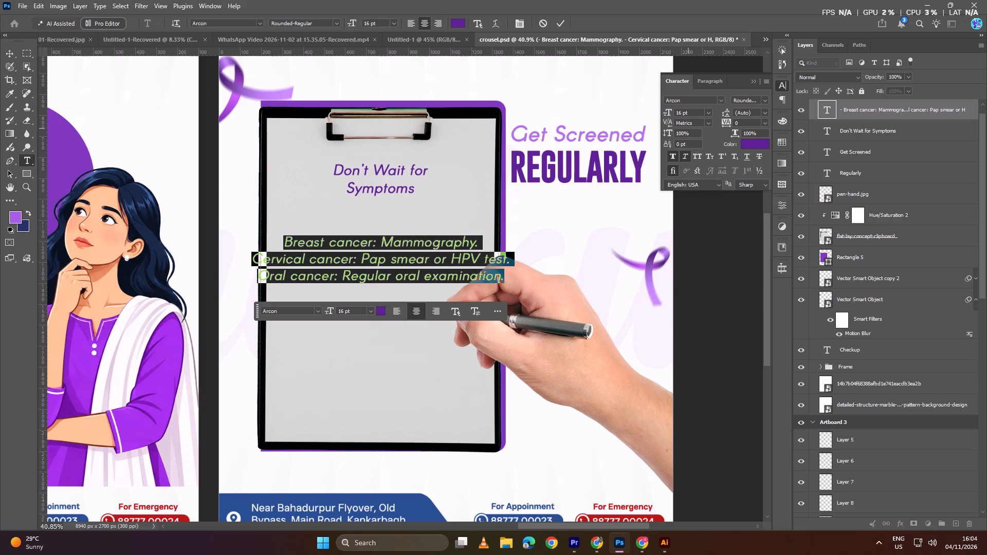
{"action": "left_click", "coordinate": [688, 152]}
{"action": "left_click", "coordinate": [559, 27]}
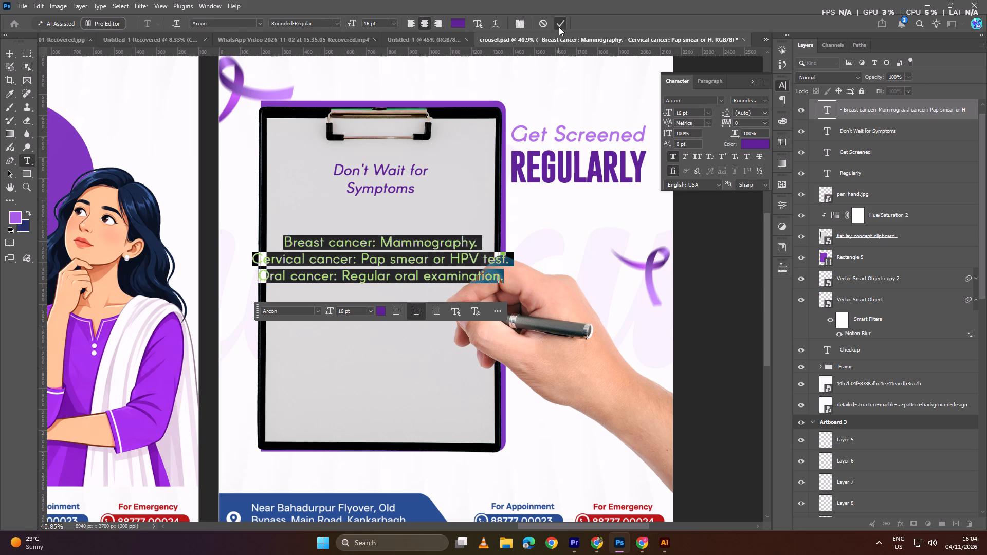
Break the first list line after "Breast cancer:" so that "Mammography." sits on its own line.
{"action": "scroll", "coordinate": [497, 229], "scroll_direction": "down", "scroll_amount": 5, "text": "ctrl+alt"}
{"action": "scroll", "coordinate": [451, 245], "scroll_direction": "up", "scroll_amount": 5, "text": "ctrl+alt"}
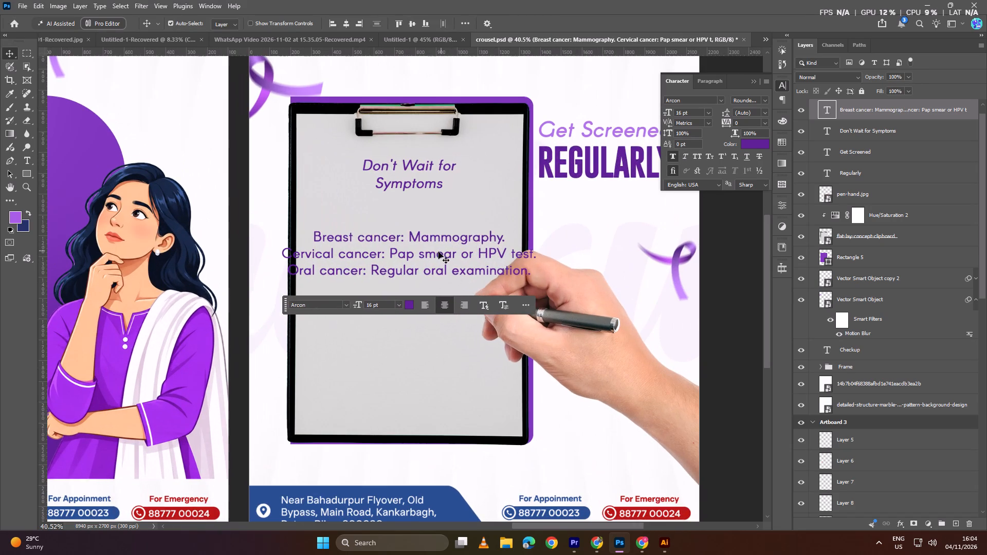
{"action": "double_click", "coordinate": [434, 254]}
{"action": "left_click_drag", "start_coordinate": [314, 238], "coordinate": [491, 245]}
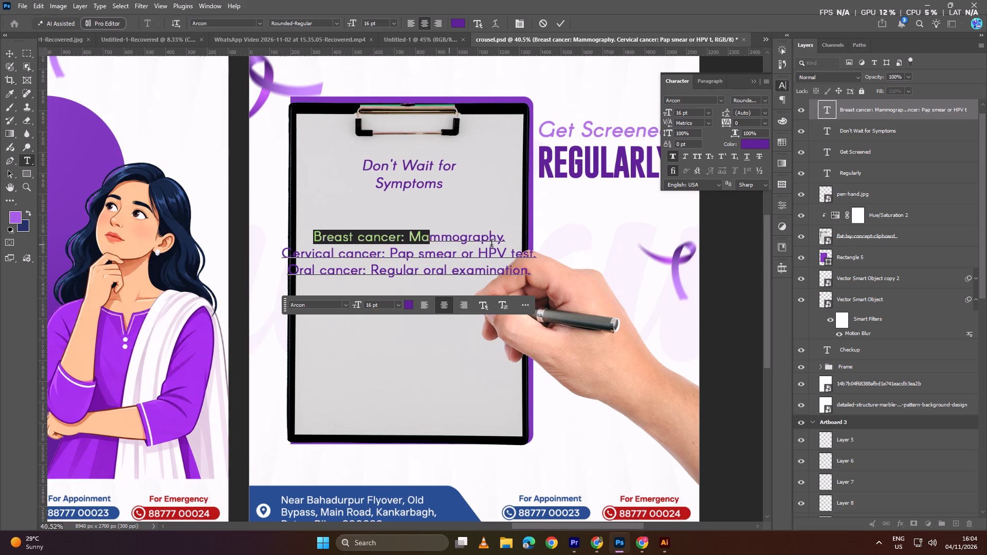
{"action": "left_click_drag", "start_coordinate": [491, 245], "coordinate": [563, 237]}
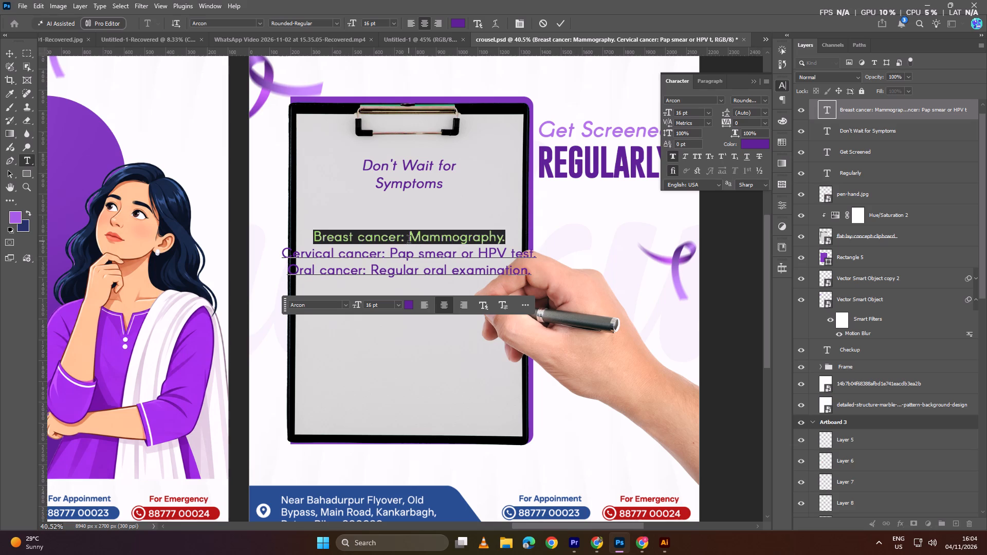
{"action": "left_click", "coordinate": [409, 241]}
{"action": "key", "text": "BackSpace"}
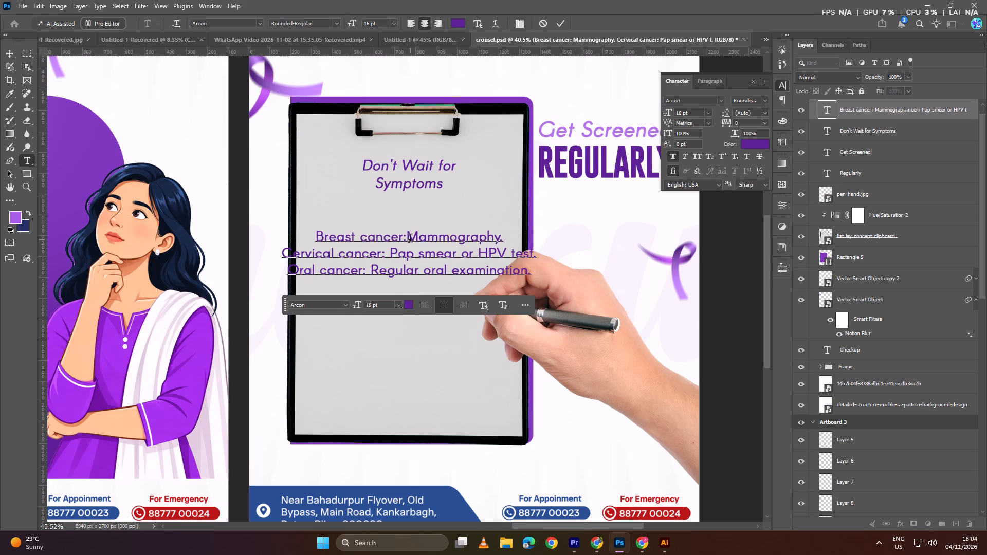
{"action": "key", "text": "shift+Return"}
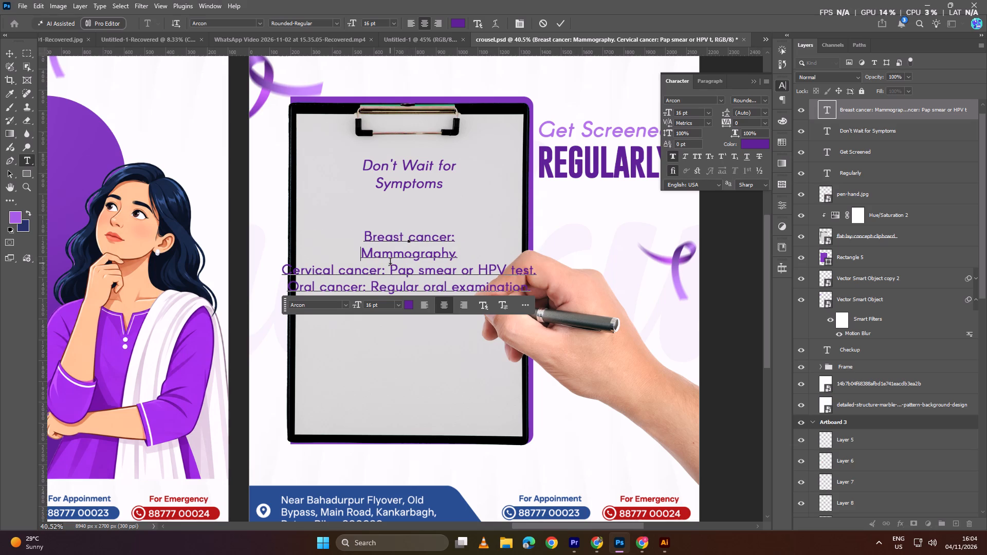
Cut the two-line breast cancer entry from the list and paste it into a duplicate of the "Don't Wait for Symptoms" text placed below it.
{"action": "left_click", "coordinate": [390, 263]}
{"action": "key", "text": "ctrl+a"}
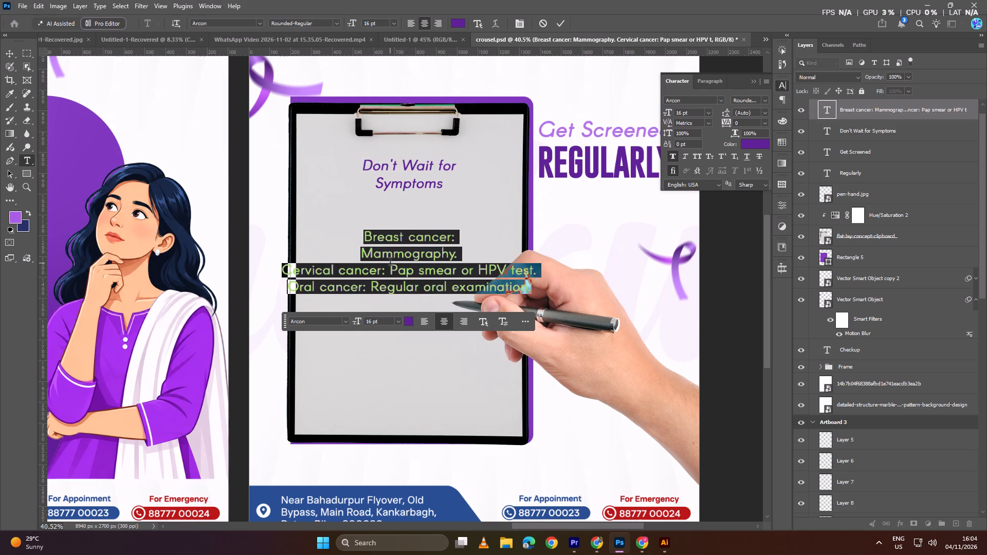
{"action": "left_click", "coordinate": [383, 253]}
{"action": "left_click_drag", "start_coordinate": [364, 240], "coordinate": [482, 261]}
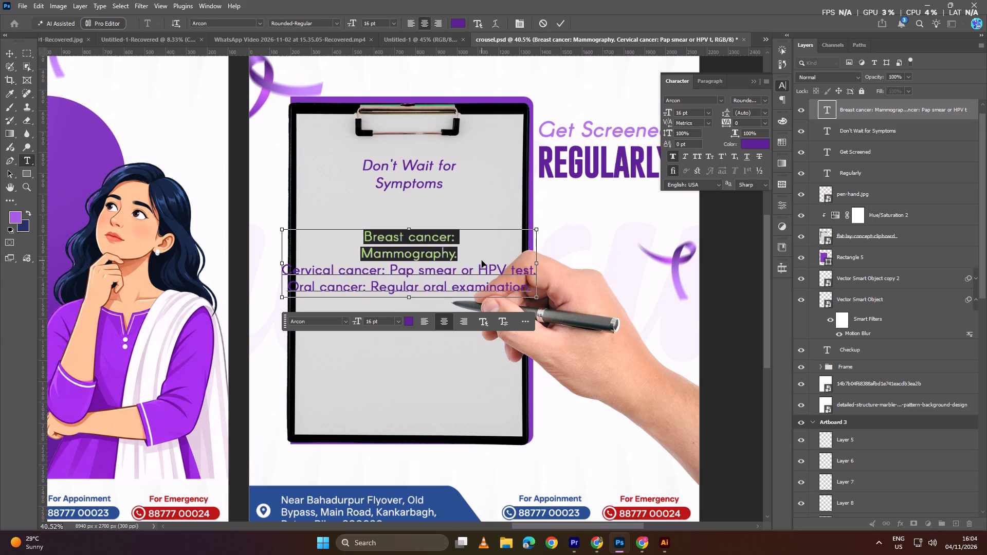
{"action": "key", "text": "ctrl+x"}
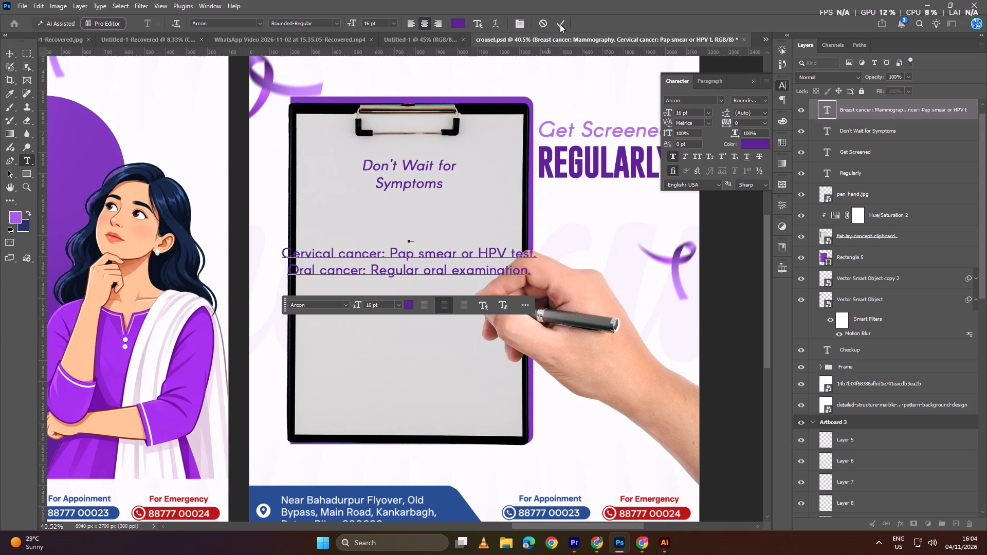
{"action": "left_click", "coordinate": [561, 22]}
{"action": "left_click_drag", "start_coordinate": [428, 186], "coordinate": [434, 220], "text": "alt"}
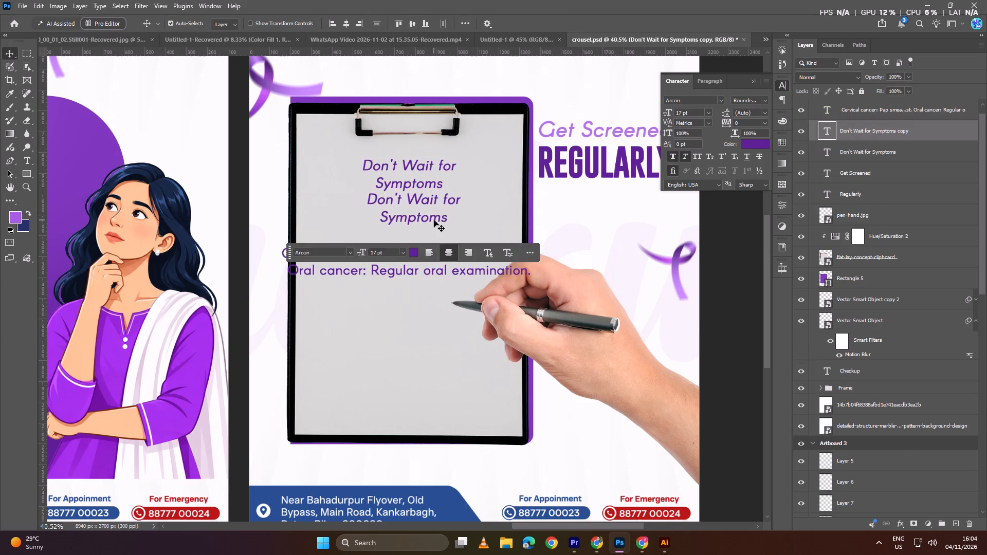
{"action": "double_click", "coordinate": [434, 220]}
{"action": "key", "text": "ctrl+v"}
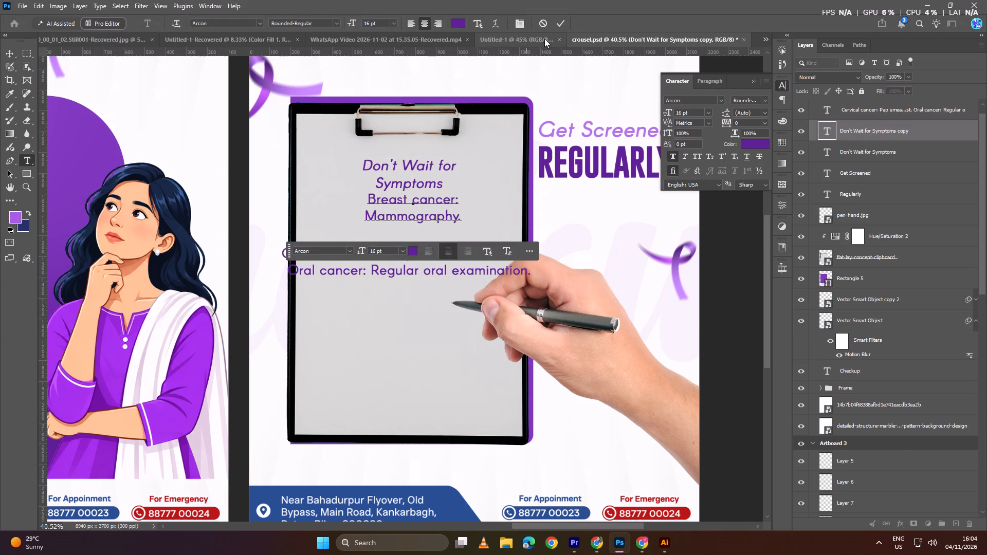
{"action": "left_click", "coordinate": [556, 27]}
Move the remaining cervical and oral cancer lines down toward the bottom of the clipboard.
{"action": "scroll", "coordinate": [488, 164], "scroll_direction": "down", "scroll_amount": 3, "text": "ctrl+alt"}
{"action": "left_click_drag", "start_coordinate": [442, 250], "coordinate": [444, 316]}
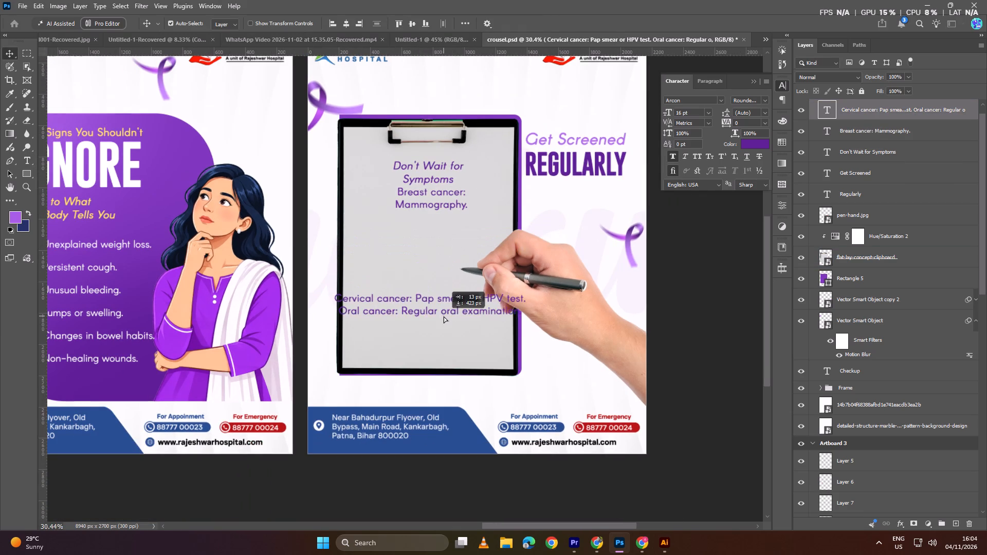
{"action": "left_click_drag", "start_coordinate": [444, 316], "coordinate": [444, 331]}
Cut the cervical cancer line from the list and paste it into a duplicate of the breast cancer text placed below it.
{"action": "double_click", "coordinate": [444, 331]}
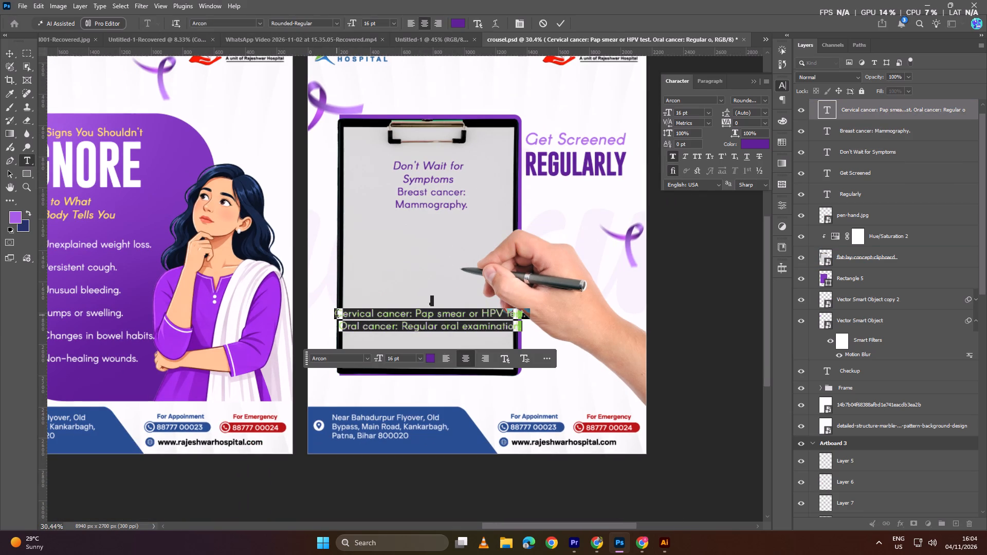
{"action": "left_click_drag", "start_coordinate": [337, 315], "coordinate": [557, 308]}
{"action": "key", "text": "ctrl+x"}
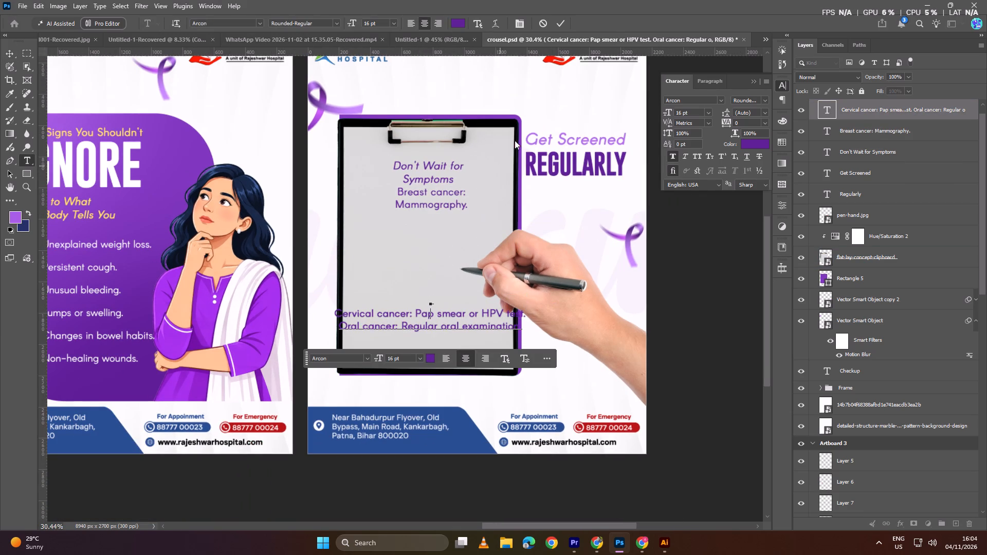
{"action": "left_click", "coordinate": [558, 29]}
{"action": "scroll", "coordinate": [476, 164], "scroll_direction": "up", "scroll_amount": 2, "text": "ctrl+alt"}
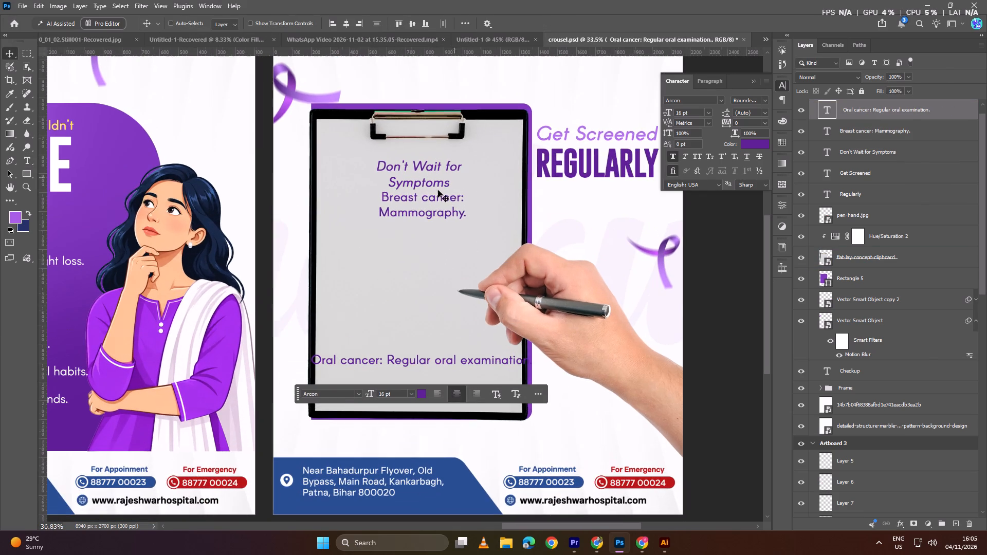
{"action": "left_click_drag", "start_coordinate": [441, 209], "coordinate": [440, 260], "text": "alt"}
{"action": "double_click", "coordinate": [440, 261]}
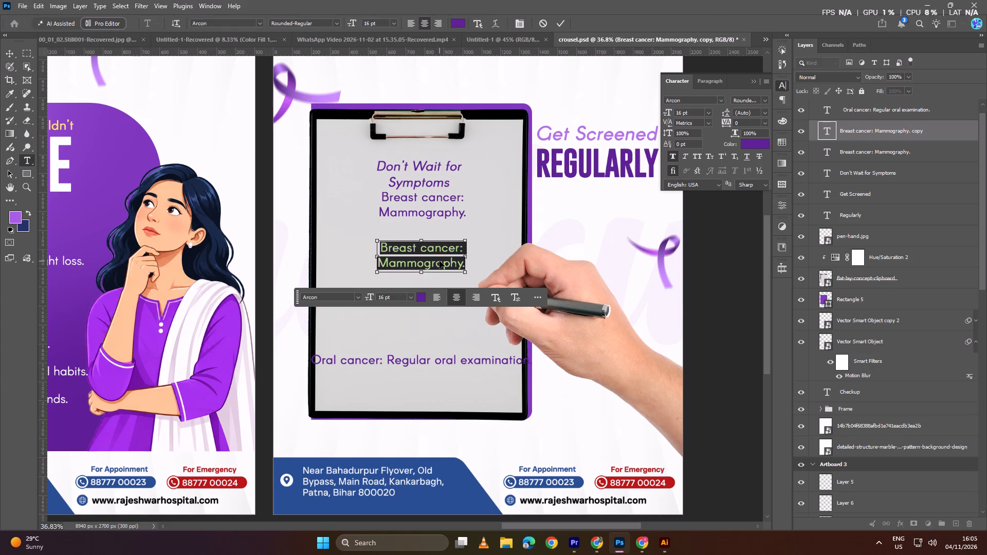
{"action": "key", "text": "ctrl+v"}
Break the cervical cancer text after the colon so that "Pap smear or HPV test." sits on its own line.
{"action": "left_click", "coordinate": [405, 252]}
{"action": "key", "text": "BackSpace"}
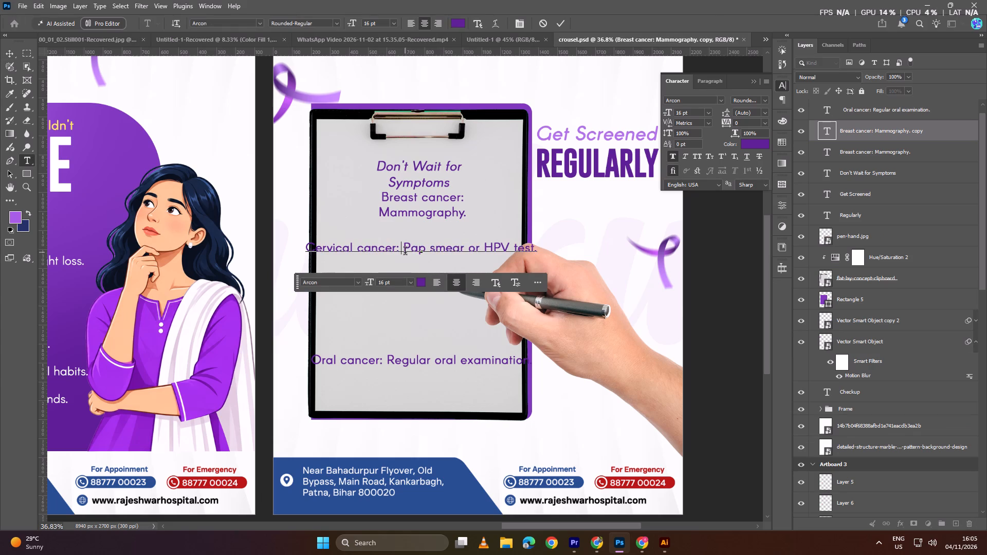
{"action": "key", "text": "Return"}
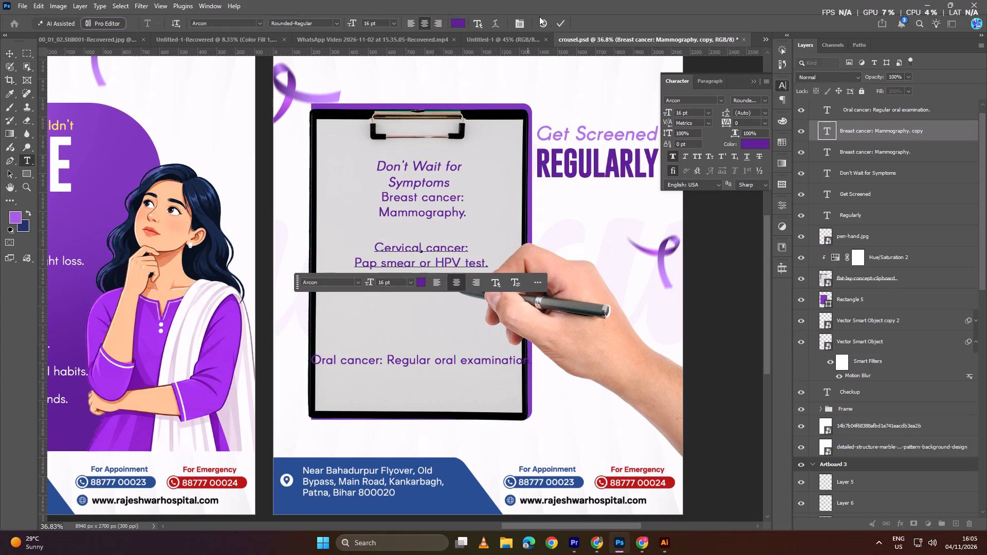
{"action": "left_click", "coordinate": [560, 24]}
Remove the blank lines above the oral cancer text and put "Regular oral examination." on its own line.
{"action": "double_click", "coordinate": [424, 358]}
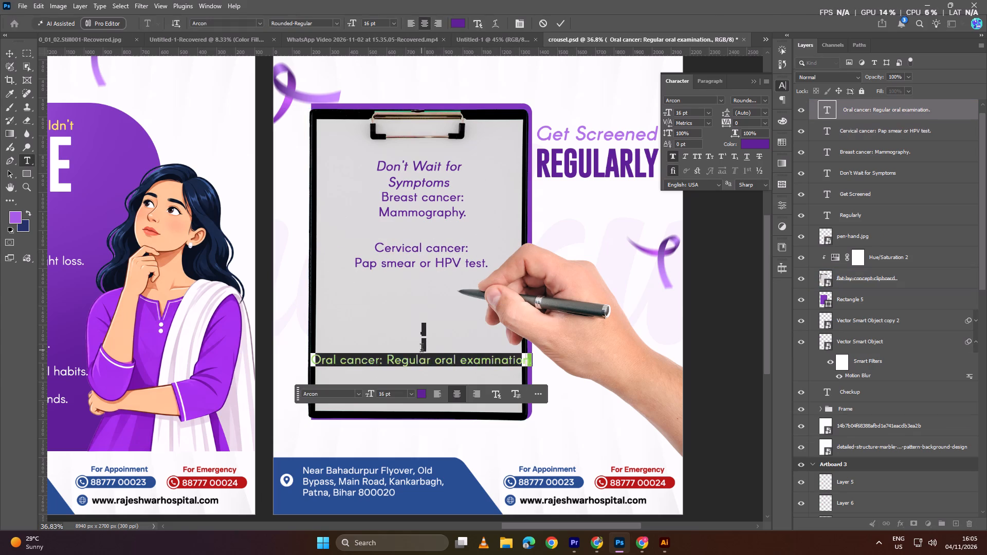
{"action": "double_click", "coordinate": [422, 349]}
{"action": "key", "text": "BackSpace"}
{"action": "key", "text": "BackSpace"}
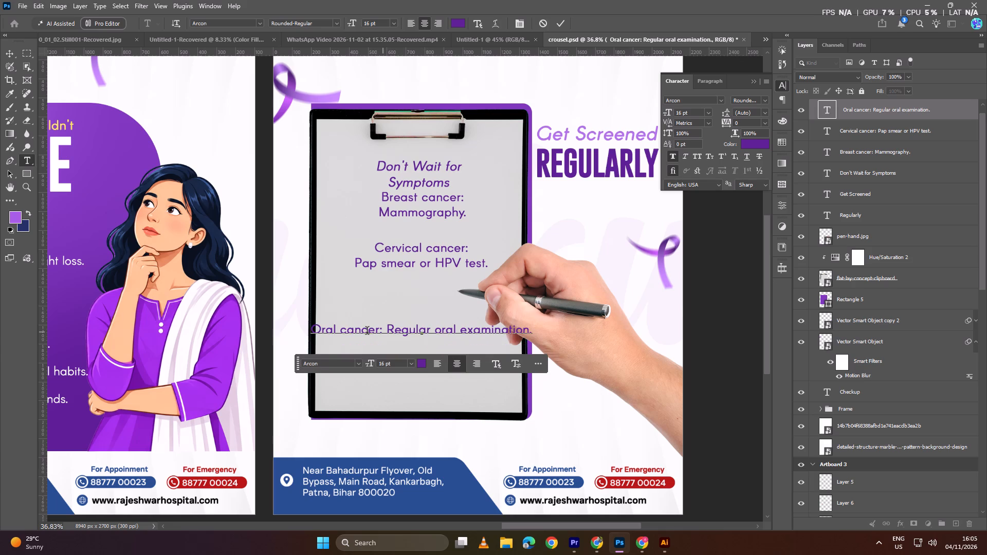
{"action": "left_click", "coordinate": [367, 332]}
{"action": "left_click", "coordinate": [388, 331]}
{"action": "key", "text": "BackSpace"}
{"action": "key", "text": "Return"}
Left-align the two-line oral cancer text.
{"action": "left_click", "coordinate": [412, 332]}
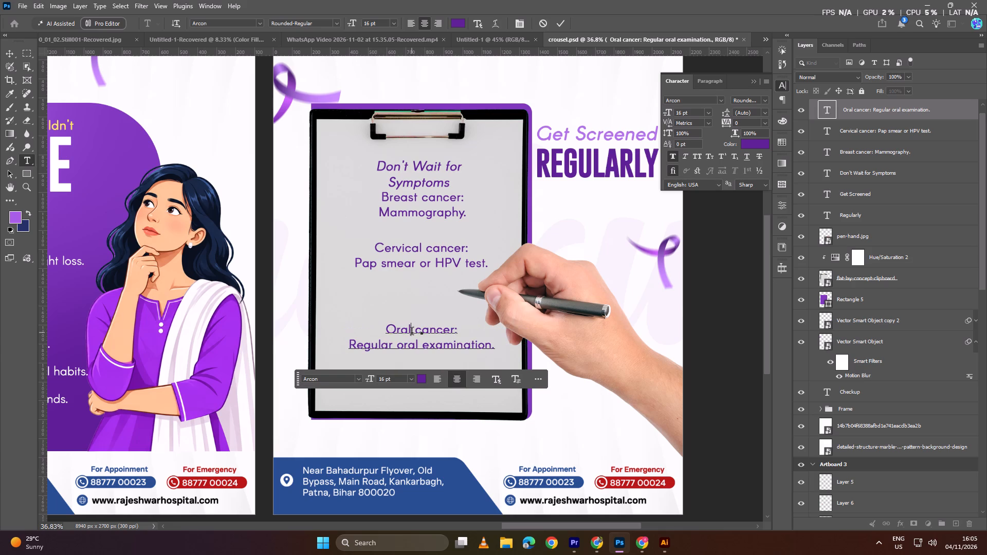
{"action": "key", "text": "ctrl+a"}
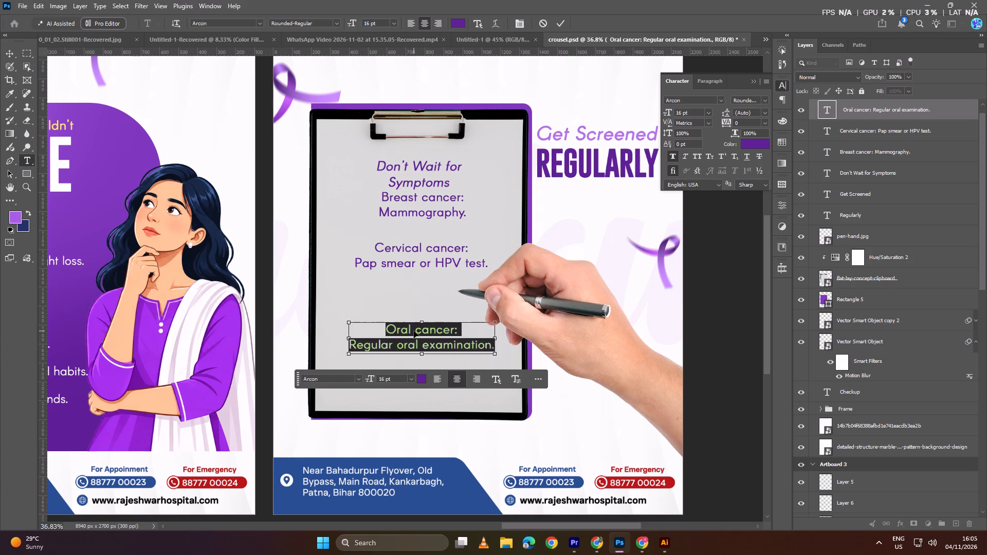
{"action": "left_click", "coordinate": [409, 24]}
{"action": "left_click", "coordinate": [561, 26]}
Left-align the two-line cervical cancer text.
{"action": "scroll", "coordinate": [429, 178], "scroll_direction": "down", "scroll_amount": 1, "text": "ctrl+alt"}
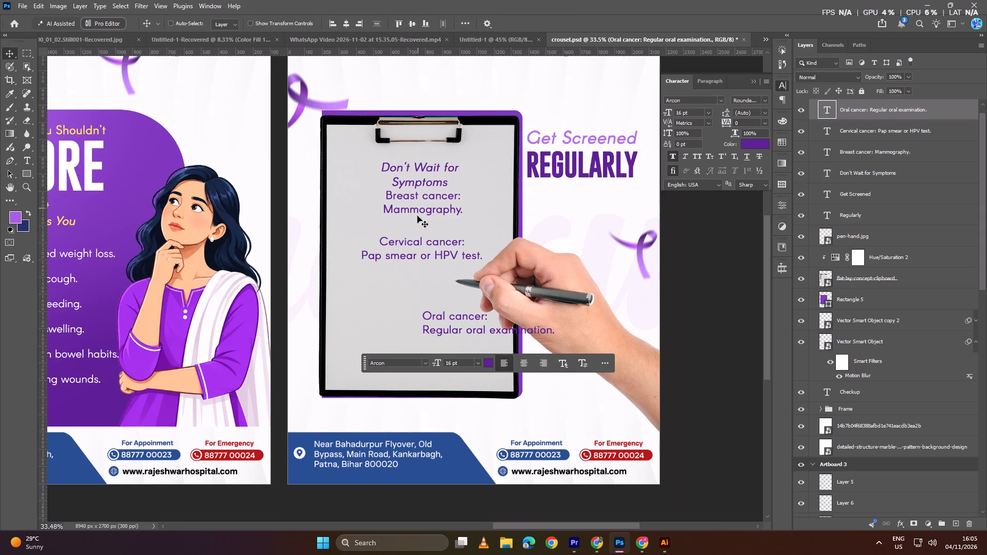
{"action": "left_click", "coordinate": [417, 238]}
{"action": "double_click", "coordinate": [424, 243]}
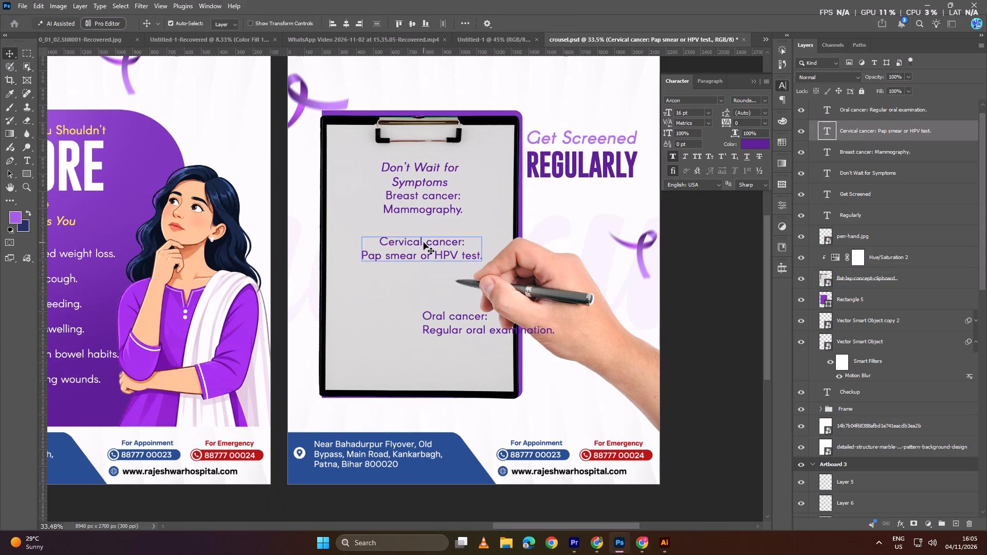
{"action": "left_click", "coordinate": [407, 23]}
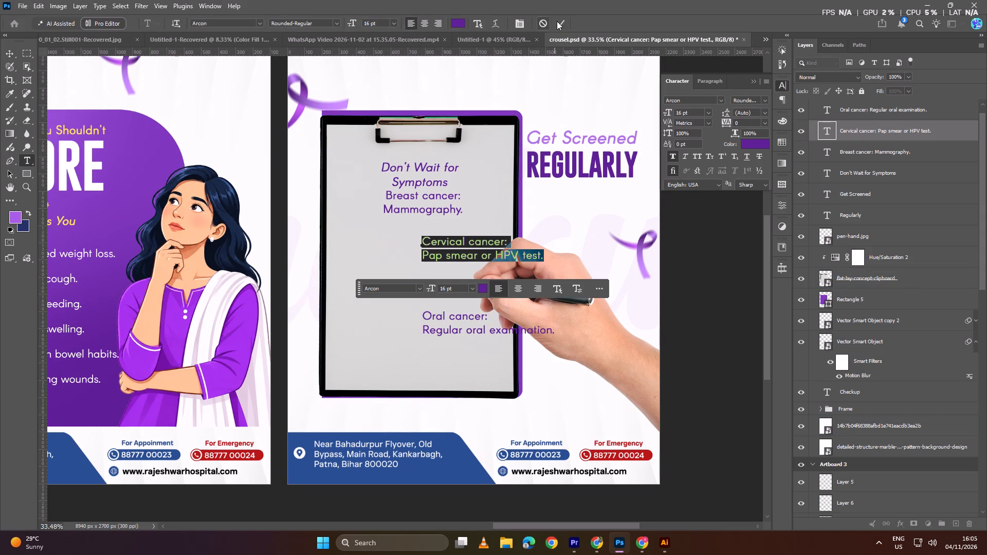
{"action": "left_click", "coordinate": [557, 21]}
Left-align the two-line breast cancer text.
{"action": "scroll", "coordinate": [418, 173], "scroll_direction": "up", "scroll_amount": 3, "text": "ctrl+alt"}
{"action": "double_click", "coordinate": [411, 202]}
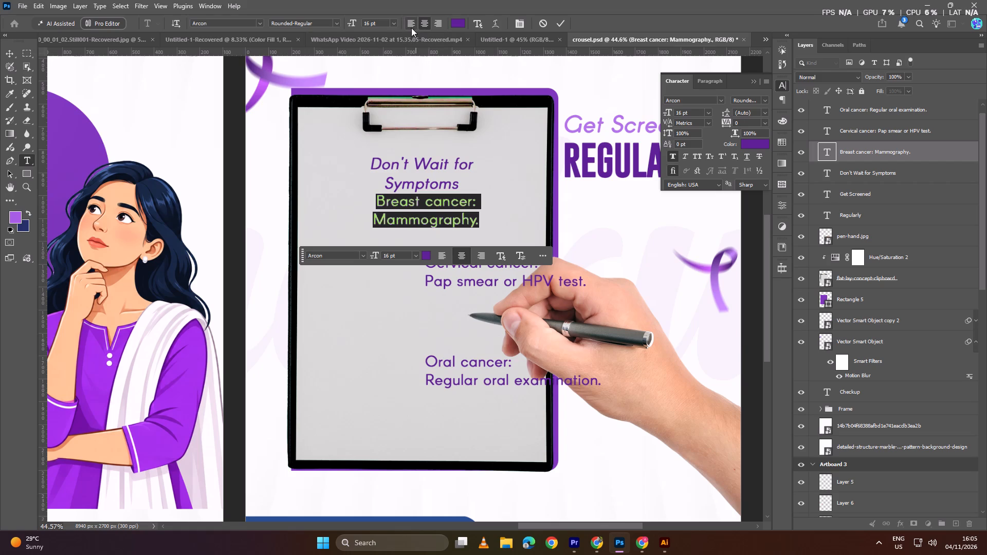
{"action": "left_click", "coordinate": [409, 26]}
{"action": "left_click", "coordinate": [558, 22]}
{"action": "scroll", "coordinate": [374, 159], "scroll_direction": "down", "scroll_amount": 5, "text": "ctrl+alt"}
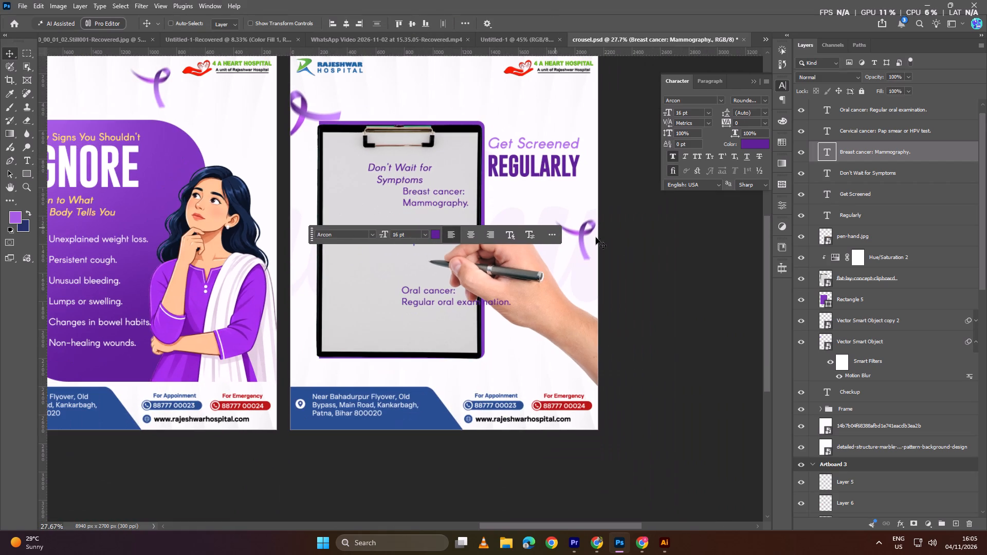
{"action": "left_click", "coordinate": [646, 255]}
Move the breast cancer text down below the "Don't Wait for Symptoms" heading, near the heading's left edge.
{"action": "scroll", "coordinate": [507, 253], "scroll_direction": "down", "scroll_amount": 3, "text": "ctrl"}
{"action": "scroll", "coordinate": [407, 259], "scroll_direction": "up", "scroll_amount": 4, "text": "ctrl+alt"}
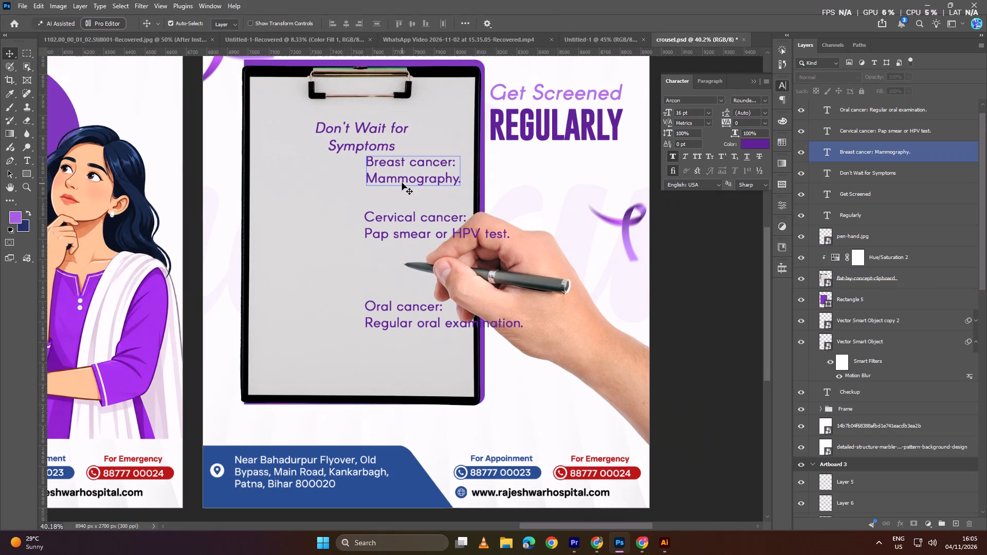
{"action": "left_click_drag", "start_coordinate": [402, 183], "coordinate": [307, 212]}
{"action": "scroll", "coordinate": [378, 223], "scroll_direction": "up", "scroll_amount": 2, "text": "ctrl+alt"}
{"action": "left_click_drag", "start_coordinate": [356, 210], "coordinate": [414, 209]}
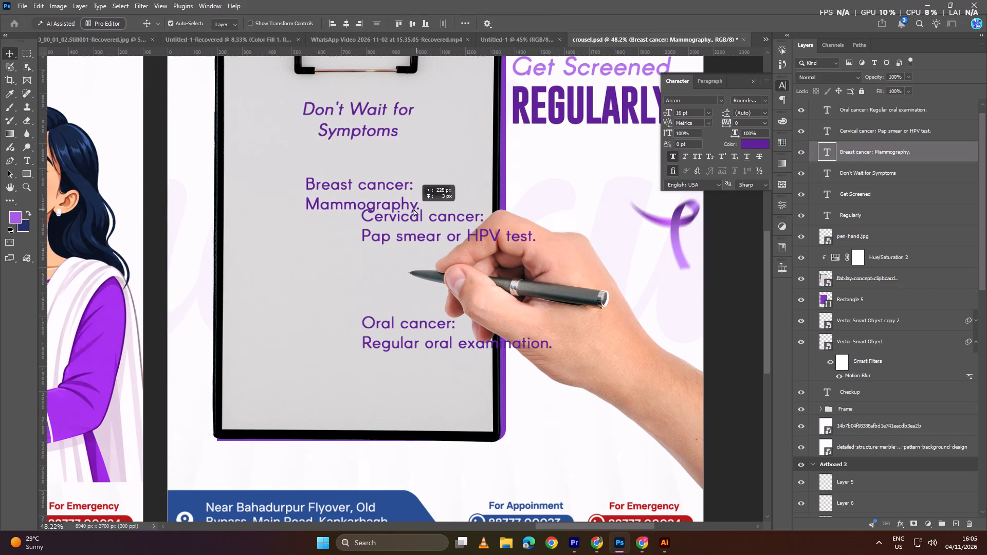
{"action": "left_click_drag", "start_coordinate": [414, 209], "coordinate": [413, 210]}
{"action": "left_click", "coordinate": [735, 254]}
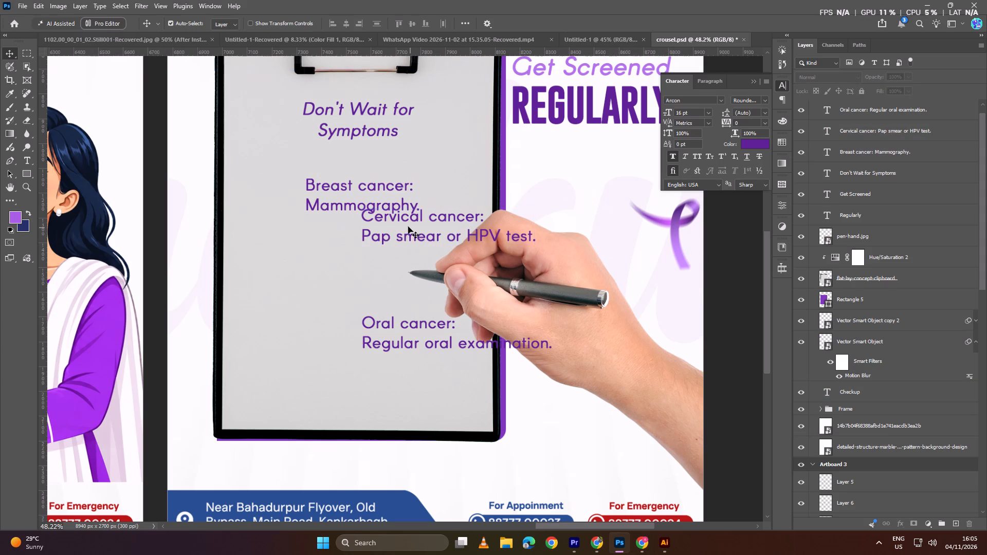
Stack the cervical and oral cancer texts below the breast cancer text on the clipboard, roughly matching its left edge.
{"action": "left_click_drag", "start_coordinate": [409, 239], "coordinate": [353, 263]}
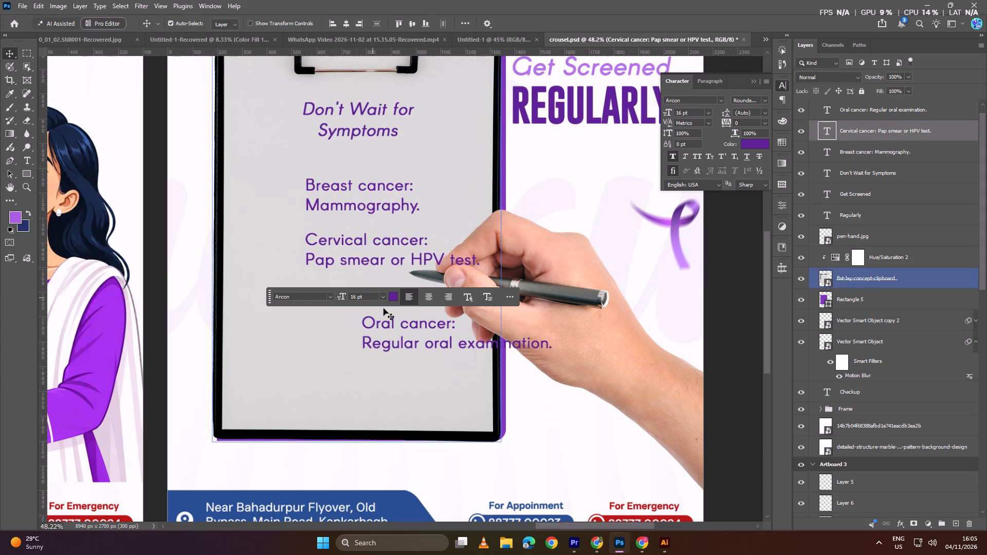
{"action": "left_click_drag", "start_coordinate": [395, 323], "coordinate": [343, 312]}
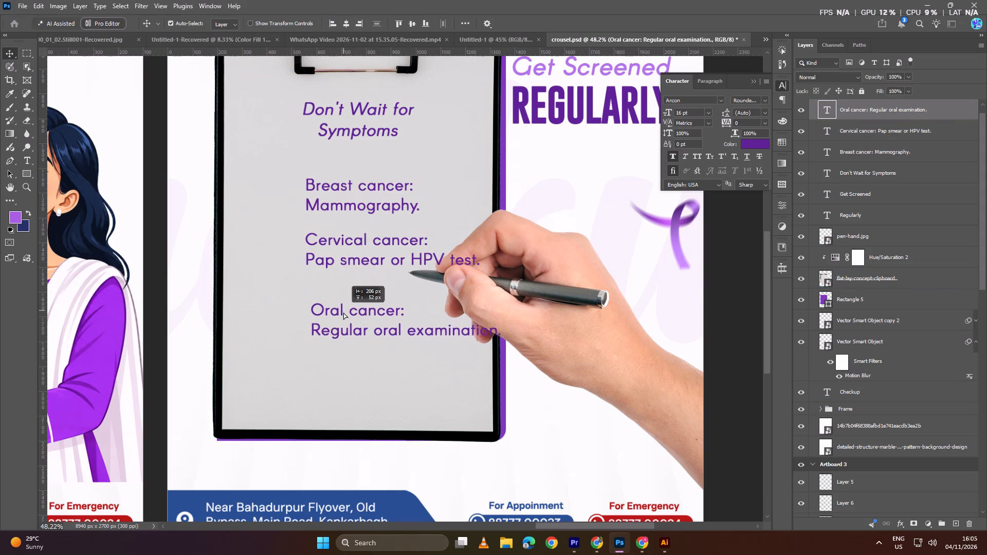
{"action": "left_click_drag", "start_coordinate": [343, 312], "coordinate": [338, 320]}
Distribute the breast, cervical and oral cancer texts evenly in height and align their left edges.
{"action": "left_click", "coordinate": [346, 265], "text": "shift"}
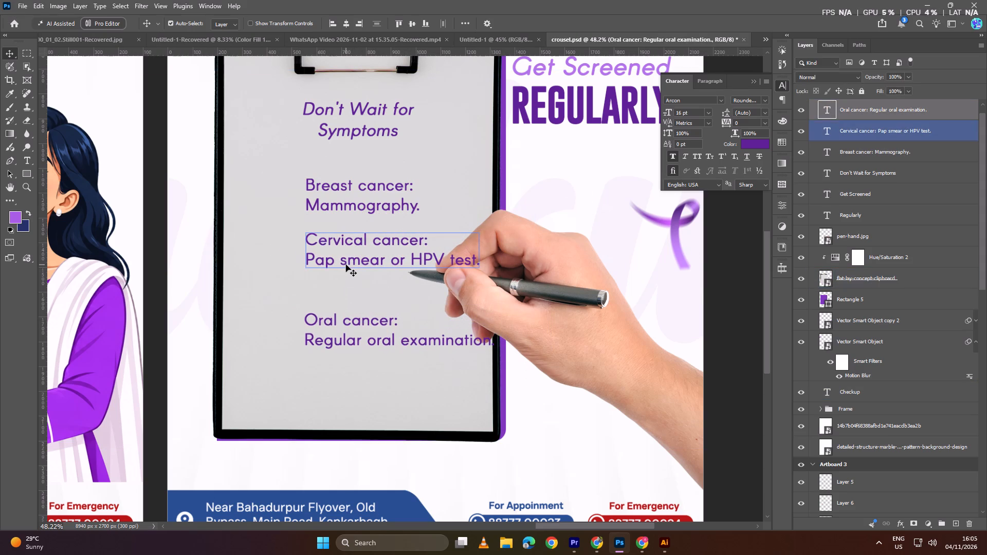
{"action": "left_click", "coordinate": [340, 209], "text": "shift"}
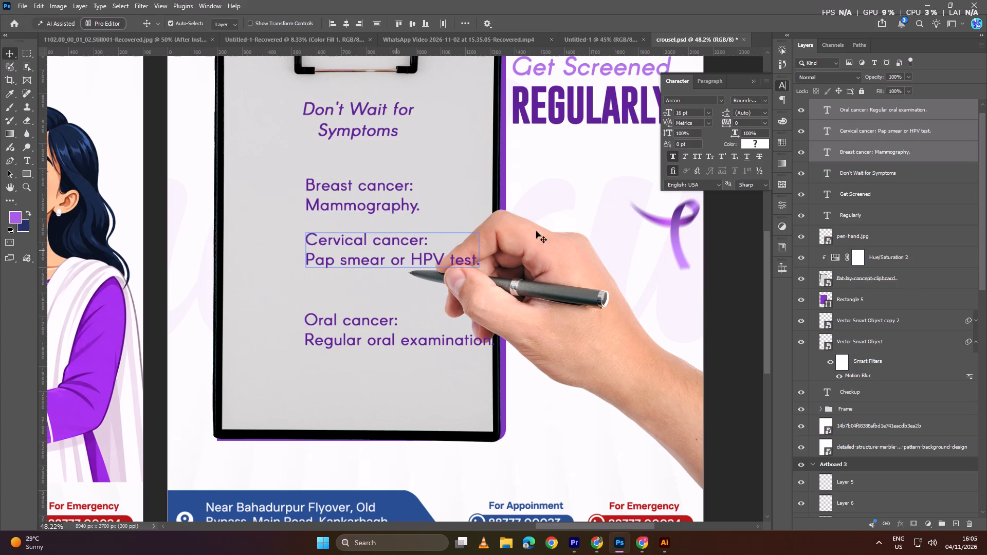
{"action": "left_click", "coordinate": [374, 28]}
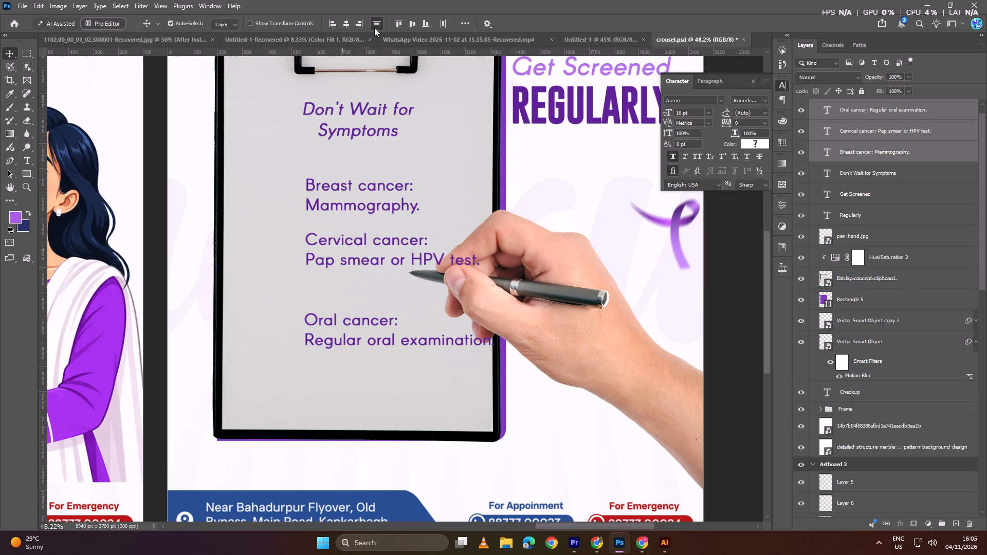
{"action": "left_click", "coordinate": [329, 25]}
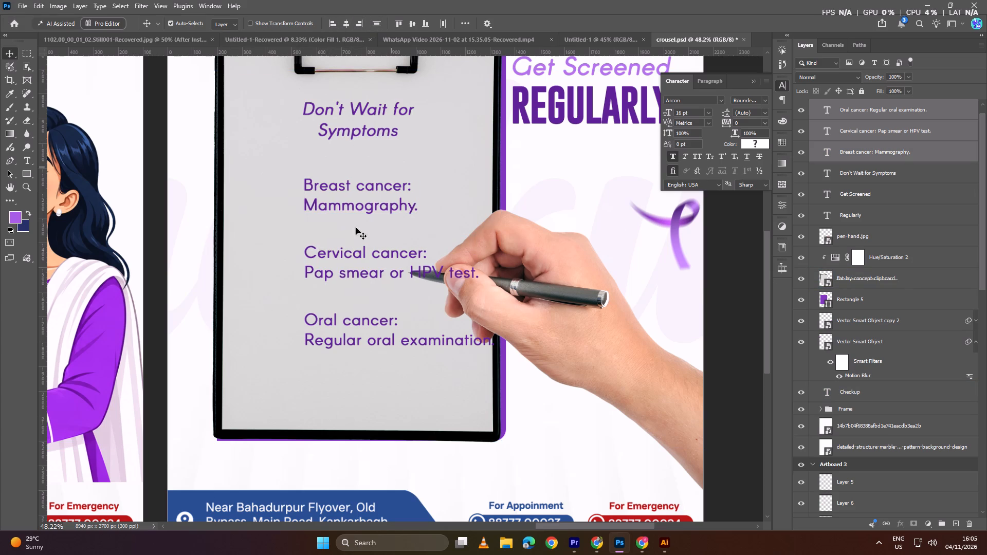
{"action": "scroll", "coordinate": [351, 230], "scroll_direction": "down", "scroll_amount": 5, "text": "ctrl"}
{"action": "left_click", "coordinate": [629, 295]}
Break the cervical cancer text after "Pap smear or" so that "HPV test." sits on a third line.
{"action": "scroll", "coordinate": [358, 293], "scroll_direction": "up", "scroll_amount": 3, "text": "ctrl+alt"}
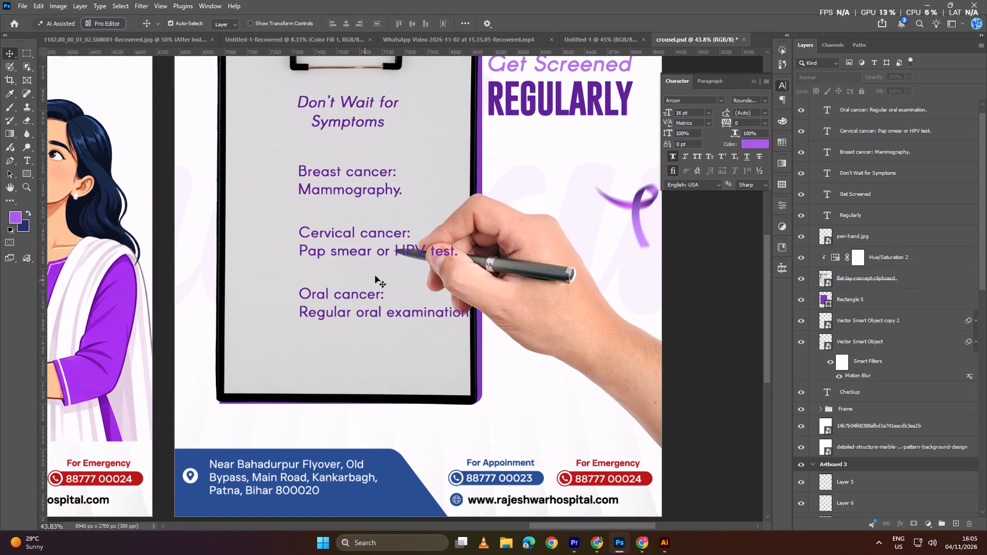
{"action": "double_click", "coordinate": [393, 254]}
{"action": "left_click", "coordinate": [394, 253]}
{"action": "left_click", "coordinate": [394, 253]}
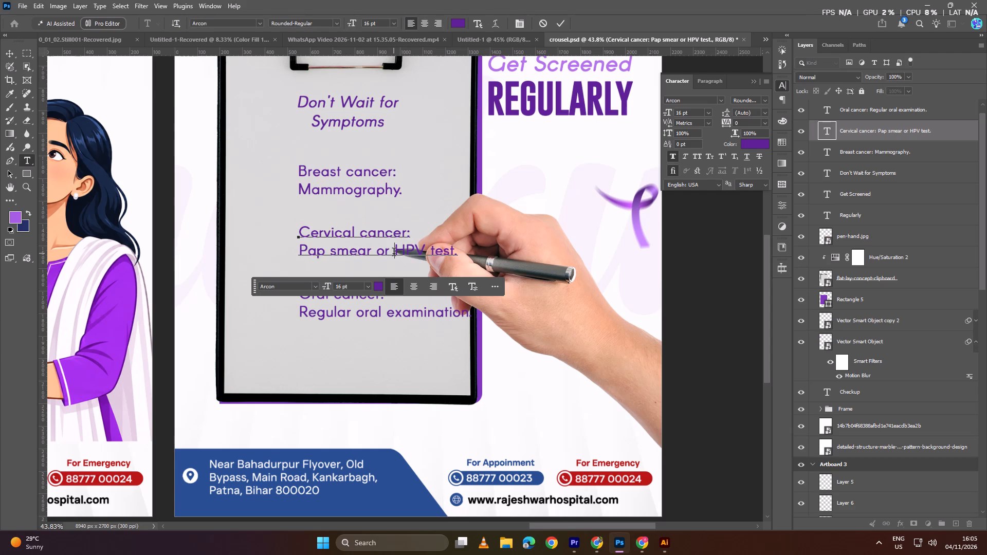
{"action": "key", "text": "BackSpace"}
{"action": "key", "text": "Return"}
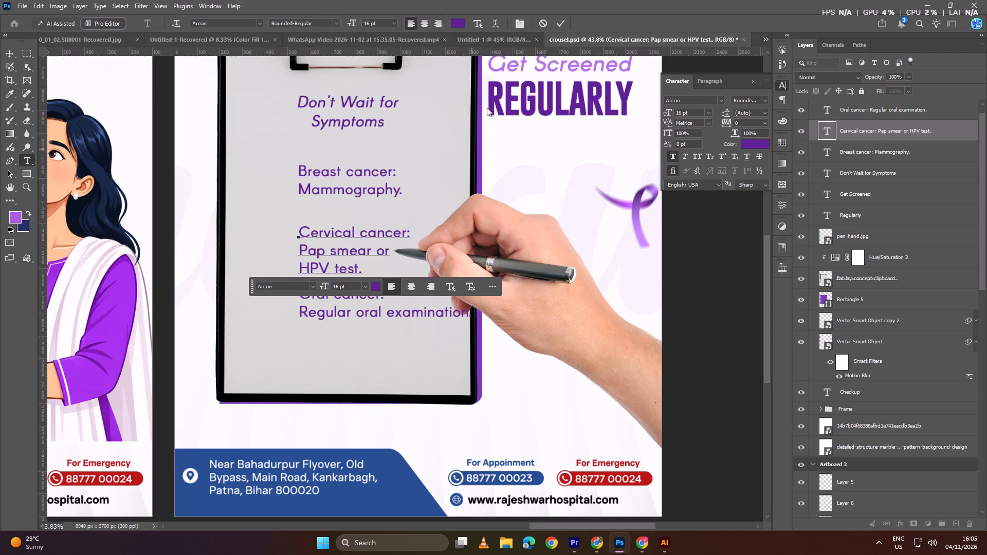
{"action": "left_click", "coordinate": [556, 26]}
{"action": "scroll", "coordinate": [444, 282], "scroll_direction": "down", "scroll_amount": 1, "text": "ctrl+alt"}
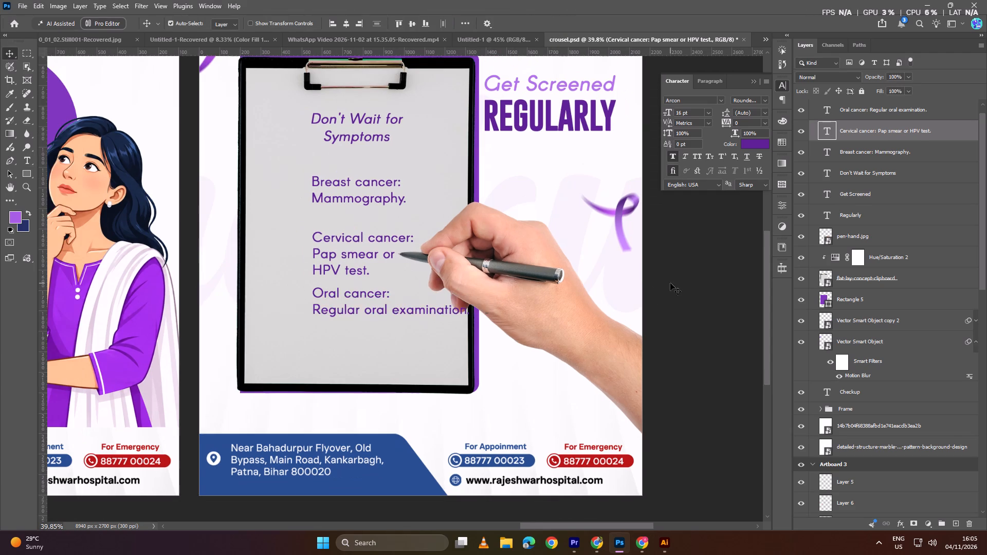
{"action": "left_click", "coordinate": [670, 283]}
Break the oral cancer text after "Regular oral" so that "examination." sits on a third line.
{"action": "scroll", "coordinate": [412, 295], "scroll_direction": "down", "scroll_amount": 4, "text": "ctrl+alt"}
{"action": "double_click", "coordinate": [421, 308]}
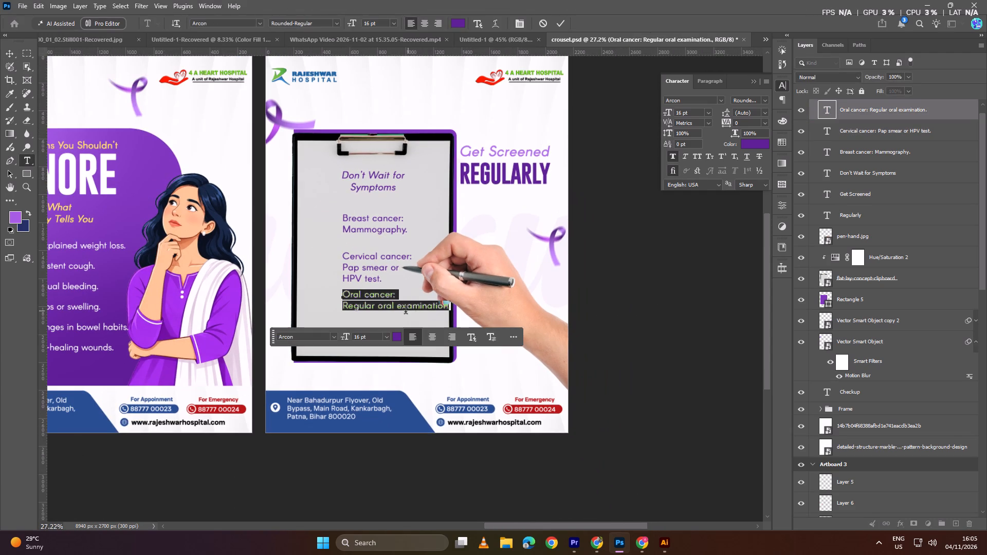
{"action": "left_click", "coordinate": [397, 311]}
{"action": "key", "text": "BackSpace"}
{"action": "key", "text": "Return"}
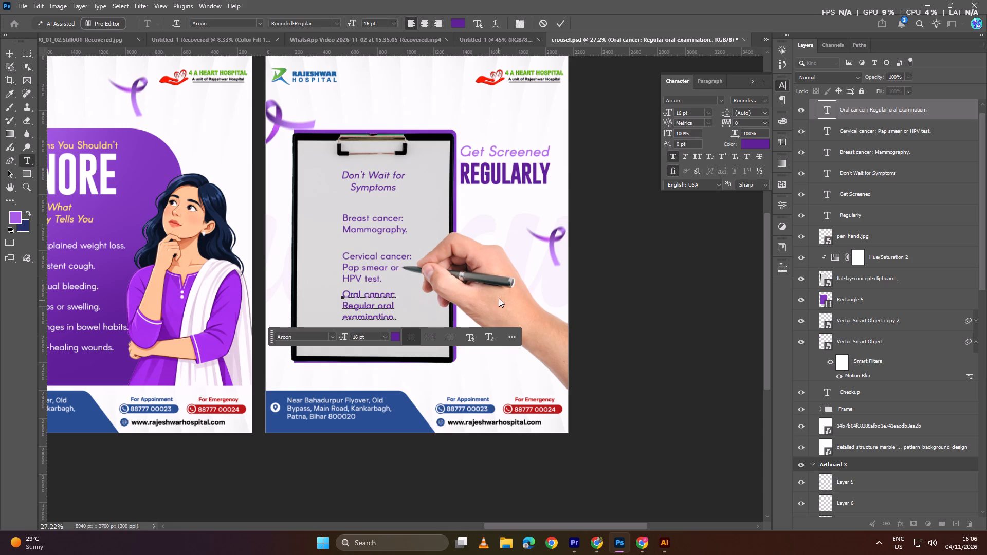
{"action": "left_click", "coordinate": [557, 24]}
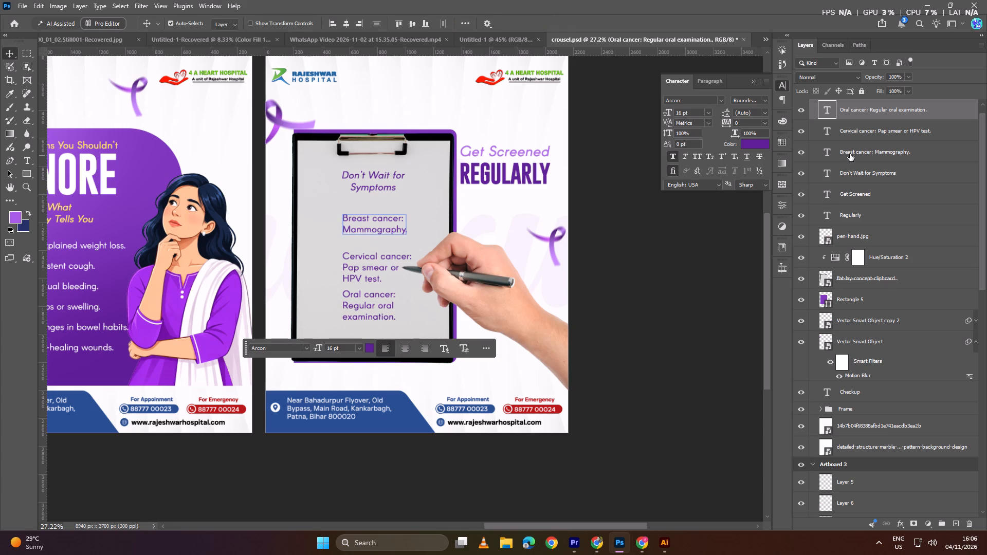
Distribute the breast, cervical and oral cancer texts evenly in height again with their new line breaks.
{"action": "left_click", "coordinate": [850, 154], "text": "shift"}
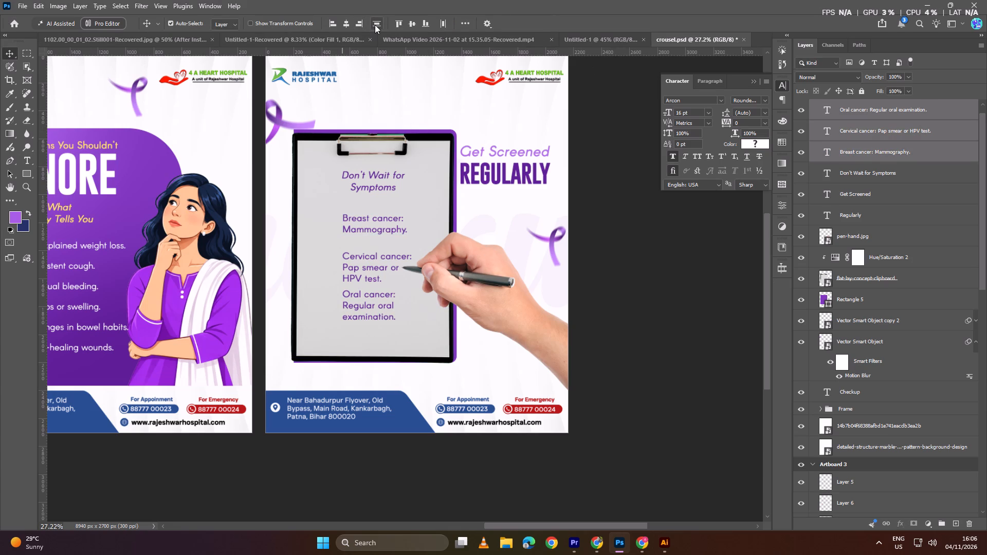
{"action": "left_click", "coordinate": [375, 25]}
{"action": "left_click", "coordinate": [706, 275]}
{"action": "scroll", "coordinate": [349, 226], "scroll_direction": "up", "scroll_amount": 3, "text": "ctrl+alt"}
{"action": "scroll", "coordinate": [356, 230], "scroll_direction": "down", "scroll_amount": 1, "text": "ctrl+alt"}
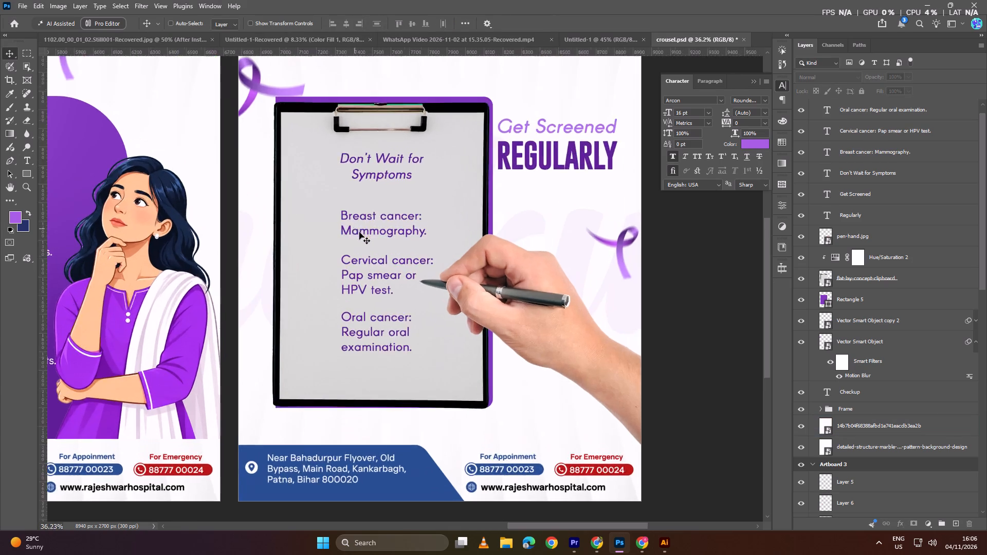
{"action": "scroll", "coordinate": [359, 232], "scroll_direction": "down", "scroll_amount": 4, "text": "ctrl+alt"}
{"action": "left_click", "coordinate": [617, 271]}
{"action": "scroll", "coordinate": [437, 264], "scroll_direction": "down", "scroll_amount": 4, "text": "ctrl+alt"}
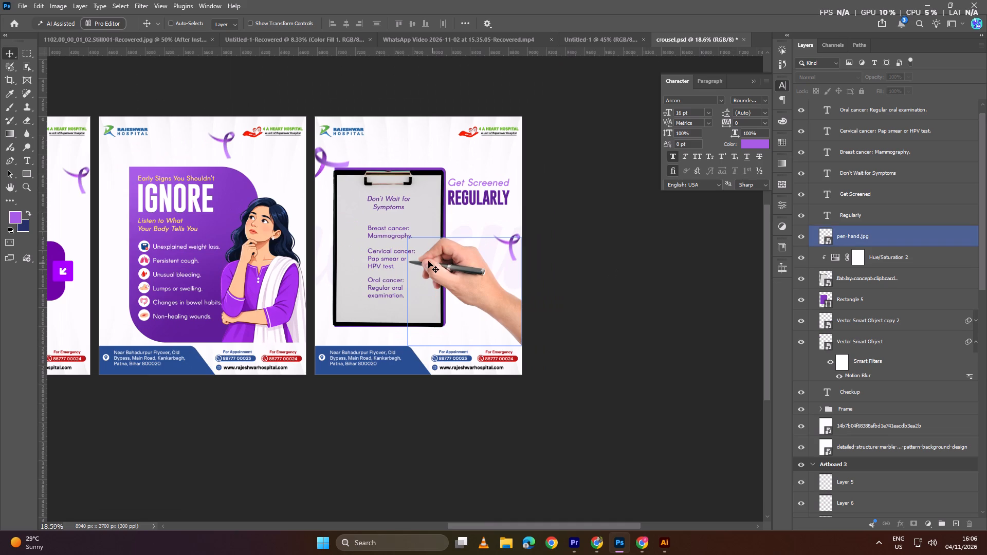
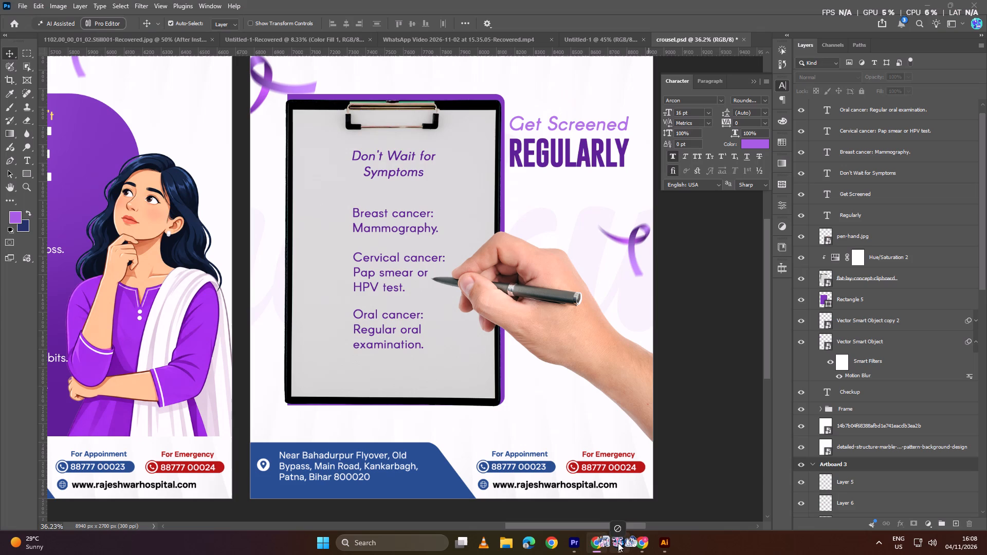
{"action": "left_click_drag", "start_coordinate": [618, 543], "coordinate": [458, 353]}
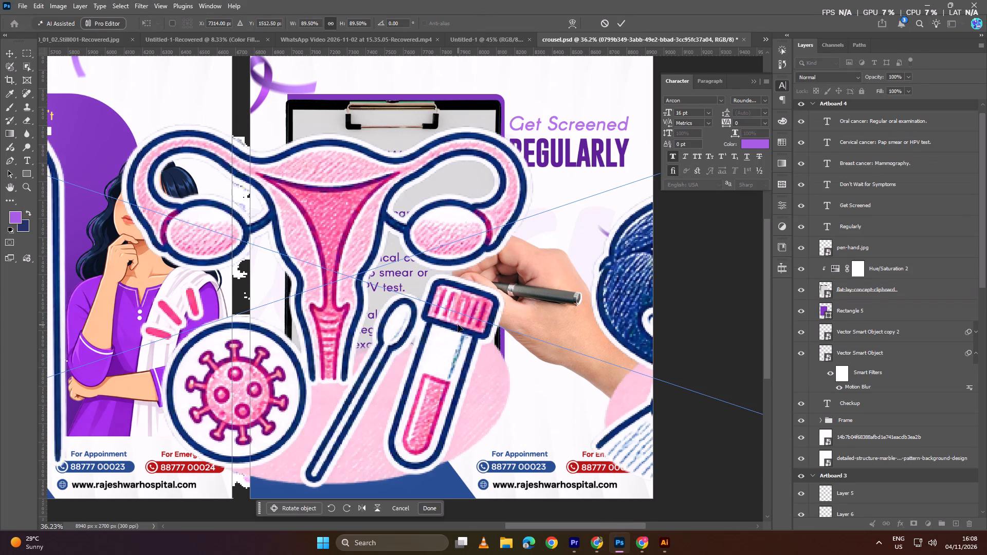
{"action": "scroll", "coordinate": [458, 324], "scroll_direction": "down", "scroll_amount": 8, "text": "ctrl+alt"}
{"action": "left_click_drag", "start_coordinate": [407, 183], "coordinate": [430, 249]}
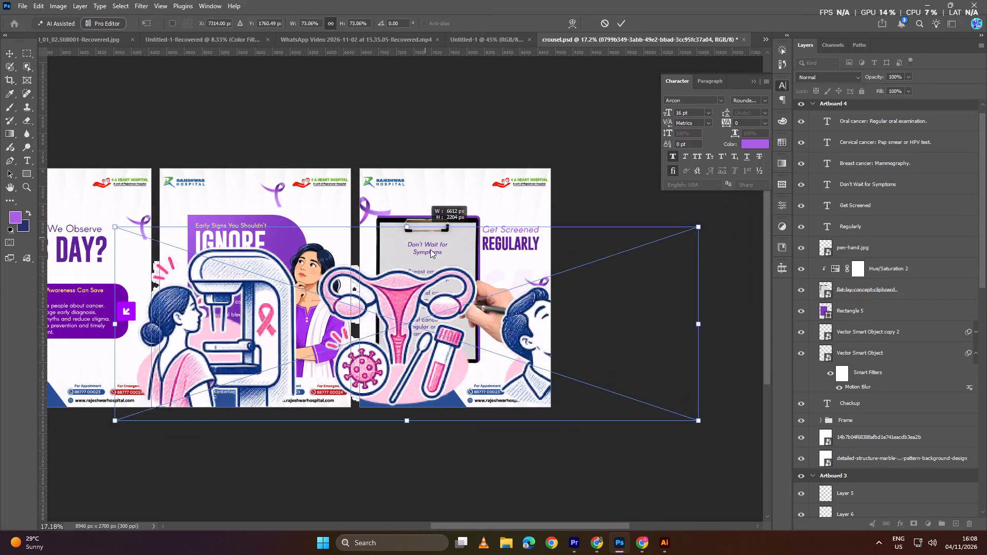
{"action": "left_click_drag", "start_coordinate": [430, 249], "coordinate": [471, 367]}
{"action": "left_click_drag", "start_coordinate": [472, 378], "coordinate": [515, 277]}
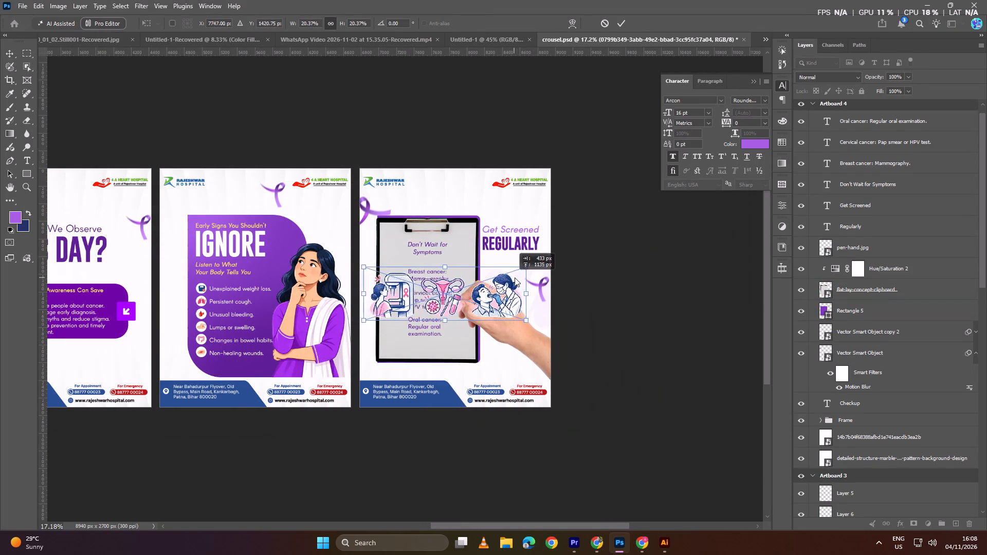
{"action": "left_click_drag", "start_coordinate": [515, 277], "coordinate": [522, 277]}
{"action": "left_click", "coordinate": [619, 25]}
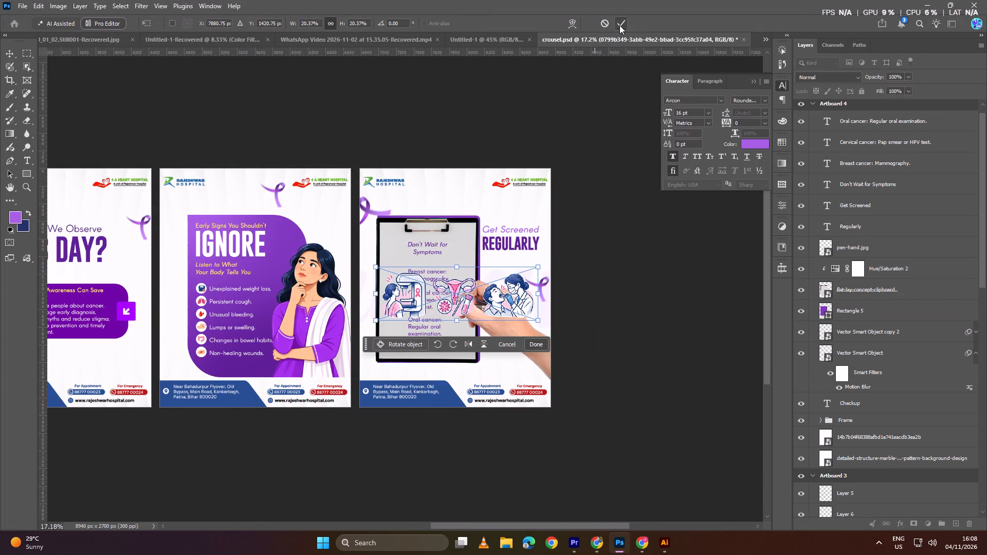
{"action": "left_click", "coordinate": [593, 235]}
Marquee-select the mammography icon on the placed image and copy it to its own layer.
{"action": "scroll", "coordinate": [466, 306], "scroll_direction": "up", "scroll_amount": 6, "text": "ctrl+alt"}
{"action": "left_click", "coordinate": [385, 282]}
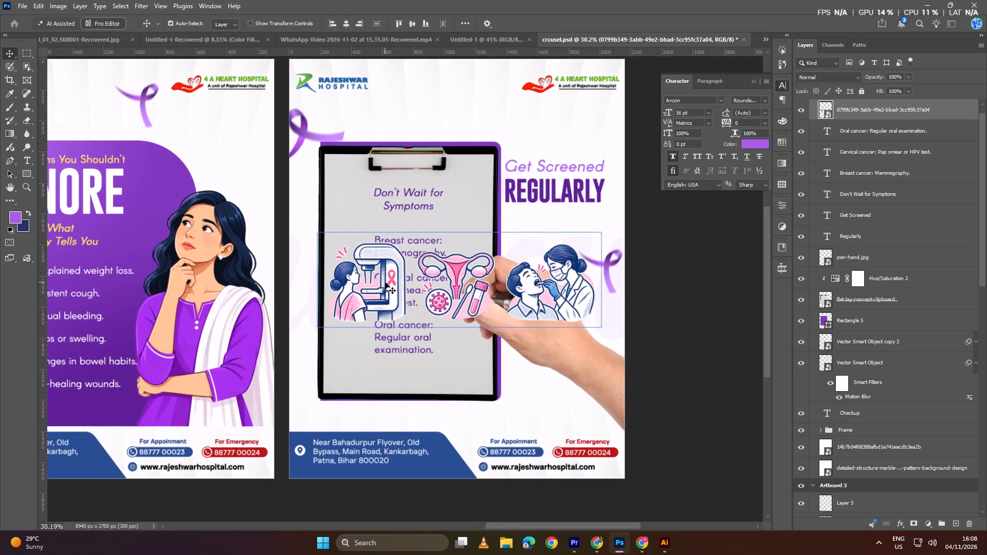
{"action": "scroll", "coordinate": [385, 282], "scroll_direction": "up", "scroll_amount": 4, "text": "ctrl+alt"}
{"action": "left_click", "coordinate": [29, 57]}
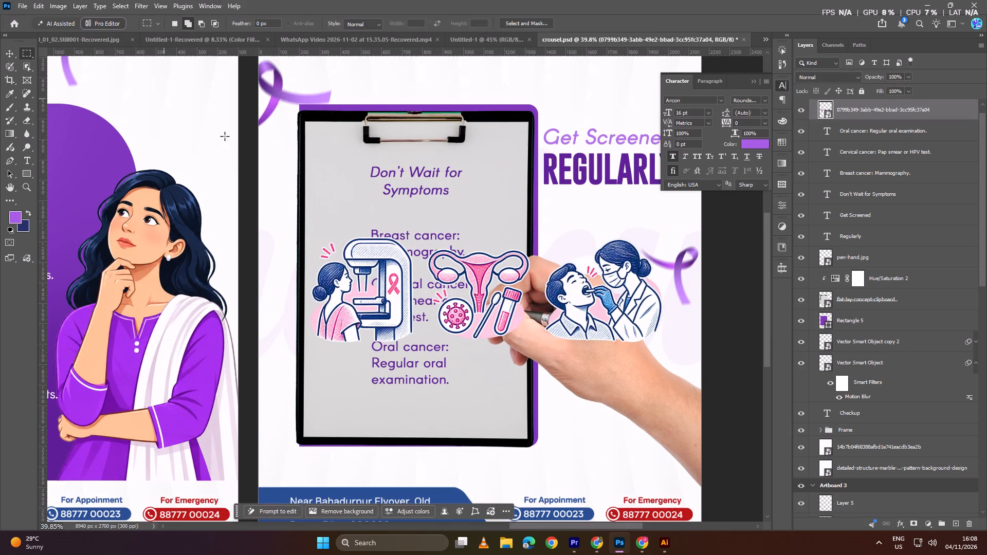
{"action": "left_click_drag", "start_coordinate": [277, 199], "coordinate": [426, 385]}
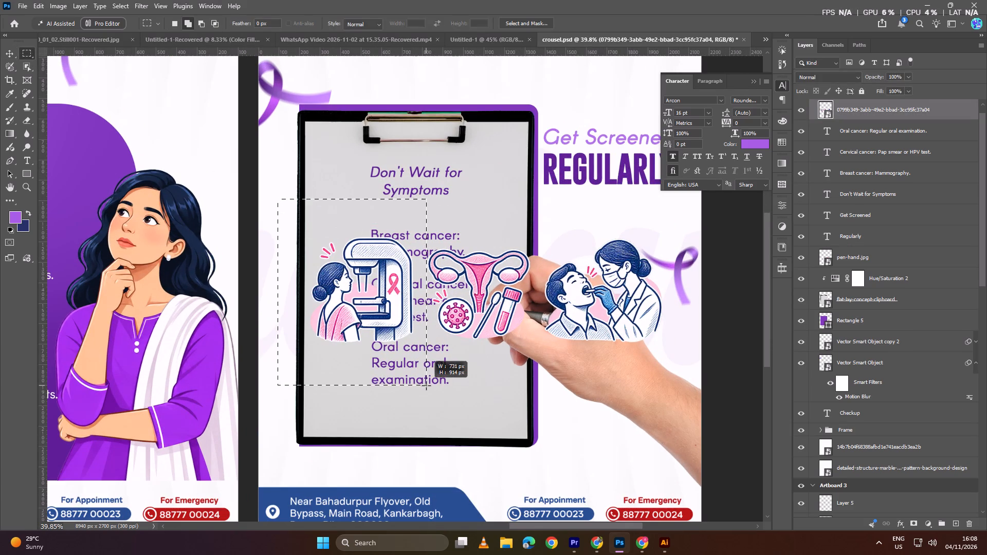
{"action": "left_click_drag", "start_coordinate": [426, 385], "coordinate": [426, 384]}
{"action": "left_click", "coordinate": [865, 106]}
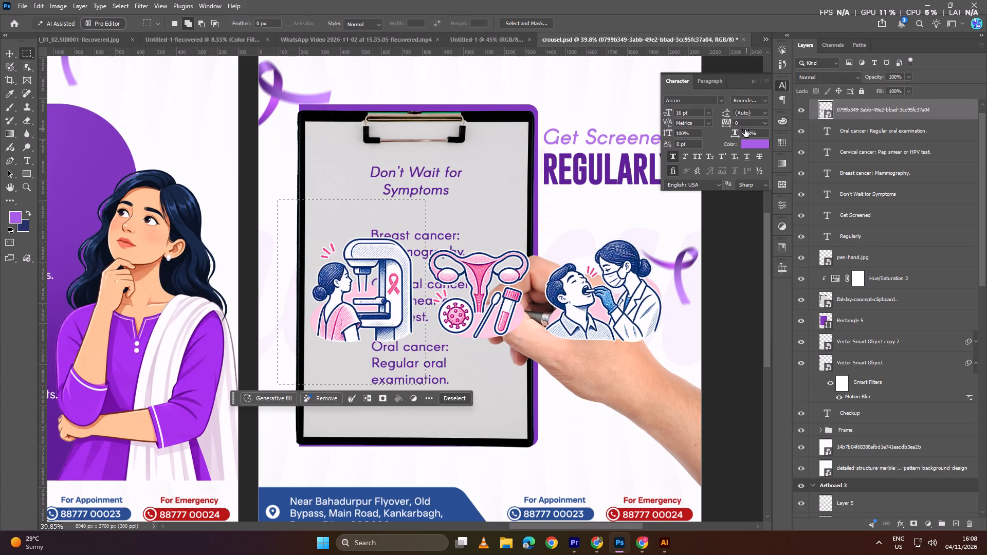
{"action": "key", "text": "ctrl+j"}
Marquee-select the cervical screening icon on the placed image and copy it to its own layer.
{"action": "left_click", "coordinate": [846, 135]}
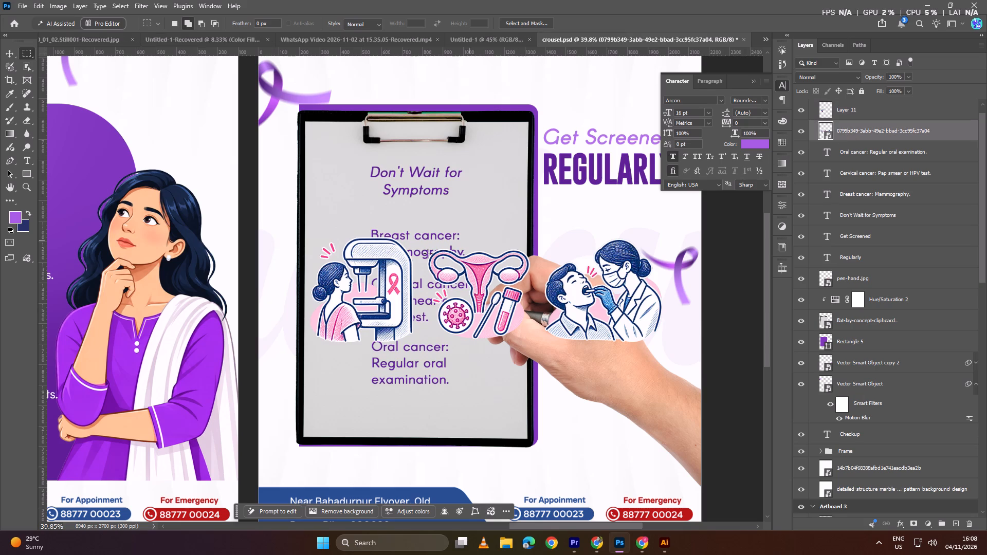
{"action": "left_click_drag", "start_coordinate": [422, 227], "coordinate": [534, 353]}
{"action": "key", "text": "ctrl+j"}
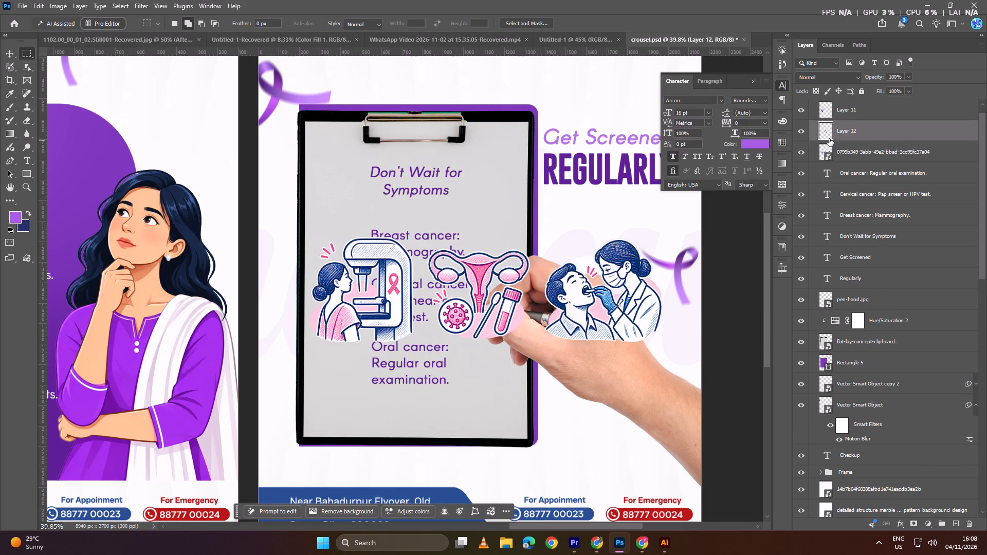
Marquee-select the whole oral examination icon on the placed image and copy it to its own layer.
{"action": "left_click_drag", "start_coordinate": [550, 226], "coordinate": [655, 349]}
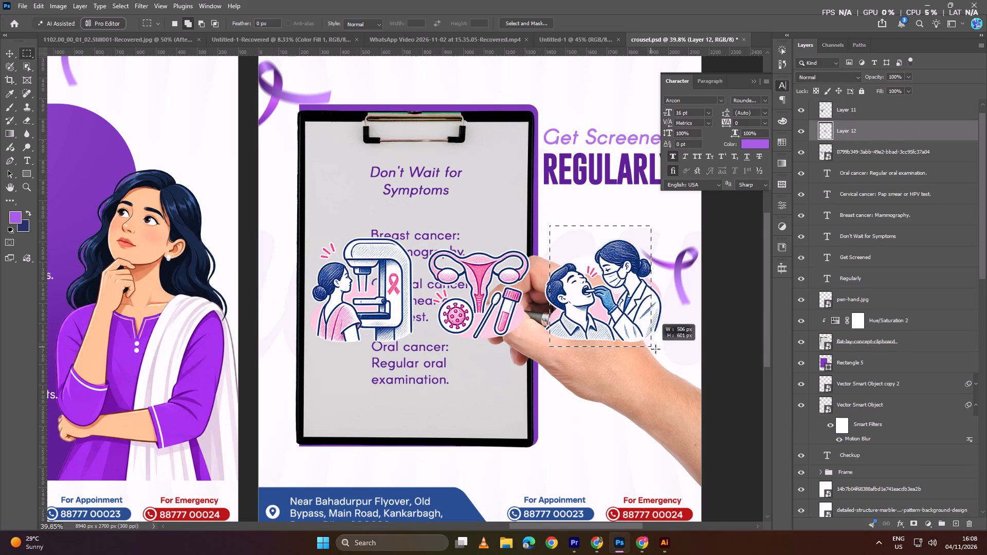
{"action": "left_click_drag", "start_coordinate": [655, 349], "coordinate": [666, 360]}
{"action": "left_click_drag", "start_coordinate": [538, 273], "coordinate": [557, 335]}
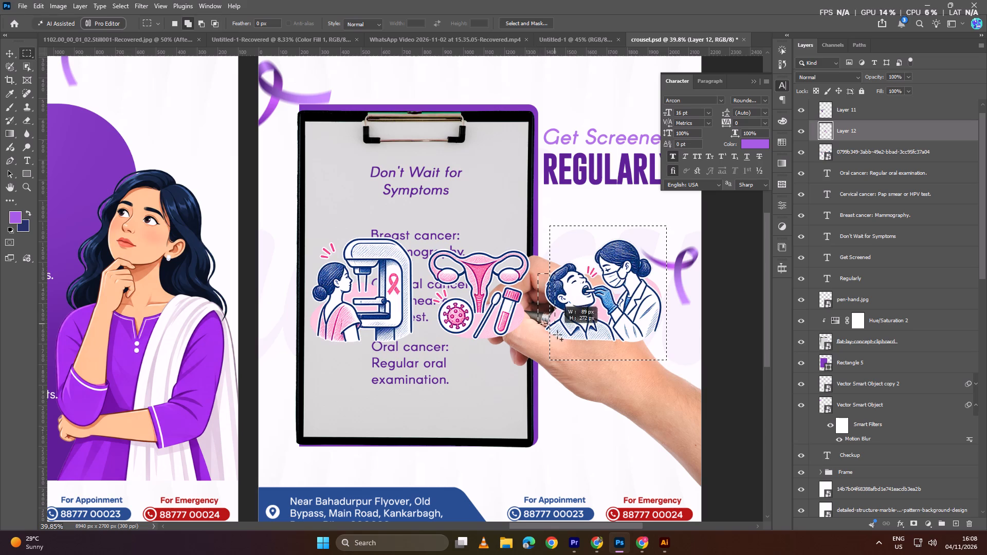
{"action": "left_click_drag", "start_coordinate": [557, 335], "coordinate": [565, 353]}
{"action": "left_click", "coordinate": [843, 151]}
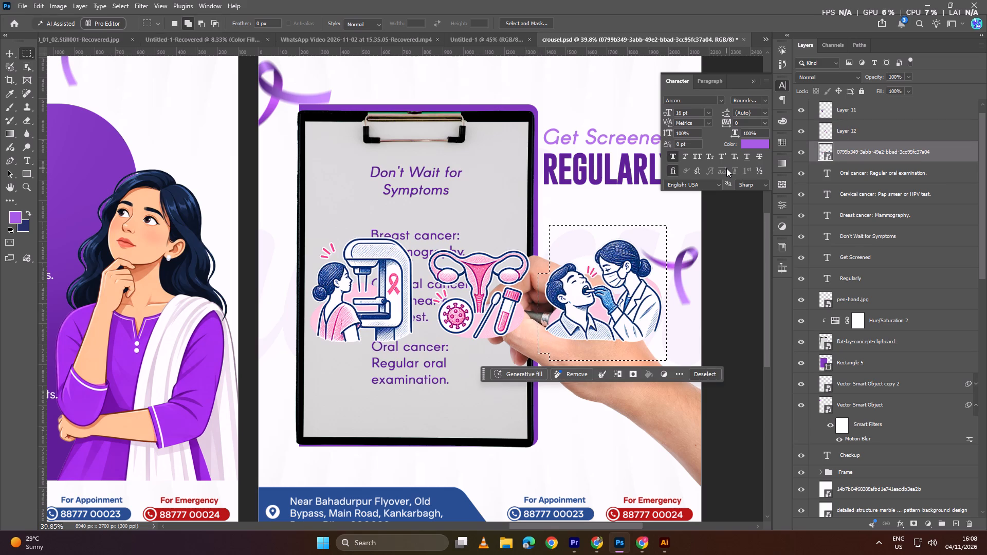
{"action": "key", "text": "ctrl+j"}
Delete the original combined icon image layer, keeping the three separated icons.
{"action": "left_click", "coordinate": [847, 176]}
{"action": "key", "text": "BackSpace"}
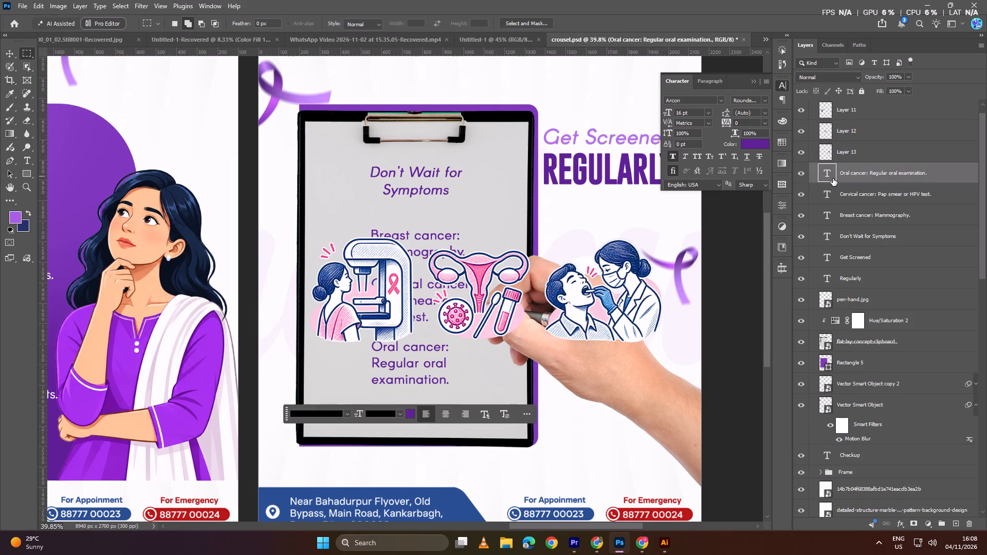
Convert each of the three separated icon layers, Layer 13, Layer 12 and Layer 11, to a smart object.
{"action": "right_click", "coordinate": [841, 159]}
{"action": "left_click", "coordinate": [893, 404]}
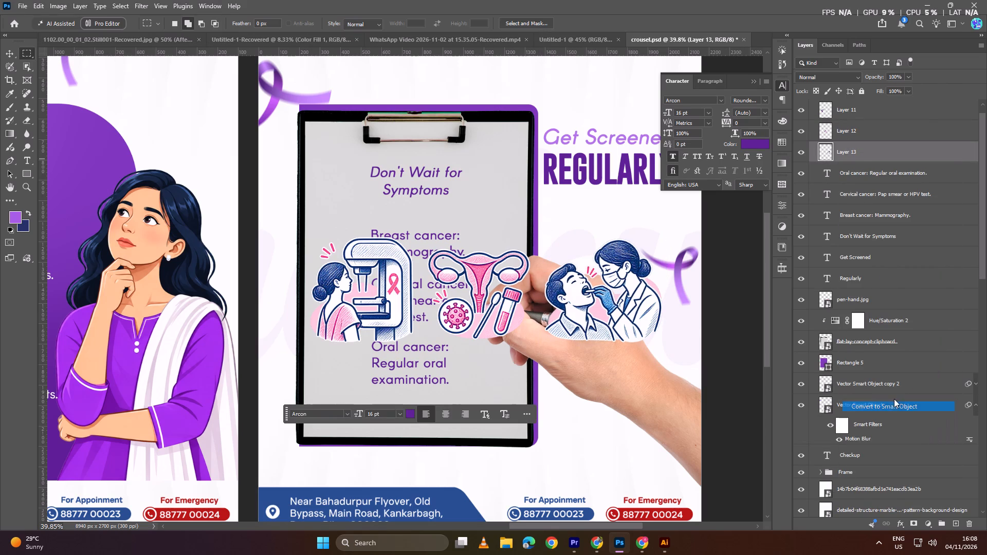
{"action": "left_click", "coordinate": [854, 131]}
{"action": "right_click", "coordinate": [854, 131]}
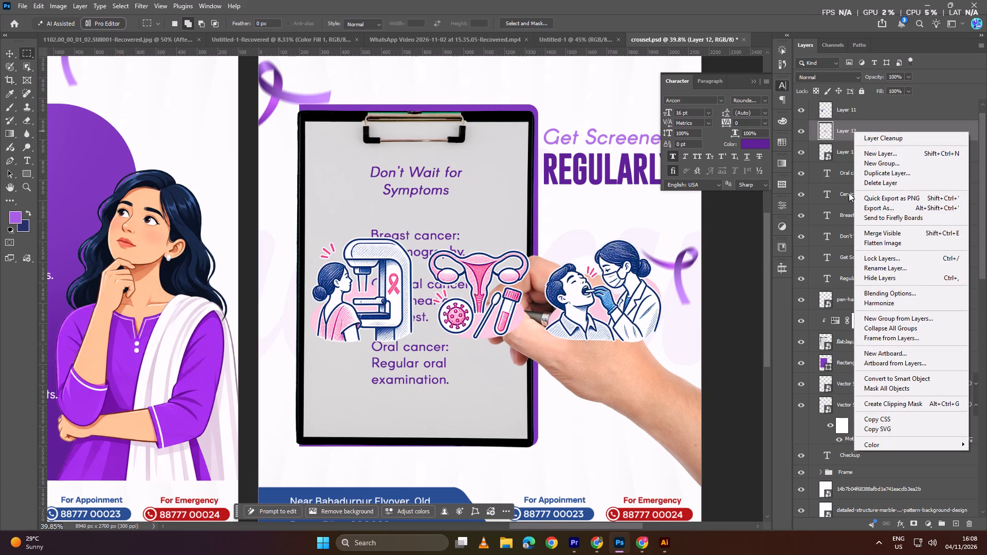
{"action": "left_click", "coordinate": [906, 372]}
{"action": "left_click", "coordinate": [909, 376]}
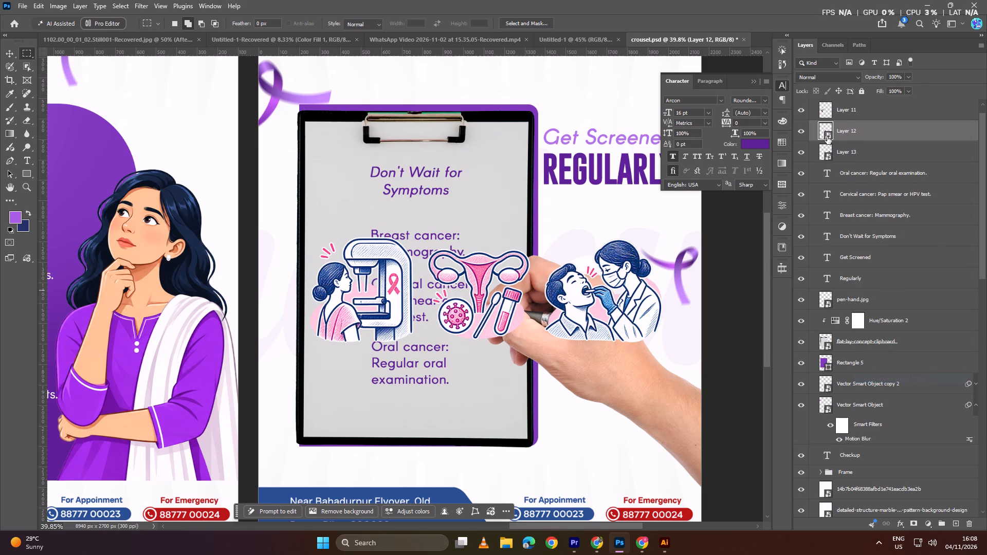
{"action": "left_click", "coordinate": [842, 114]}
{"action": "right_click", "coordinate": [842, 114]}
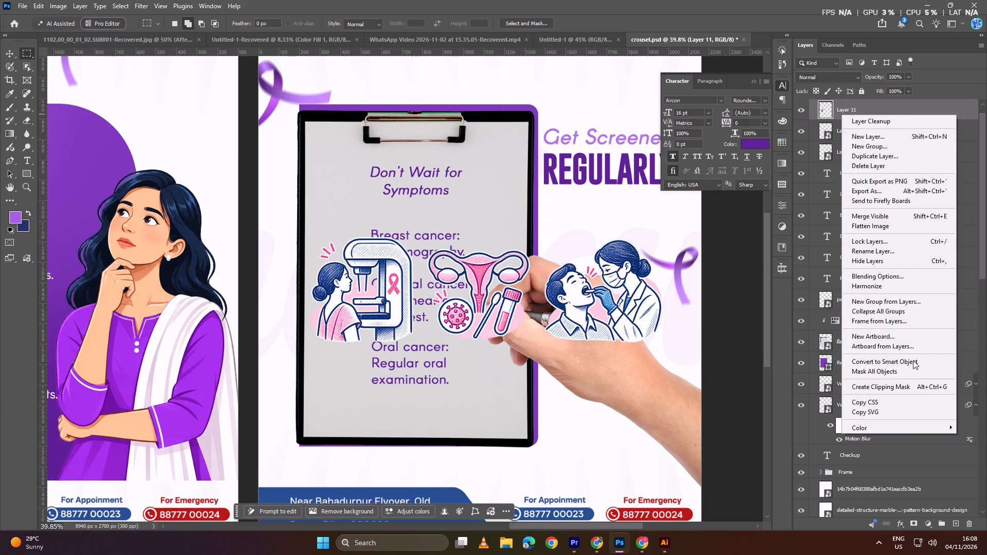
{"action": "left_click", "coordinate": [913, 360]}
Scale the three screening icons together to about 44%, keeping the row anchored at the clipboard's lower left edge.
{"action": "left_click", "coordinate": [12, 54]}
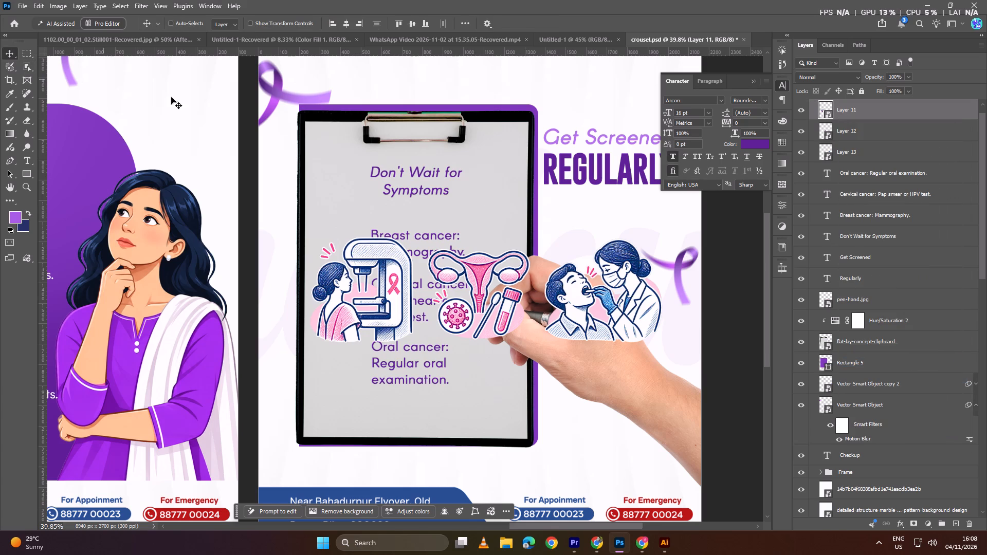
{"action": "scroll", "coordinate": [476, 255], "scroll_direction": "down", "scroll_amount": 3, "text": "ctrl+alt"}
{"action": "scroll", "coordinate": [478, 262], "scroll_direction": "up", "scroll_amount": 3, "text": "ctrl"}
{"action": "scroll", "coordinate": [491, 264], "scroll_direction": "down", "scroll_amount": 4}
{"action": "left_click", "coordinate": [409, 273]}
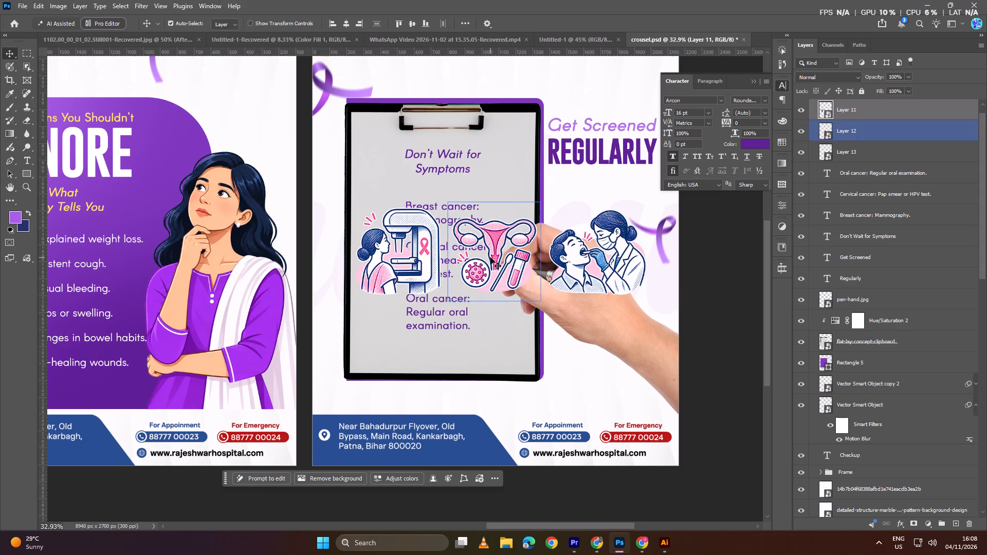
{"action": "left_click", "coordinate": [490, 257], "text": "shift"}
{"action": "left_click", "coordinate": [608, 256], "text": "shift"}
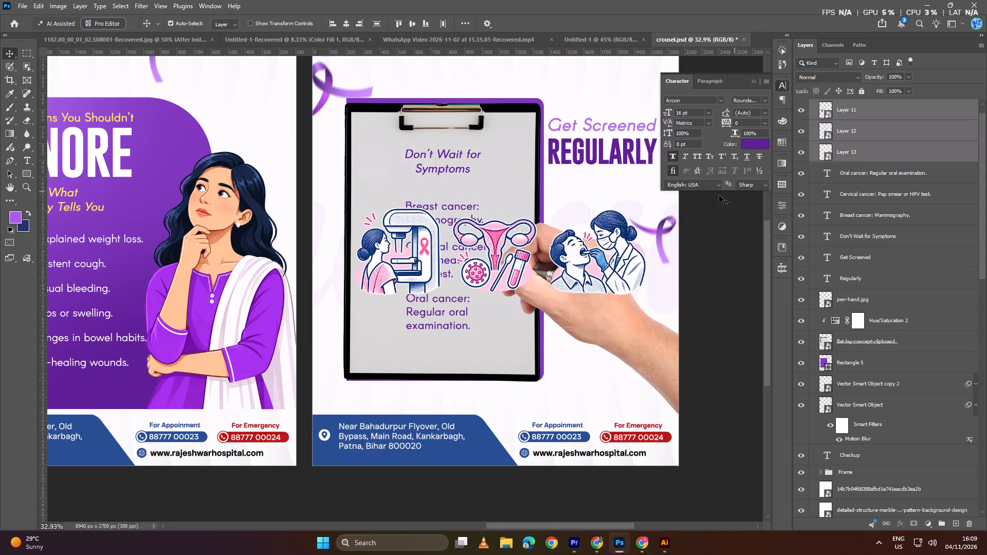
{"action": "key", "text": "ctrl+t"}
{"action": "left_click_drag", "start_coordinate": [650, 198], "coordinate": [613, 214]}
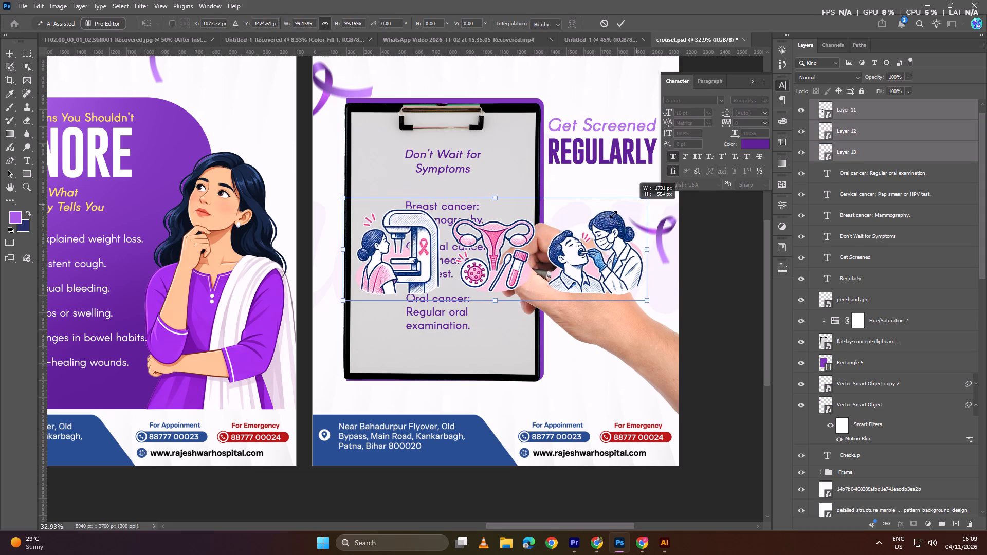
{"action": "left_click_drag", "start_coordinate": [613, 214], "coordinate": [487, 250]}
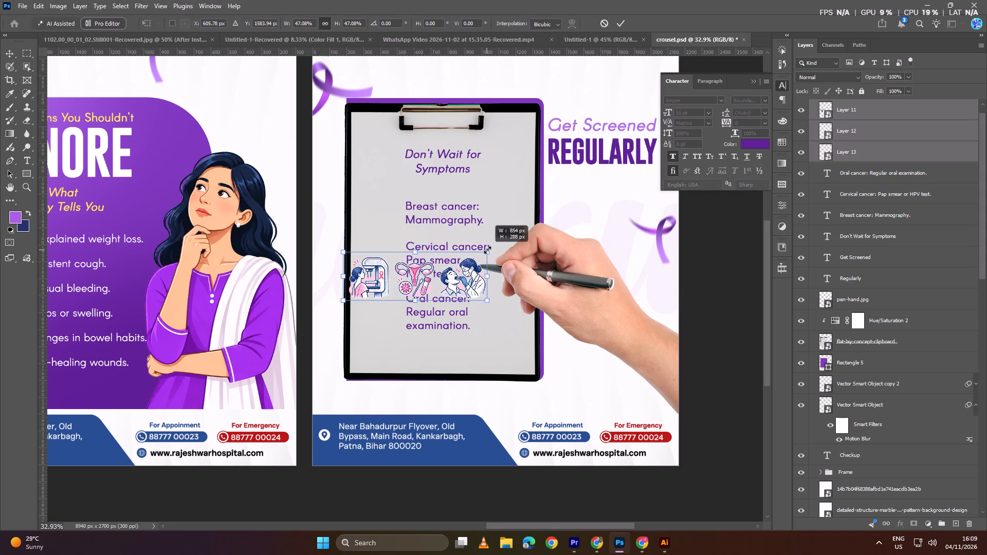
{"action": "left_click_drag", "start_coordinate": [487, 250], "coordinate": [477, 253]}
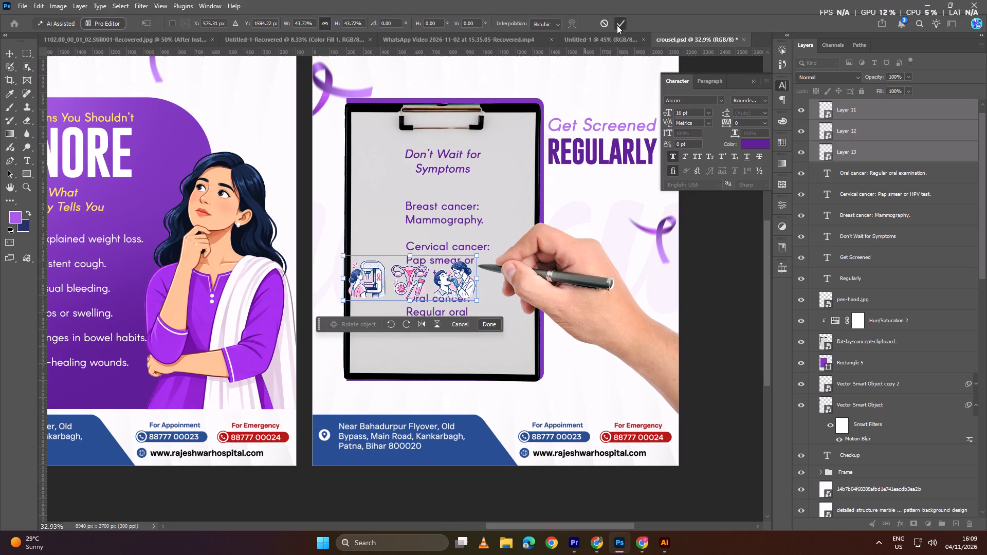
{"action": "left_click", "coordinate": [617, 25]}
{"action": "left_click", "coordinate": [710, 230]}
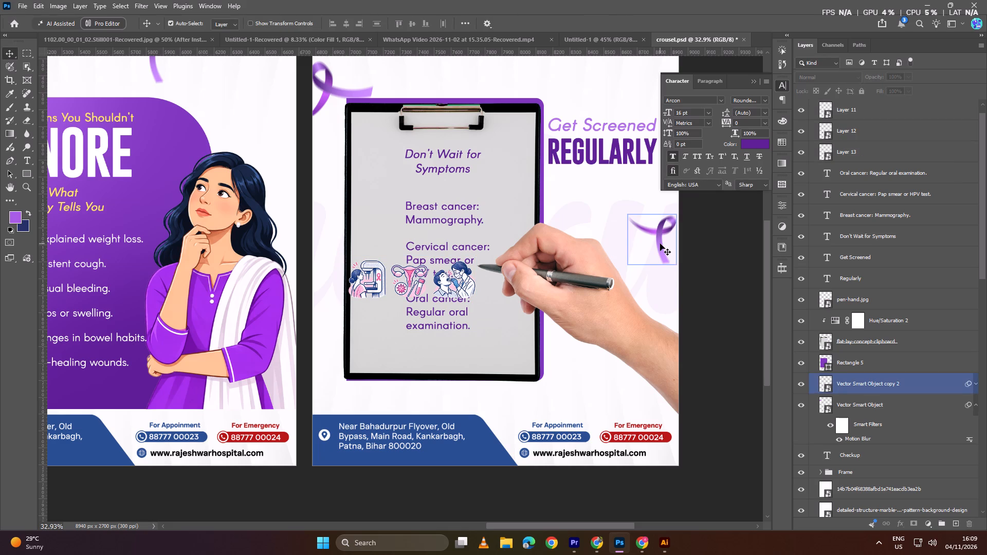
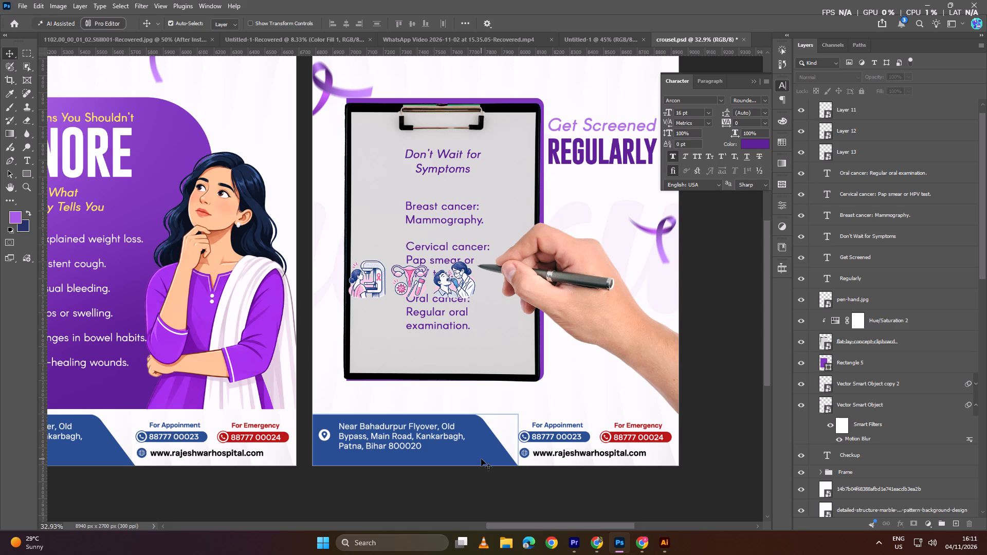
Scale the three screening icons together to about 85%, keeping the row anchored at its lower left corner.
{"action": "scroll", "coordinate": [453, 300], "scroll_direction": "up", "scroll_amount": 4, "text": "ctrl+alt"}
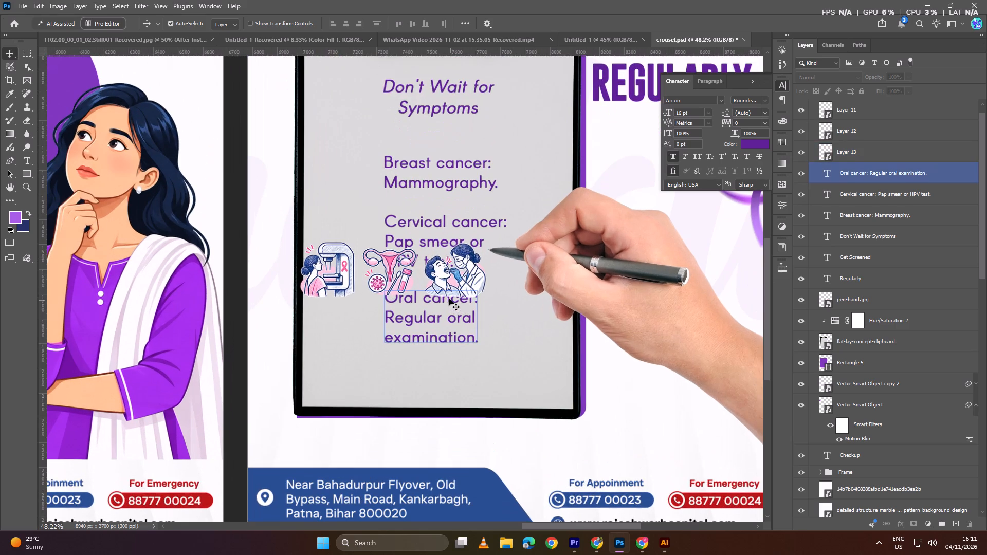
{"action": "scroll", "coordinate": [424, 275], "scroll_direction": "up", "scroll_amount": 2, "text": "ctrl+alt"}
{"action": "scroll", "coordinate": [348, 254], "scroll_direction": "down", "scroll_amount": 4, "text": "ctrl+alt"}
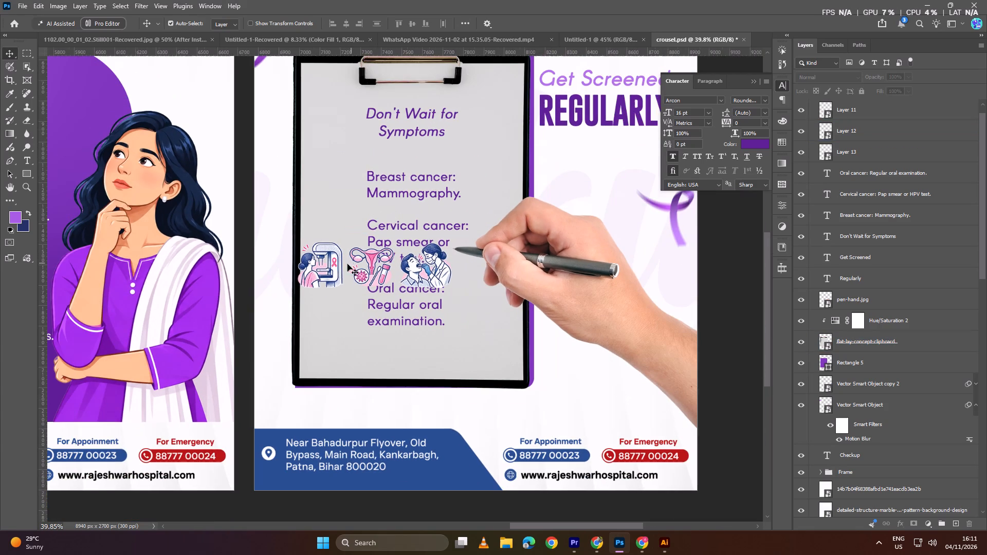
{"action": "left_click", "coordinate": [319, 266]}
{"action": "left_click", "coordinate": [367, 264], "text": "shift"}
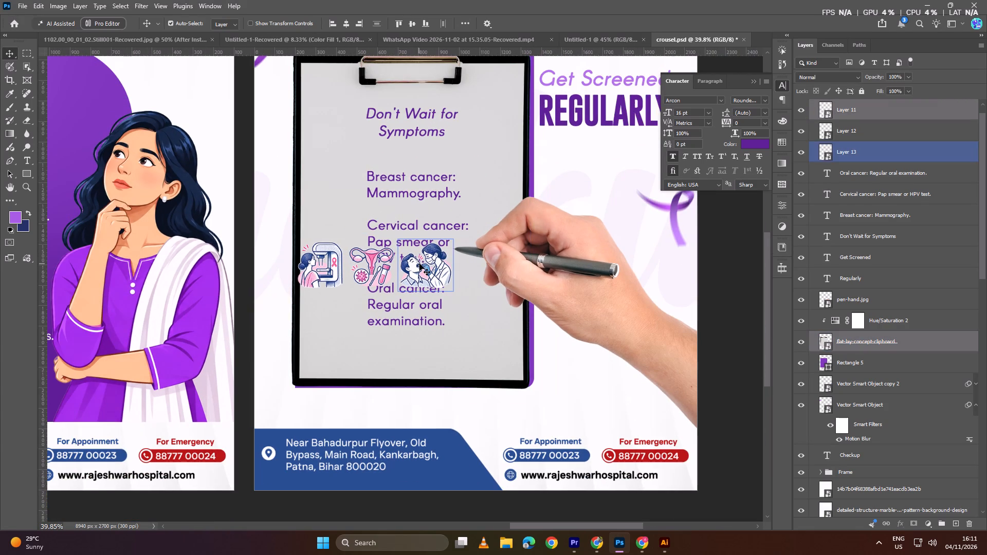
{"action": "left_click", "coordinate": [419, 264], "text": "shift"}
{"action": "scroll", "coordinate": [864, 152], "scroll_direction": "up", "scroll_amount": 2}
{"action": "left_click", "coordinate": [862, 148]}
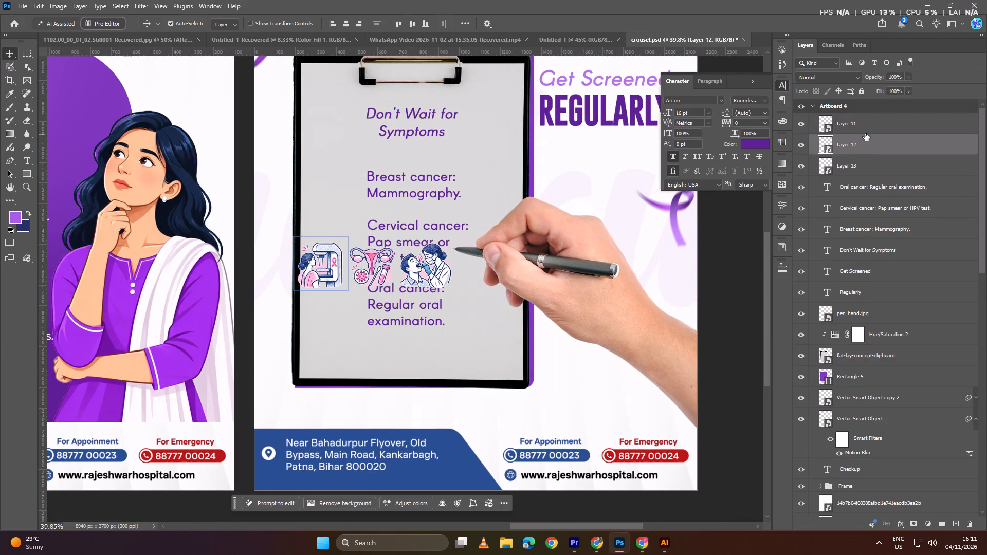
{"action": "left_click", "coordinate": [864, 127]}
{"action": "left_click", "coordinate": [857, 163], "text": "shift"}
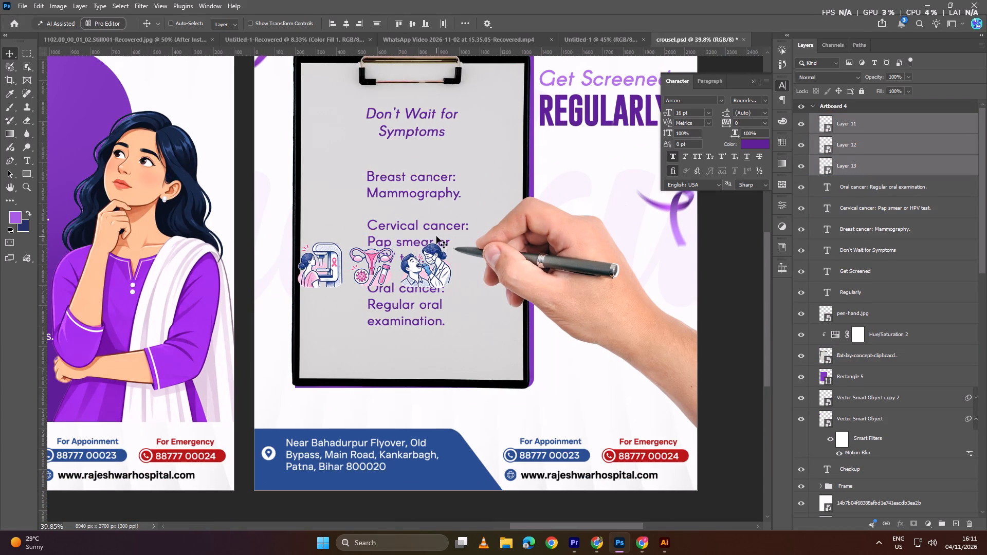
{"action": "key", "text": "ctrl+t"}
{"action": "left_click_drag", "start_coordinate": [455, 236], "coordinate": [431, 245]}
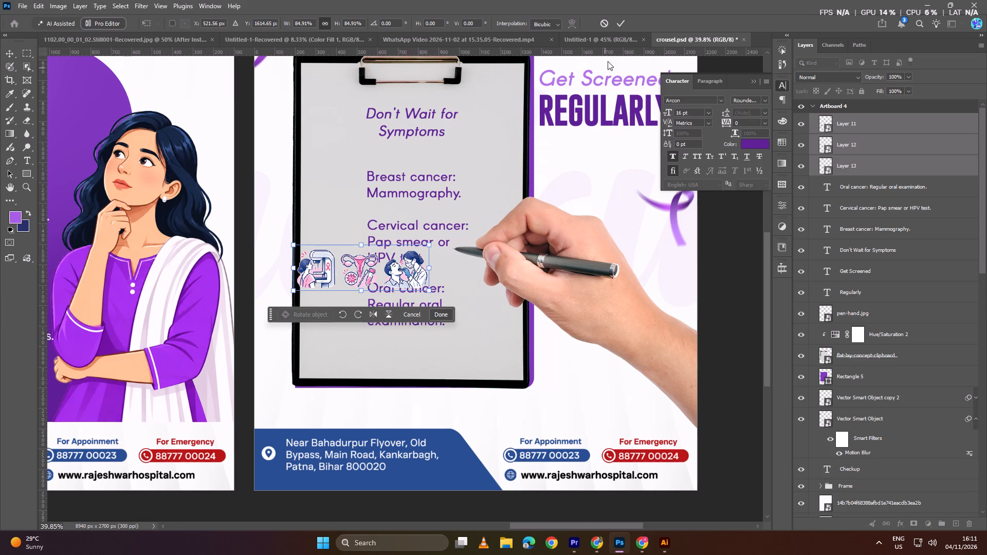
{"action": "left_click", "coordinate": [622, 22]}
{"action": "scroll", "coordinate": [568, 216], "scroll_direction": "down", "scroll_amount": 2, "text": "ctrl+alt"}
{"action": "left_click", "coordinate": [698, 265]}
Place the mammography, uterus and oral examination icons beside the breast, cervical and oral cancer texts respectively.
{"action": "scroll", "coordinate": [352, 264], "scroll_direction": "up", "scroll_amount": 4, "text": "ctrl+alt"}
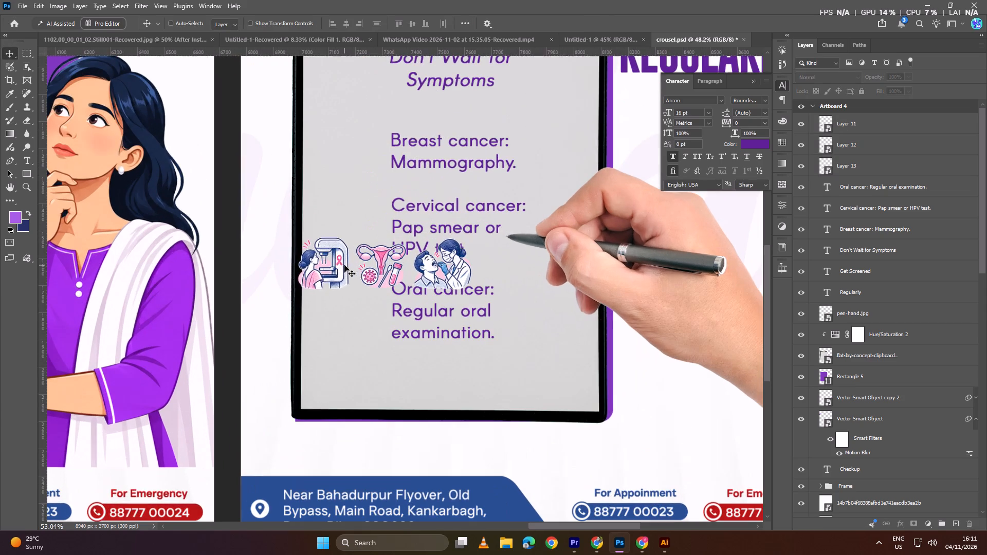
{"action": "left_click_drag", "start_coordinate": [328, 275], "coordinate": [357, 161]}
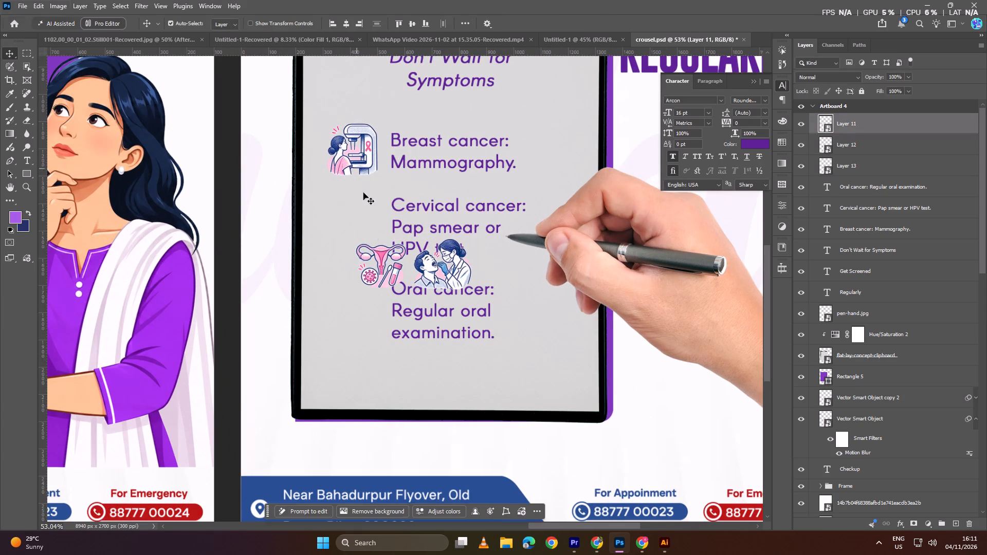
{"action": "left_click_drag", "start_coordinate": [380, 265], "coordinate": [347, 226]}
{"action": "left_click_drag", "start_coordinate": [438, 265], "coordinate": [346, 312]}
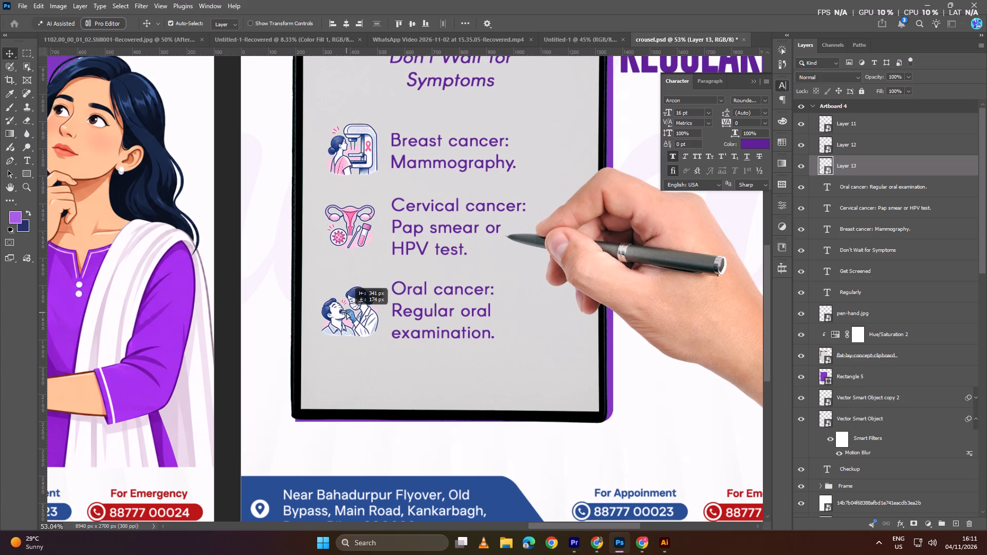
{"action": "left_click_drag", "start_coordinate": [346, 312], "coordinate": [347, 312]}
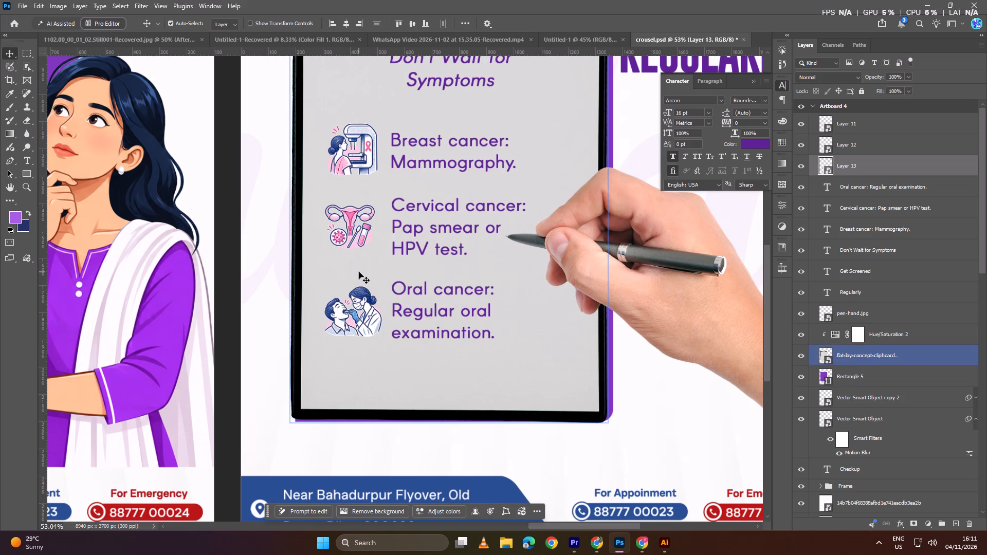
Nudge the oral, cervical and breast screening icons slightly left to line them up in a column beside the texts.
{"action": "key", "text": "shift+Left"}
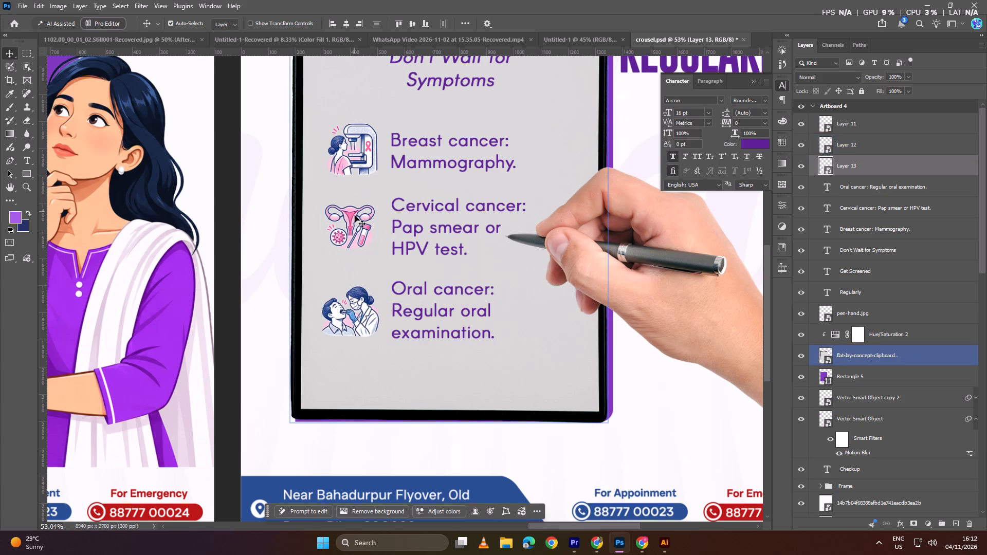
{"action": "left_click", "coordinate": [355, 215]}
{"action": "key", "text": "Left"}
{"action": "key", "text": "Left"}
{"action": "key", "text": "Left"}
{"action": "key", "text": "Left"}
{"action": "left_click", "coordinate": [354, 165]}
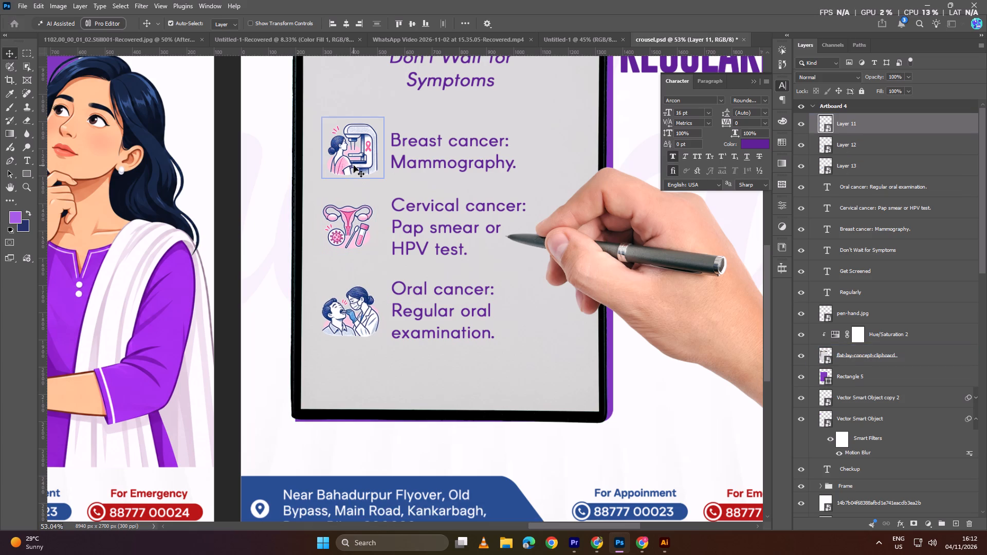
{"action": "key", "text": "Left"}
{"action": "key", "text": "Left"}
{"action": "key", "text": "Left"}
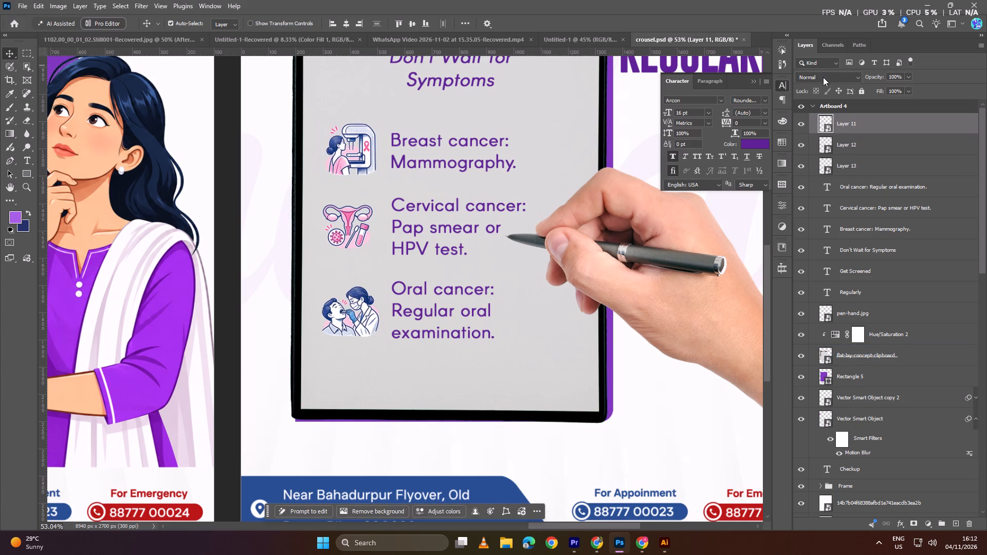
Set the blend mode of the breast, cervical and oral screening icon layers to Multiply, and deselect the layers.
{"action": "left_click", "coordinate": [824, 78]}
{"action": "left_click", "coordinate": [813, 118]}
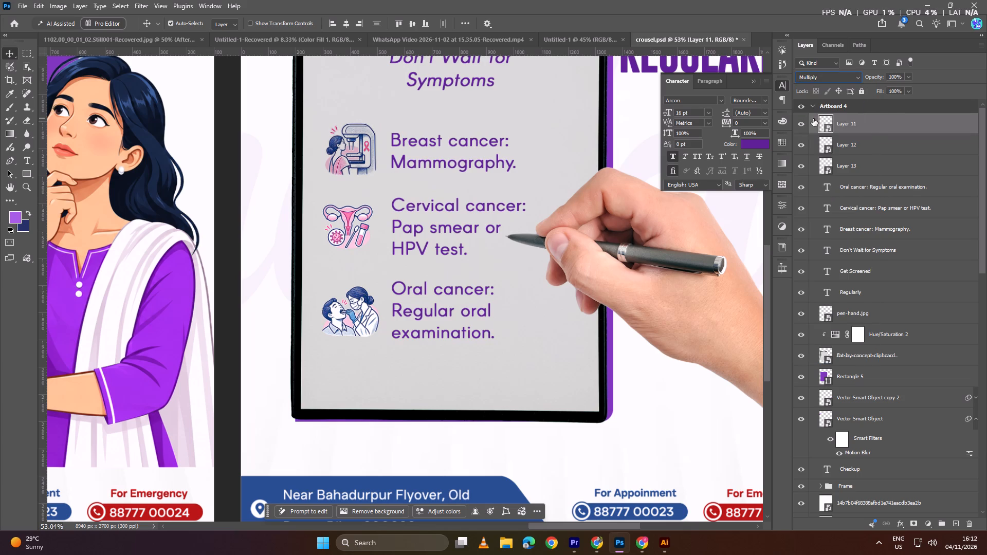
{"action": "left_click", "coordinate": [357, 233]}
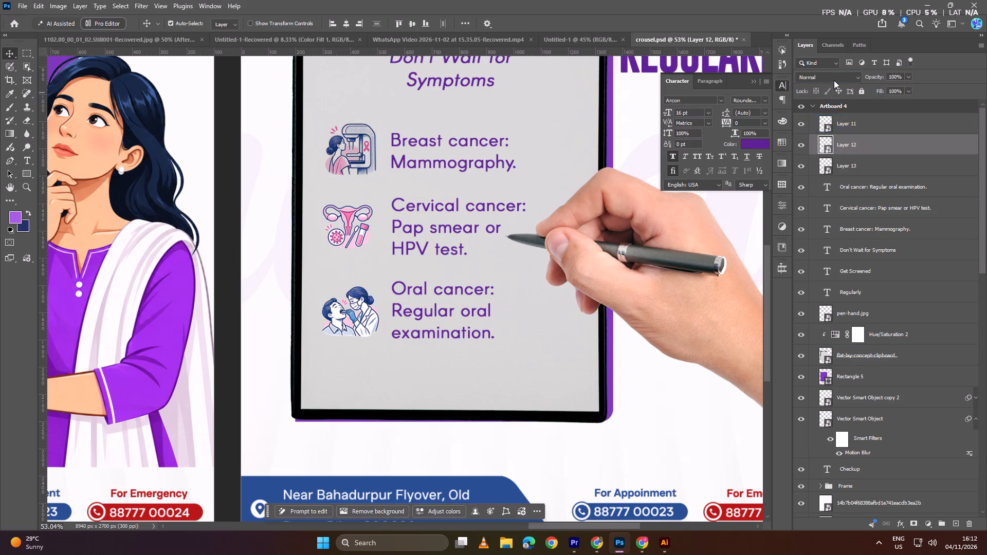
{"action": "left_click", "coordinate": [834, 80]}
{"action": "left_click", "coordinate": [816, 123]}
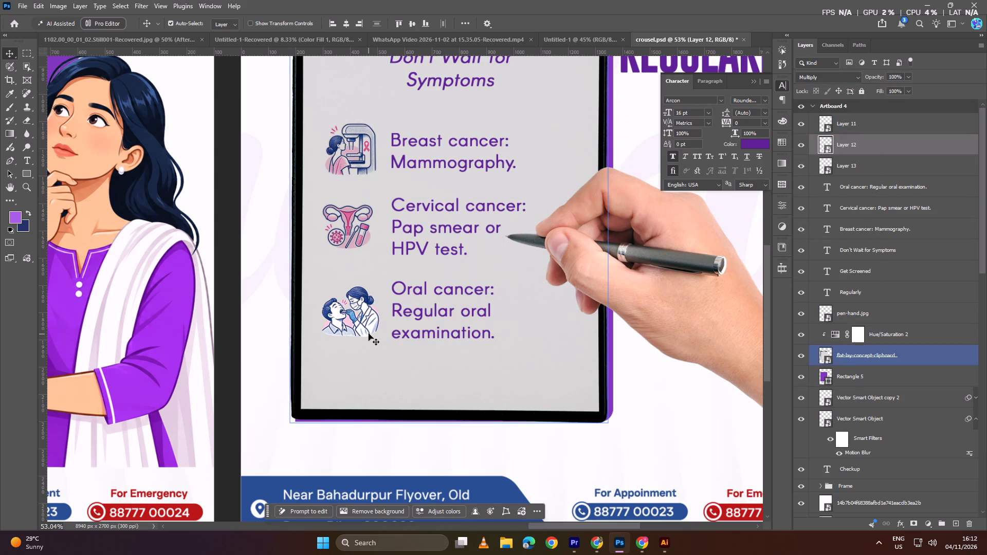
{"action": "left_click", "coordinate": [369, 334]}
{"action": "left_click", "coordinate": [843, 78]}
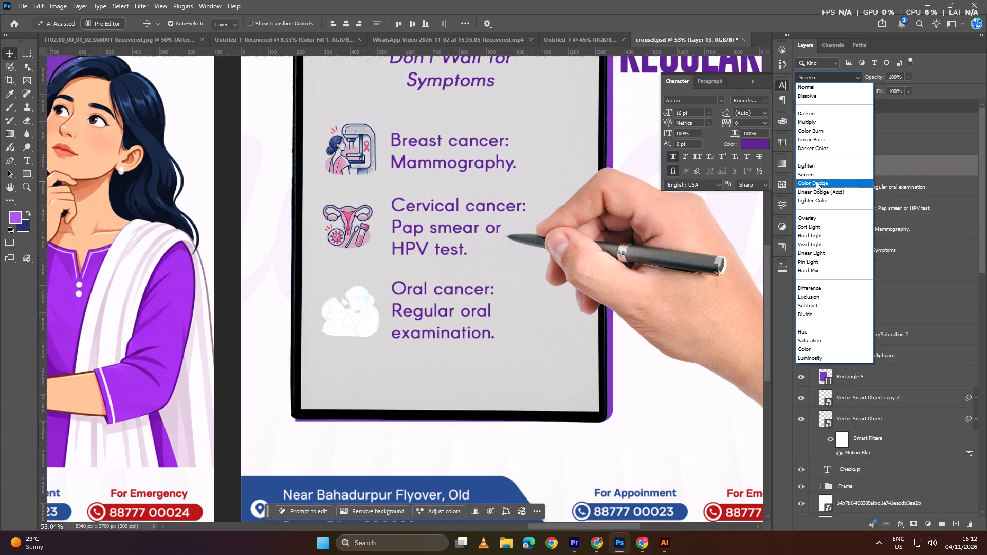
{"action": "left_click", "coordinate": [813, 120]}
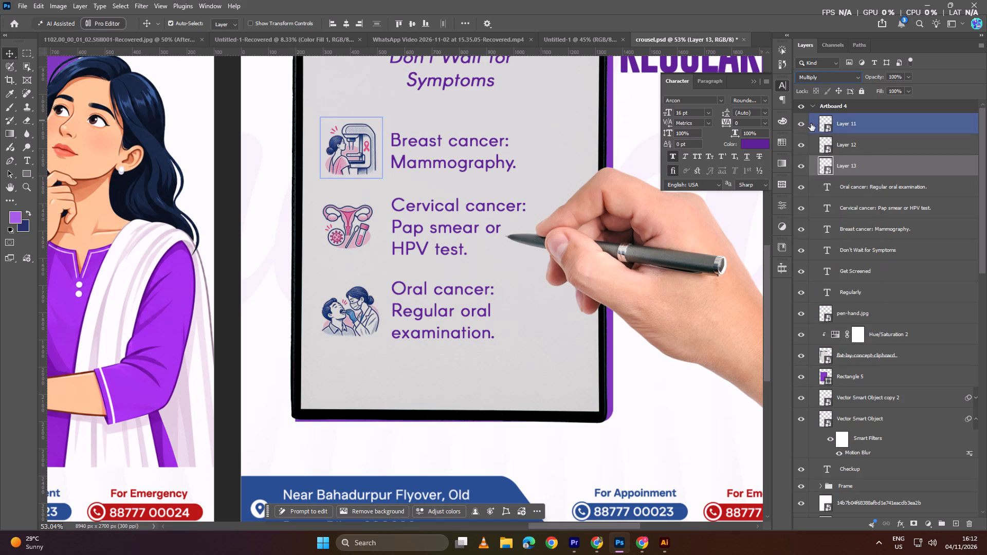
{"action": "scroll", "coordinate": [438, 279], "scroll_direction": "down", "scroll_amount": 7, "text": "ctrl+alt"}
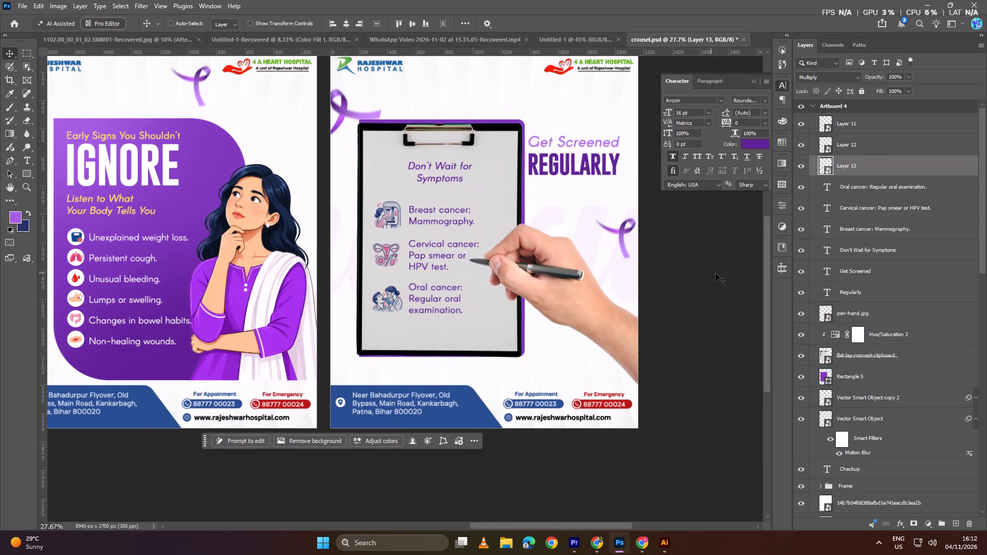
{"action": "left_click", "coordinate": [725, 275]}
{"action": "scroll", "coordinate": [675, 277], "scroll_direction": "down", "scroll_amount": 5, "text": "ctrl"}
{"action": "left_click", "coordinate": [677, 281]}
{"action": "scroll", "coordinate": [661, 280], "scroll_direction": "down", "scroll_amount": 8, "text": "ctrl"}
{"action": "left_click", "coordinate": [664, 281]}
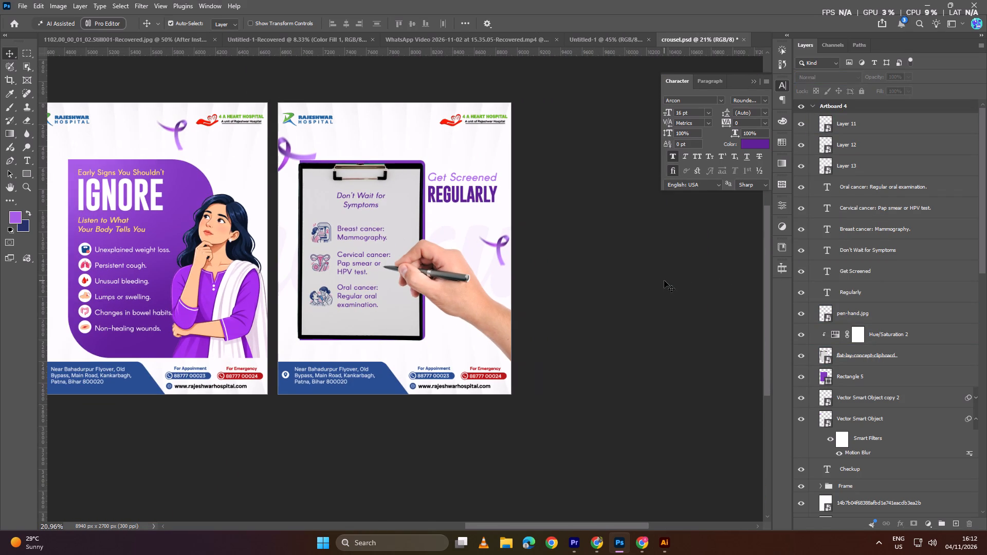
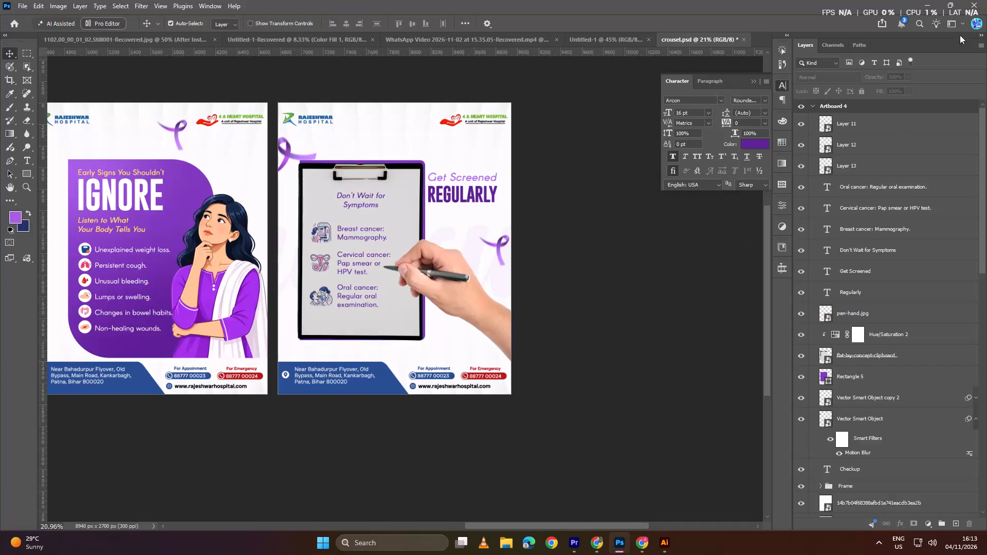
Add a new artboard of the same size beside the "Get Screened Regularly" slide.
{"action": "left_click", "coordinate": [879, 108]}
{"action": "left_click", "coordinate": [537, 251]}
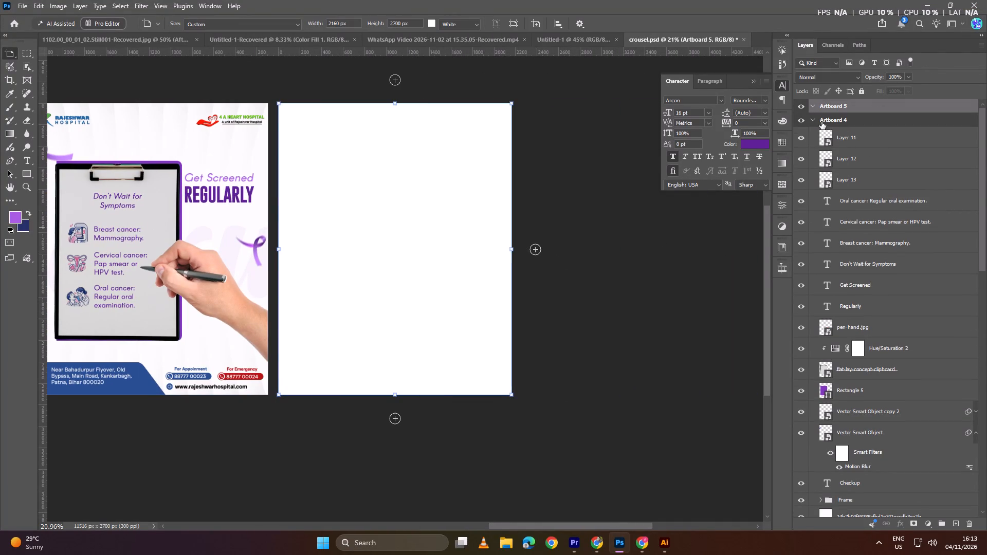
Group all layers of Artboard 4, from the topmost icon layer down to the marble pattern background.
{"action": "left_click", "coordinate": [850, 137]}
{"action": "scroll", "coordinate": [857, 195], "scroll_direction": "down", "scroll_amount": 2}
{"action": "scroll", "coordinate": [892, 316], "scroll_direction": "down", "scroll_amount": 9}
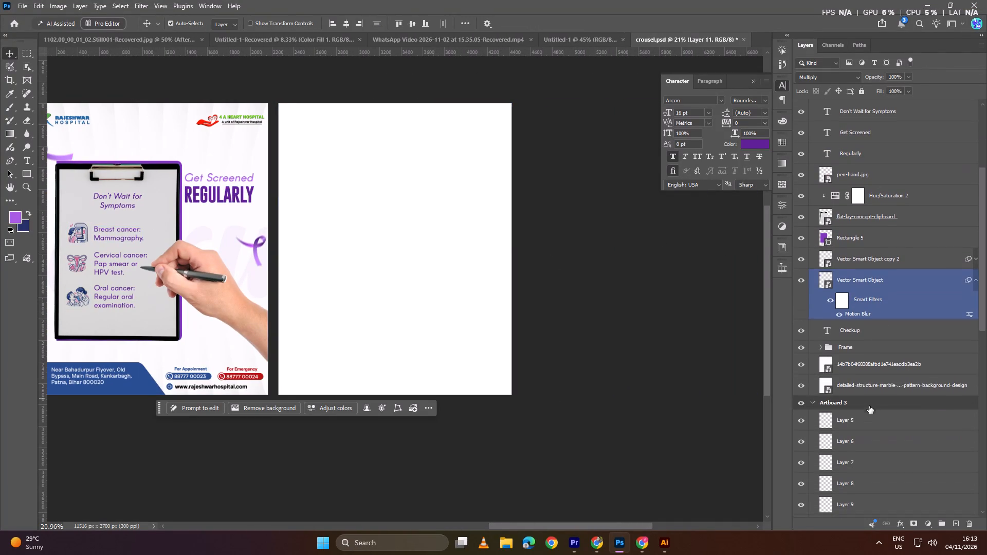
{"action": "left_click", "coordinate": [863, 386], "text": "shift"}
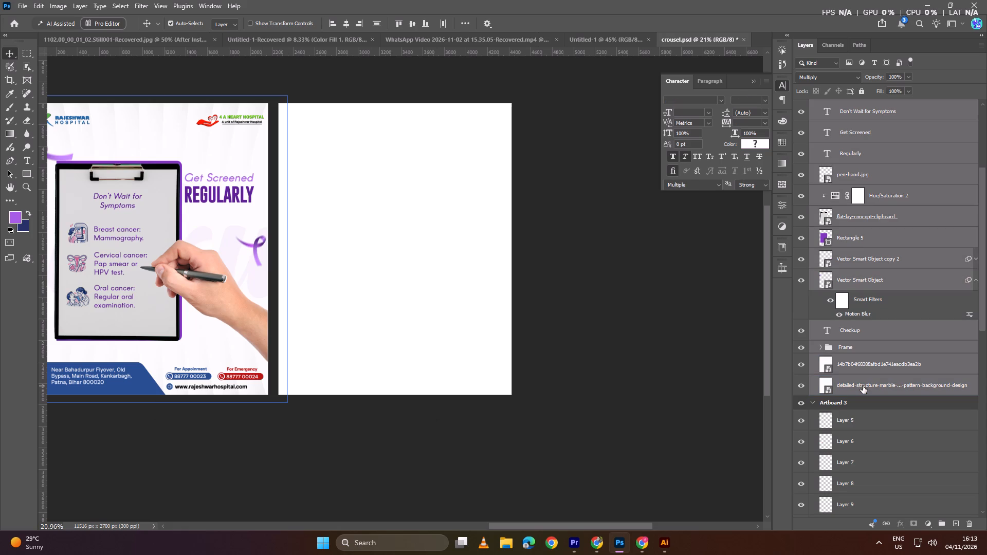
{"action": "key", "text": "ctrl+g"}
Duplicate the Artboard 4 group into the empty Artboard 5.
{"action": "scroll", "coordinate": [839, 137], "scroll_direction": "up", "scroll_amount": 3}
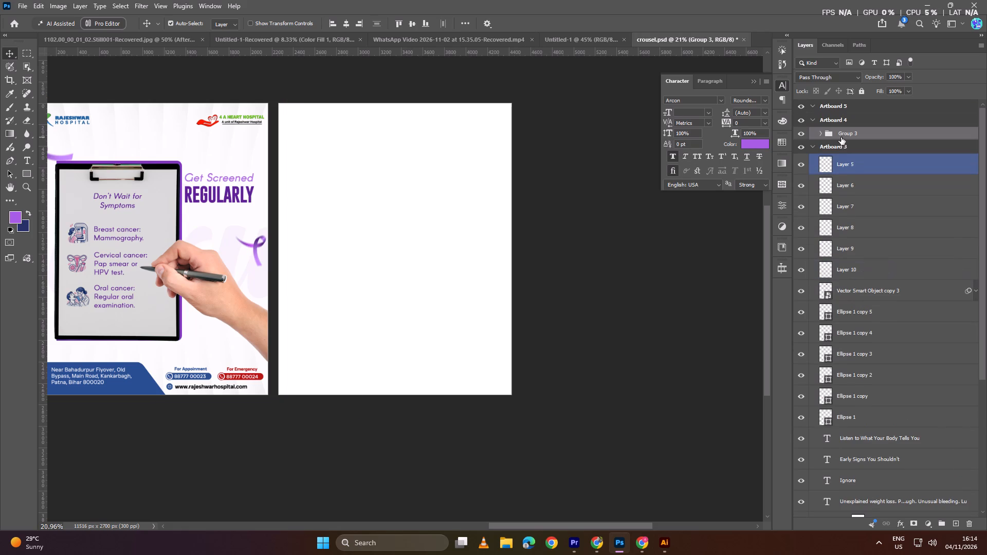
{"action": "scroll", "coordinate": [841, 137], "scroll_direction": "up", "scroll_amount": 6}
{"action": "left_click_drag", "start_coordinate": [850, 136], "coordinate": [849, 109], "text": "alt"}
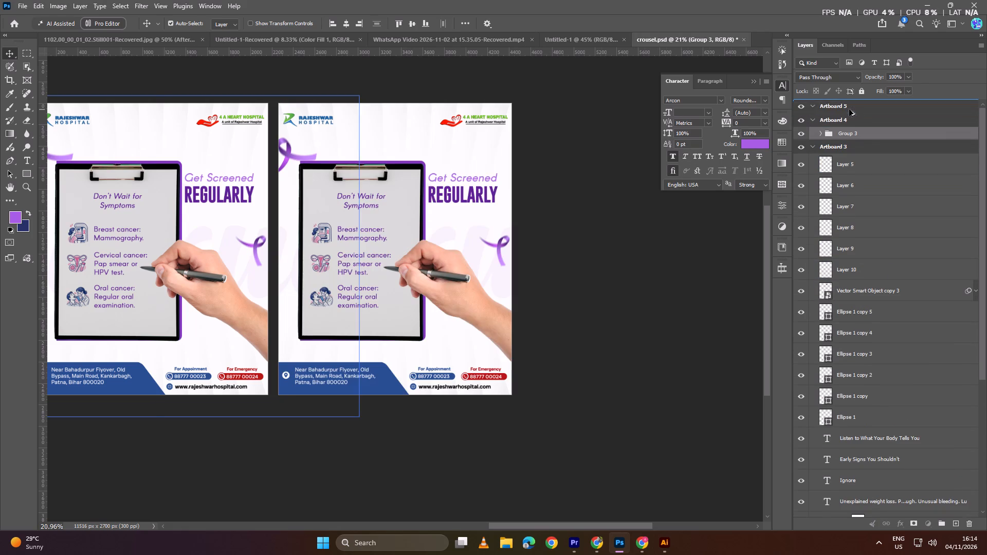
Delete the three screening icons, the screening and heading texts, and the hand with the pen from the group in Artboard 4.
{"action": "left_click", "coordinate": [842, 148]}
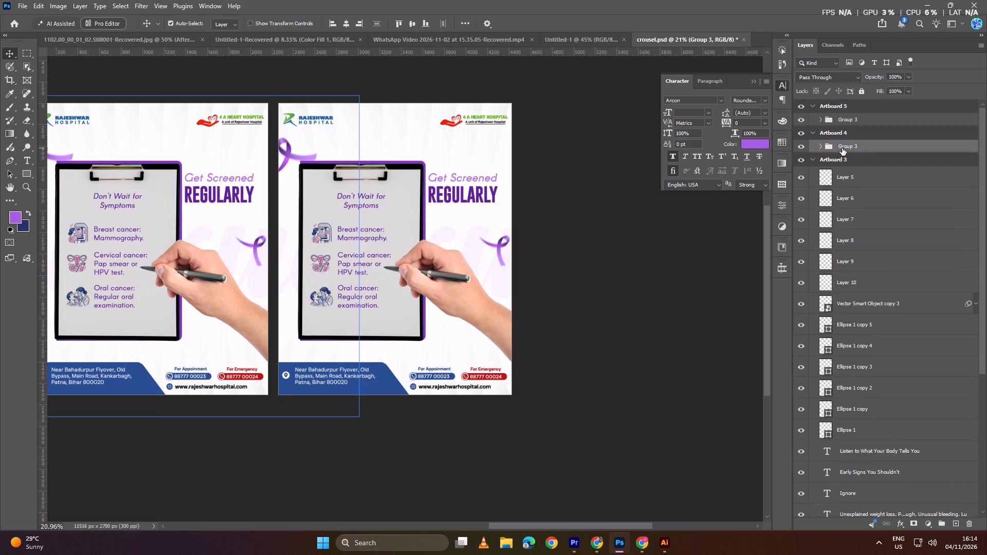
{"action": "left_click", "coordinate": [822, 145]}
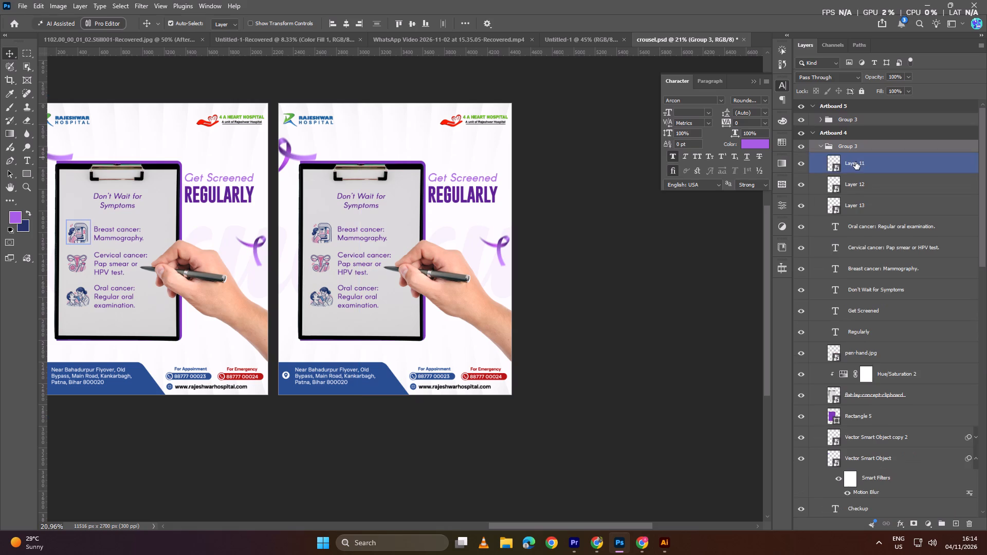
{"action": "left_click", "coordinate": [858, 163]}
{"action": "key", "text": "BackSpace"}
{"action": "key", "text": "BackSpace"}
{"action": "key", "text": "BackSpace"}
{"action": "key", "text": "BackSpace"}
{"action": "key", "text": "BackSpace"}
{"action": "key", "text": "BackSpace"}
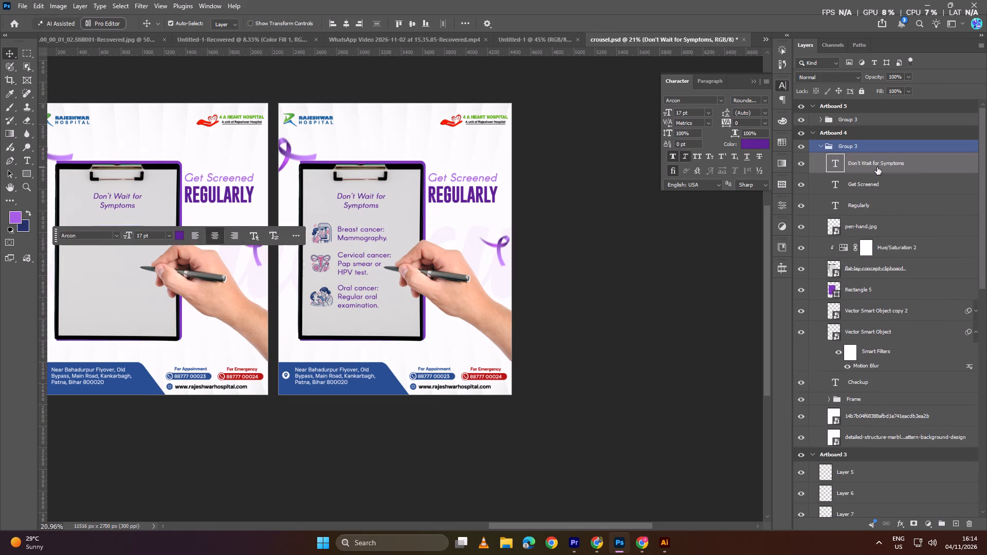
{"action": "key", "text": "BackSpace"}
{"action": "key", "text": "BackSpace"}
{"action": "key", "text": "BackSpace"}
{"action": "key", "text": "BackSpace"}
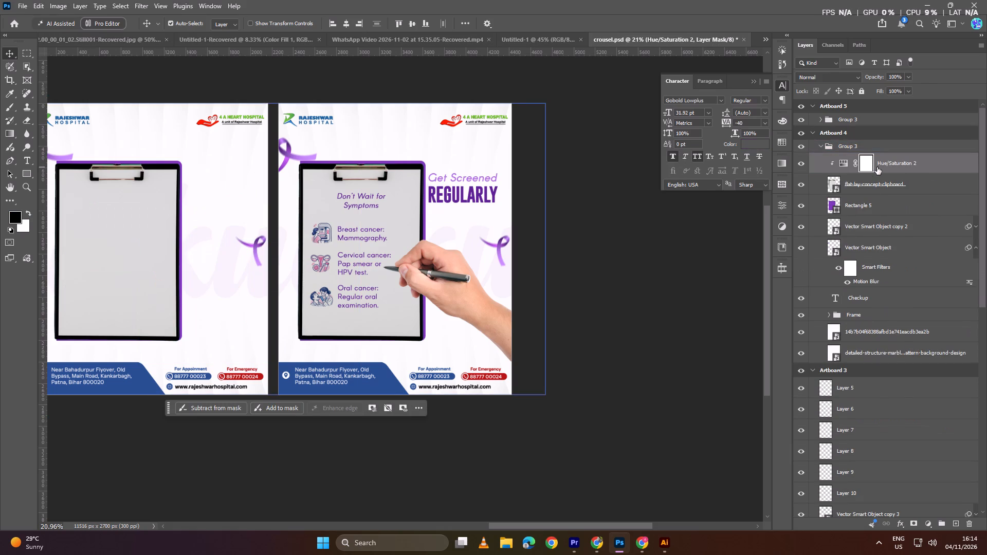
Delete the clipboard with its Hue/Saturation adjustment, the purple rectangle, both ribbons and the "Checkup" watermark text from Artboard 4, and deselect.
{"action": "key", "text": "BackSpace"}
{"action": "key", "text": "BackSpace"}
{"action": "key", "text": "BackSpace"}
{"action": "left_click", "coordinate": [887, 165]}
{"action": "key", "text": "BackSpace"}
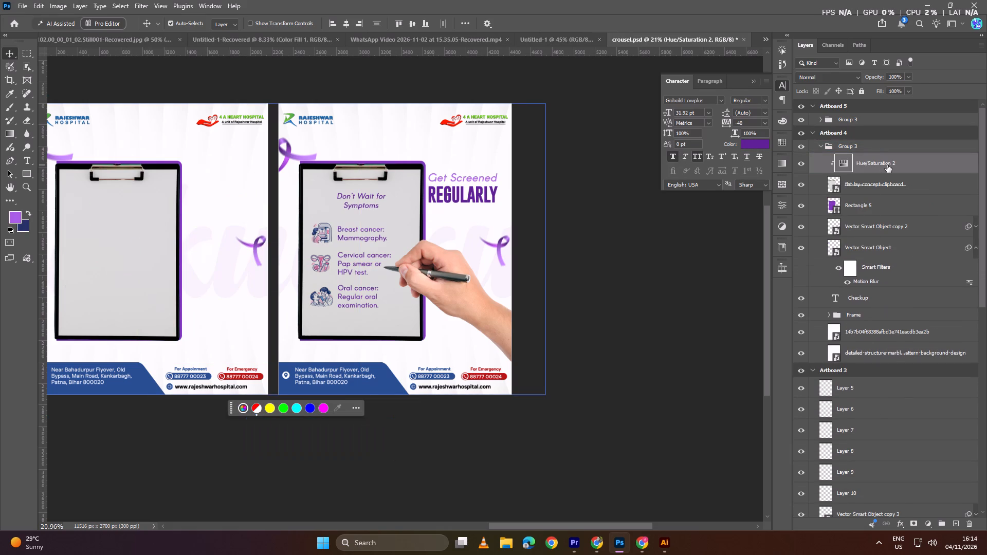
{"action": "key", "text": "BackSpace"}
{"action": "key", "text": "BackSpace"}
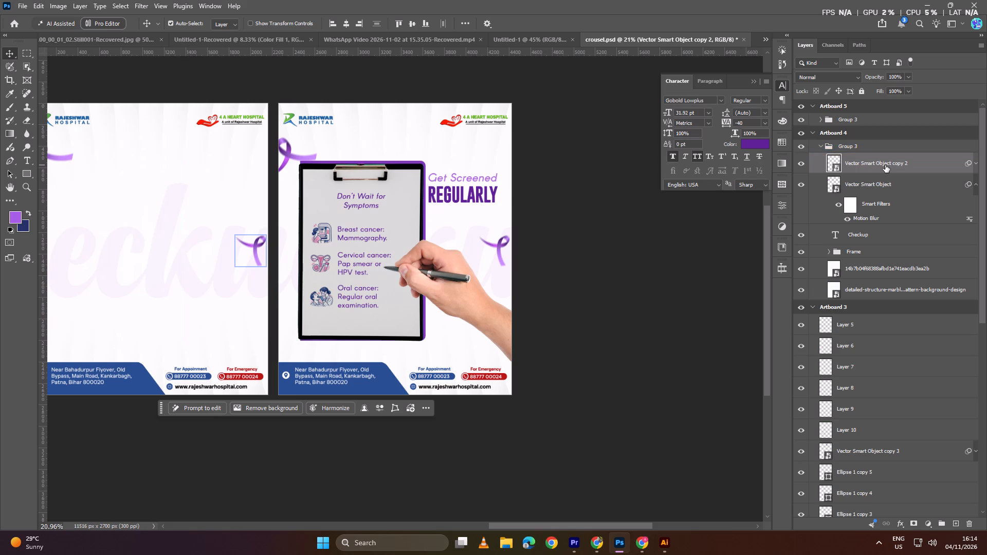
{"action": "key", "text": "BackSpace"}
{"action": "key", "text": "BackSpace"}
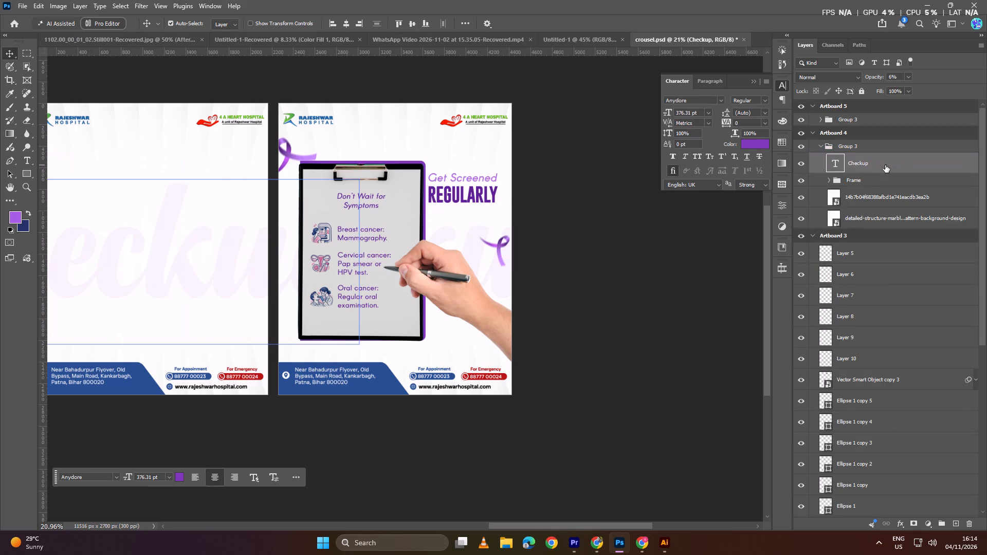
{"action": "key", "text": "BackSpace"}
{"action": "left_click", "coordinate": [694, 249]}
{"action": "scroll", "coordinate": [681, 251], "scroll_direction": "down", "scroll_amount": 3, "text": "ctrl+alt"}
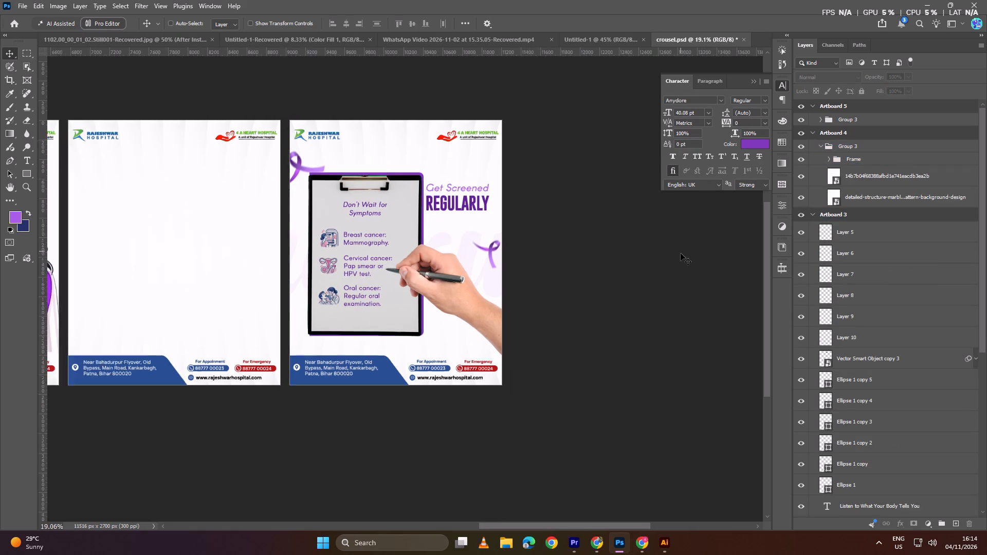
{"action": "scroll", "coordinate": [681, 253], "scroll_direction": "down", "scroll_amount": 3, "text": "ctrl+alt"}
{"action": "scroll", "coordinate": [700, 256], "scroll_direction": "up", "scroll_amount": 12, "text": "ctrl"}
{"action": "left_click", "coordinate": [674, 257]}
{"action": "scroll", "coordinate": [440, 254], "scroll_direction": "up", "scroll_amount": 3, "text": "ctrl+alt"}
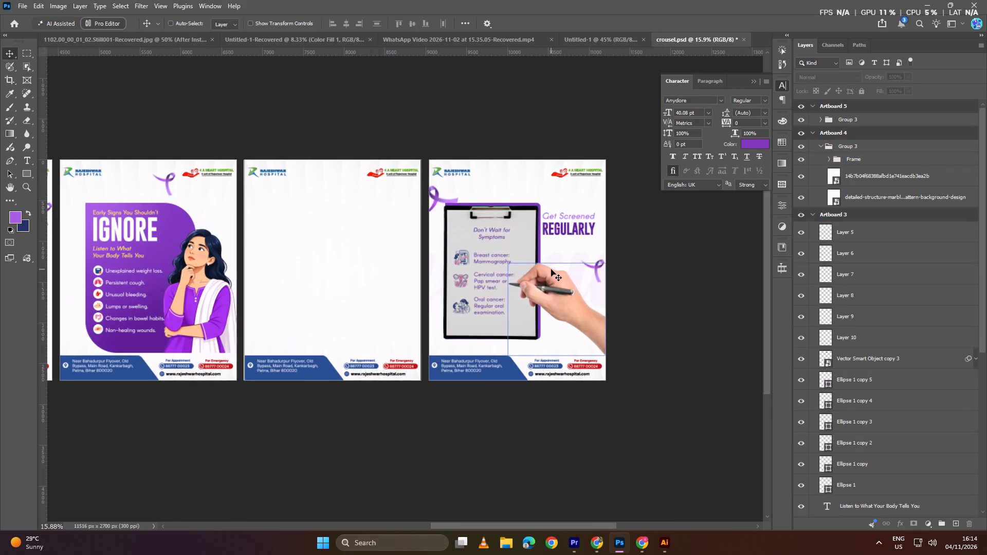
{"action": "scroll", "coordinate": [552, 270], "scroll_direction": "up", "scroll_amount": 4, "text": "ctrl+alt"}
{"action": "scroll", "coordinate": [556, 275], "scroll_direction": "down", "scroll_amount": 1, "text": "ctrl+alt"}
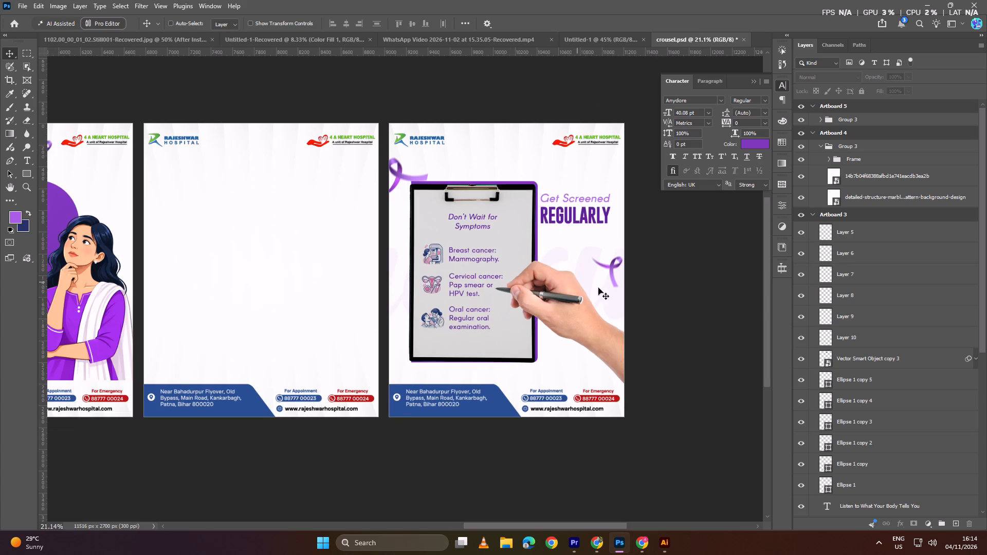
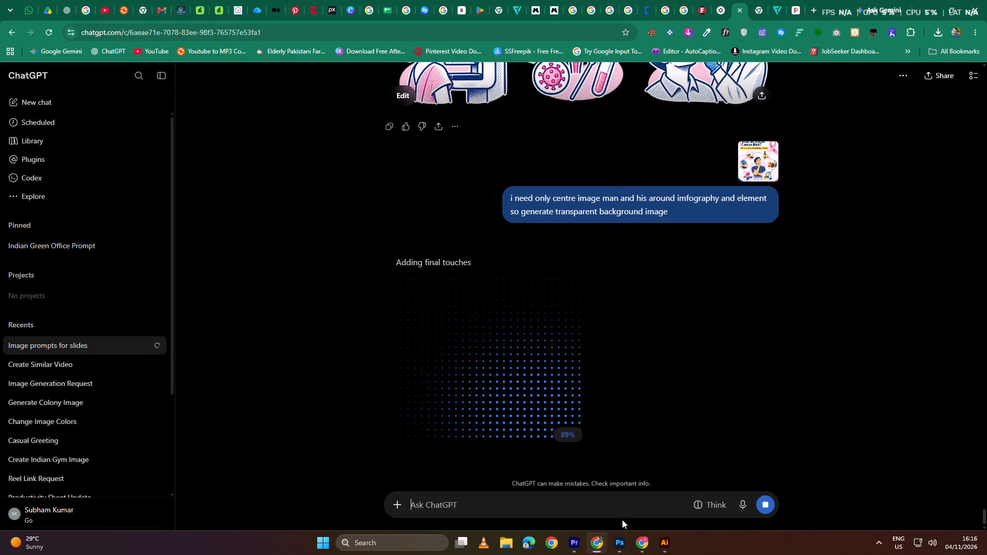
Switch to Photoshop and review the five carousel slides in crousel.psd, examining the cleared Artboard 4 against its neighbouring slides.
{"action": "left_click", "coordinate": [618, 541]}
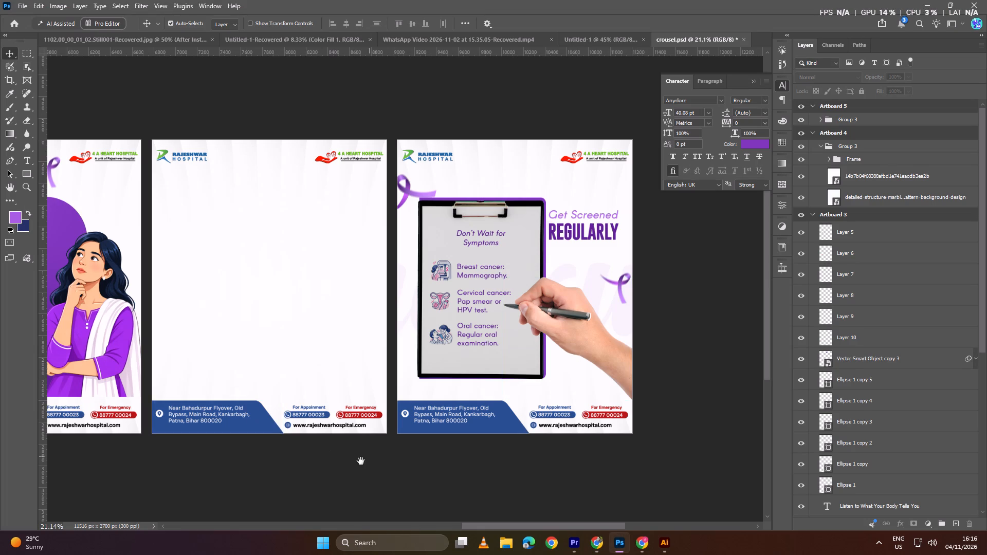
{"action": "key", "text": "space"}
{"action": "key", "text": "space"}
{"action": "key", "text": "space"}
{"action": "key", "text": "space"}
{"action": "key", "text": "space"}
{"action": "key", "text": "space"}
{"action": "key", "text": "space"}
{"action": "key", "text": "space"}
{"action": "key", "text": "space"}
{"action": "key", "text": "space"}
{"action": "key", "text": "space"}
{"action": "key", "text": "space"}
{"action": "key", "text": "space"}
{"action": "key", "text": "space"}
{"action": "key", "text": "space"}
{"action": "key", "text": "space"}
{"action": "key", "text": "space"}
{"action": "key", "text": "space"}
{"action": "key", "text": "space"}
{"action": "key", "text": "space"}
{"action": "left_click_drag", "start_coordinate": [350, 463], "coordinate": [333, 471]}
{"action": "scroll", "coordinate": [476, 342], "scroll_direction": "up", "scroll_amount": 2, "text": "ctrl+alt"}
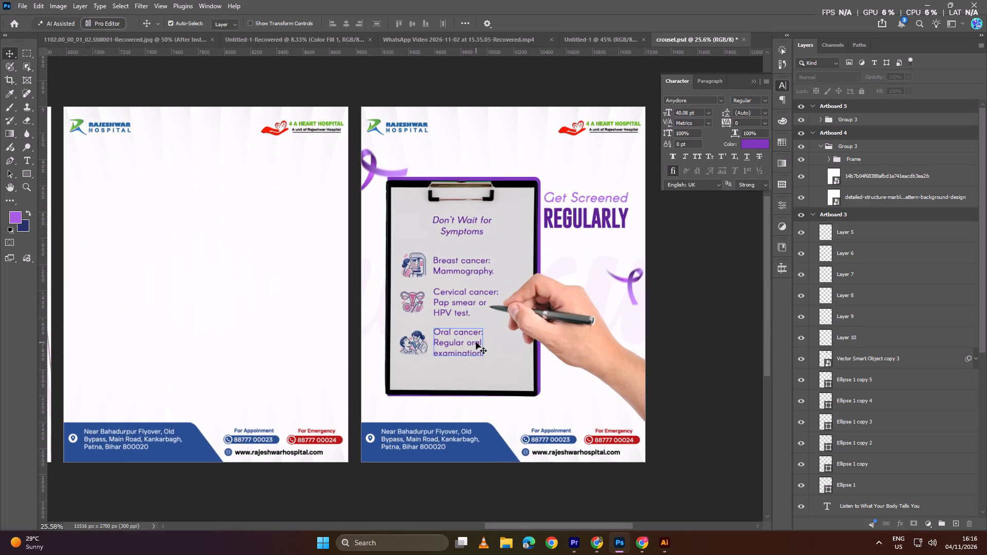
{"action": "scroll", "coordinate": [573, 301], "scroll_direction": "down", "scroll_amount": 4, "text": "ctrl"}
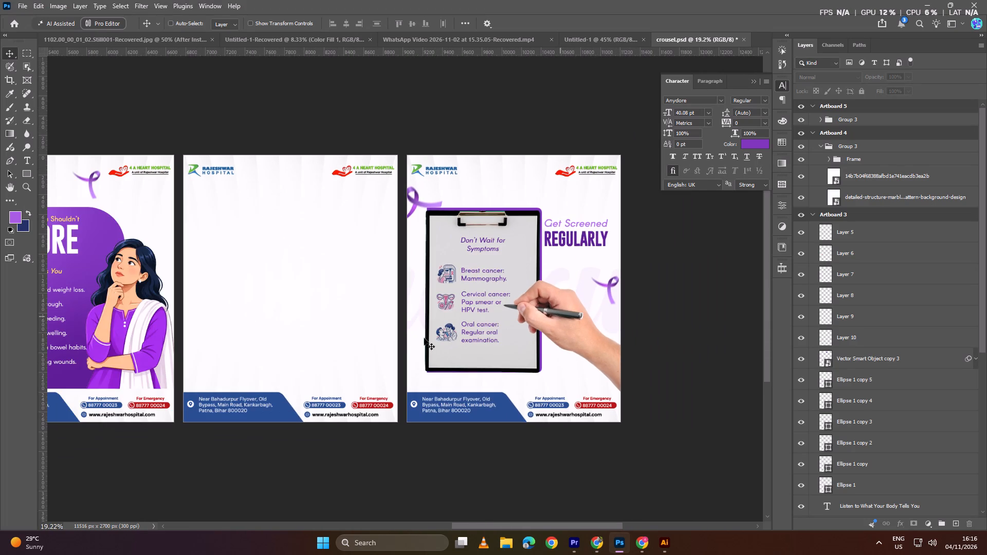
{"action": "key", "text": "space"}
{"action": "key", "text": "space"}
{"action": "key", "text": "space"}
{"action": "key", "text": "space"}
{"action": "key", "text": "space"}
{"action": "key", "text": "space"}
{"action": "key", "text": "space"}
{"action": "key", "text": "space"}
{"action": "key", "text": "space"}
{"action": "key", "text": "space"}
{"action": "key", "text": "space"}
{"action": "key", "text": "space"}
{"action": "key", "text": "space"}
{"action": "key", "text": "space"}
{"action": "key", "text": "space"}
{"action": "key", "text": "space"}
{"action": "key", "text": "space"}
{"action": "key", "text": "space"}
{"action": "left_click_drag", "start_coordinate": [250, 366], "coordinate": [337, 371]}
{"action": "scroll", "coordinate": [344, 360], "scroll_direction": "down", "scroll_amount": 3, "text": "ctrl+alt"}
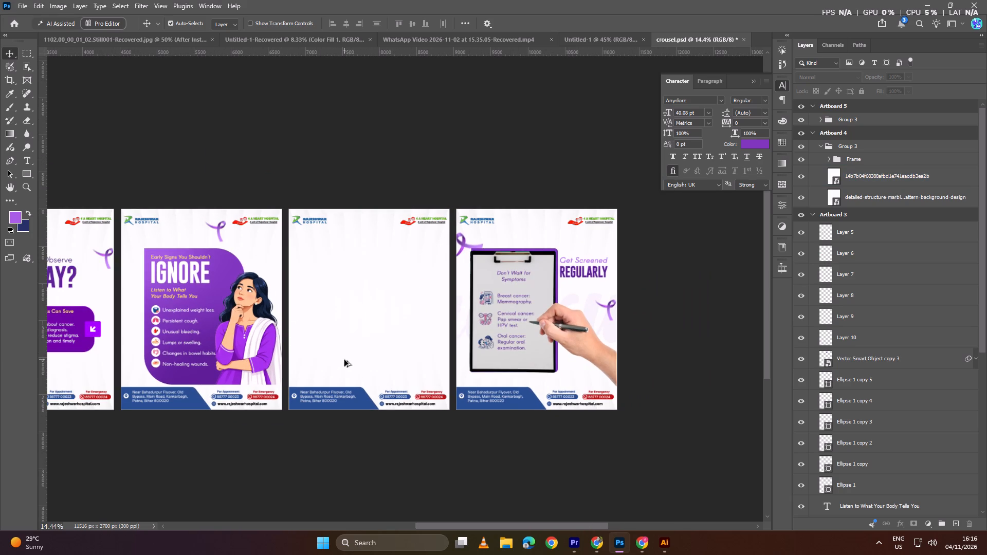
{"action": "left_click", "coordinate": [683, 281]}
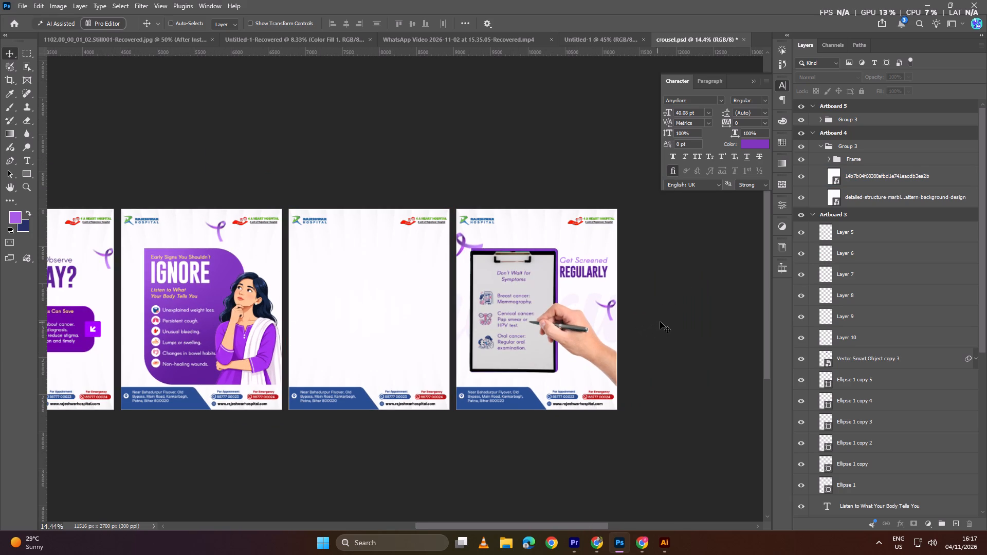
{"action": "scroll", "coordinate": [663, 321], "scroll_direction": "down", "scroll_amount": 2, "text": "ctrl"}
{"action": "left_click", "coordinate": [664, 320]}
{"action": "scroll", "coordinate": [664, 320], "scroll_direction": "down", "scroll_amount": 3, "text": "ctrl+alt"}
{"action": "scroll", "coordinate": [665, 318], "scroll_direction": "up", "scroll_amount": 11, "text": "ctrl"}
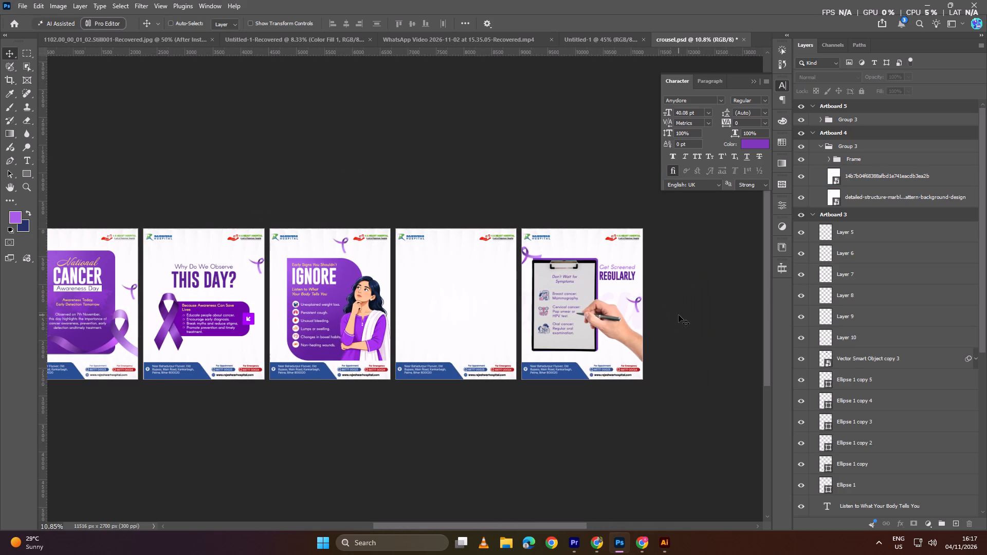
{"action": "scroll", "coordinate": [679, 315], "scroll_direction": "up", "scroll_amount": 4, "text": "ctrl"}
{"action": "scroll", "coordinate": [679, 315], "scroll_direction": "down", "scroll_amount": 5, "text": "ctrl"}
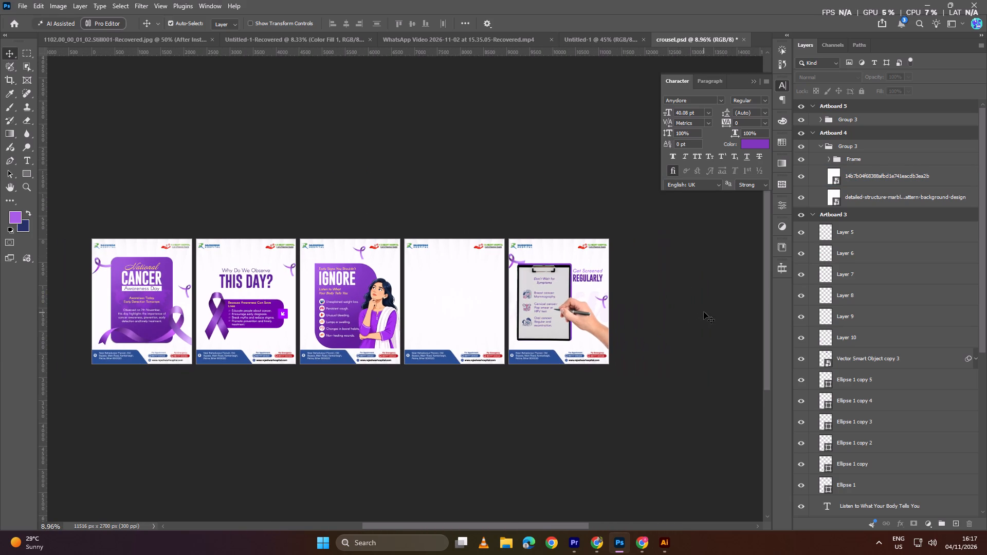
{"action": "left_click", "coordinate": [704, 312]}
{"action": "left_click", "coordinate": [702, 311]}
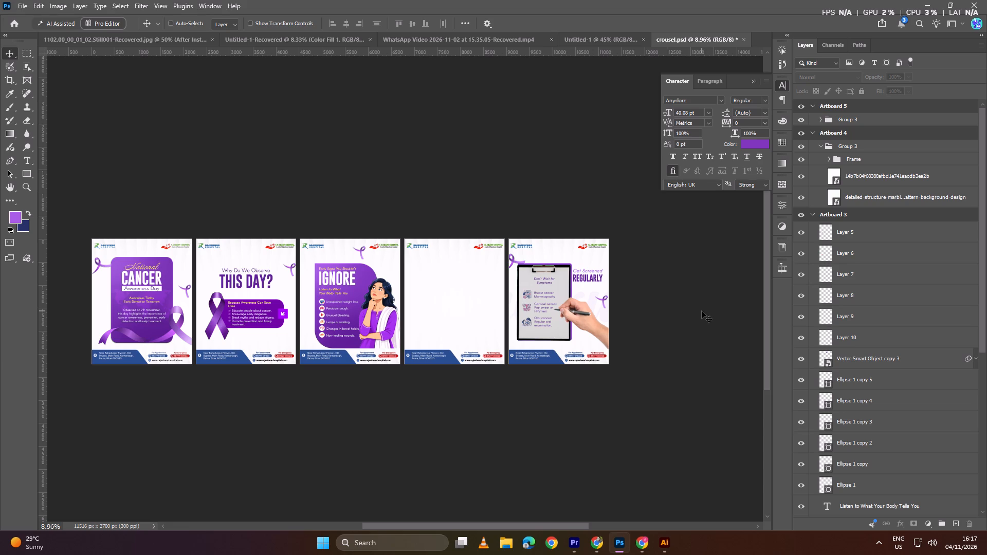
{"action": "scroll", "coordinate": [702, 311], "scroll_direction": "down", "scroll_amount": 1, "text": "ctrl"}
{"action": "left_click", "coordinate": [702, 311]}
{"action": "scroll", "coordinate": [509, 310], "scroll_direction": "up", "scroll_amount": 9, "text": "ctrl+alt"}
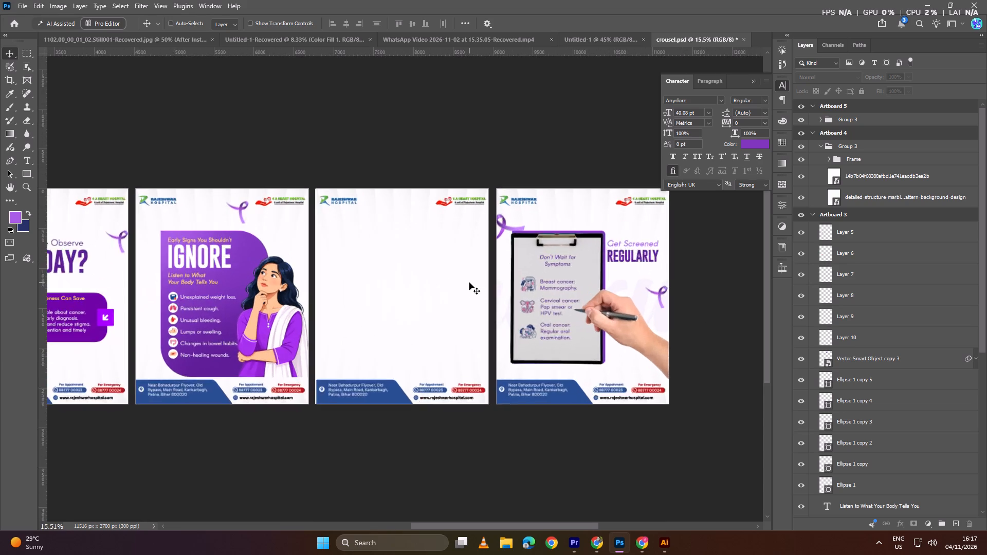
{"action": "scroll", "coordinate": [469, 283], "scroll_direction": "up", "scroll_amount": 3, "text": "ctrl+alt"}
{"action": "scroll", "coordinate": [469, 283], "scroll_direction": "up", "scroll_amount": 6, "text": "ctrl"}
{"action": "scroll", "coordinate": [470, 285], "scroll_direction": "up", "scroll_amount": 1, "text": "ctrl+alt"}
{"action": "scroll", "coordinate": [472, 287], "scroll_direction": "up", "scroll_amount": 2}
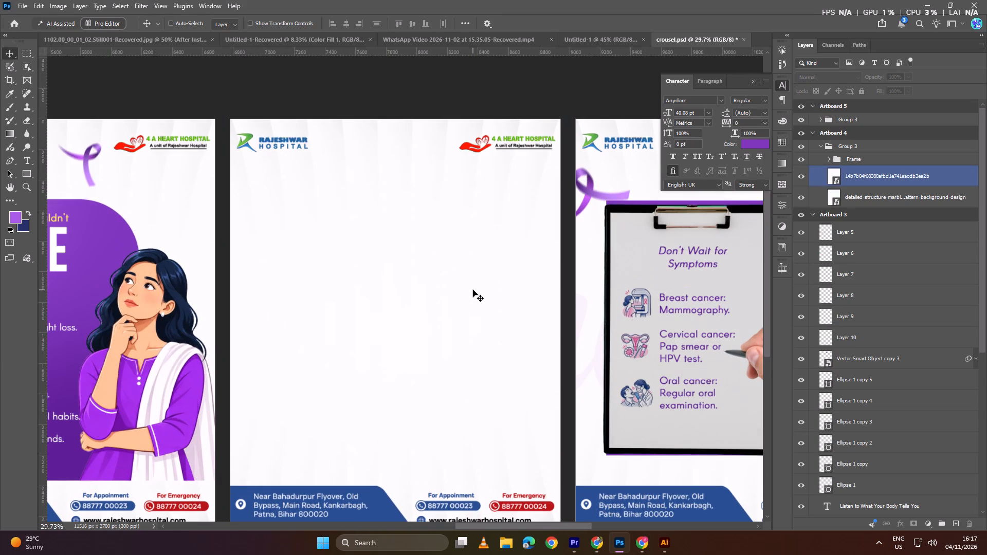
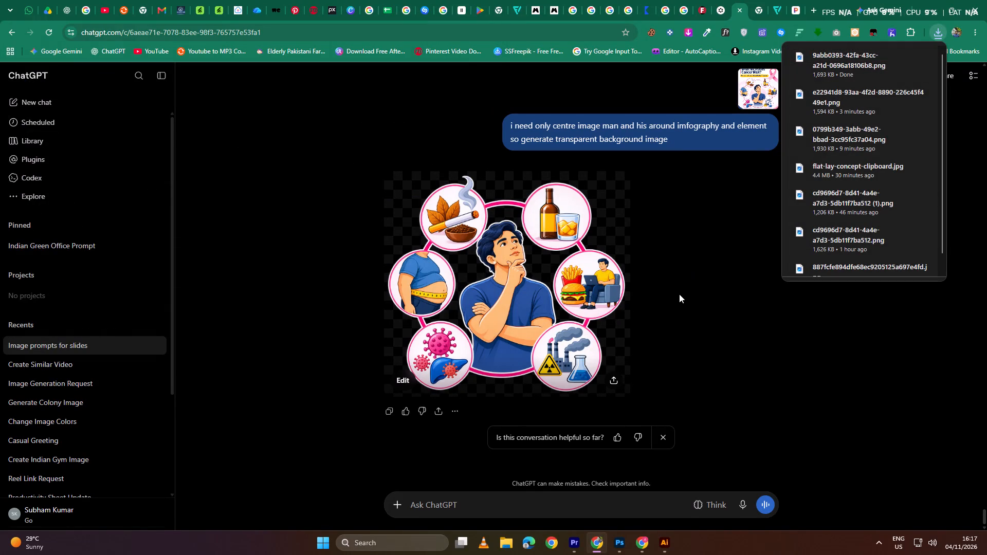
Switch to Photoshop and embed the downloaded man-and-risk-factors PNG (9abb0393…) on Artboard 4, scaled to about 31%.
{"action": "left_click", "coordinate": [620, 535]}
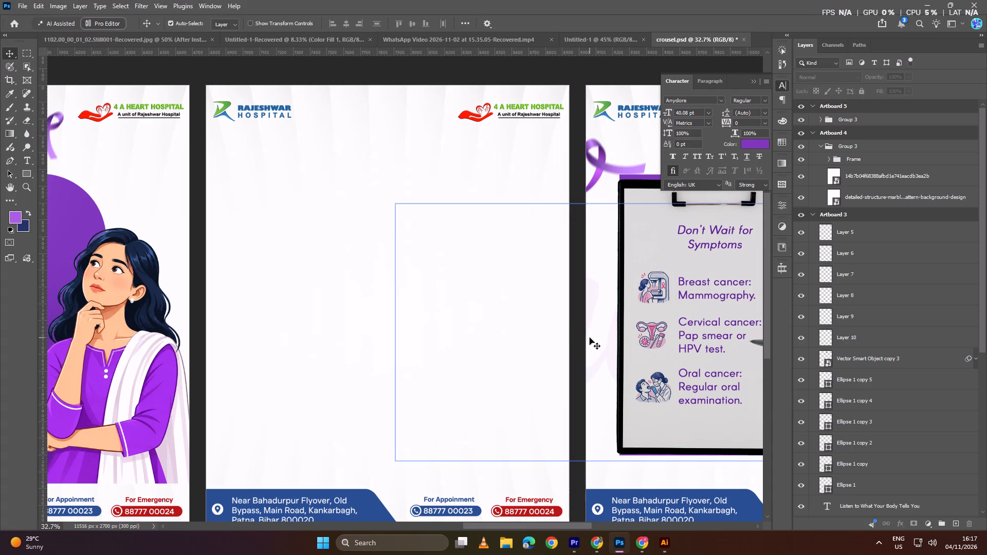
{"action": "left_click", "coordinate": [20, 4]}
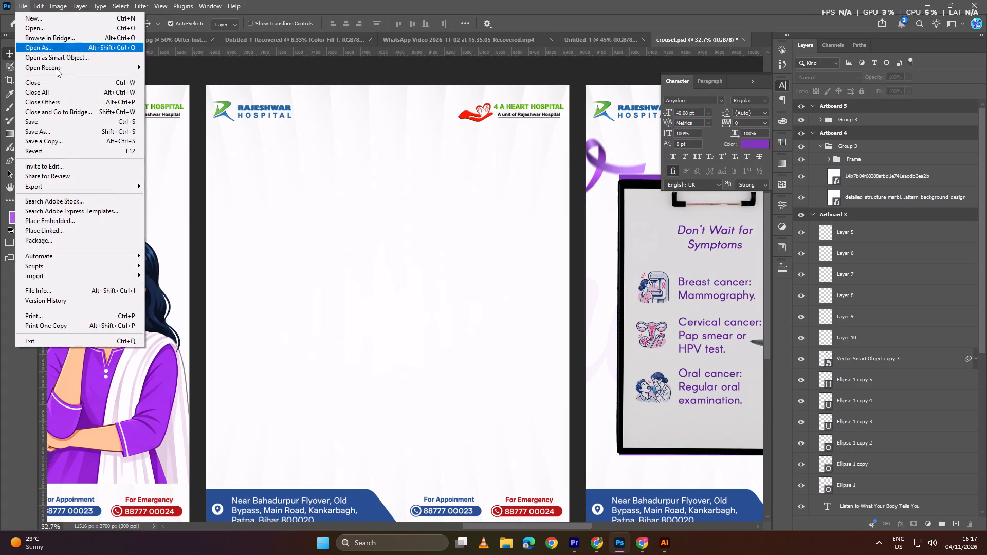
{"action": "left_click", "coordinate": [92, 225]}
{"action": "double_click", "coordinate": [128, 129]}
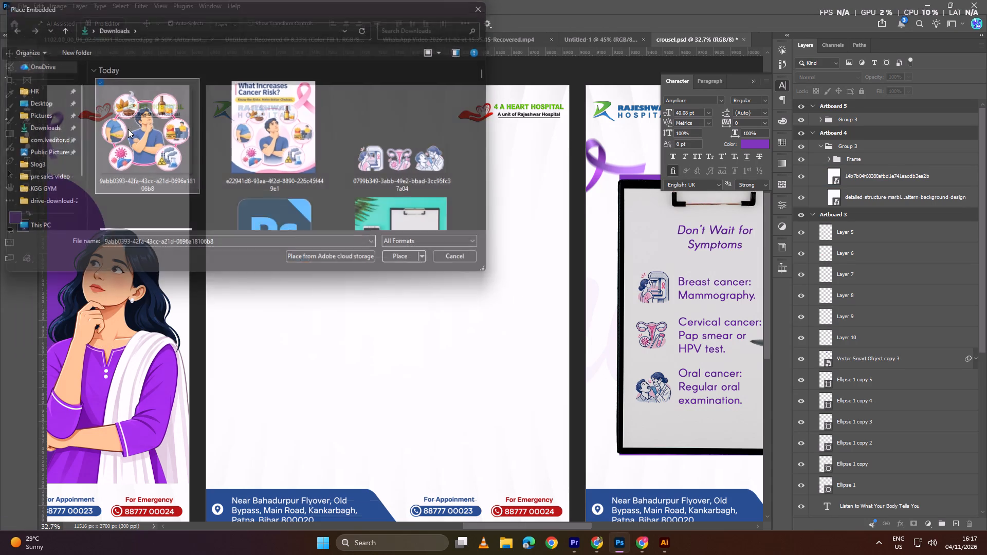
{"action": "left_click_drag", "start_coordinate": [405, 77], "coordinate": [425, 277]}
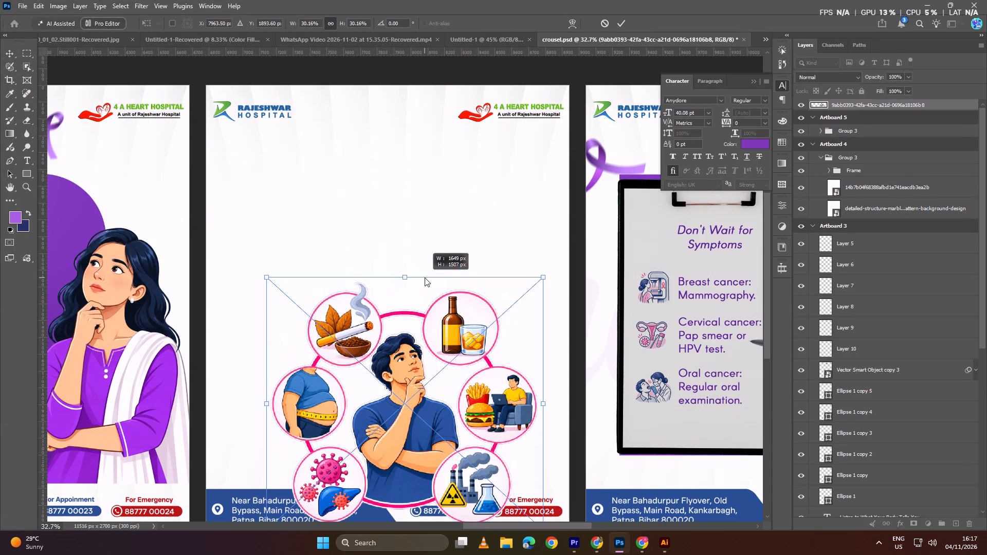
{"action": "left_click_drag", "start_coordinate": [425, 277], "coordinate": [424, 271]}
{"action": "scroll", "coordinate": [414, 345], "scroll_direction": "down", "scroll_amount": 6, "text": "ctrl+alt"}
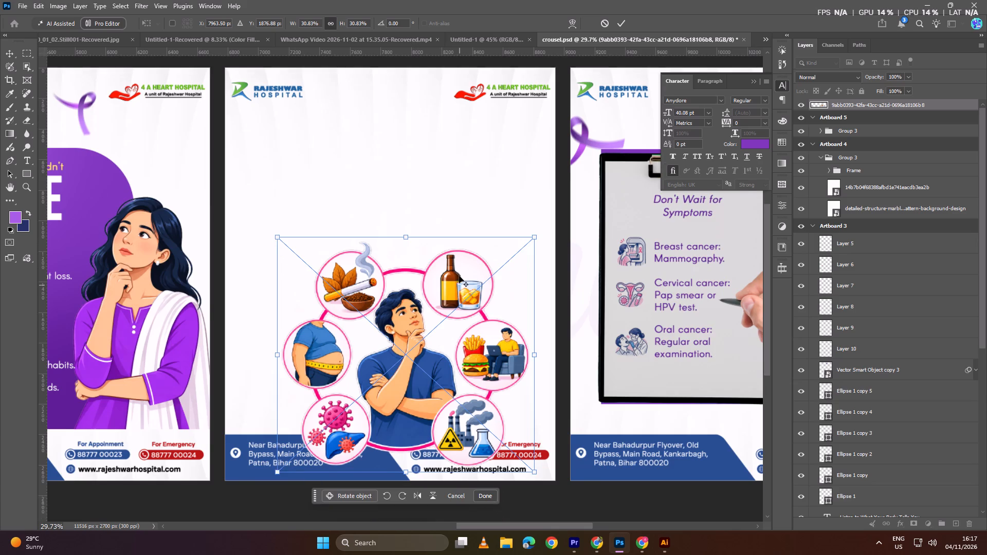
{"action": "scroll", "coordinate": [458, 275], "scroll_direction": "down", "scroll_amount": 2, "text": "ctrl+alt"}
{"action": "scroll", "coordinate": [451, 285], "scroll_direction": "up", "scroll_amount": 6}
{"action": "left_click", "coordinate": [426, 119]}
Move the risk-factors graphic up clear of the Artboard 4 footer, centre it horizontally, and nudge it slightly higher.
{"action": "scroll", "coordinate": [440, 353], "scroll_direction": "up", "scroll_amount": 4, "text": "ctrl+alt"}
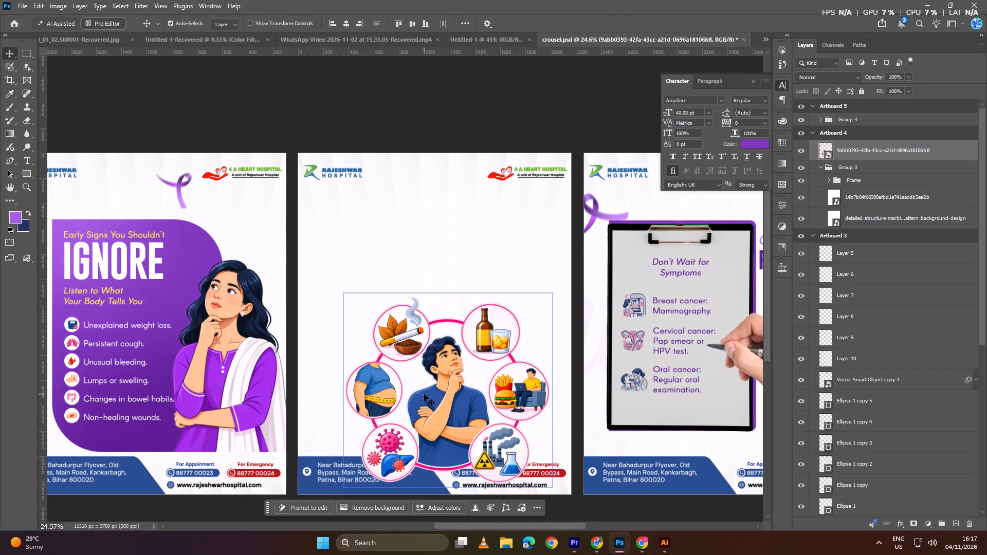
{"action": "scroll", "coordinate": [465, 388], "scroll_direction": "up", "scroll_amount": 2, "text": "ctrl+alt"}
{"action": "left_click_drag", "start_coordinate": [453, 409], "coordinate": [438, 355]}
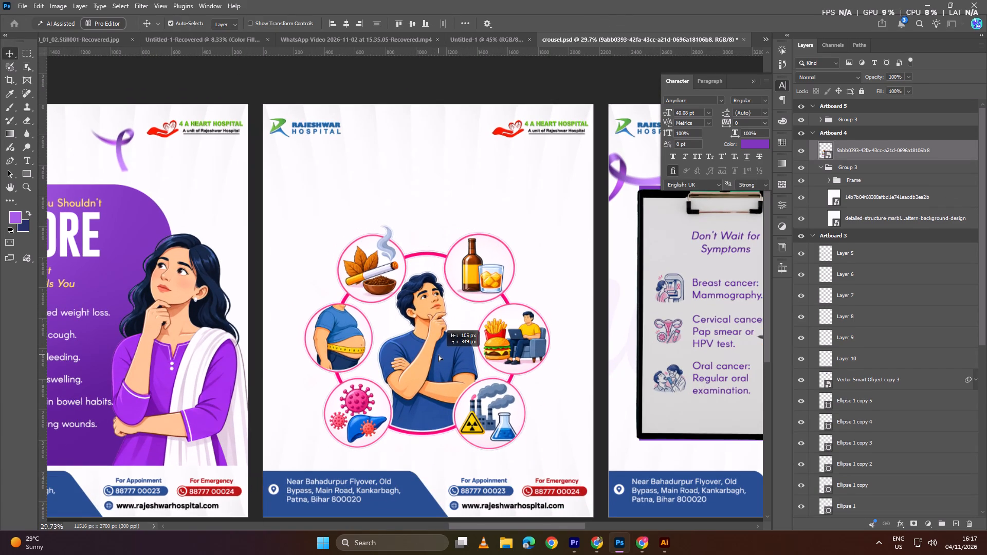
{"action": "left_click_drag", "start_coordinate": [438, 355], "coordinate": [439, 357]}
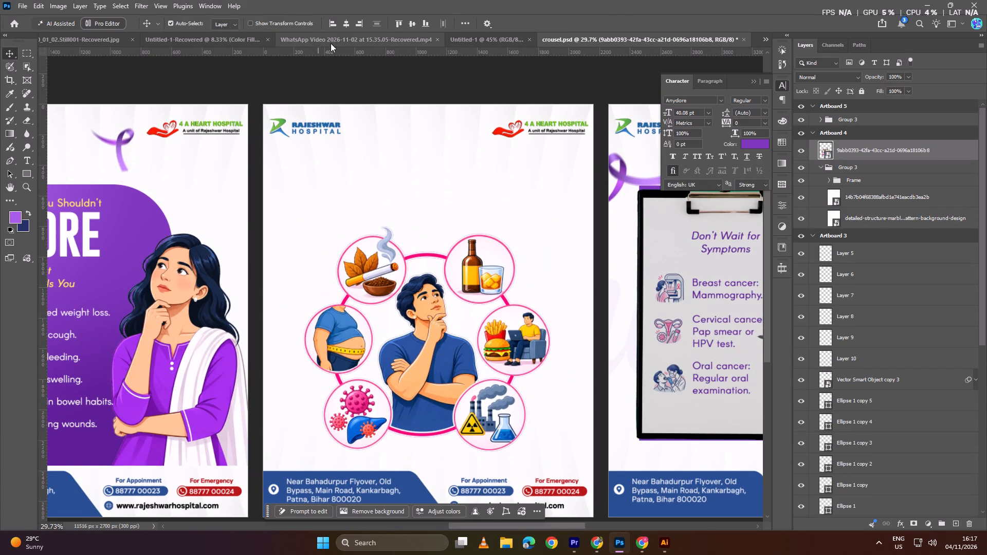
{"action": "left_click", "coordinate": [345, 27]}
{"action": "scroll", "coordinate": [432, 206], "scroll_direction": "down", "scroll_amount": 4, "text": "ctrl"}
{"action": "scroll", "coordinate": [437, 291], "scroll_direction": "up", "scroll_amount": 5, "text": "ctrl"}
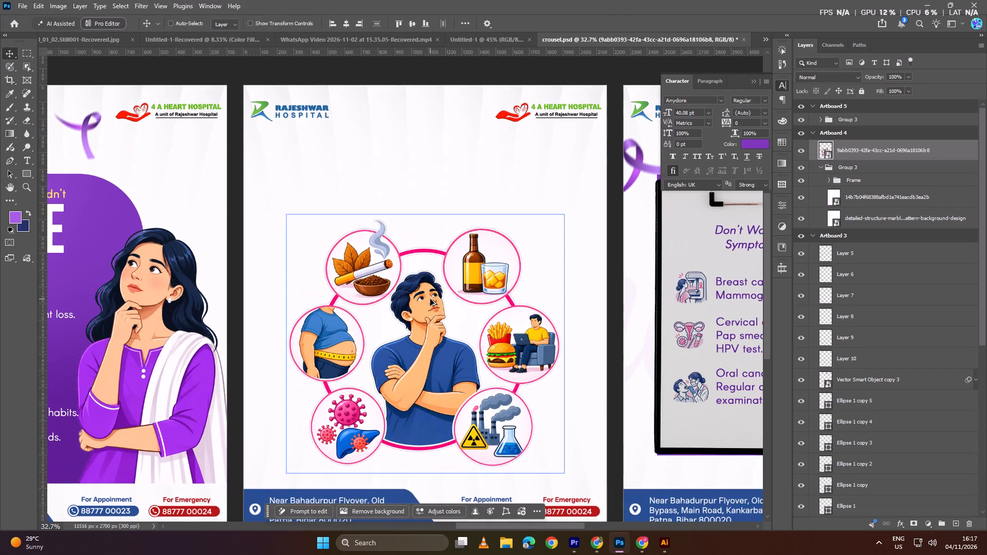
{"action": "scroll", "coordinate": [430, 299], "scroll_direction": "up", "scroll_amount": 4, "text": "ctrl+alt"}
{"action": "scroll", "coordinate": [431, 299], "scroll_direction": "down", "scroll_amount": 3, "text": "ctrl"}
{"action": "left_click", "coordinate": [408, 308]}
{"action": "scroll", "coordinate": [407, 308], "scroll_direction": "down", "scroll_amount": 4, "text": "ctrl+alt"}
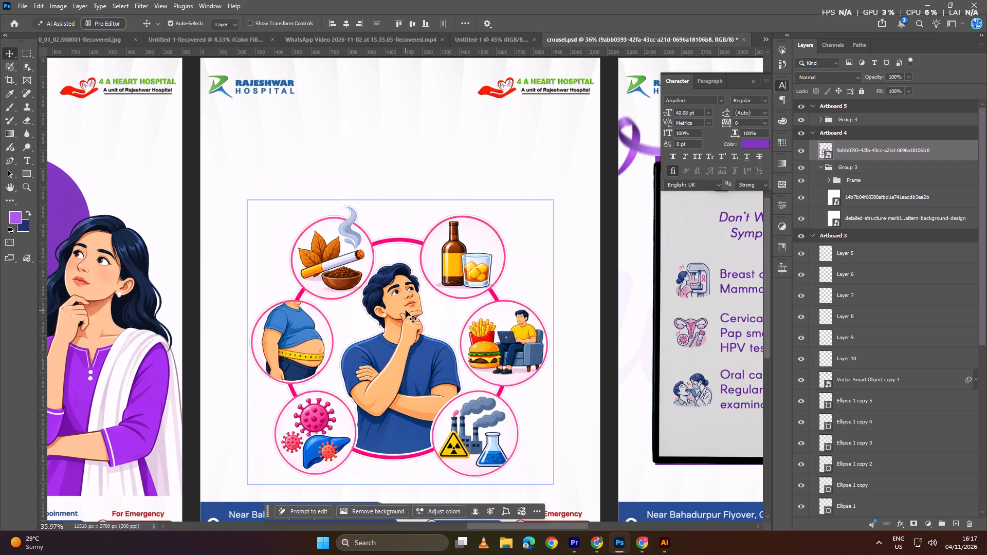
{"action": "key", "text": "shift+Up"}
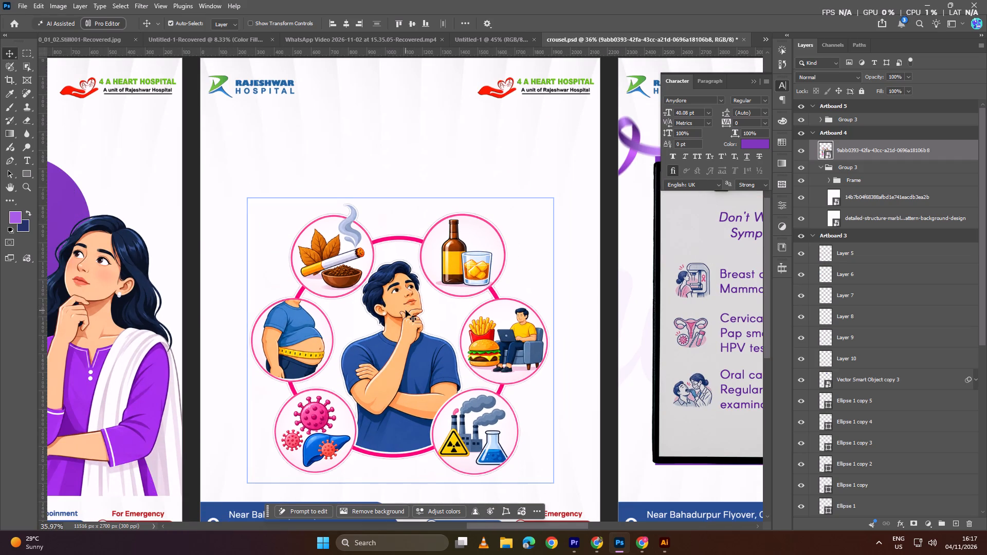
{"action": "scroll", "coordinate": [406, 310], "scroll_direction": "up", "scroll_amount": 2, "text": "ctrl+alt"}
{"action": "left_click", "coordinate": [406, 310]}
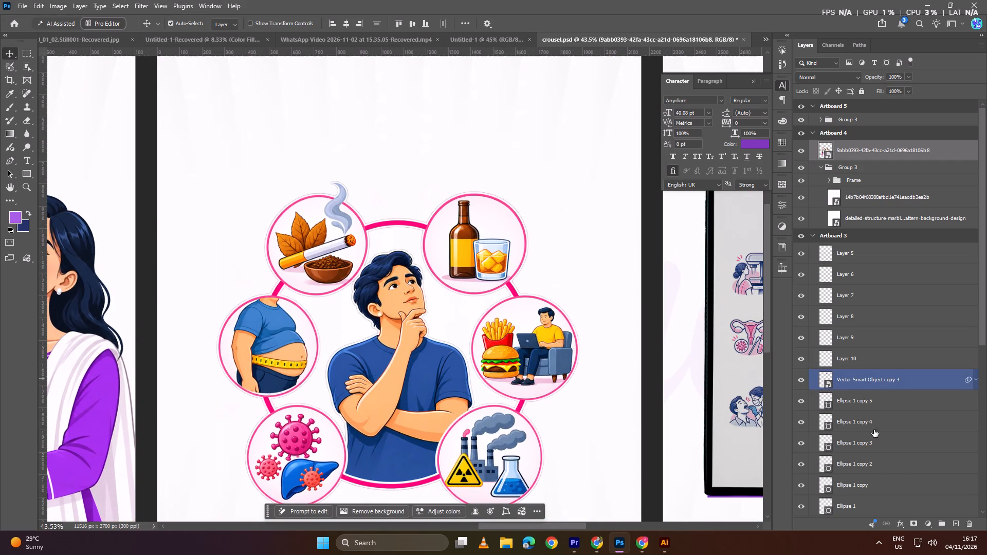
Add a Hue/Saturation adjustment clipped to the risk-factors graphic, sampling the pink ring and setting the Reds hue to -97 for purple.
{"action": "left_click", "coordinate": [927, 525]}
{"action": "left_click", "coordinate": [930, 395]}
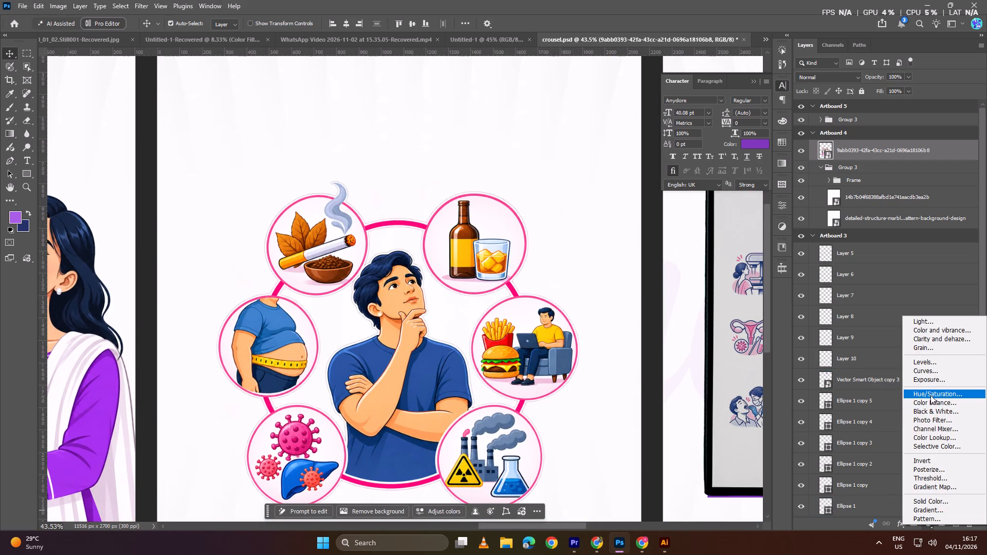
{"action": "left_click", "coordinate": [752, 236]}
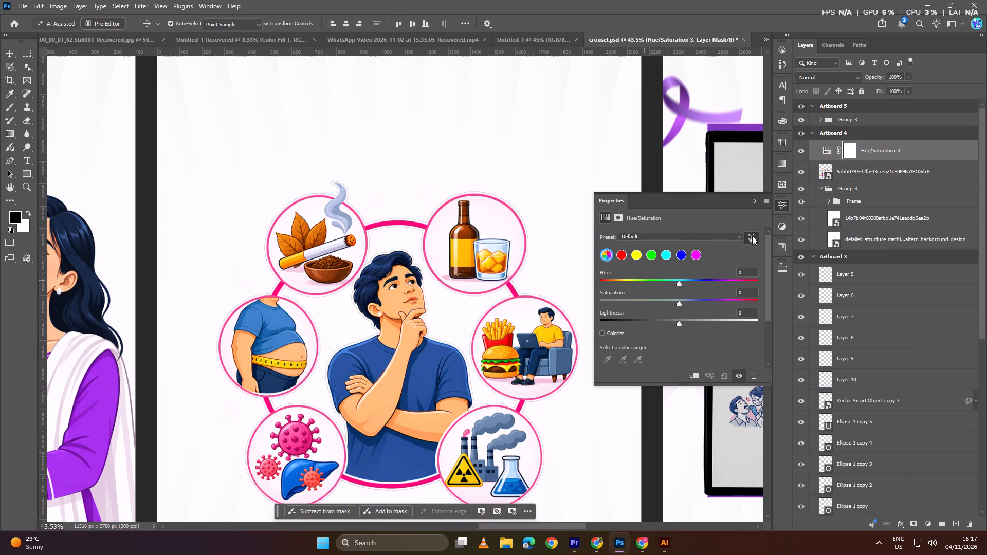
{"action": "left_click", "coordinate": [390, 224]}
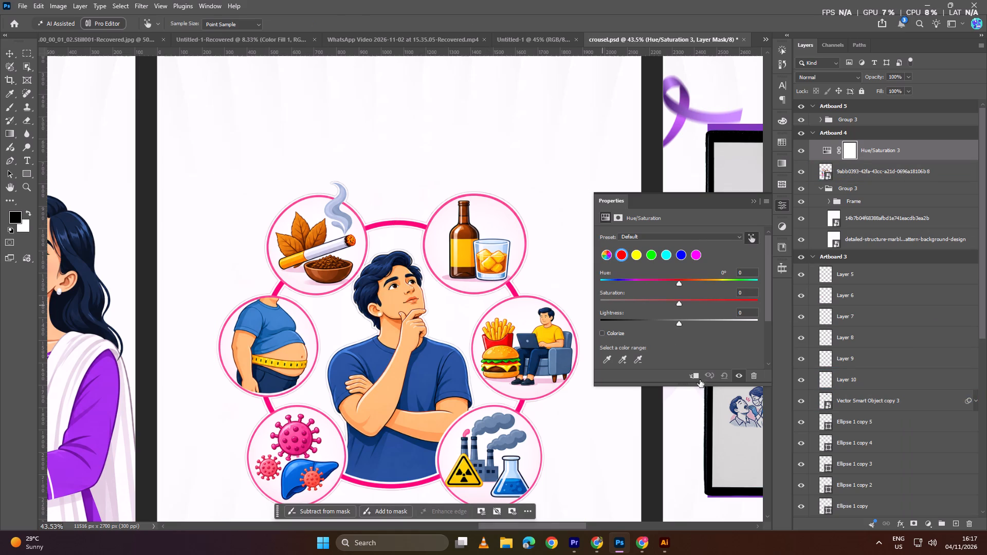
{"action": "left_click", "coordinate": [694, 377]}
{"action": "left_click_drag", "start_coordinate": [680, 282], "coordinate": [700, 284]}
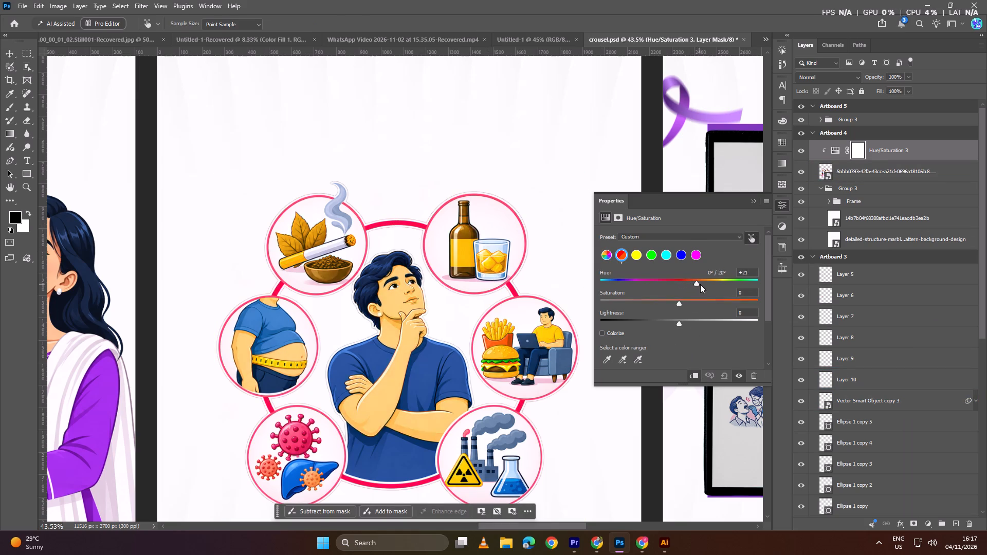
{"action": "left_click_drag", "start_coordinate": [700, 284], "coordinate": [737, 293]}
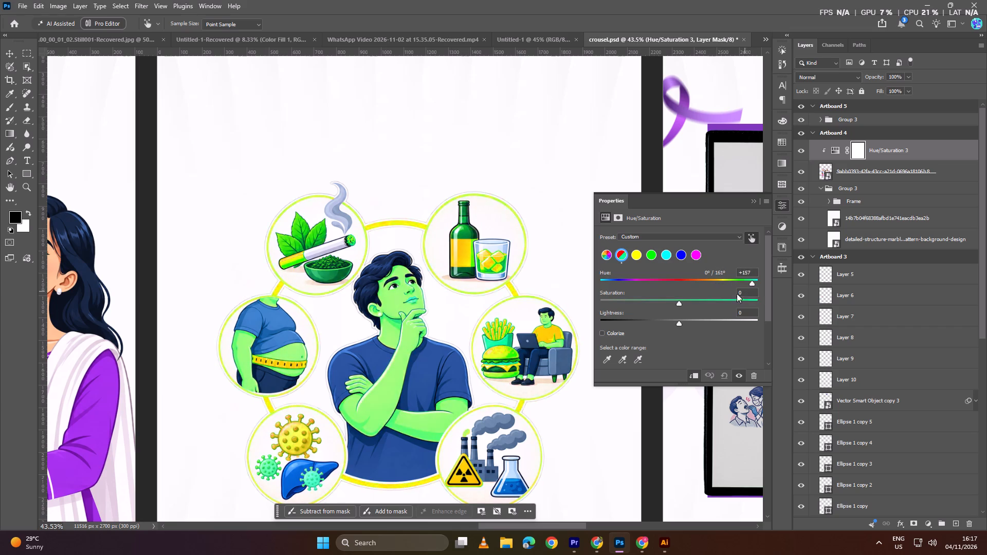
{"action": "left_click_drag", "start_coordinate": [737, 293], "coordinate": [615, 301]}
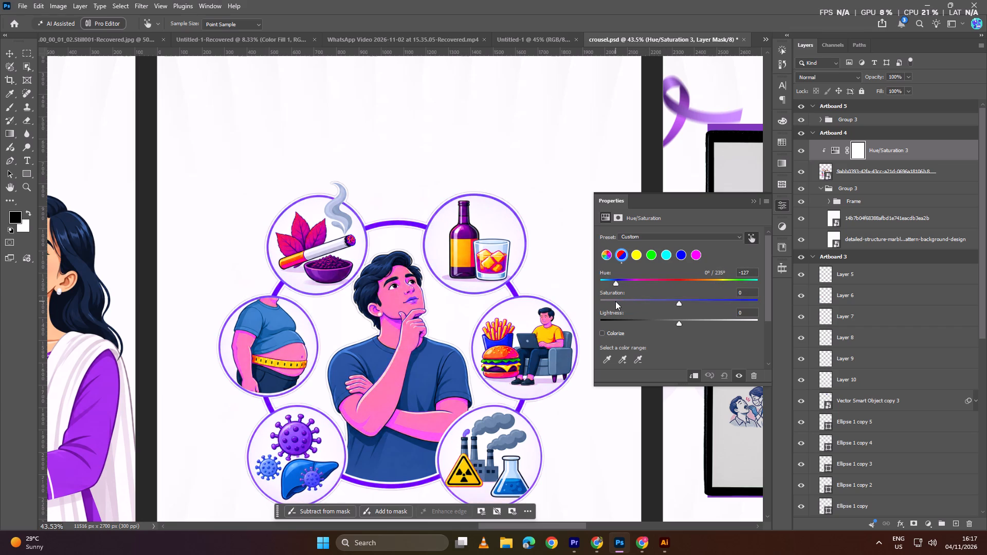
{"action": "left_click_drag", "start_coordinate": [615, 301], "coordinate": [629, 301]}
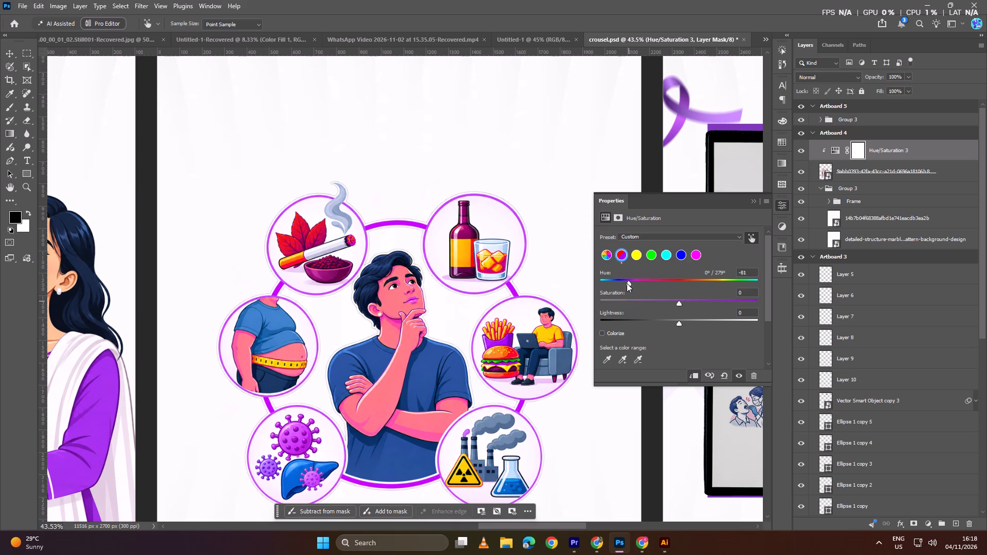
{"action": "left_click", "coordinate": [627, 283]}
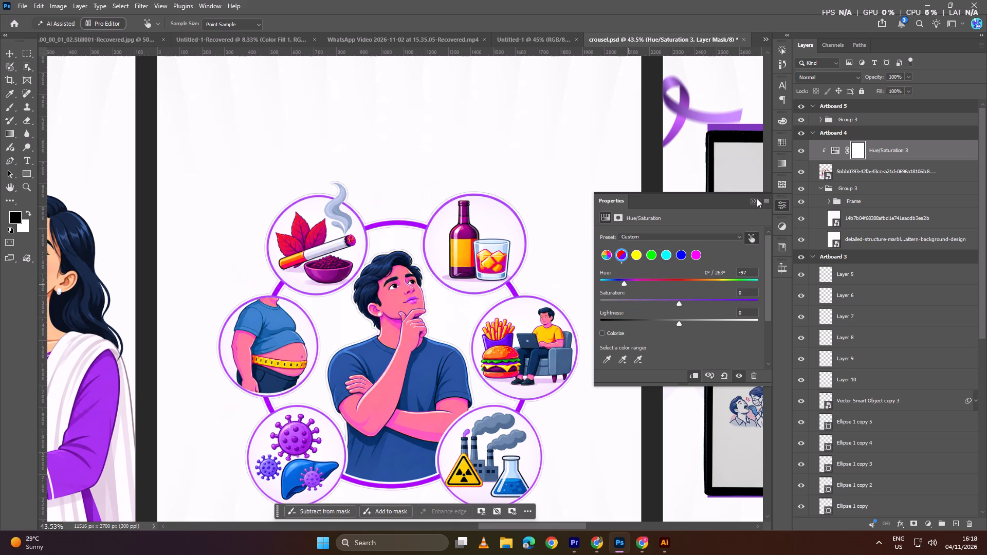
{"action": "left_click", "coordinate": [755, 198]}
Target the Hue/Saturation layer mask, switch to the Move tool, and select the risk-factors graphic layer on Artboard 4.
{"action": "left_click", "coordinate": [852, 155]}
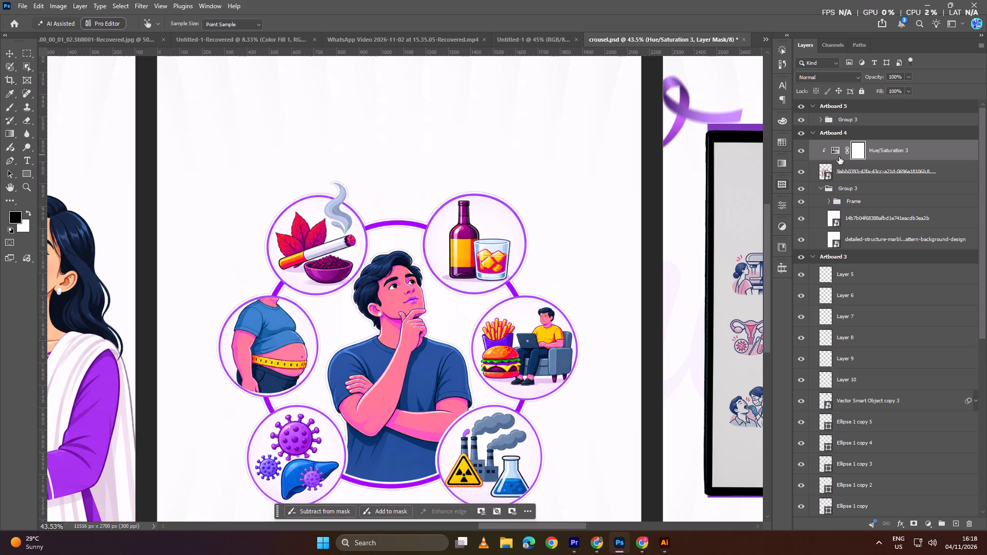
{"action": "scroll", "coordinate": [821, 183], "scroll_direction": "down", "scroll_amount": 1}
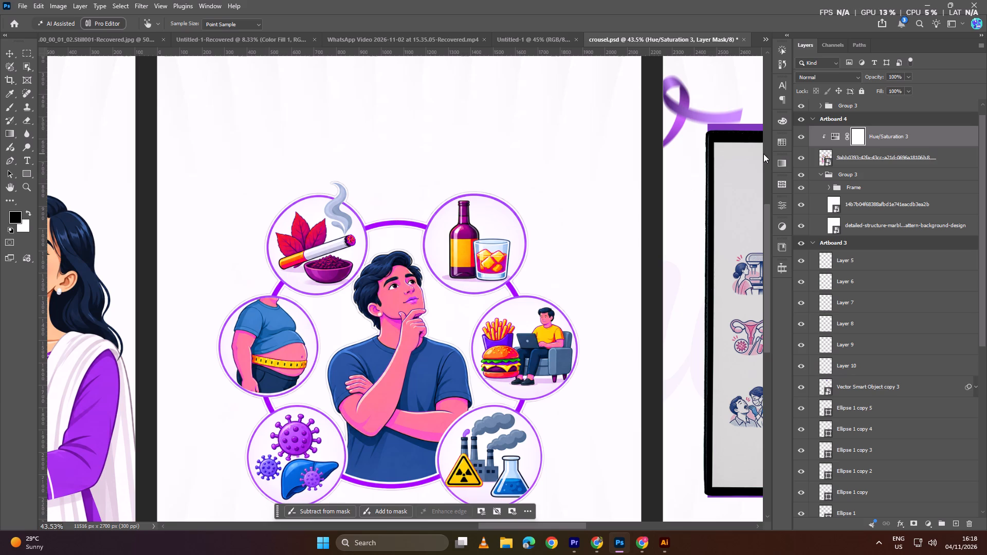
{"action": "left_click", "coordinate": [855, 137]}
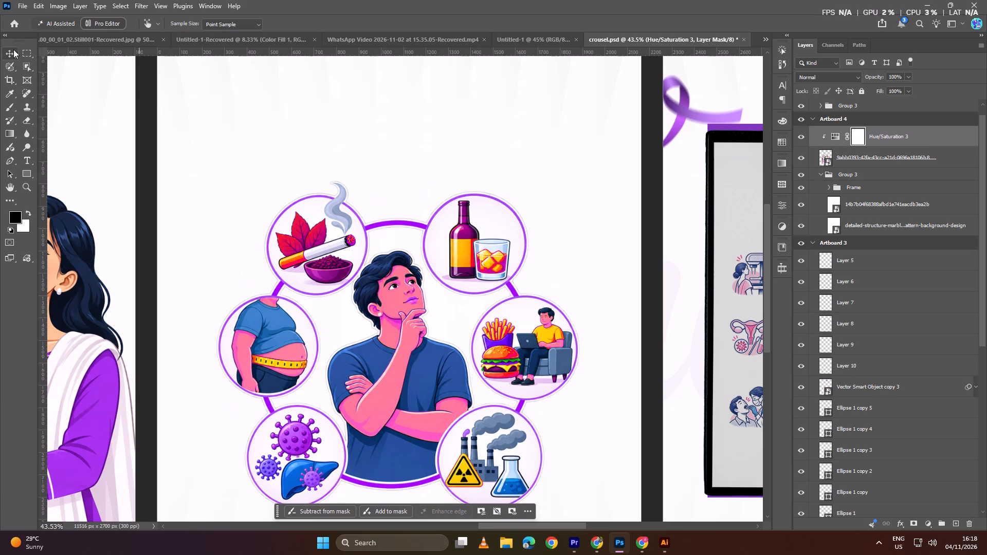
{"action": "left_click", "coordinate": [12, 51]}
{"action": "scroll", "coordinate": [332, 179], "scroll_direction": "down", "scroll_amount": 7}
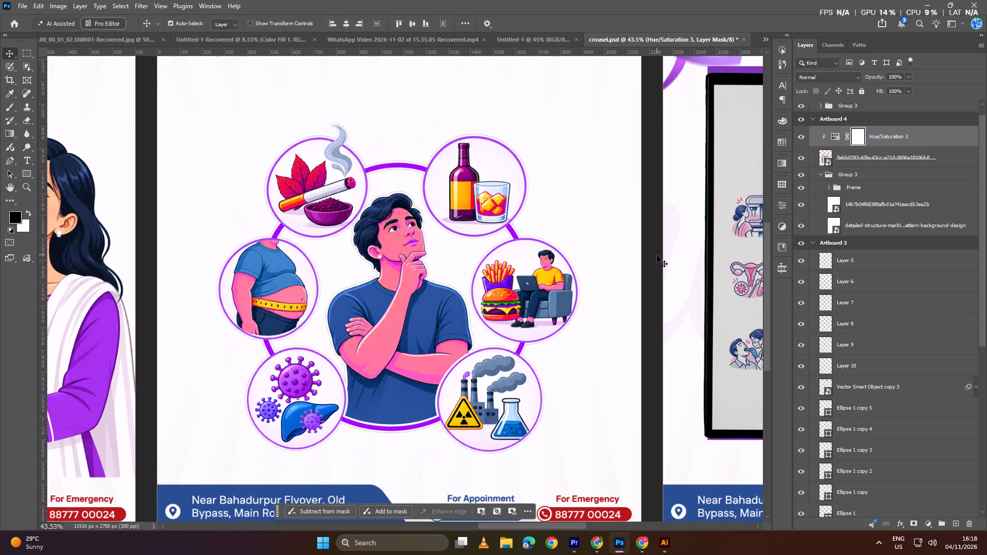
{"action": "left_click", "coordinate": [653, 263]}
{"action": "left_click", "coordinate": [417, 272]}
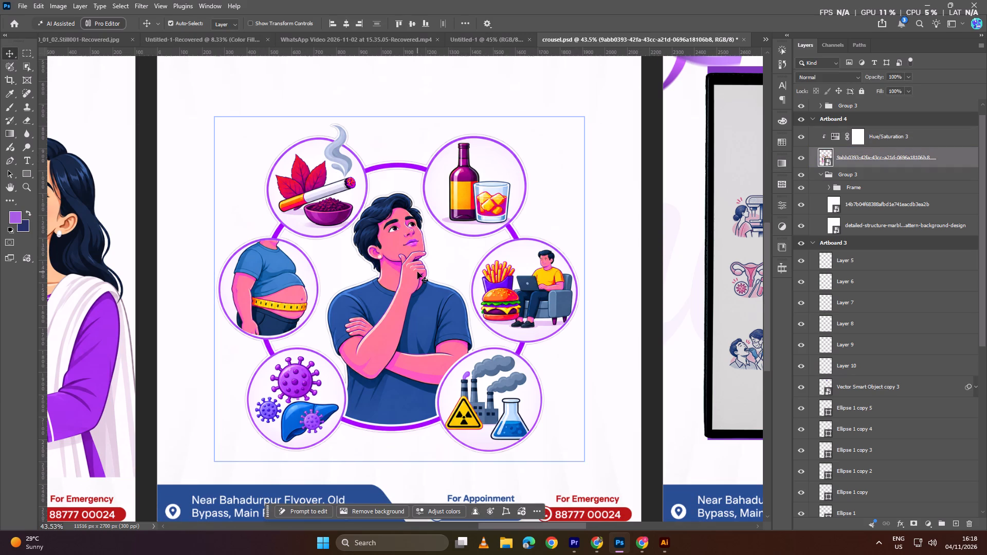
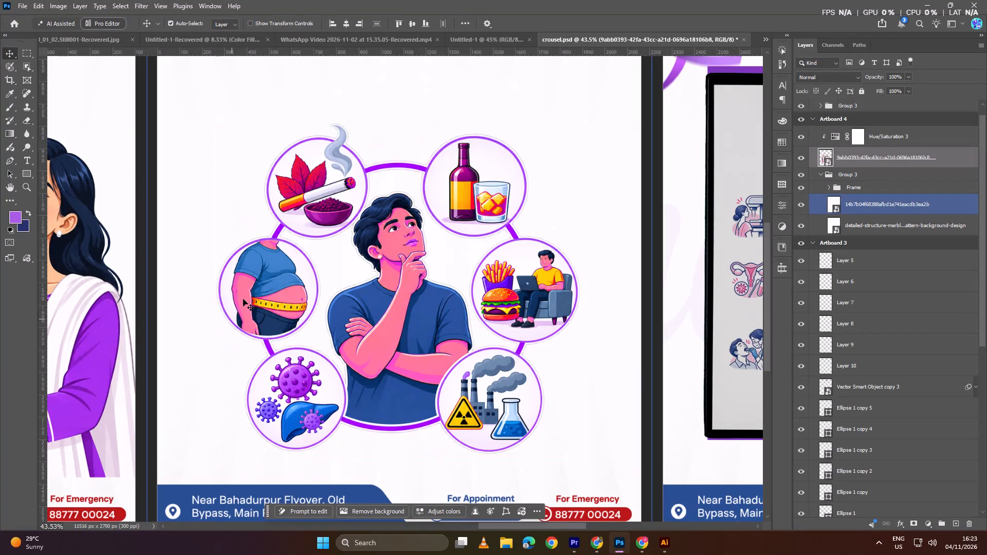
On the Hue/Saturation 3 mask, paint black with a brush about 182 px over the central man's face, neck and raised hand to restore natural skin colour.
{"action": "left_click", "coordinate": [845, 160]}
{"action": "left_click", "coordinate": [858, 143]}
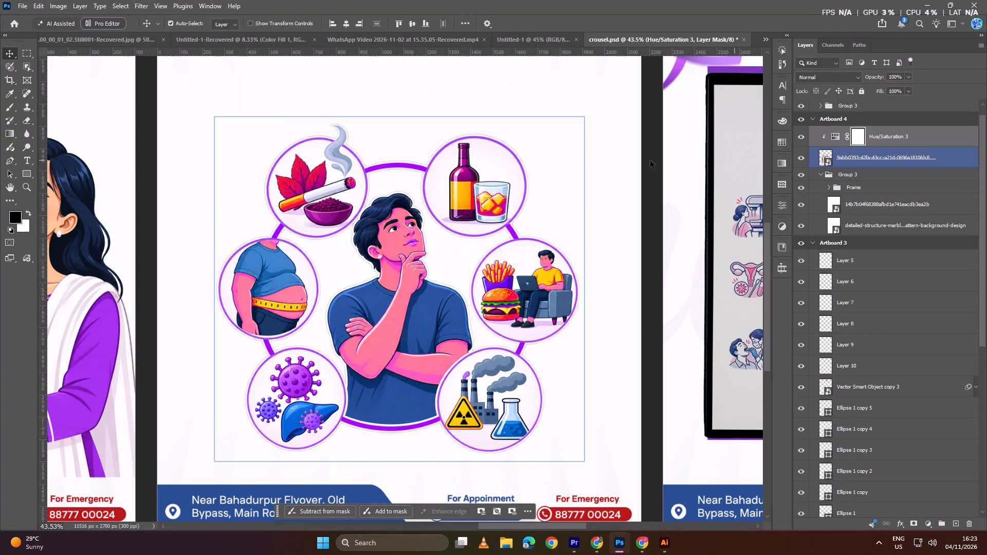
{"action": "scroll", "coordinate": [507, 152], "scroll_direction": "up", "scroll_amount": 14, "text": "ctrl+alt"}
{"action": "scroll", "coordinate": [454, 187], "scroll_direction": "down", "scroll_amount": 12}
{"action": "scroll", "coordinate": [467, 191], "scroll_direction": "up", "scroll_amount": 8, "text": "ctrl"}
{"action": "scroll", "coordinate": [466, 183], "scroll_direction": "down", "scroll_amount": 13}
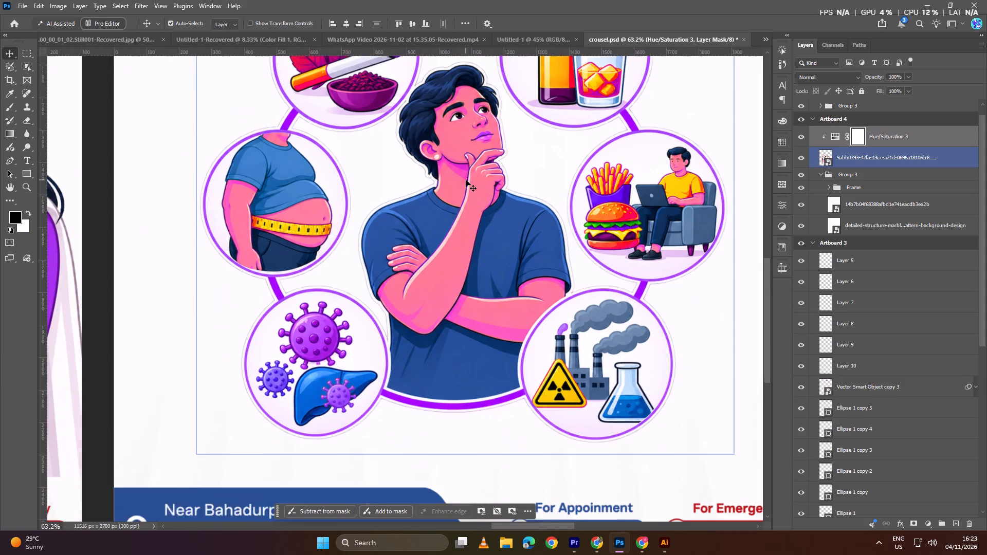
{"action": "key", "text": "b"}
{"action": "scroll", "coordinate": [407, 196], "scroll_direction": "up", "scroll_amount": 8}
{"action": "right_click_drag", "start_coordinate": [452, 181], "coordinate": [506, 189], "text": "alt"}
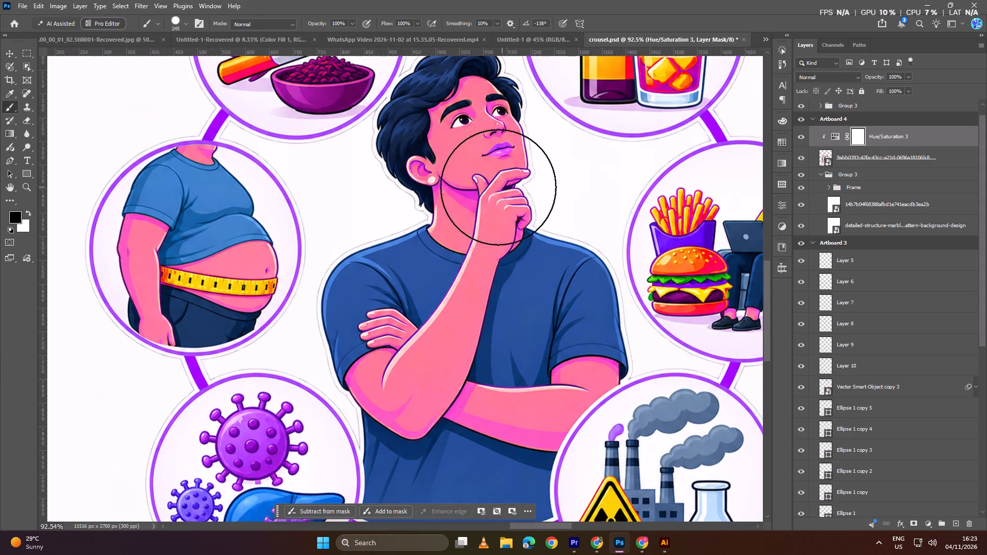
{"action": "scroll", "coordinate": [494, 190], "scroll_direction": "down", "scroll_amount": 3, "text": "alt"}
{"action": "scroll", "coordinate": [491, 193], "scroll_direction": "up", "scroll_amount": 6}
{"action": "right_click_drag", "start_coordinate": [489, 188], "coordinate": [482, 189], "text": "alt"}
{"action": "scroll", "coordinate": [484, 185], "scroll_direction": "up", "scroll_amount": 2, "text": "ctrl+alt"}
{"action": "right_click_drag", "start_coordinate": [484, 185], "coordinate": [474, 181], "text": "alt"}
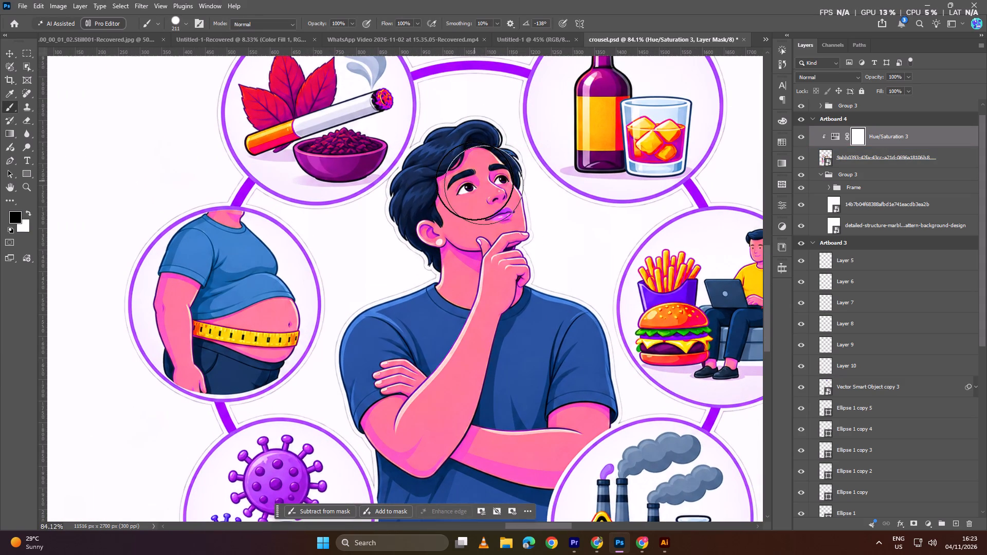
{"action": "left_click_drag", "start_coordinate": [473, 146], "coordinate": [488, 269]}
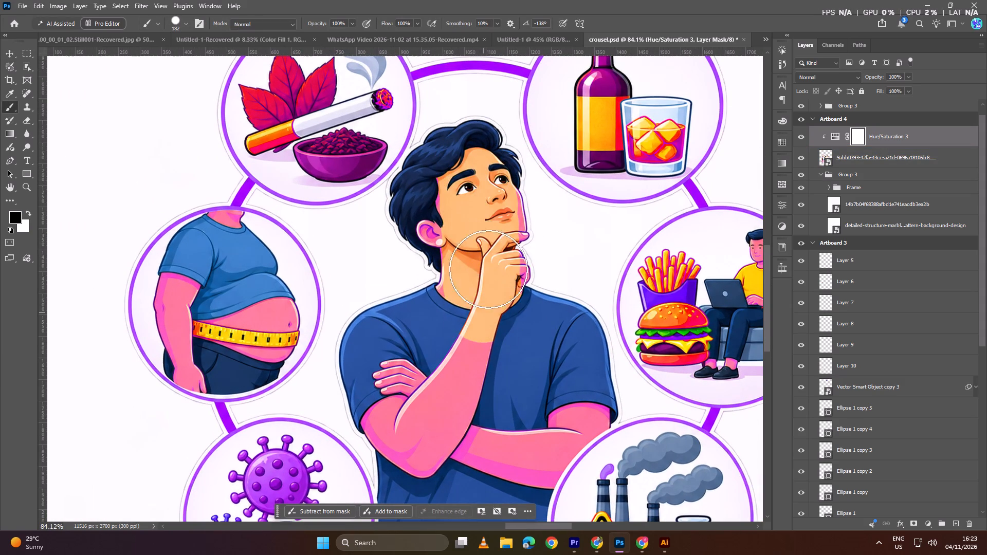
{"action": "left_click_drag", "start_coordinate": [488, 269], "coordinate": [446, 175]}
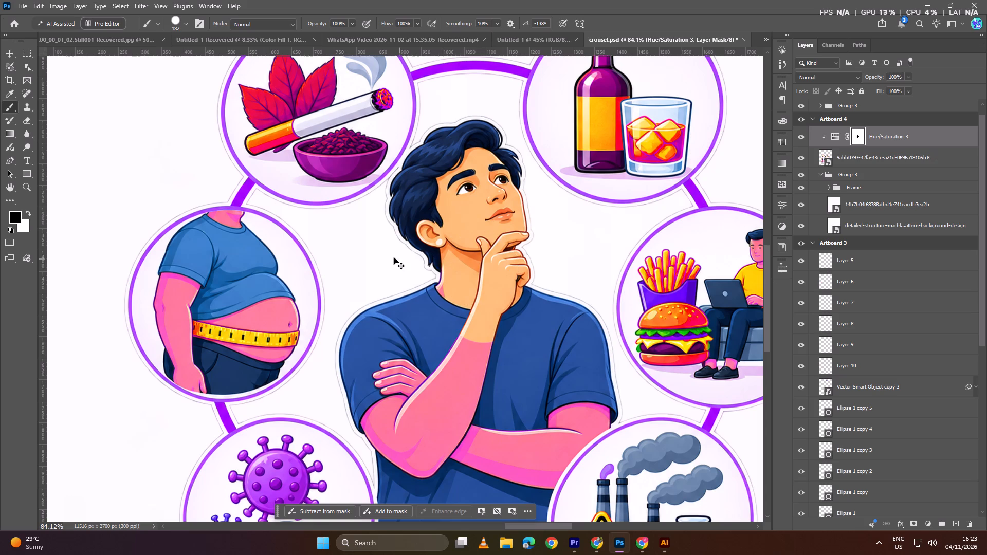
{"action": "scroll", "coordinate": [438, 229], "scroll_direction": "up", "scroll_amount": 5, "text": "ctrl+alt"}
{"action": "left_click_drag", "start_coordinate": [453, 150], "coordinate": [420, 327]}
Paint black on the mask over the central man's raised forearm, elbow and tucked hand to restore their original skin colour.
{"action": "scroll", "coordinate": [422, 327], "scroll_direction": "down", "scroll_amount": 4, "text": "ctrl+alt"}
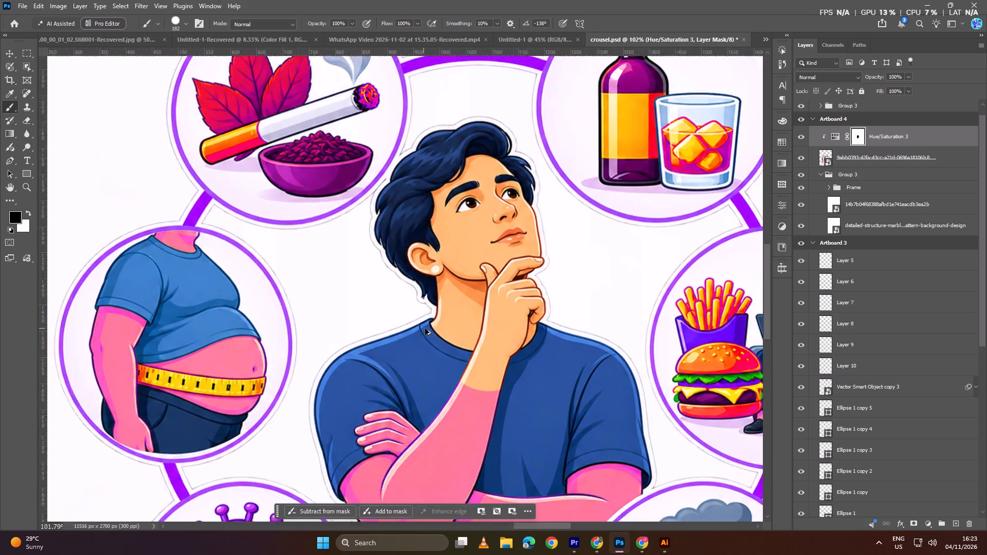
{"action": "scroll", "coordinate": [425, 328], "scroll_direction": "down", "scroll_amount": 2, "text": "ctrl+alt"}
{"action": "scroll", "coordinate": [442, 331], "scroll_direction": "up", "scroll_amount": 6, "text": "ctrl"}
{"action": "scroll", "coordinate": [443, 317], "scroll_direction": "down", "scroll_amount": 12}
{"action": "left_click_drag", "start_coordinate": [474, 221], "coordinate": [408, 318]}
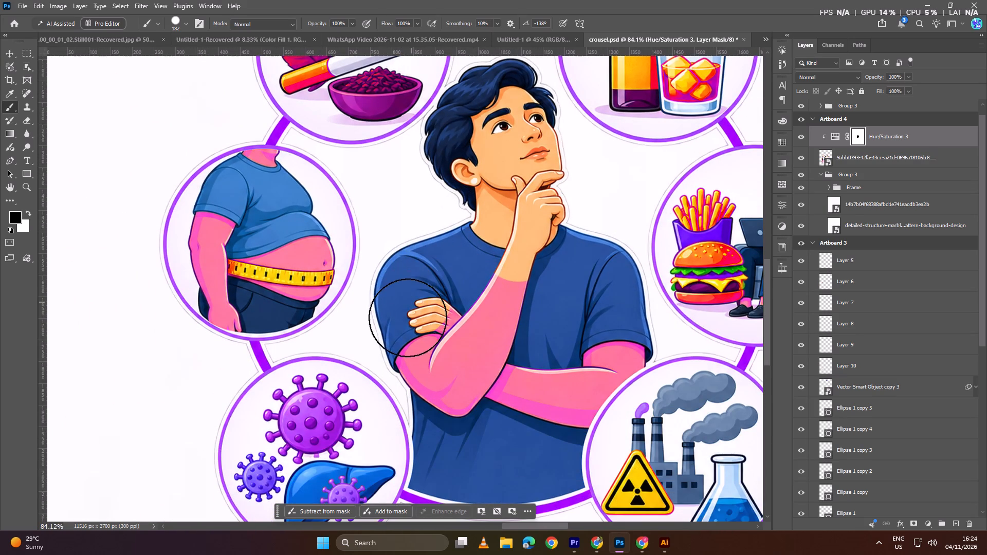
{"action": "left_click_drag", "start_coordinate": [408, 318], "coordinate": [492, 383]}
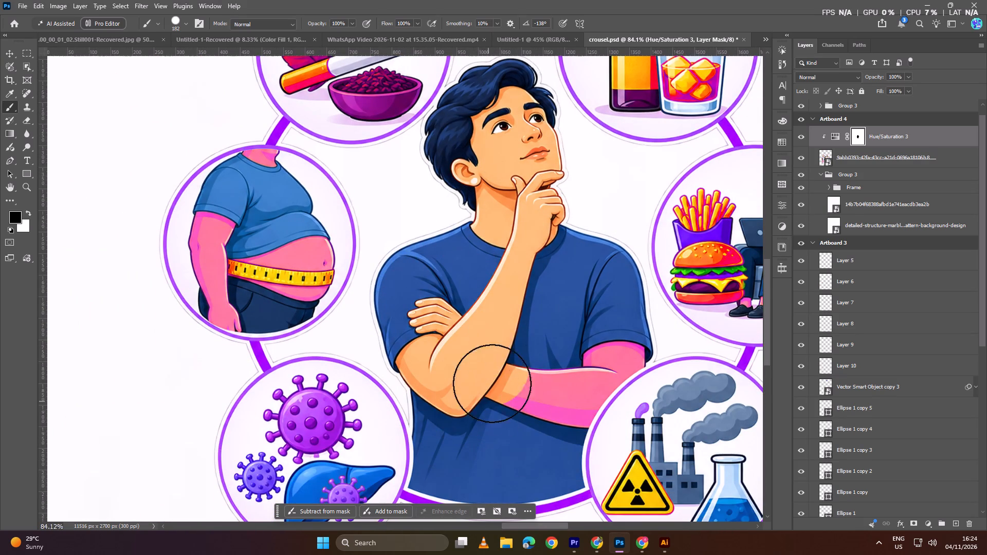
Mask out the purple shift on the central man's crossed forearm and the upper arm below his sleeve.
{"action": "left_click_drag", "start_coordinate": [492, 383], "coordinate": [559, 402]}
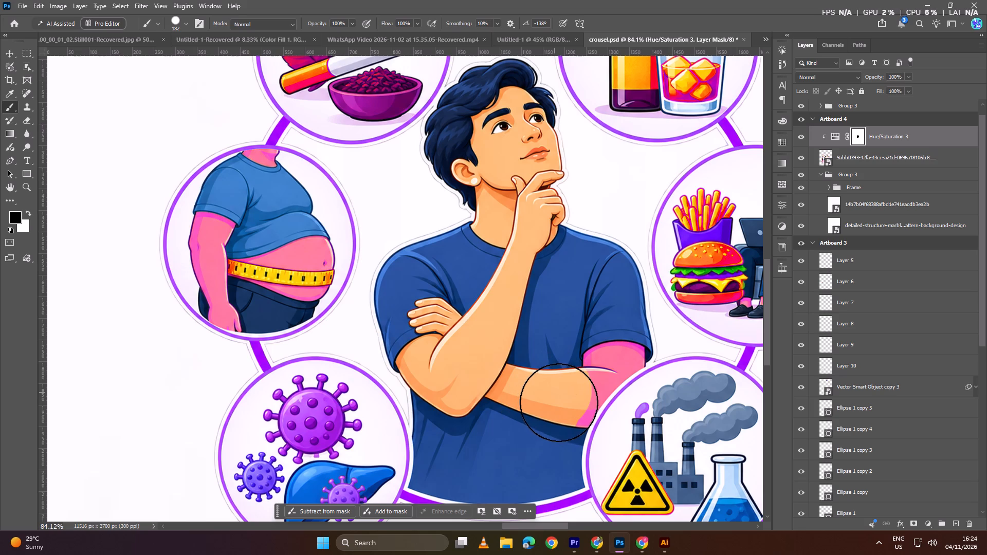
{"action": "left_click_drag", "start_coordinate": [559, 402], "coordinate": [560, 401]}
{"action": "left_click", "coordinate": [561, 403]}
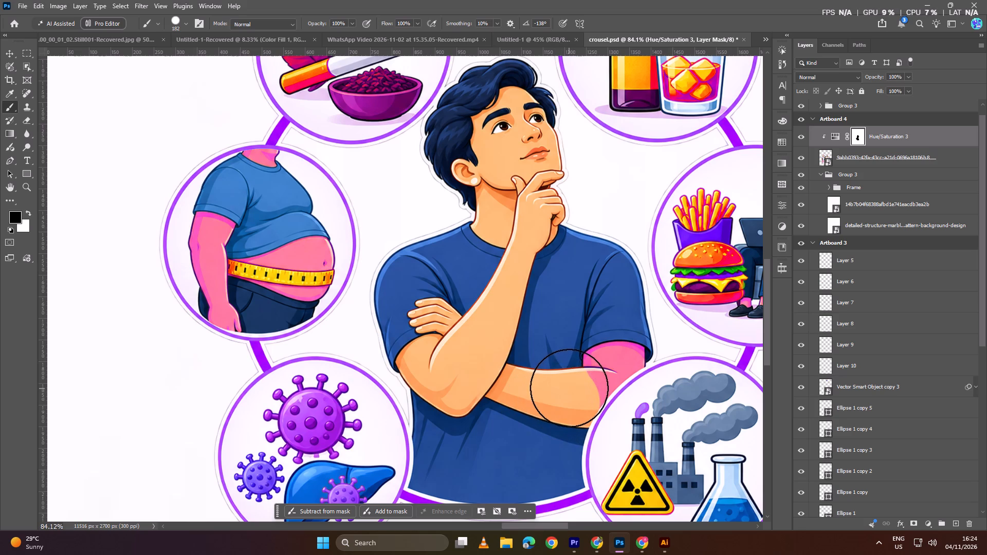
{"action": "left_click", "coordinate": [569, 387]}
{"action": "left_click", "coordinate": [577, 376]}
{"action": "left_click", "coordinate": [587, 365]}
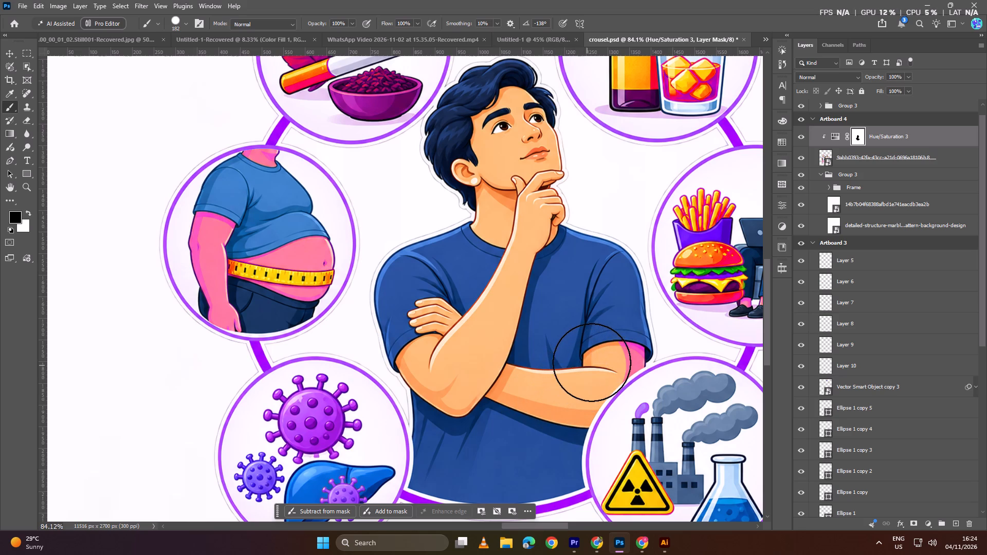
{"action": "left_click", "coordinate": [594, 360]}
{"action": "left_click", "coordinate": [598, 353]}
{"action": "left_click", "coordinate": [607, 347]}
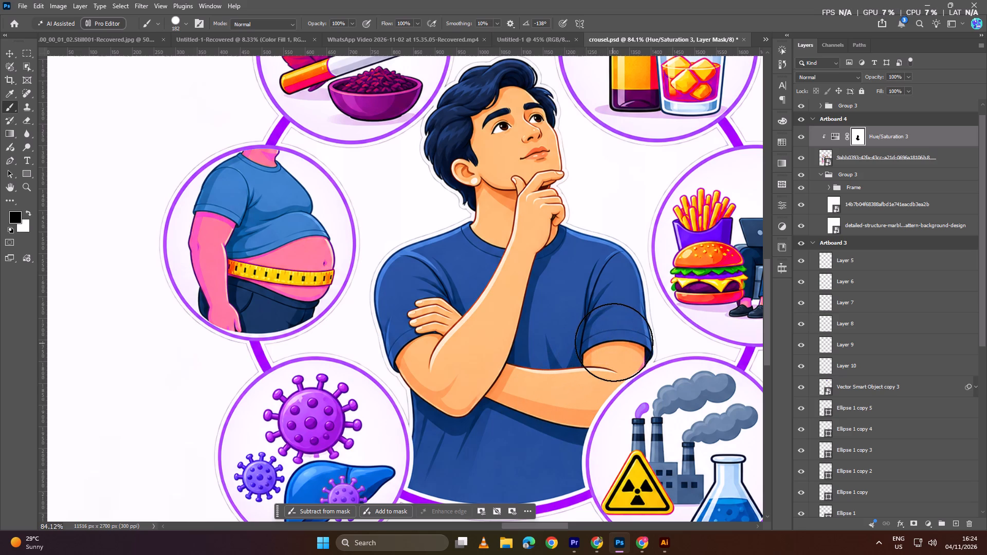
{"action": "left_click", "coordinate": [617, 342]}
{"action": "scroll", "coordinate": [580, 346], "scroll_direction": "down", "scroll_amount": 15, "text": "ctrl+alt"}
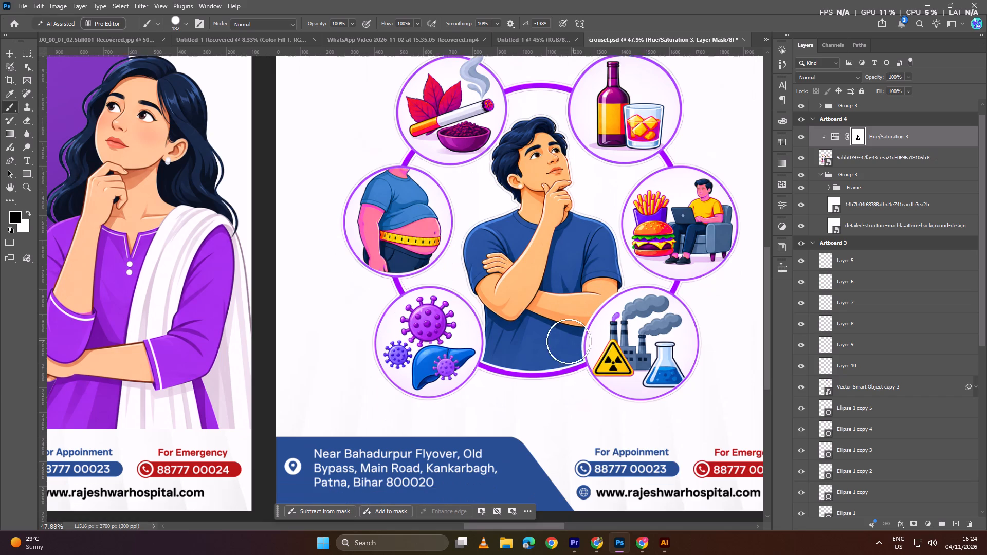
{"action": "scroll", "coordinate": [569, 341], "scroll_direction": "down", "scroll_amount": 1, "text": "ctrl+alt"}
{"action": "scroll", "coordinate": [528, 299], "scroll_direction": "up", "scroll_amount": 1}
{"action": "left_click_drag", "start_coordinate": [524, 299], "coordinate": [500, 260]}
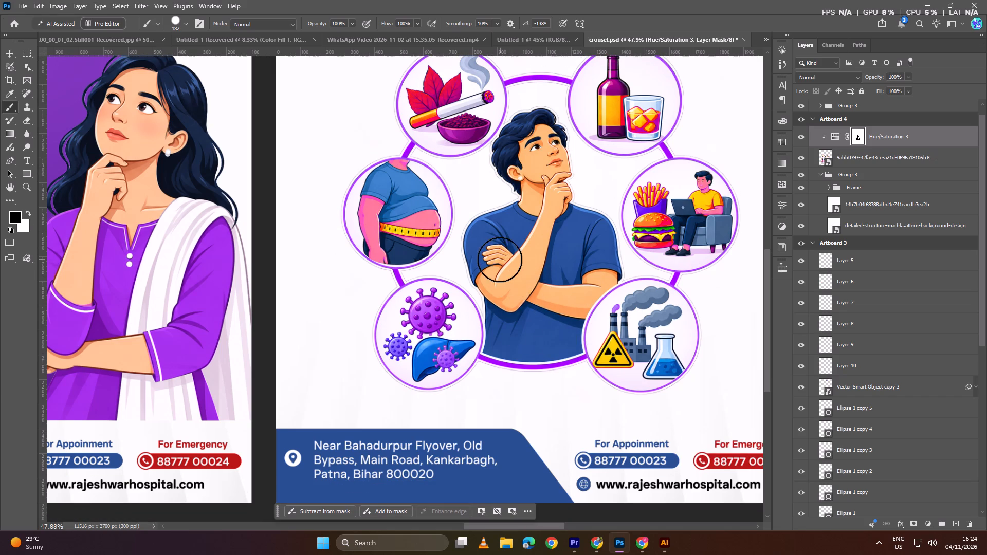
With a brush about 168 px, paint black on the mask over the tobacco leaves and cigarette filter to restore their original colours.
{"action": "scroll", "coordinate": [419, 226], "scroll_direction": "up", "scroll_amount": 17}
{"action": "right_click", "coordinate": [456, 187], "text": "alt"}
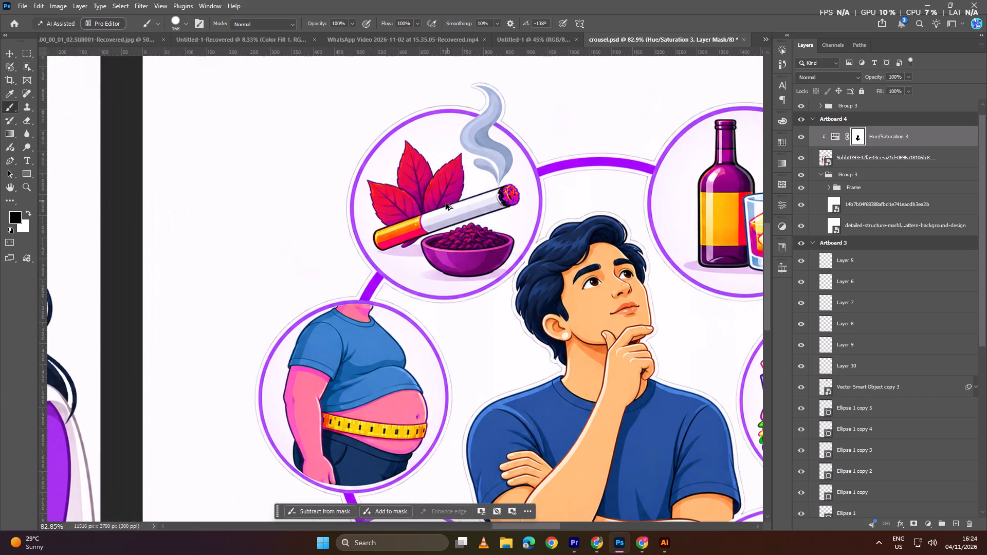
{"action": "scroll", "coordinate": [446, 203], "scroll_direction": "up", "scroll_amount": 5, "text": "ctrl+alt"}
{"action": "left_click", "coordinate": [446, 200]}
{"action": "left_click_drag", "start_coordinate": [434, 181], "coordinate": [433, 169]}
{"action": "left_click", "coordinate": [432, 154]}
{"action": "left_click", "coordinate": [427, 149]}
{"action": "left_click", "coordinate": [418, 143]}
{"action": "left_click_drag", "start_coordinate": [416, 142], "coordinate": [404, 158]}
{"action": "left_click_drag", "start_coordinate": [400, 161], "coordinate": [398, 166]}
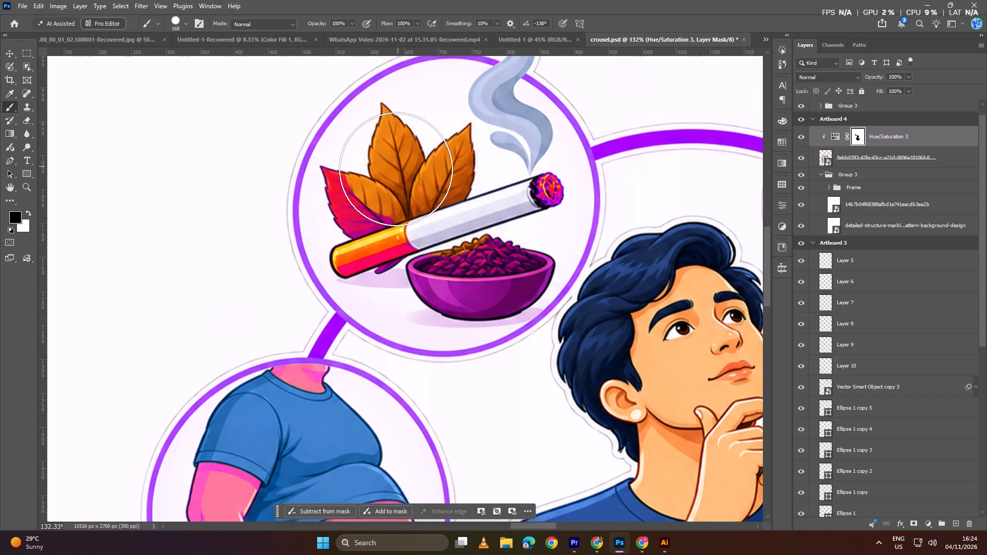
{"action": "left_click", "coordinate": [394, 173]}
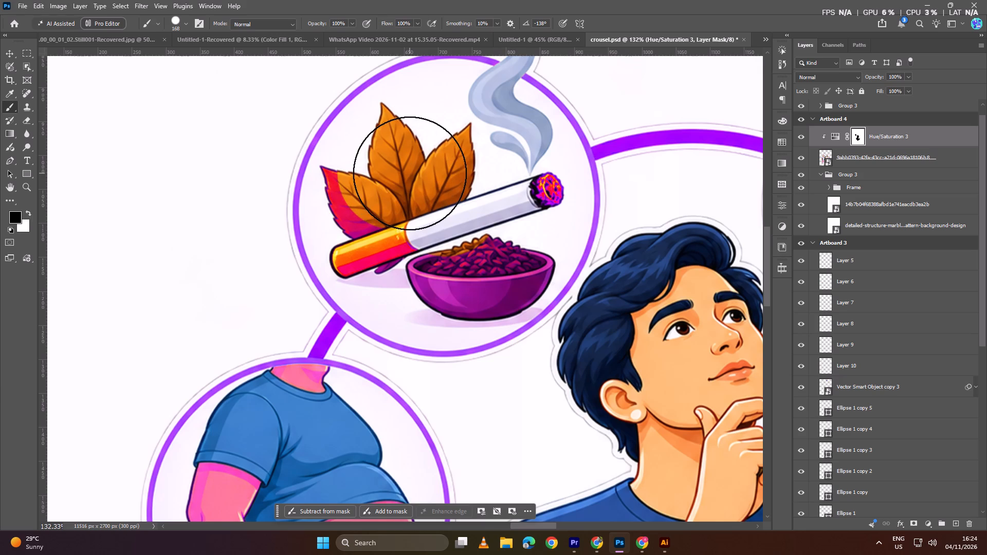
{"action": "left_click_drag", "start_coordinate": [368, 182], "coordinate": [374, 214]}
{"action": "left_click_drag", "start_coordinate": [374, 220], "coordinate": [374, 232]}
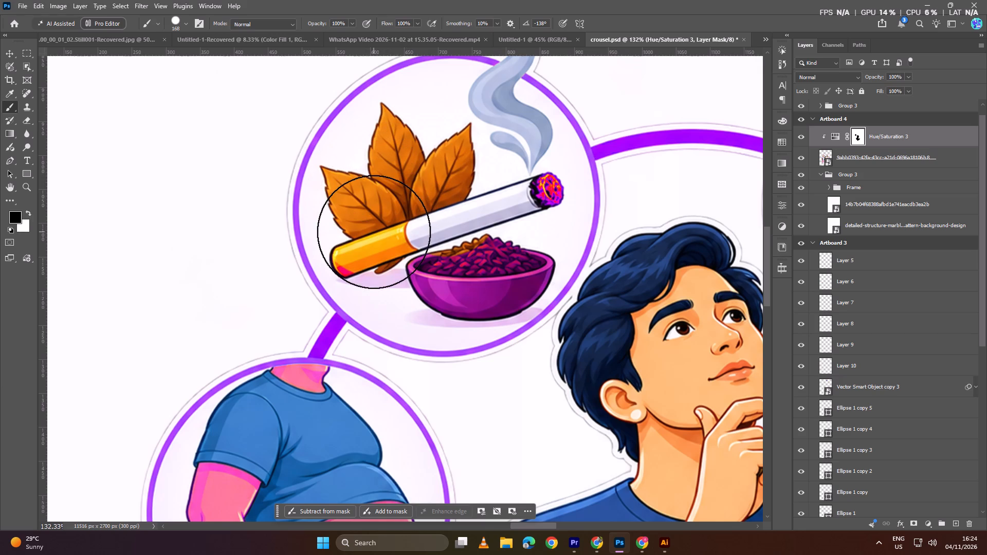
{"action": "left_click", "coordinate": [374, 232]}
{"action": "left_click", "coordinate": [377, 237]}
{"action": "left_click", "coordinate": [382, 244]}
Mask out the hue shift on the tobacco bowl and the cigarette's burning tip.
{"action": "left_click_drag", "start_coordinate": [389, 249], "coordinate": [394, 250]}
{"action": "left_click_drag", "start_coordinate": [401, 252], "coordinate": [406, 255]}
{"action": "left_click_drag", "start_coordinate": [413, 257], "coordinate": [418, 262]}
{"action": "left_click", "coordinate": [422, 263]}
{"action": "left_click", "coordinate": [428, 268]}
{"action": "left_click", "coordinate": [436, 272]}
{"action": "left_click", "coordinate": [447, 272]}
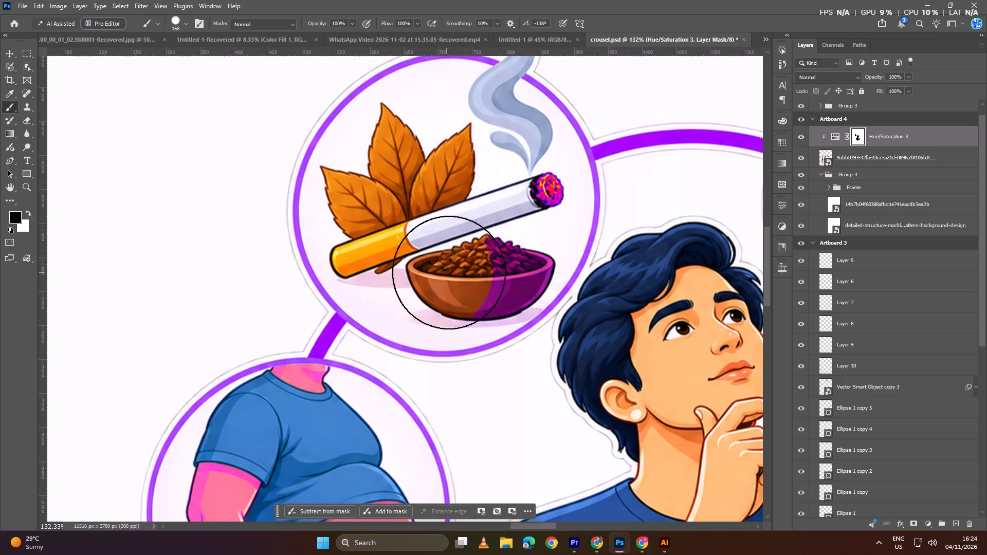
{"action": "left_click", "coordinate": [453, 271]}
{"action": "left_click", "coordinate": [466, 268]}
{"action": "left_click", "coordinate": [479, 268]}
{"action": "left_click", "coordinate": [479, 272]}
{"action": "left_click", "coordinate": [487, 274]}
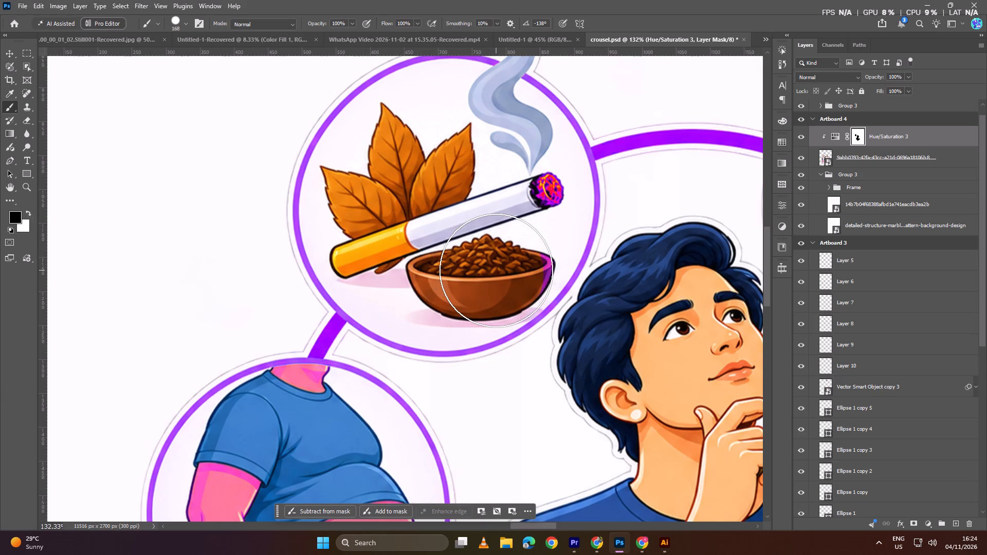
{"action": "left_click", "coordinate": [498, 274]}
{"action": "left_click", "coordinate": [500, 271]}
{"action": "left_click_drag", "start_coordinate": [501, 259], "coordinate": [505, 199]}
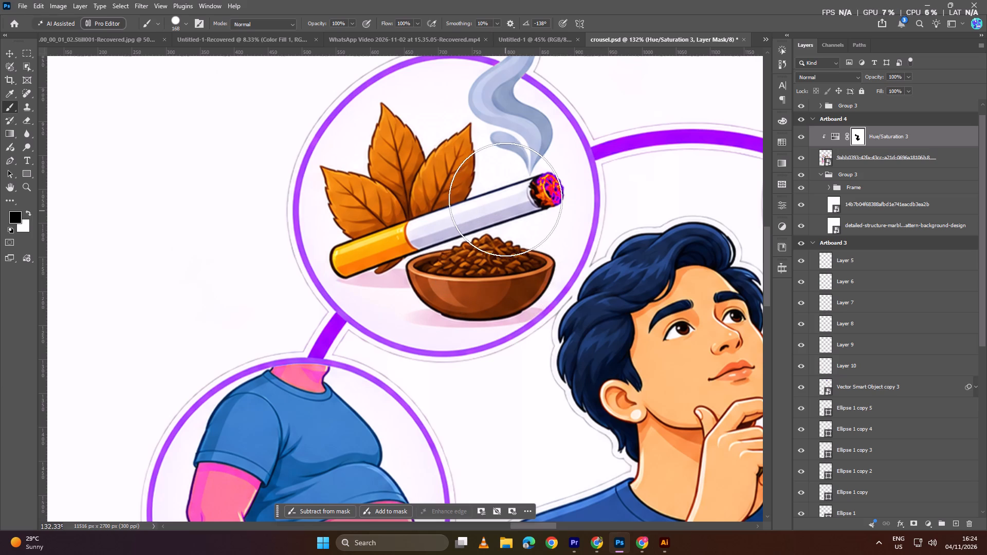
{"action": "left_click_drag", "start_coordinate": [505, 199], "coordinate": [484, 150]}
Paint black on the mask over the liquor bottle and whisky glass to restore their original brown and amber colours.
{"action": "scroll", "coordinate": [455, 187], "scroll_direction": "down", "scroll_amount": 6, "text": "ctrl+alt"}
{"action": "scroll", "coordinate": [543, 232], "scroll_direction": "down", "scroll_amount": 7}
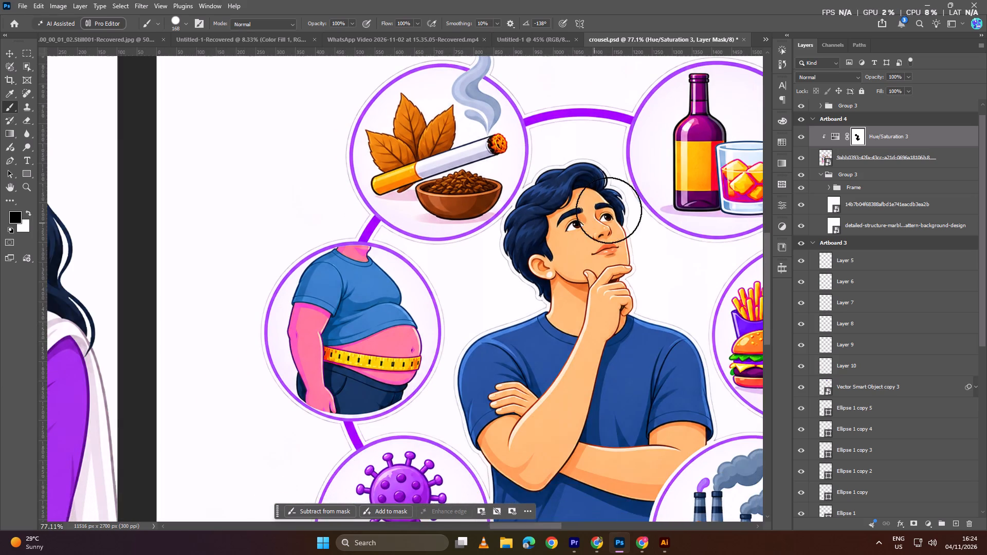
{"action": "key", "text": "space"}
{"action": "key", "text": "space"}
{"action": "key", "text": "space"}
{"action": "left_click_drag", "start_coordinate": [627, 186], "coordinate": [403, 261]}
{"action": "scroll", "coordinate": [455, 242], "scroll_direction": "up", "scroll_amount": 5, "text": "ctrl+alt"}
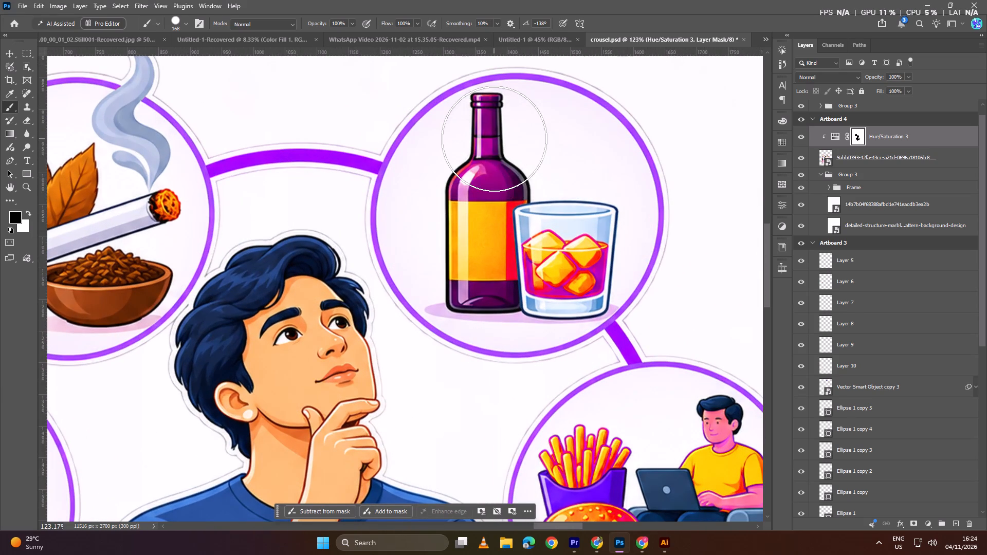
{"action": "left_click_drag", "start_coordinate": [494, 139], "coordinate": [499, 276]}
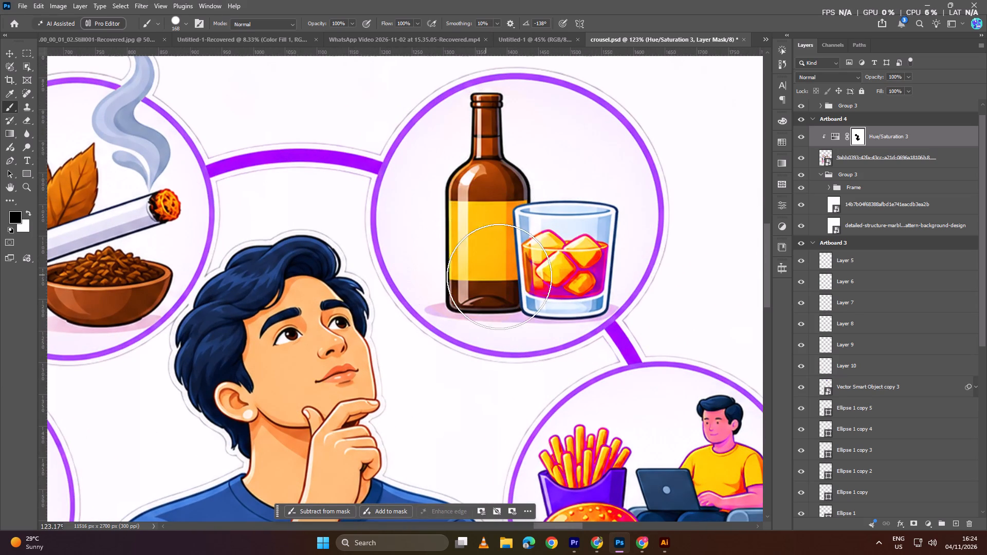
{"action": "left_click_drag", "start_coordinate": [499, 276], "coordinate": [574, 273]}
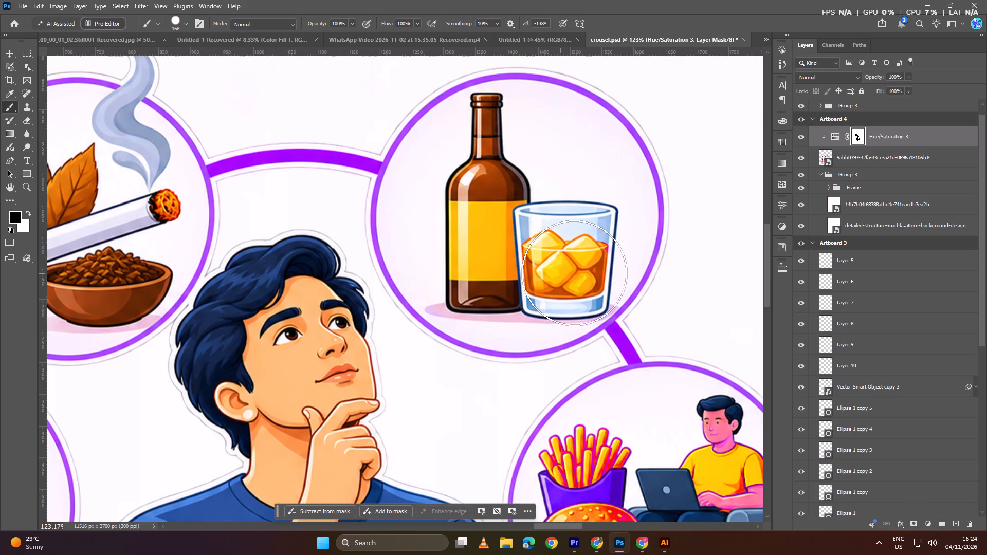
{"action": "left_click_drag", "start_coordinate": [574, 273], "coordinate": [565, 231]}
Mask out the hue shift on the man with the laptop in the fast-food circle.
{"action": "scroll", "coordinate": [481, 235], "scroll_direction": "down", "scroll_amount": 6, "text": "ctrl+alt"}
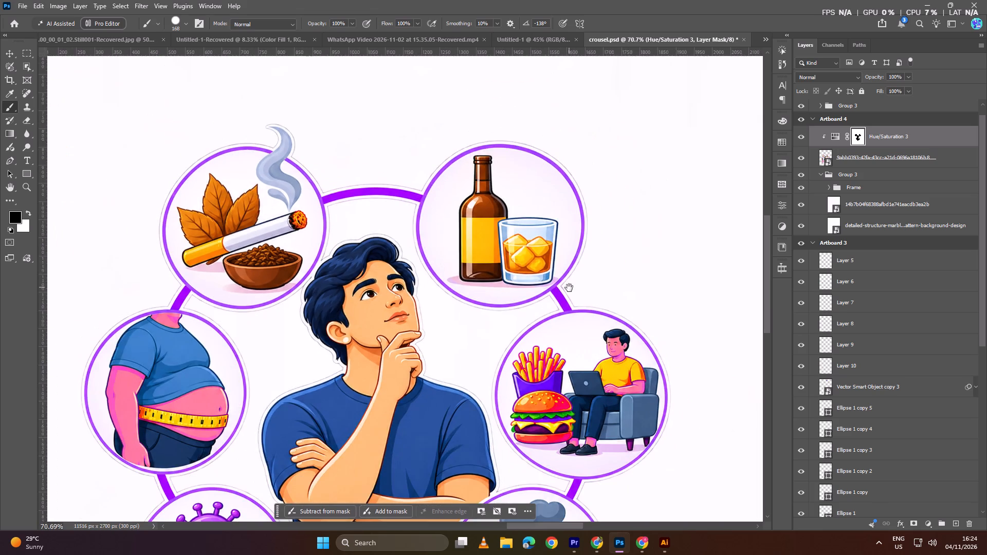
{"action": "key", "text": "space"}
{"action": "key", "text": "space"}
{"action": "key", "text": "space"}
{"action": "key", "text": "space"}
{"action": "key", "text": "space"}
{"action": "key", "text": "space"}
{"action": "left_click_drag", "start_coordinate": [568, 285], "coordinate": [484, 181]}
{"action": "scroll", "coordinate": [518, 268], "scroll_direction": "up", "scroll_amount": 4, "text": "ctrl+alt"}
{"action": "left_click_drag", "start_coordinate": [517, 238], "coordinate": [562, 304]}
Paint black on the mask over the French fries, their box and the burger to restore their original food colours.
{"action": "scroll", "coordinate": [534, 312], "scroll_direction": "down", "scroll_amount": 6, "text": "ctrl+alt"}
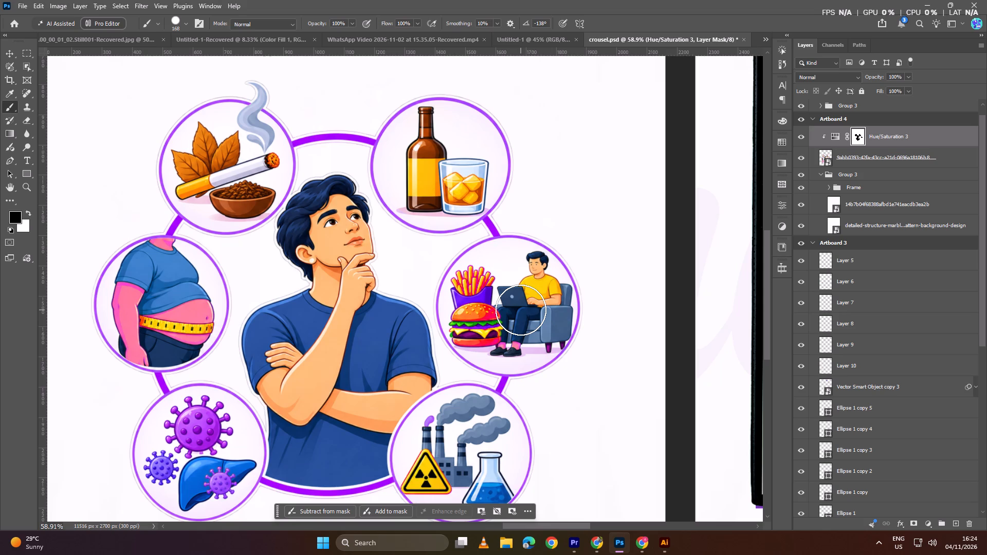
{"action": "scroll", "coordinate": [525, 313], "scroll_direction": "up", "scroll_amount": 6, "text": "ctrl+alt"}
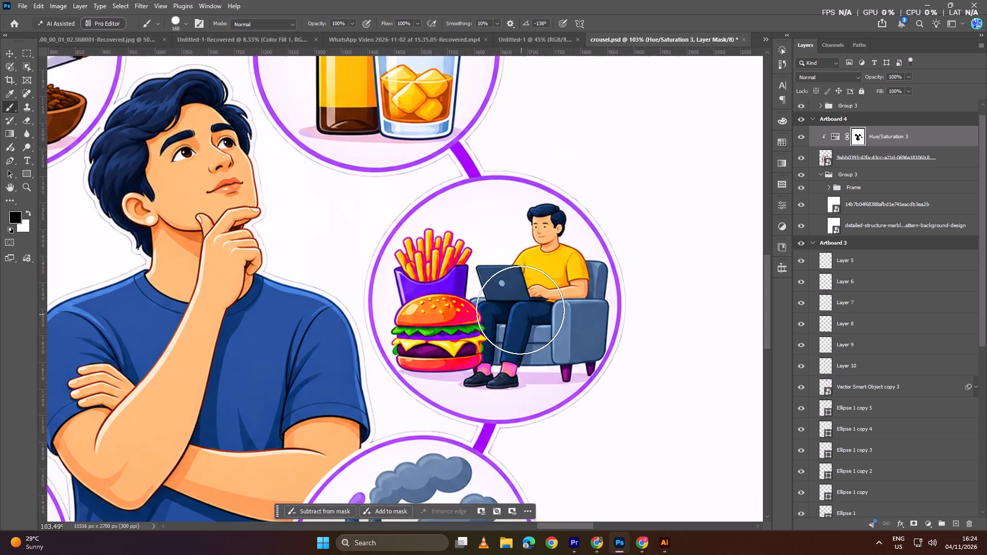
{"action": "left_click_drag", "start_coordinate": [482, 272], "coordinate": [476, 270]}
{"action": "left_click", "coordinate": [464, 265]}
{"action": "left_click_drag", "start_coordinate": [465, 253], "coordinate": [437, 260]}
{"action": "left_click", "coordinate": [437, 260]}
{"action": "left_click", "coordinate": [430, 279]}
{"action": "left_click", "coordinate": [428, 287]}
{"action": "left_click", "coordinate": [426, 301]}
{"action": "left_click_drag", "start_coordinate": [430, 312], "coordinate": [430, 317]}
{"action": "left_click", "coordinate": [430, 323]}
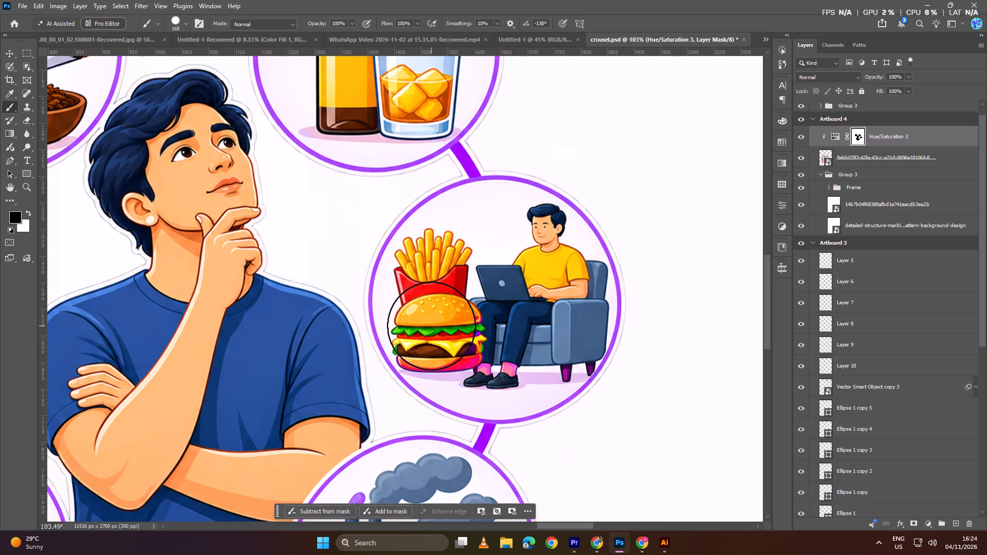
{"action": "left_click", "coordinate": [431, 334]}
{"action": "left_click", "coordinate": [431, 342]}
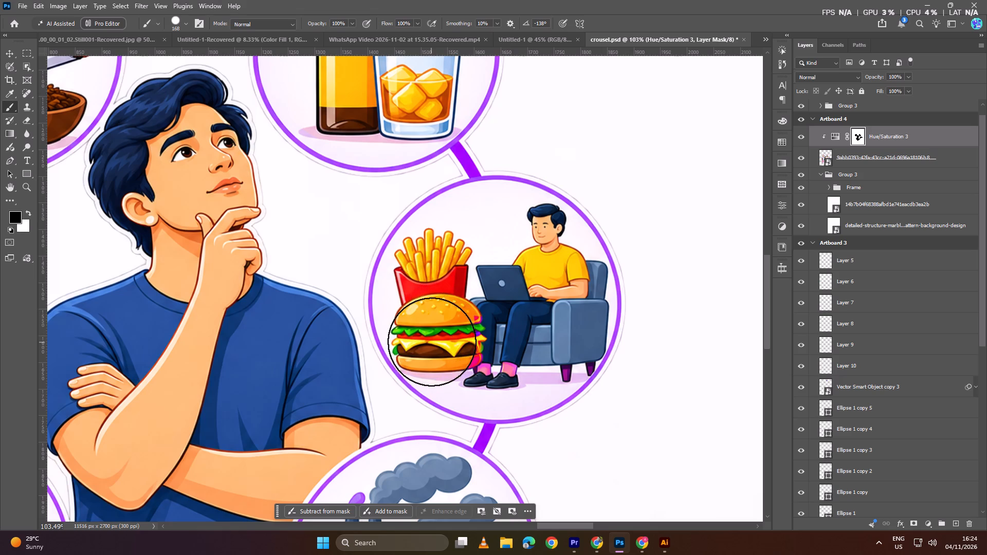
Mask out the hue shift on the burger's remaining edge, the seated man's ankles and the armchair legs.
{"action": "left_click_drag", "start_coordinate": [438, 343], "coordinate": [543, 351]}
{"action": "left_click", "coordinate": [550, 349]}
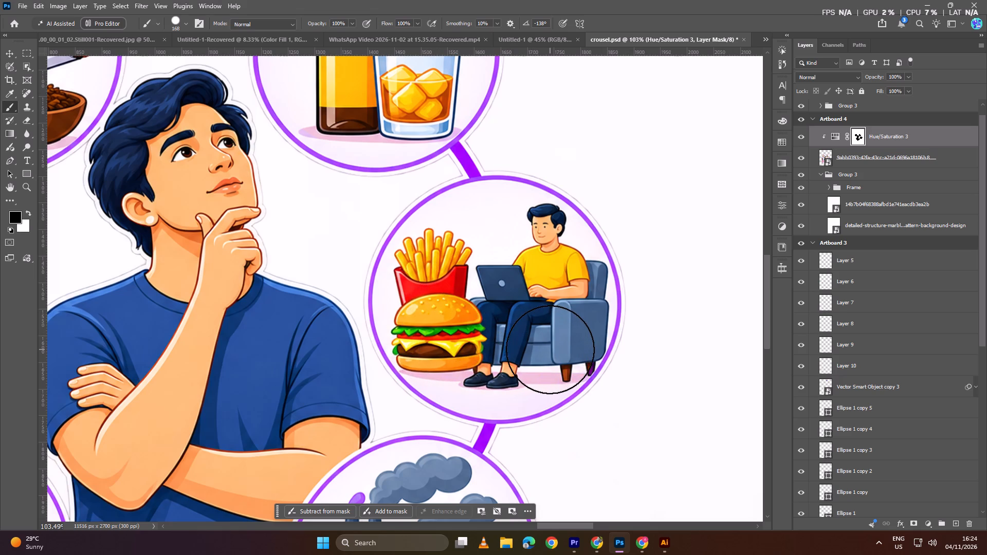
{"action": "left_click", "coordinate": [555, 348]}
Paint black on the Hue/Saturation mask over the smoke and factory chimneys in the pollution circle to restore their original colours.
{"action": "scroll", "coordinate": [508, 329], "scroll_direction": "down", "scroll_amount": 6, "text": "ctrl+alt"}
{"action": "scroll", "coordinate": [513, 335], "scroll_direction": "down", "scroll_amount": 3}
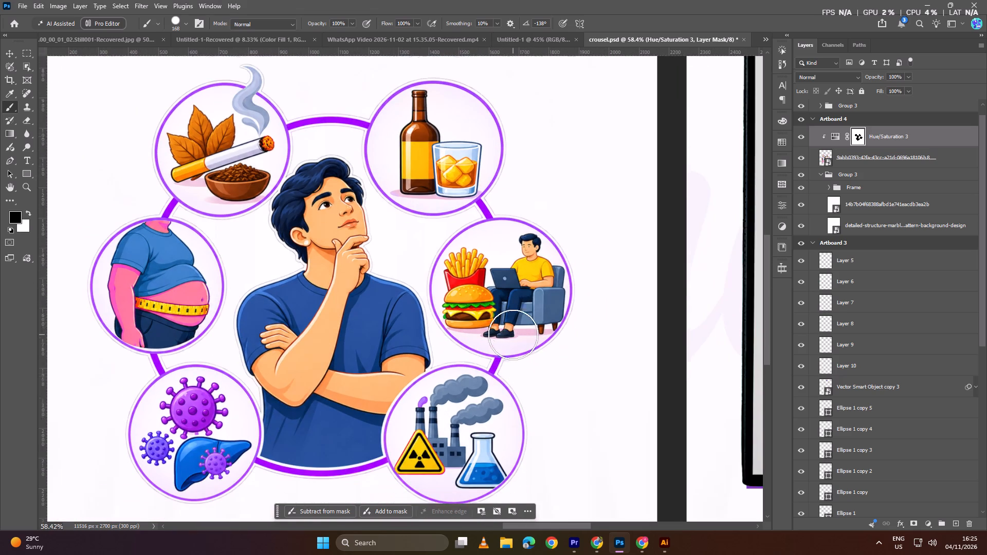
{"action": "scroll", "coordinate": [513, 335], "scroll_direction": "down", "scroll_amount": 7}
{"action": "scroll", "coordinate": [516, 335], "scroll_direction": "up", "scroll_amount": 2, "text": "ctrl"}
{"action": "scroll", "coordinate": [516, 335], "scroll_direction": "down", "scroll_amount": 3}
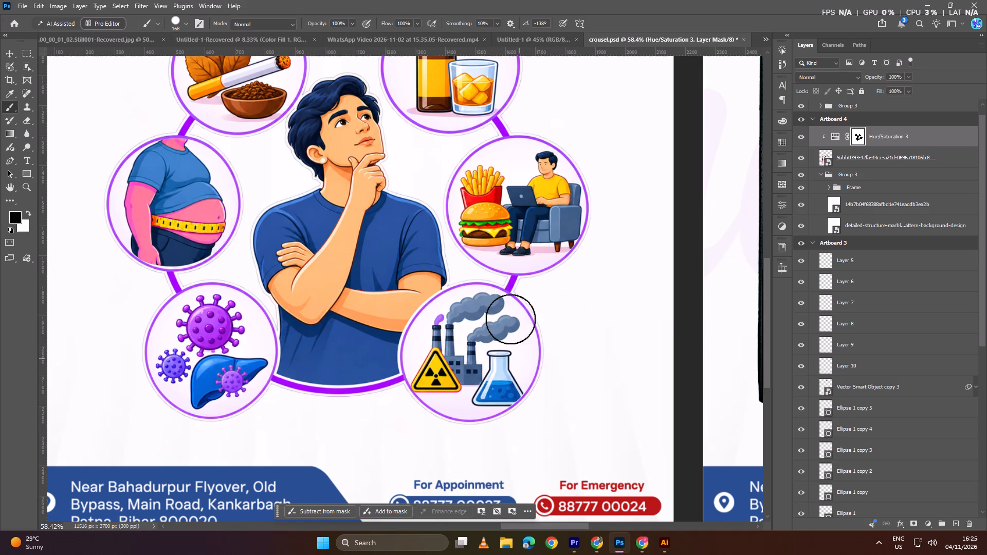
{"action": "left_click", "coordinate": [486, 321]}
{"action": "left_click_drag", "start_coordinate": [498, 325], "coordinate": [453, 328]}
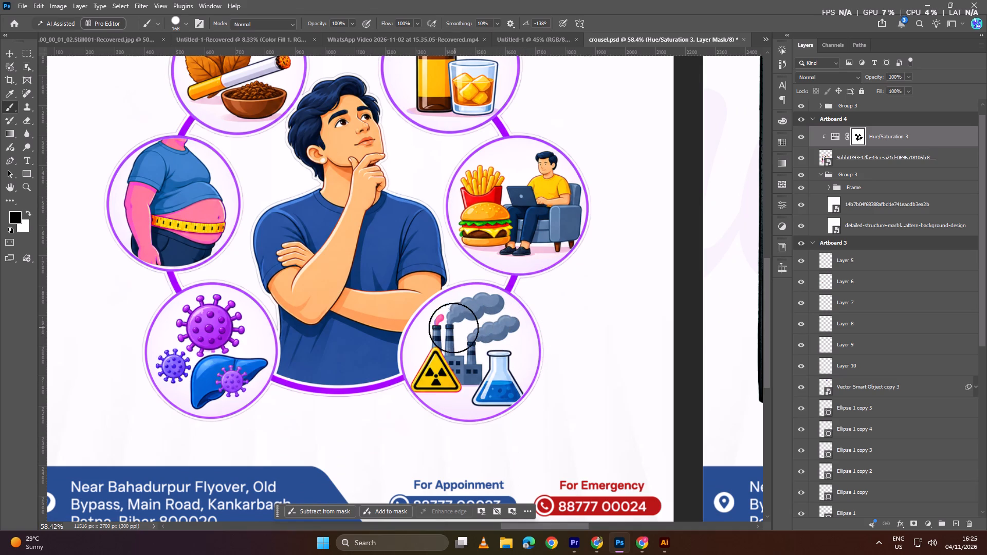
{"action": "left_click_drag", "start_coordinate": [453, 328], "coordinate": [455, 327]}
{"action": "left_click", "coordinate": [452, 328]}
{"action": "left_click_drag", "start_coordinate": [451, 337], "coordinate": [450, 343]}
{"action": "left_click", "coordinate": [448, 344]}
Mask out the hue shift on the radiation warning sign, the factory base and the chemical flask.
{"action": "left_click", "coordinate": [444, 350]}
{"action": "left_click_drag", "start_coordinate": [443, 353], "coordinate": [441, 360]}
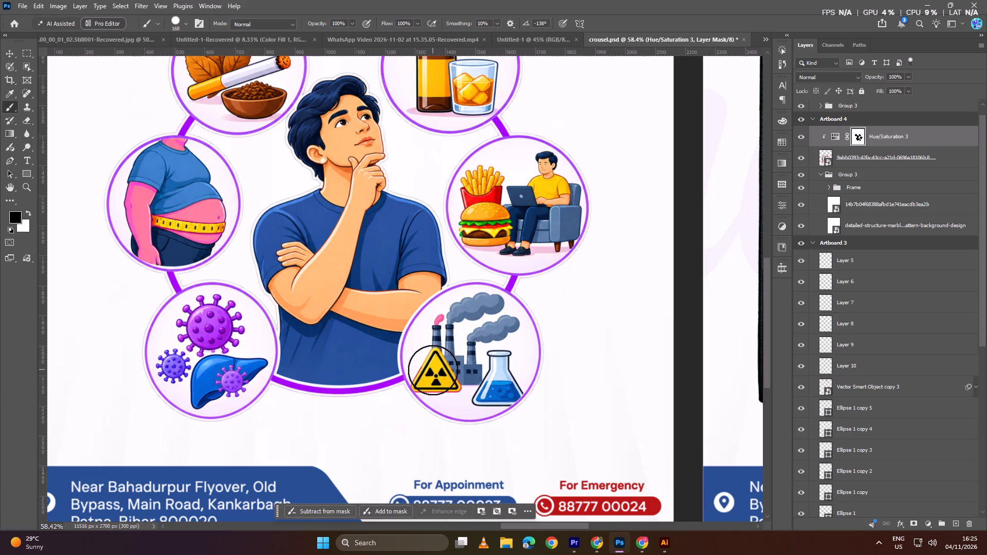
{"action": "left_click", "coordinate": [434, 374]}
{"action": "left_click_drag", "start_coordinate": [437, 374], "coordinate": [462, 379]}
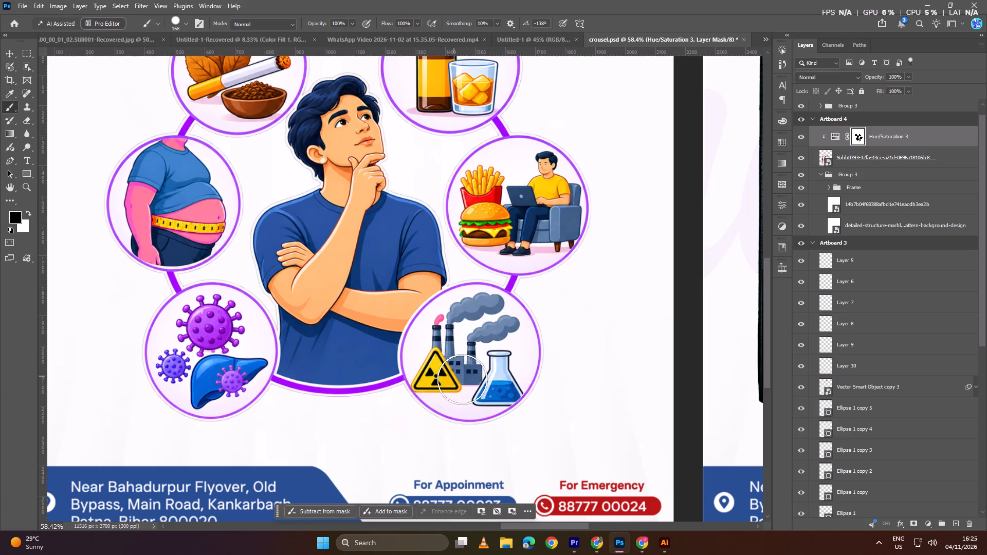
{"action": "left_click_drag", "start_coordinate": [462, 379], "coordinate": [493, 382]}
{"action": "left_click", "coordinate": [493, 382]}
Paint black on the mask over the viruses and liver in the infection circle to restore their original pink and red colours.
{"action": "left_click_drag", "start_coordinate": [226, 353], "coordinate": [228, 328]}
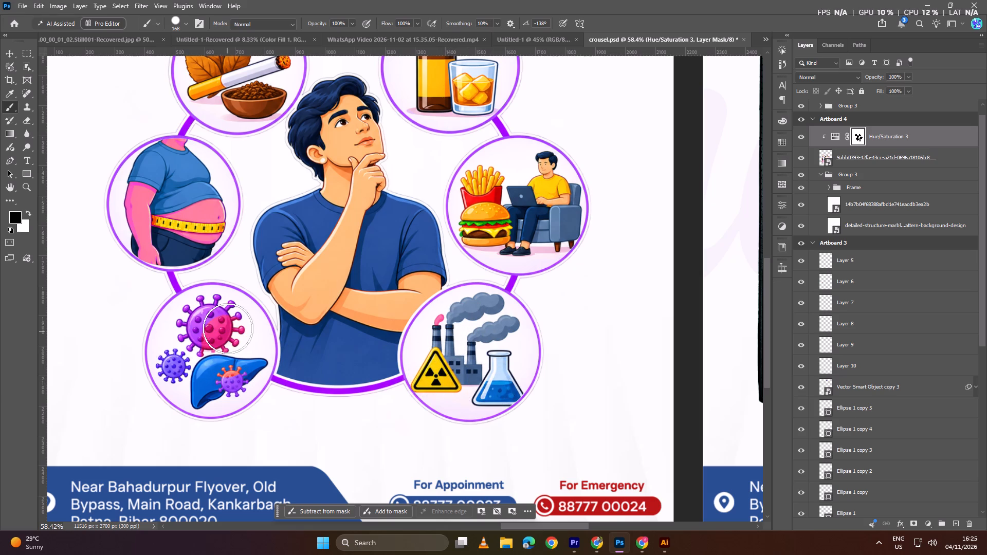
{"action": "left_click_drag", "start_coordinate": [228, 328], "coordinate": [178, 354]}
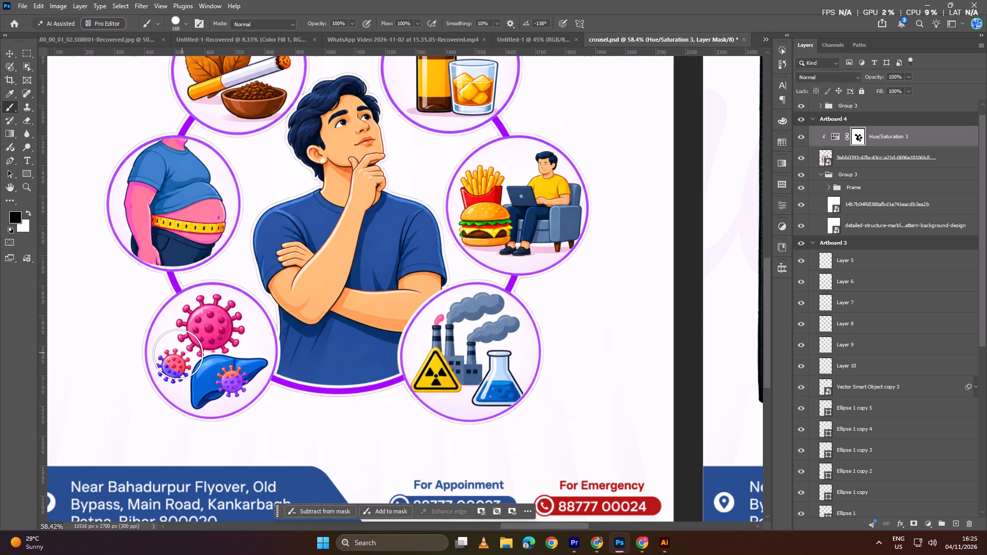
{"action": "left_click_drag", "start_coordinate": [178, 354], "coordinate": [229, 376]}
{"action": "left_click", "coordinate": [229, 376]}
{"action": "left_click", "coordinate": [211, 382]}
Mask out the hue shift on the neck, shirt and upper arm of the overweight figure in the obesity circle.
{"action": "scroll", "coordinate": [180, 267], "scroll_direction": "up", "scroll_amount": 7}
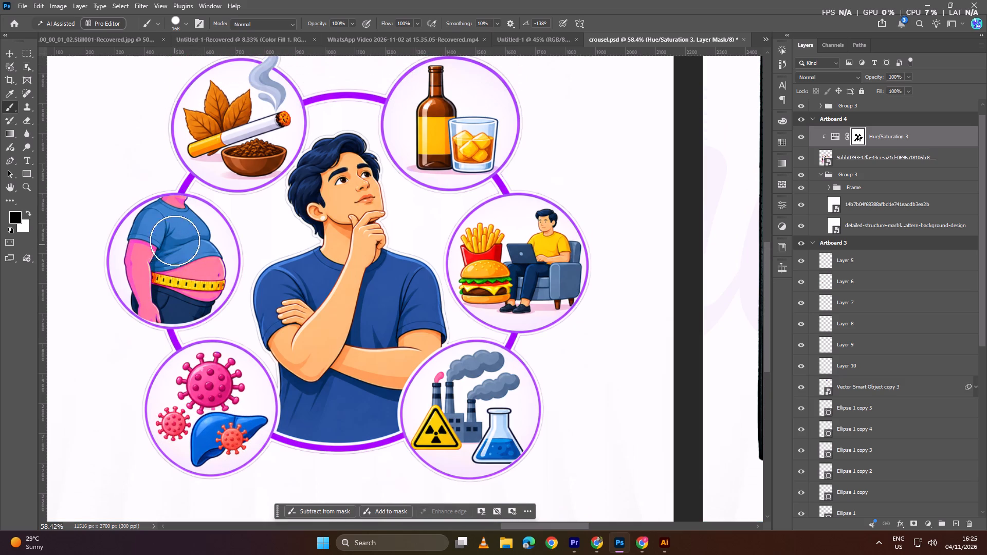
{"action": "left_click", "coordinate": [180, 221]}
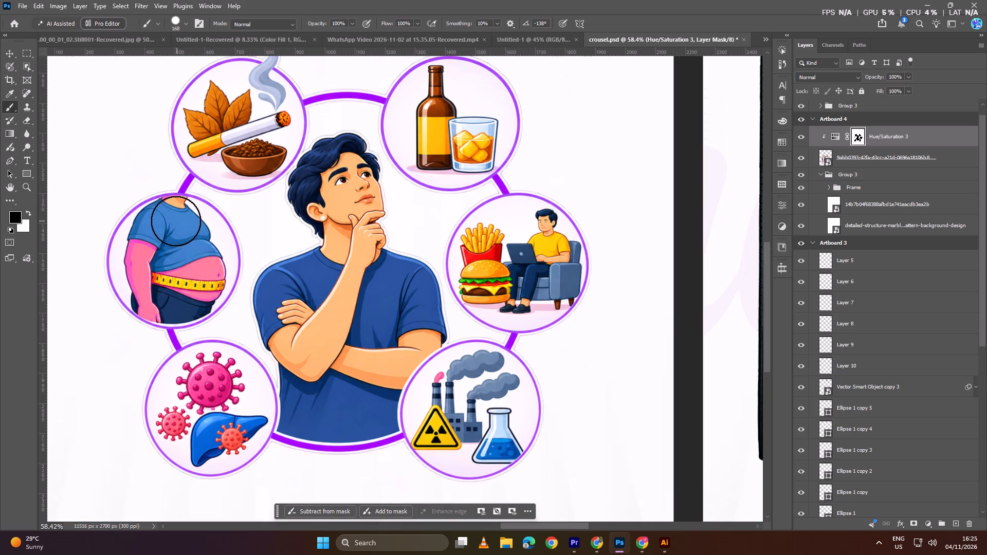
{"action": "left_click", "coordinate": [175, 221]}
{"action": "left_click", "coordinate": [172, 221]}
{"action": "left_click_drag", "start_coordinate": [170, 221], "coordinate": [147, 240]}
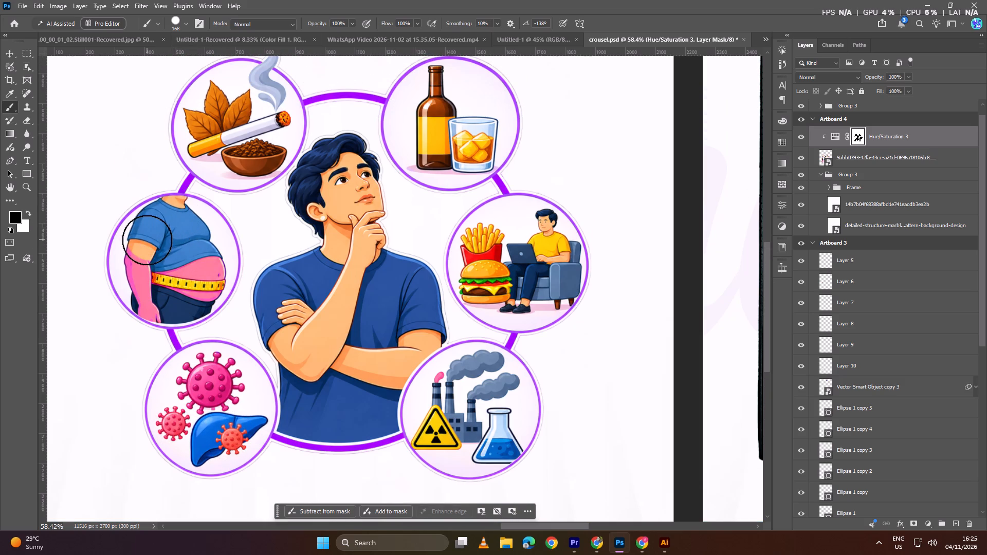
{"action": "left_click_drag", "start_coordinate": [147, 240], "coordinate": [149, 263]}
{"action": "double_click", "coordinate": [148, 266]}
Paint black on the mask over the overweight figure's belly, forearm and hand to restore their original skin colour.
{"action": "left_click_drag", "start_coordinate": [167, 272], "coordinate": [190, 271]}
{"action": "double_click", "coordinate": [205, 271]}
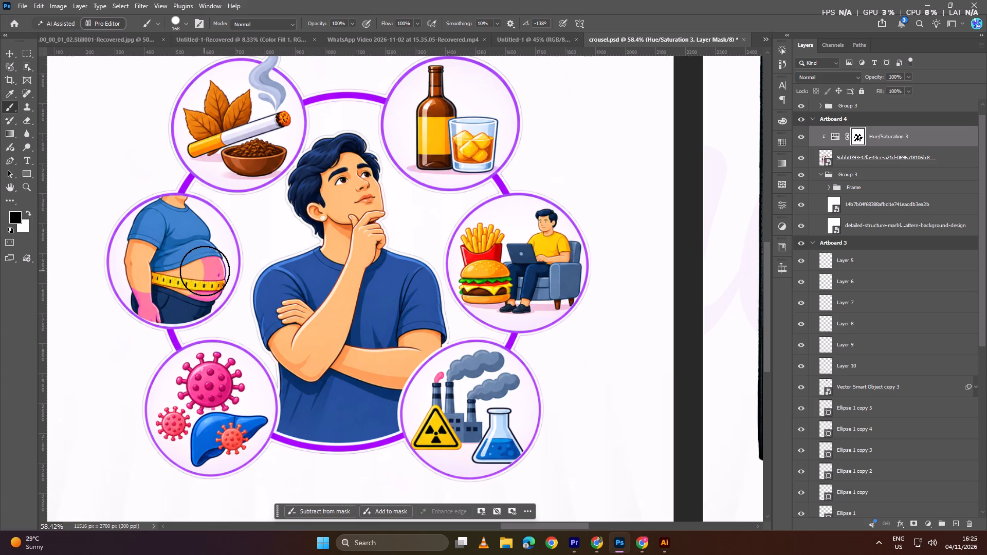
{"action": "left_click", "coordinate": [200, 280]}
{"action": "left_click", "coordinate": [204, 280]}
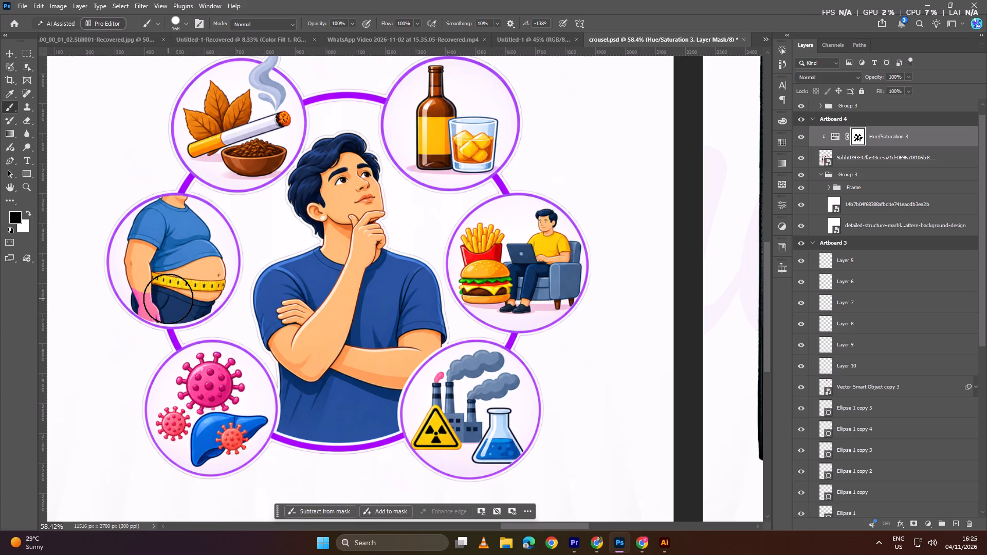
{"action": "left_click", "coordinate": [167, 299]}
{"action": "left_click", "coordinate": [160, 299]}
{"action": "left_click", "coordinate": [155, 298]}
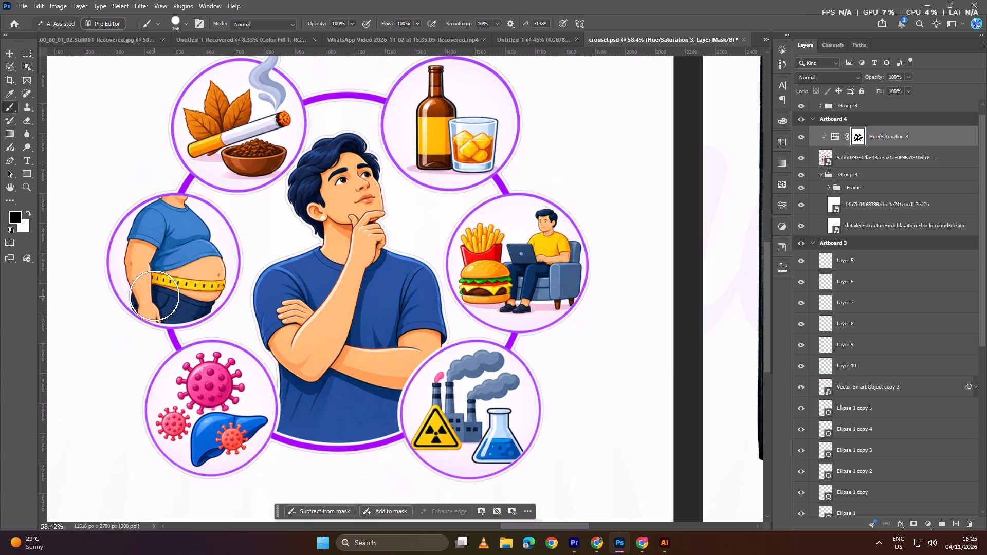
{"action": "left_click", "coordinate": [151, 290]}
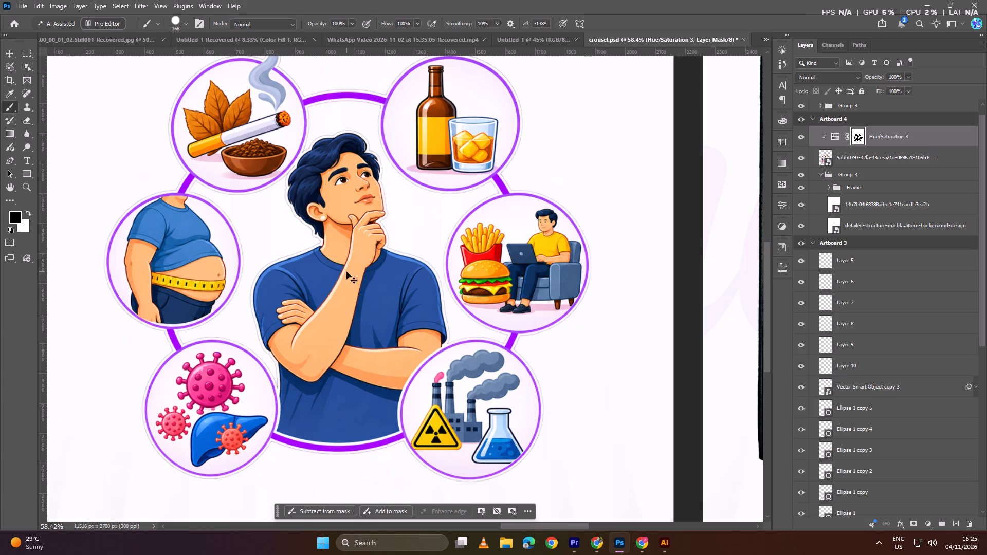
Scale Artboard 4's risk-factor illustration together with its Hue/Saturation adjustment to about 90%, keeping its bottom edge in place.
{"action": "scroll", "coordinate": [346, 272], "scroll_direction": "down", "scroll_amount": 14, "text": "ctrl+alt"}
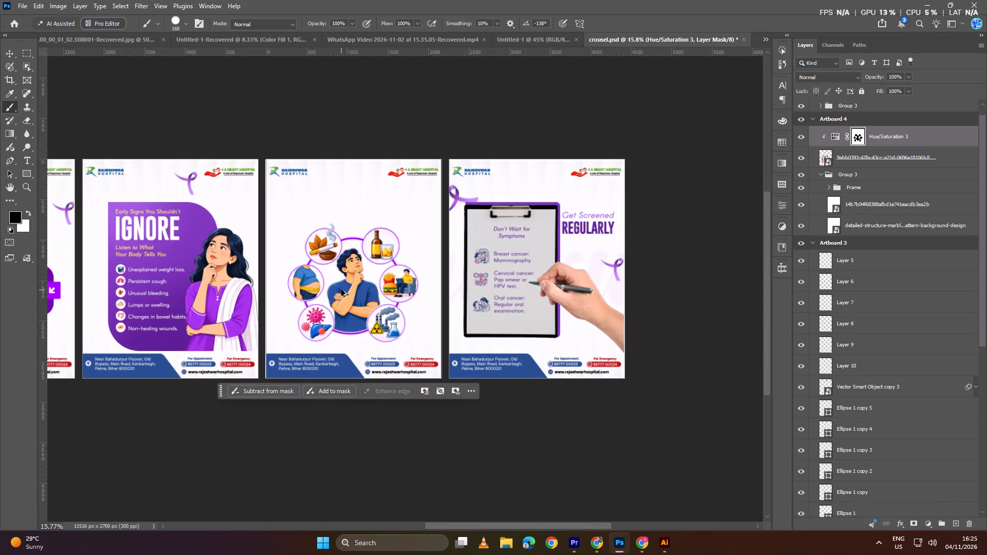
{"action": "scroll", "coordinate": [343, 289], "scroll_direction": "down", "scroll_amount": 2, "text": "ctrl+alt"}
{"action": "scroll", "coordinate": [364, 285], "scroll_direction": "up", "scroll_amount": 8, "text": "ctrl"}
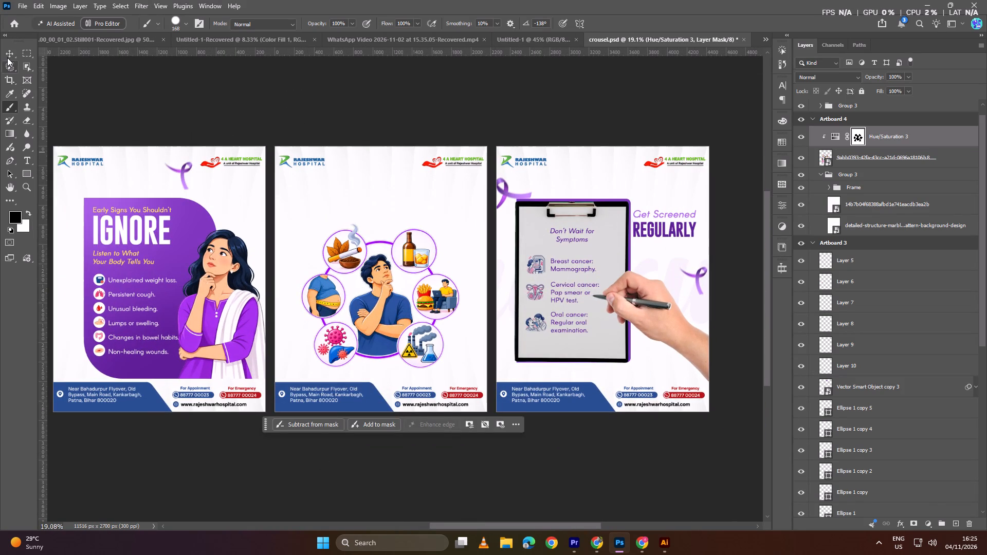
{"action": "left_click", "coordinate": [7, 57]}
{"action": "left_click", "coordinate": [102, 75]}
{"action": "scroll", "coordinate": [187, 159], "scroll_direction": "down", "scroll_amount": 3, "text": "ctrl+alt"}
{"action": "scroll", "coordinate": [315, 218], "scroll_direction": "up", "scroll_amount": 3}
{"action": "scroll", "coordinate": [383, 230], "scroll_direction": "up", "scroll_amount": 2, "text": "ctrl"}
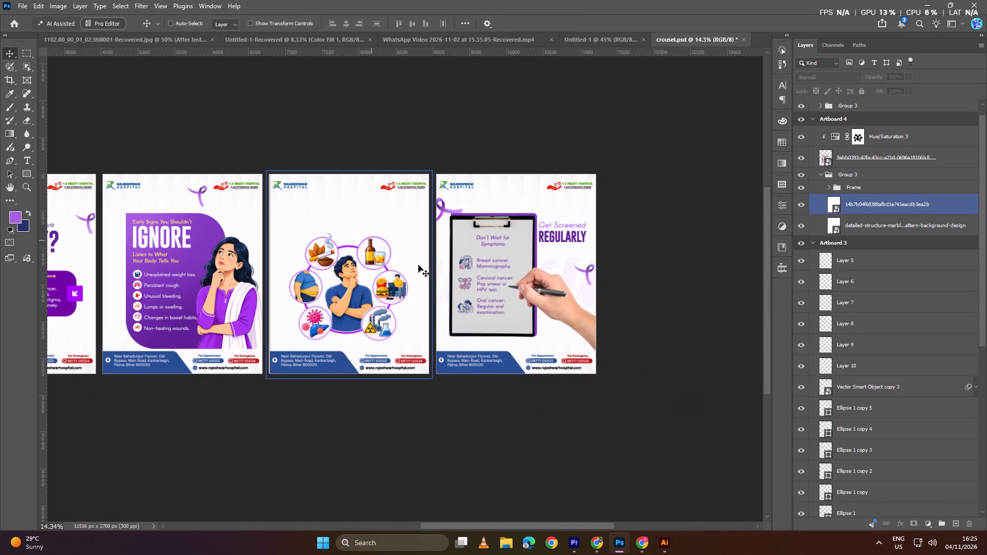
{"action": "scroll", "coordinate": [503, 268], "scroll_direction": "down", "scroll_amount": 2, "text": "ctrl+alt"}
{"action": "scroll", "coordinate": [423, 283], "scroll_direction": "up", "scroll_amount": 4, "text": "ctrl+alt"}
{"action": "left_click", "coordinate": [889, 135]}
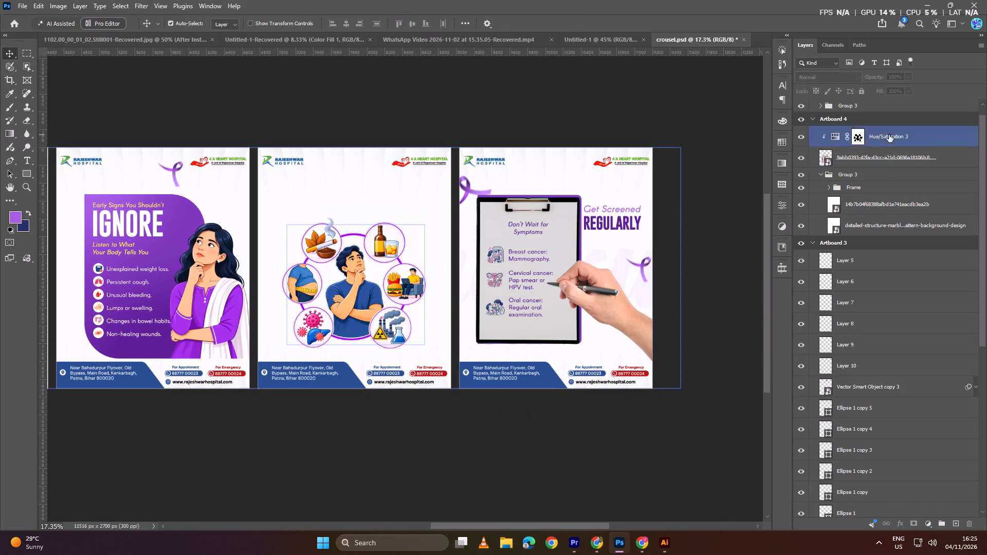
{"action": "left_click", "coordinate": [883, 160], "text": "shift"}
{"action": "key", "text": "ctrl+t"}
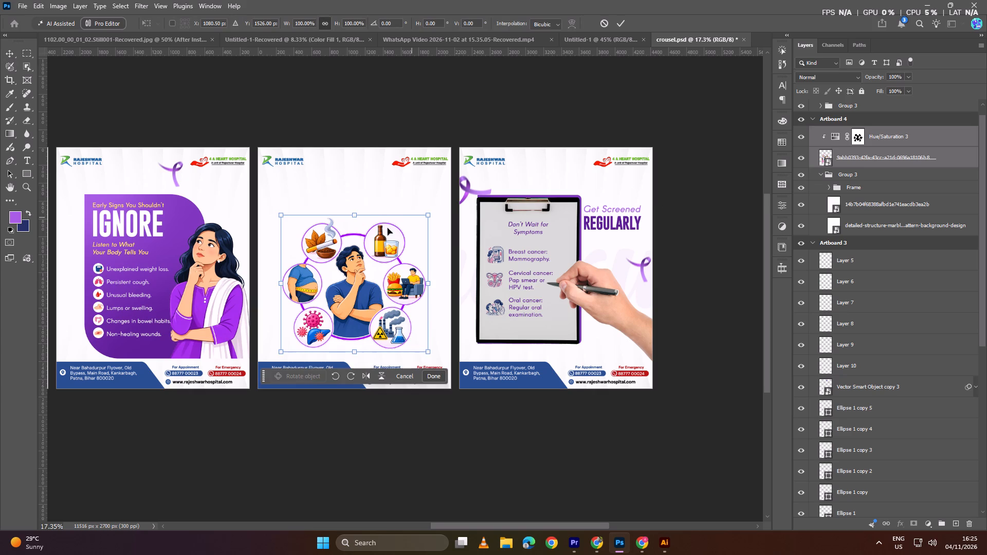
{"action": "scroll", "coordinate": [367, 234], "scroll_direction": "up", "scroll_amount": 2, "text": "ctrl+alt"}
{"action": "left_click_drag", "start_coordinate": [354, 210], "coordinate": [356, 226]}
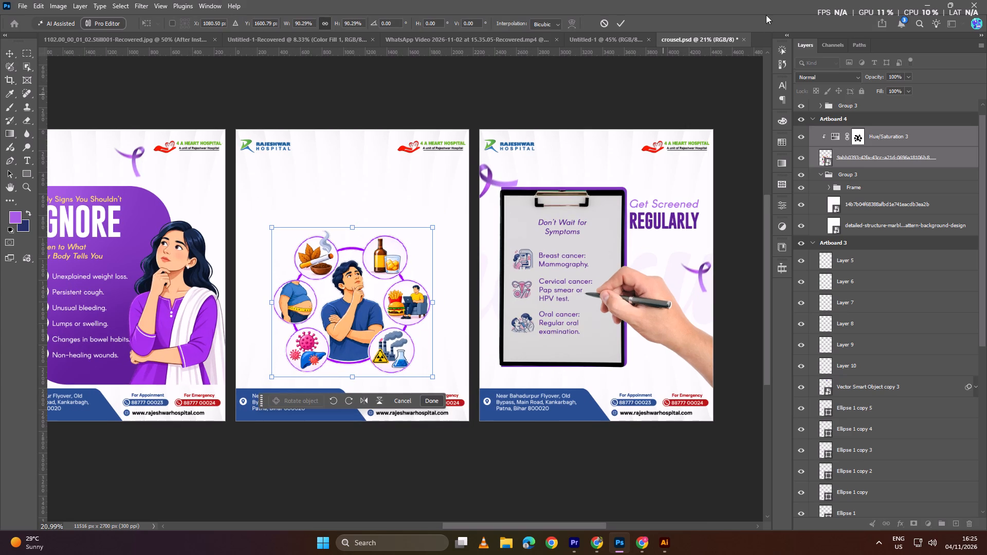
{"action": "left_click", "coordinate": [624, 23]}
{"action": "left_click", "coordinate": [593, 84]}
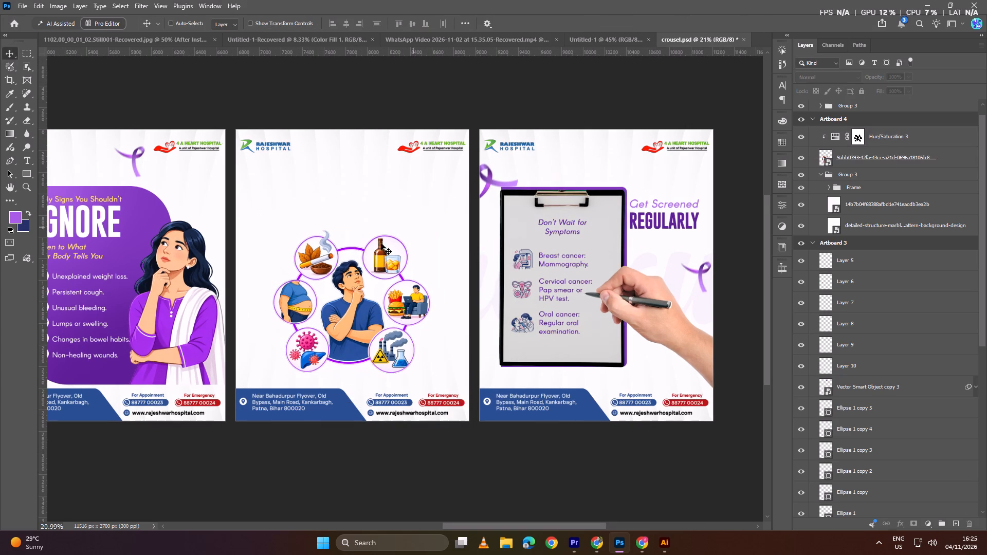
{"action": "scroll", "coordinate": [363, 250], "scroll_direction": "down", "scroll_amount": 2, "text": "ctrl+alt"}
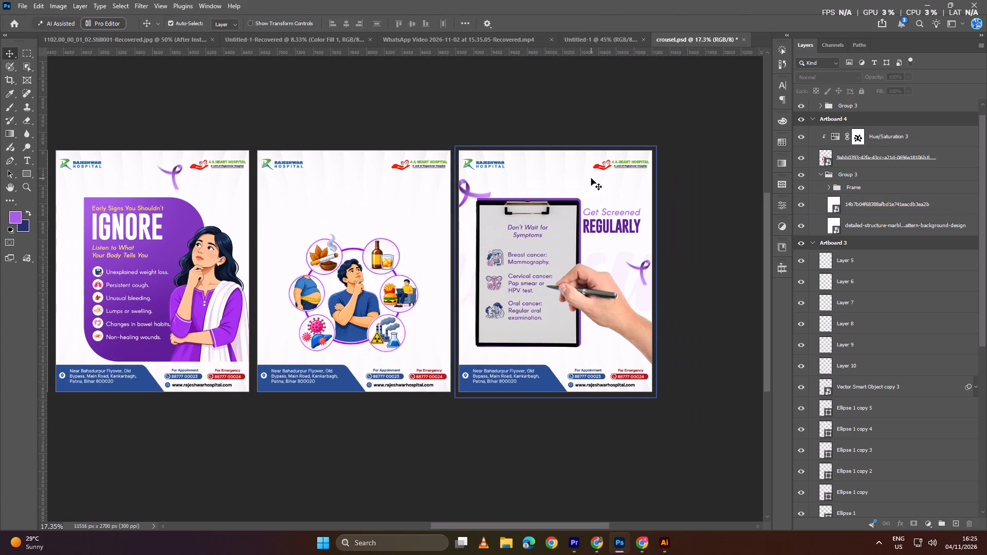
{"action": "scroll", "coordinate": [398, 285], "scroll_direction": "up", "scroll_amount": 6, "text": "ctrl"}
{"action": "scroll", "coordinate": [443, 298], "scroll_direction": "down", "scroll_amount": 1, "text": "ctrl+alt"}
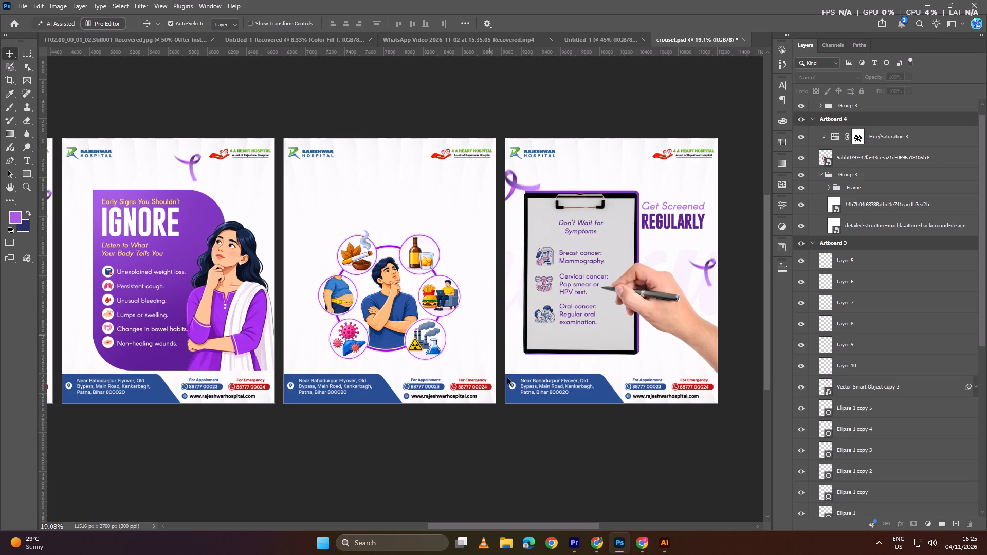
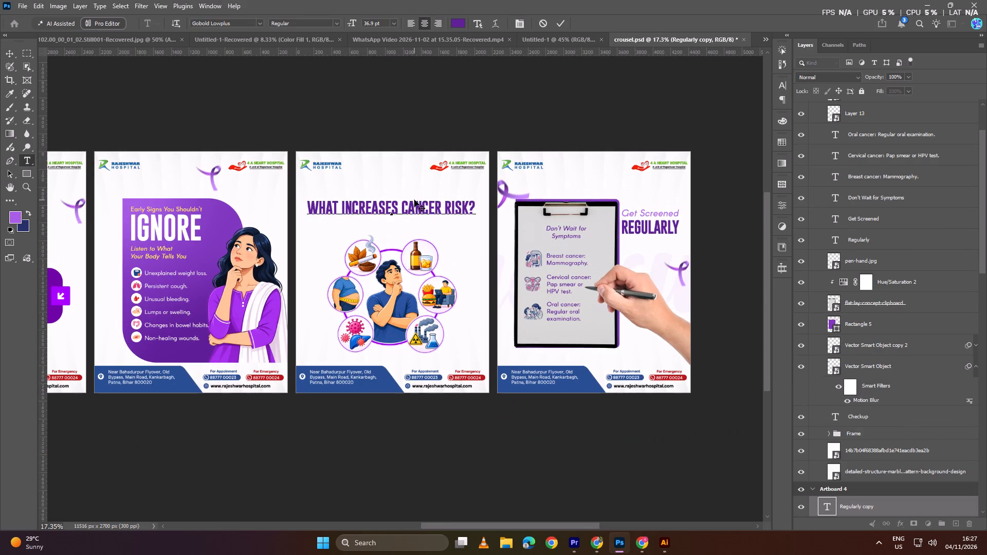
Finish the "What Increases Cancer Risk?" headline text and centre it horizontally on Artboard 4.
{"action": "scroll", "coordinate": [414, 200], "scroll_direction": "down", "scroll_amount": 2}
{"action": "left_click", "coordinate": [556, 25]}
{"action": "scroll", "coordinate": [441, 161], "scroll_direction": "up", "scroll_amount": 4, "text": "ctrl+alt"}
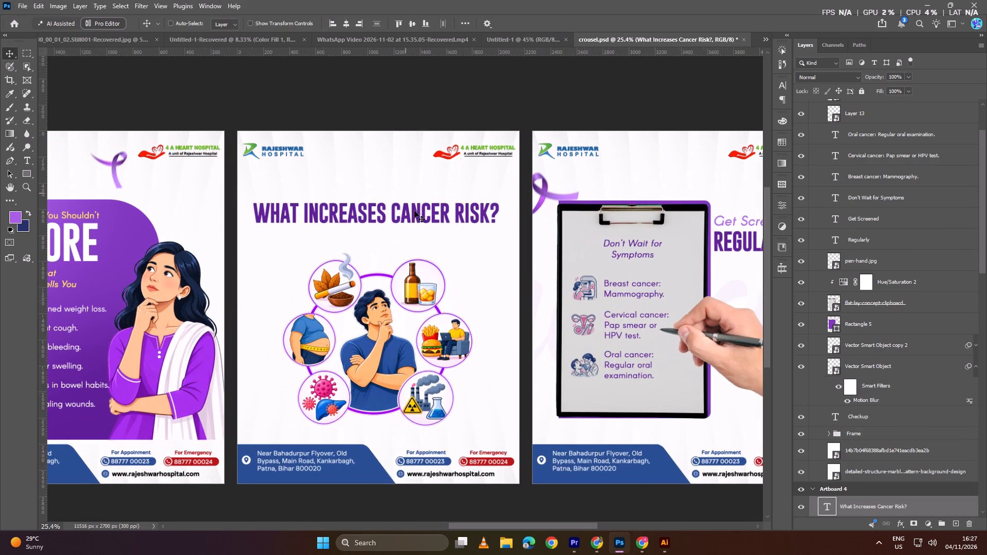
{"action": "left_click", "coordinate": [415, 212]}
{"action": "left_click", "coordinate": [345, 28]}
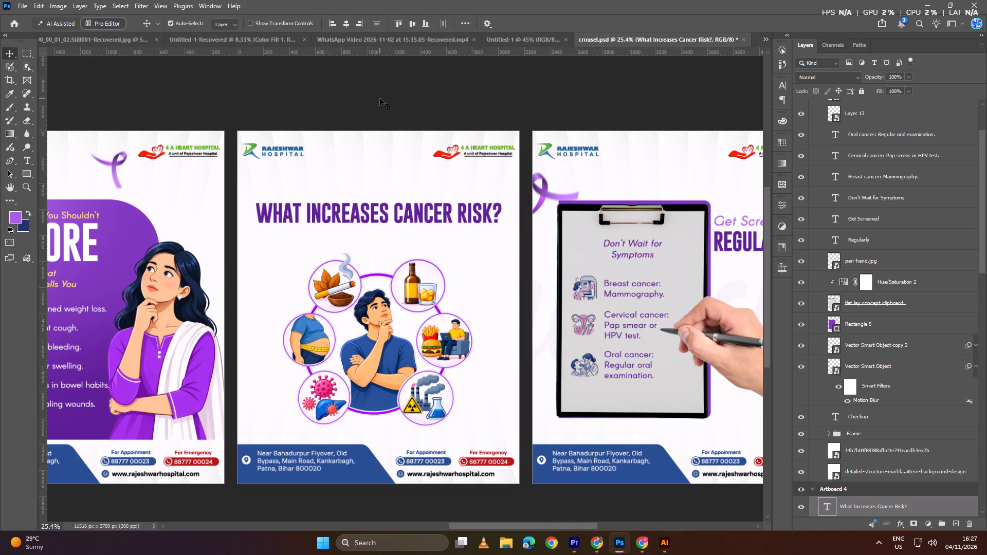
{"action": "left_click", "coordinate": [380, 98]}
Break Artboard 4's headline into two lines, "What Increases" and "Cancer Risk?".
{"action": "double_click", "coordinate": [409, 215]}
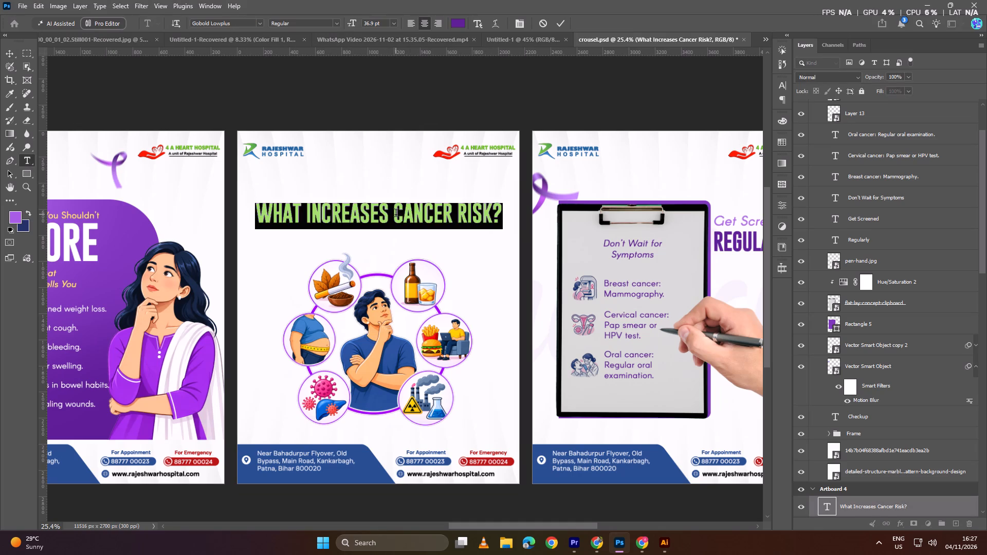
{"action": "left_click", "coordinate": [396, 214]}
{"action": "key", "text": "BackSpace"}
{"action": "key", "text": "Return"}
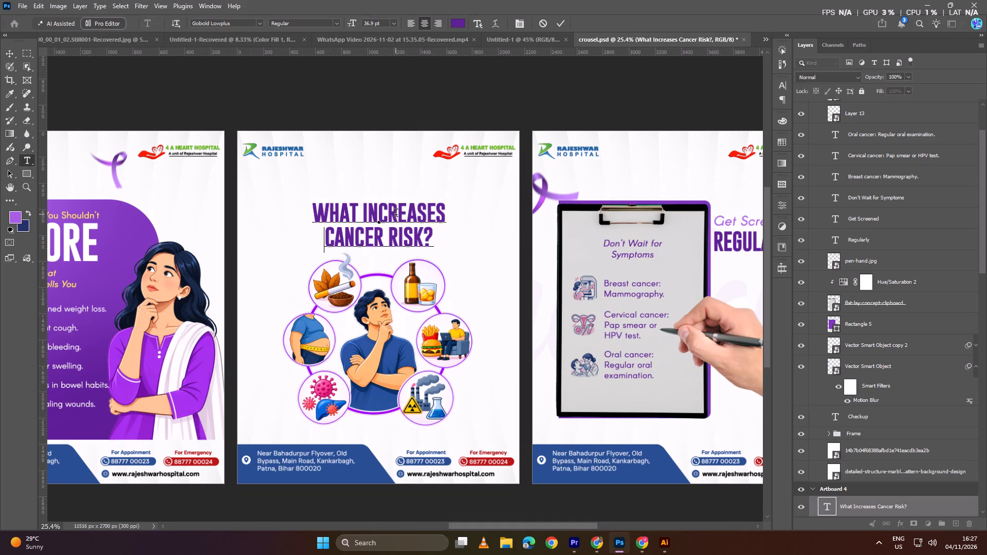
{"action": "left_click_drag", "start_coordinate": [314, 212], "coordinate": [467, 198]}
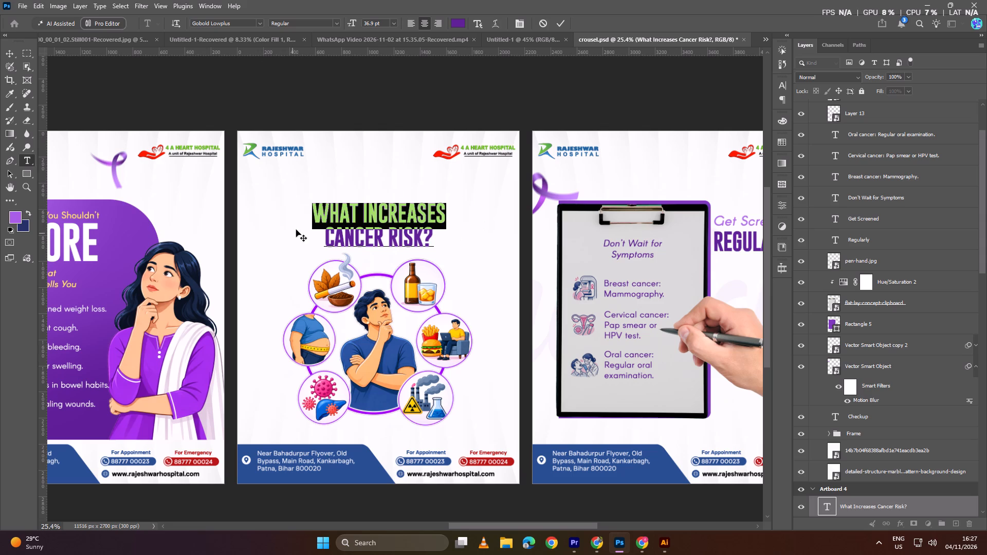
{"action": "left_click", "coordinate": [562, 27]}
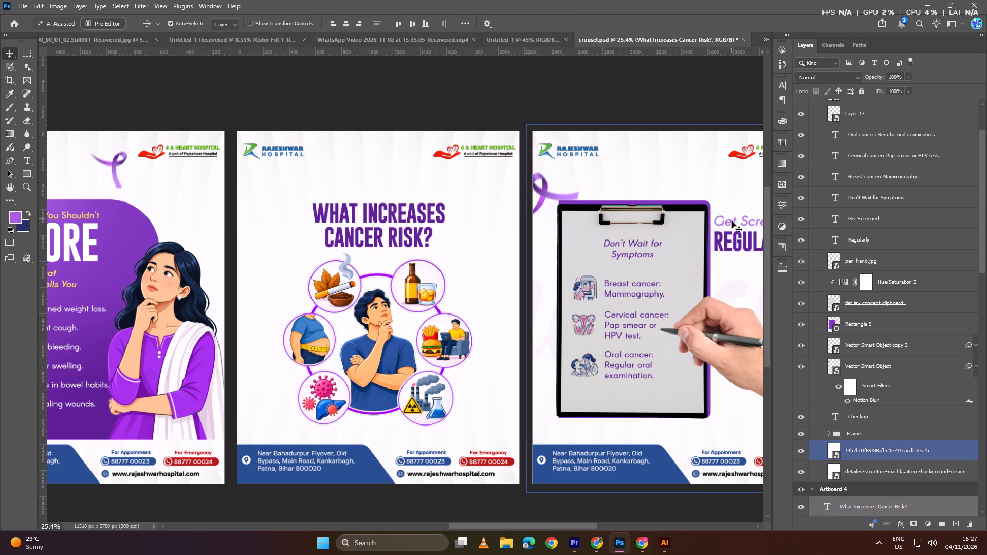
Set the headline's first line "What Increases" in Arcon Rounded-Regular, matching the "Get Screened" text, and turn off its all caps.
{"action": "left_click", "coordinate": [732, 221]}
{"action": "left_click", "coordinate": [780, 86]}
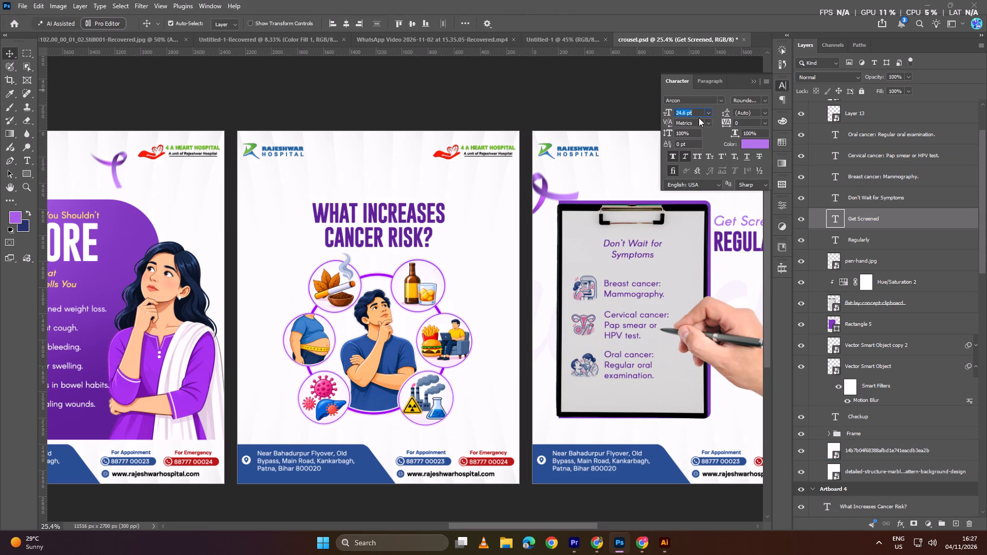
{"action": "left_click_drag", "start_coordinate": [692, 101], "coordinate": [696, 97]}
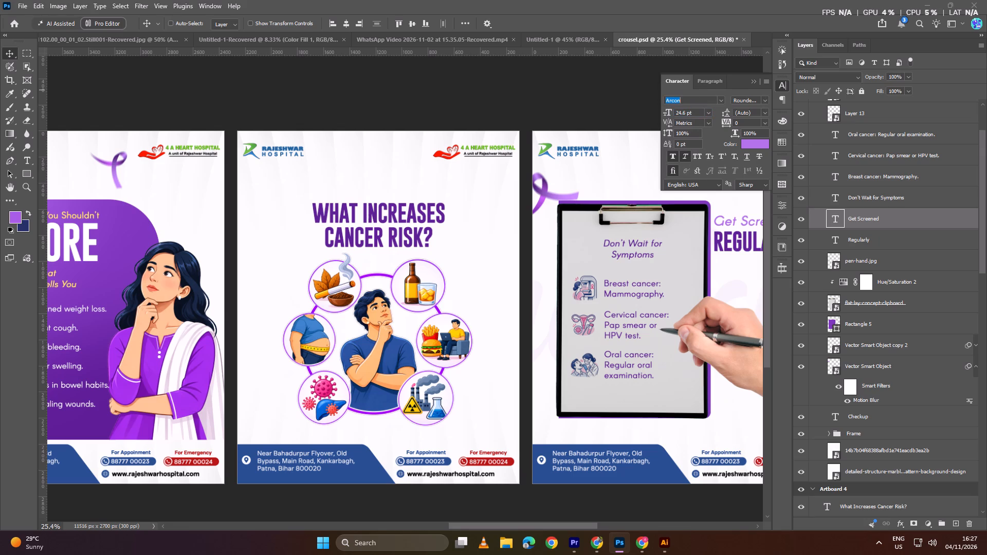
{"action": "key", "text": "ctrl+c"}
{"action": "double_click", "coordinate": [438, 212]}
{"action": "left_click_drag", "start_coordinate": [454, 207], "coordinate": [354, 198]}
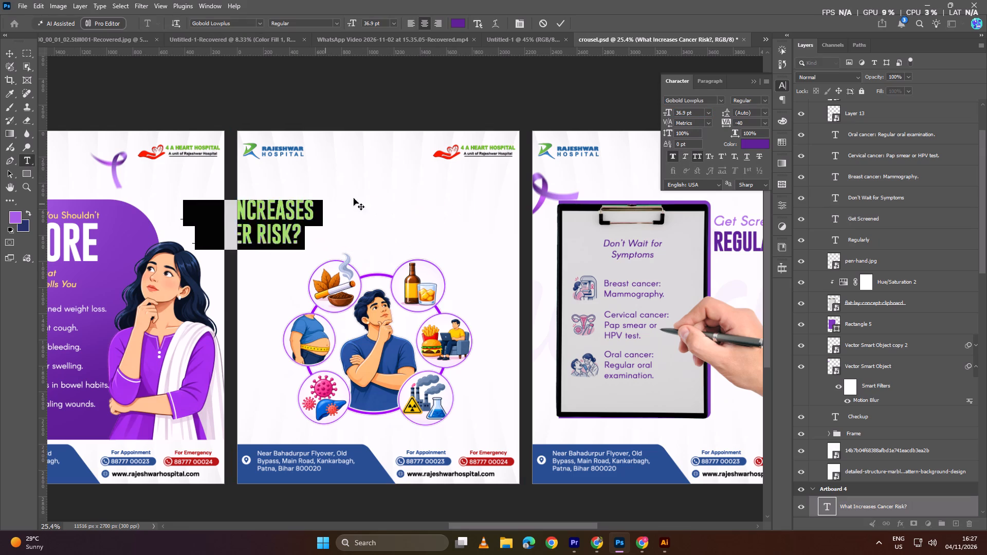
{"action": "left_click_drag", "start_coordinate": [354, 198], "coordinate": [466, 199]}
{"action": "left_click_drag", "start_coordinate": [460, 208], "coordinate": [284, 209]}
{"action": "left_click", "coordinate": [708, 100]}
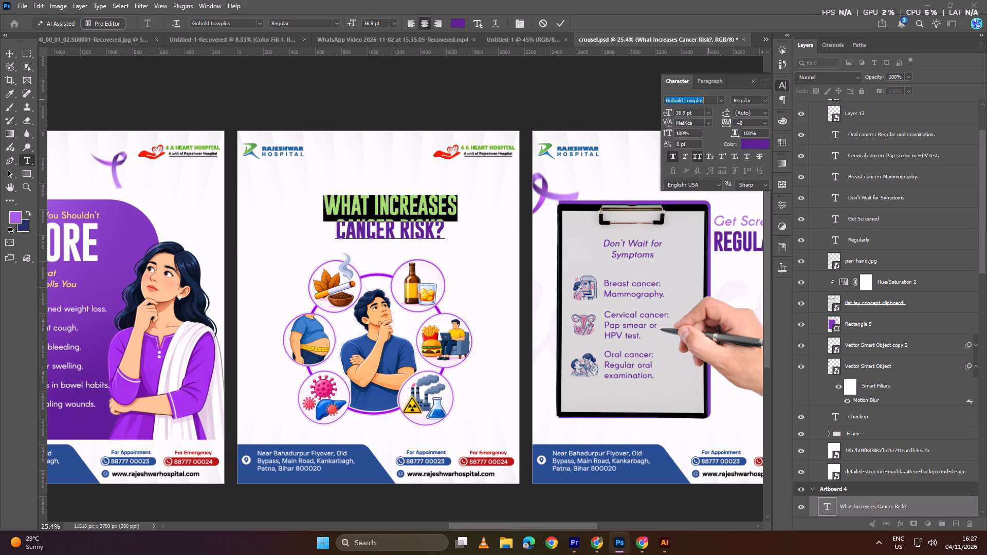
{"action": "key", "text": "ctrl+v"}
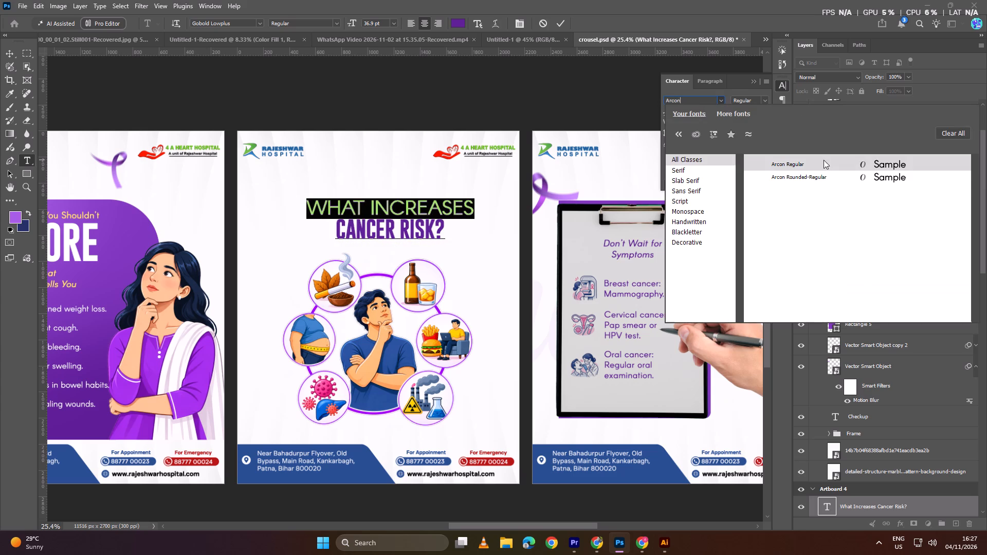
{"action": "left_click", "coordinate": [821, 174]}
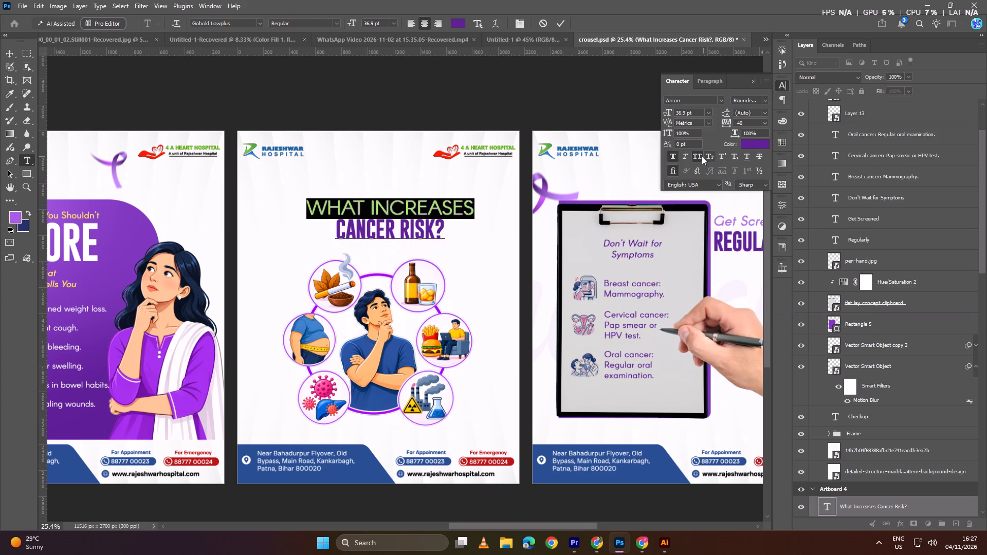
{"action": "left_click", "coordinate": [698, 155]}
Set the font size of the headline's second line "Cancer Risk?" to 57 pt.
{"action": "left_click", "coordinate": [426, 230]}
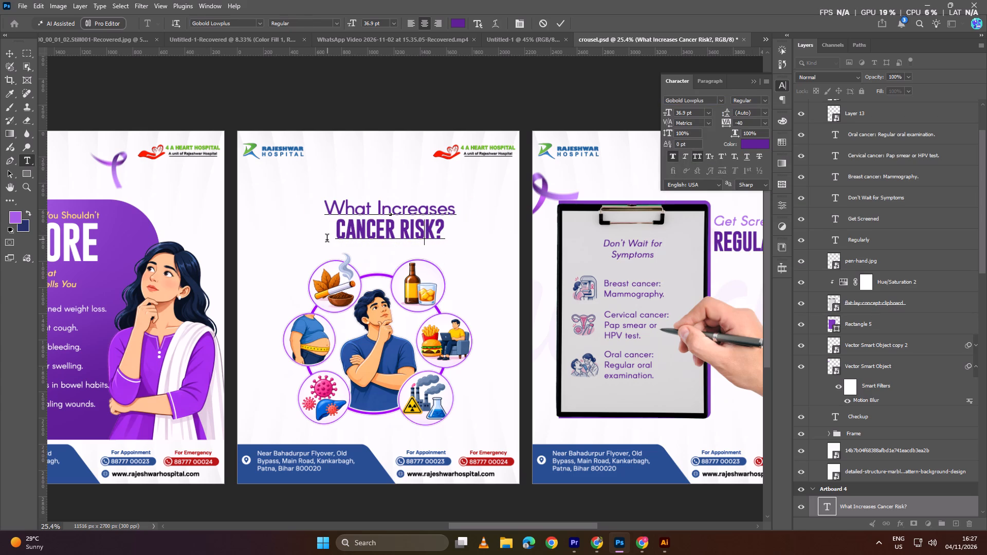
{"action": "left_click_drag", "start_coordinate": [327, 239], "coordinate": [493, 237]}
{"action": "left_click", "coordinate": [694, 113]}
{"action": "scroll", "coordinate": [694, 113], "scroll_direction": "up", "scroll_amount": 3}
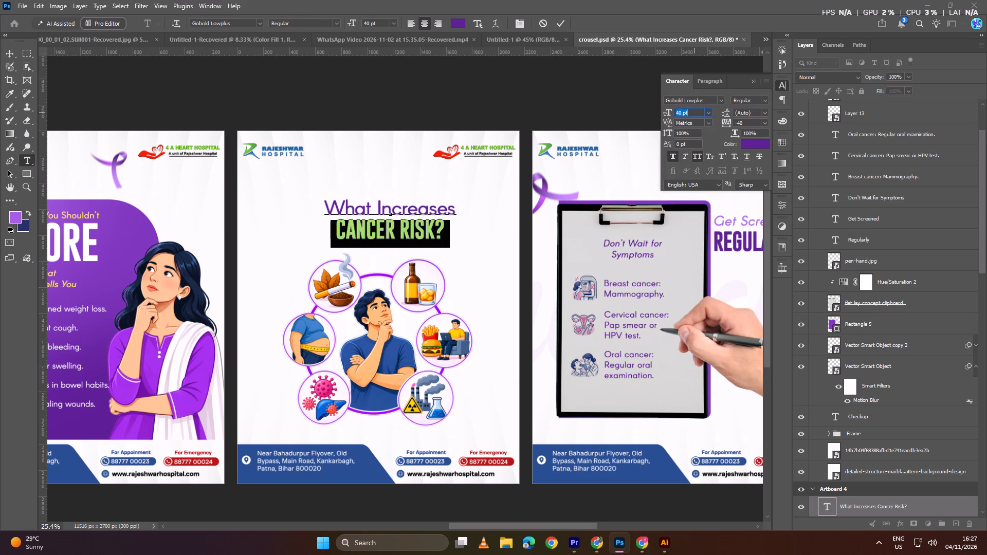
{"action": "scroll", "coordinate": [694, 113], "scroll_direction": "up", "scroll_amount": 18}
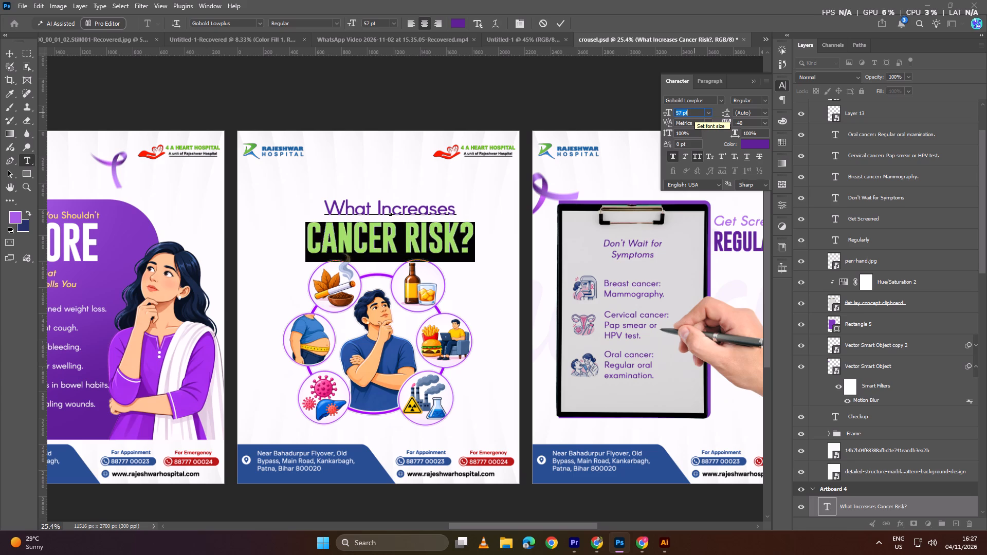
{"action": "scroll", "coordinate": [694, 113], "scroll_direction": "up", "scroll_amount": 1}
{"action": "scroll", "coordinate": [694, 113], "scroll_direction": "down", "scroll_amount": 1}
{"action": "left_click", "coordinate": [561, 23]}
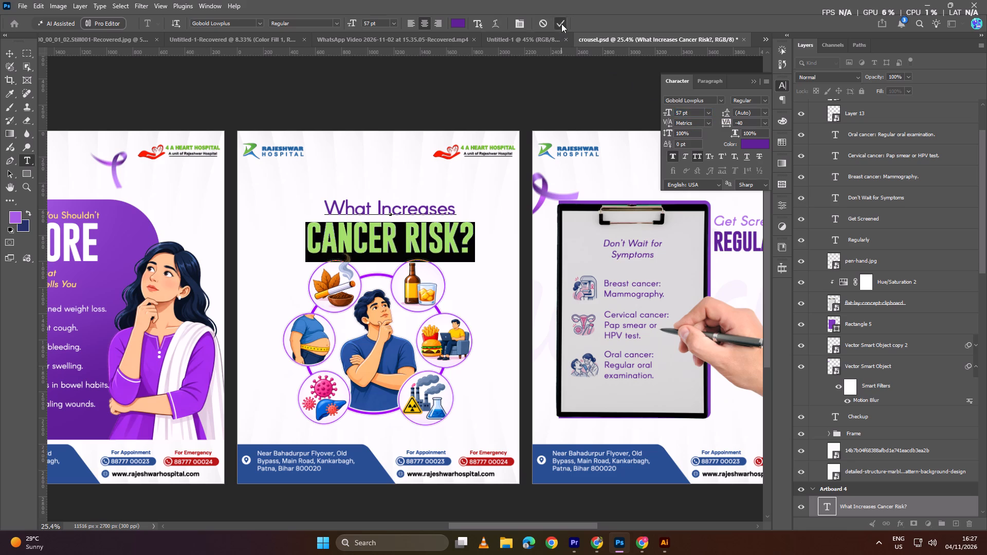
Scale the two-line headline to about 81% and move it up beneath the logos, centred horizontally on Artboard 4.
{"action": "scroll", "coordinate": [479, 157], "scroll_direction": "down", "scroll_amount": 4, "text": "ctrl+alt"}
{"action": "left_click", "coordinate": [486, 111]}
{"action": "scroll", "coordinate": [464, 200], "scroll_direction": "up", "scroll_amount": 1, "text": "ctrl"}
{"action": "left_click", "coordinate": [453, 217]}
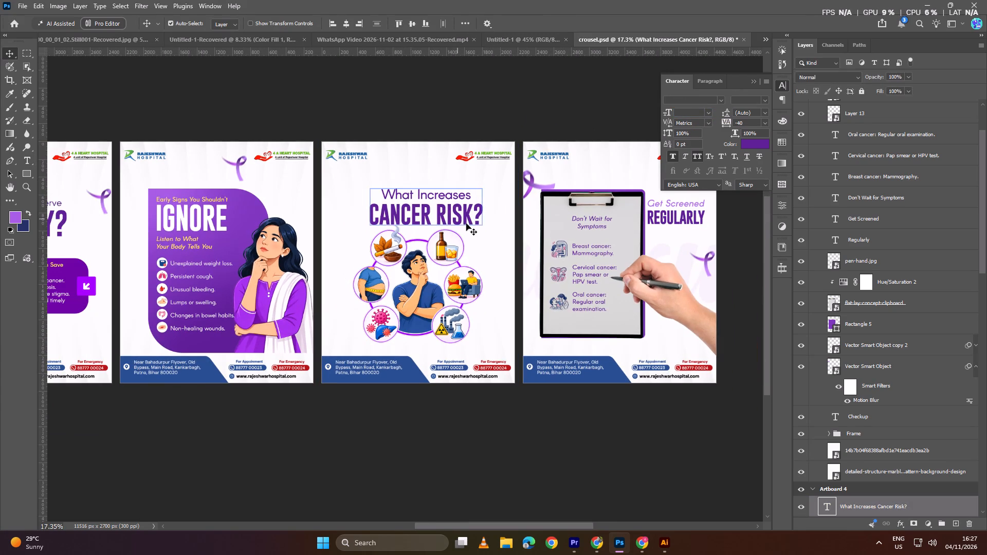
{"action": "left_click", "coordinate": [478, 219]}
{"action": "key", "text": "ctrl+t"}
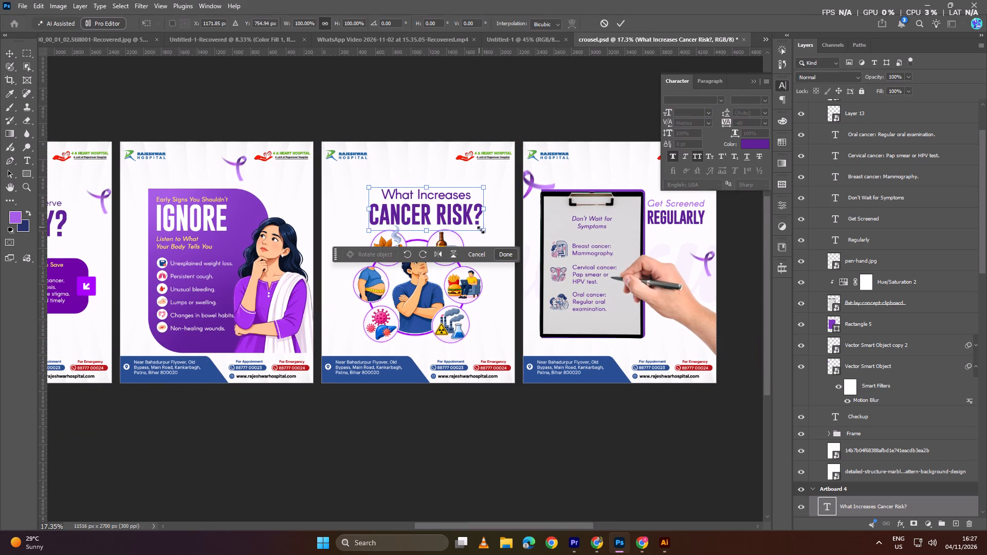
{"action": "left_click_drag", "start_coordinate": [487, 231], "coordinate": [465, 220]}
{"action": "scroll", "coordinate": [433, 216], "scroll_direction": "up", "scroll_amount": 3, "text": "ctrl+alt"}
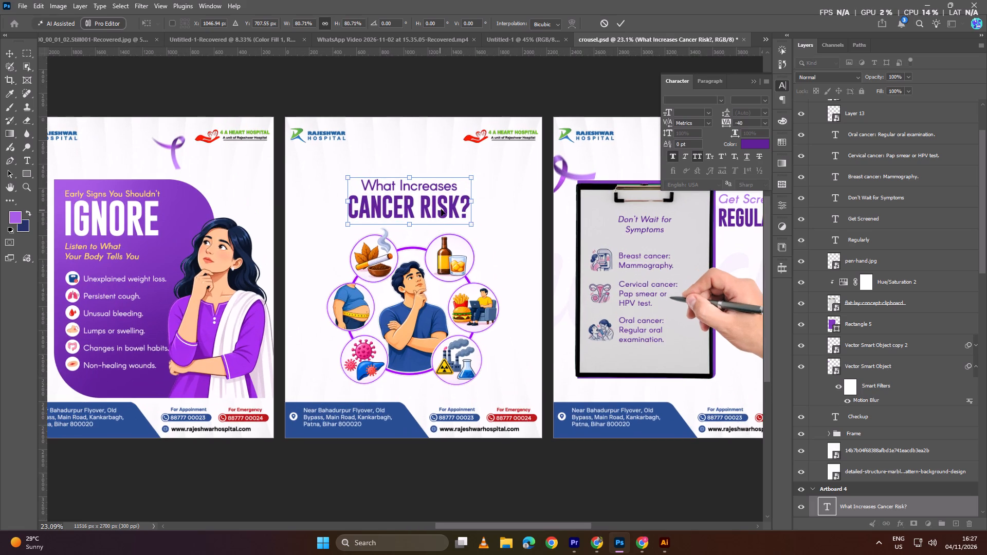
{"action": "left_click_drag", "start_coordinate": [441, 209], "coordinate": [444, 193]}
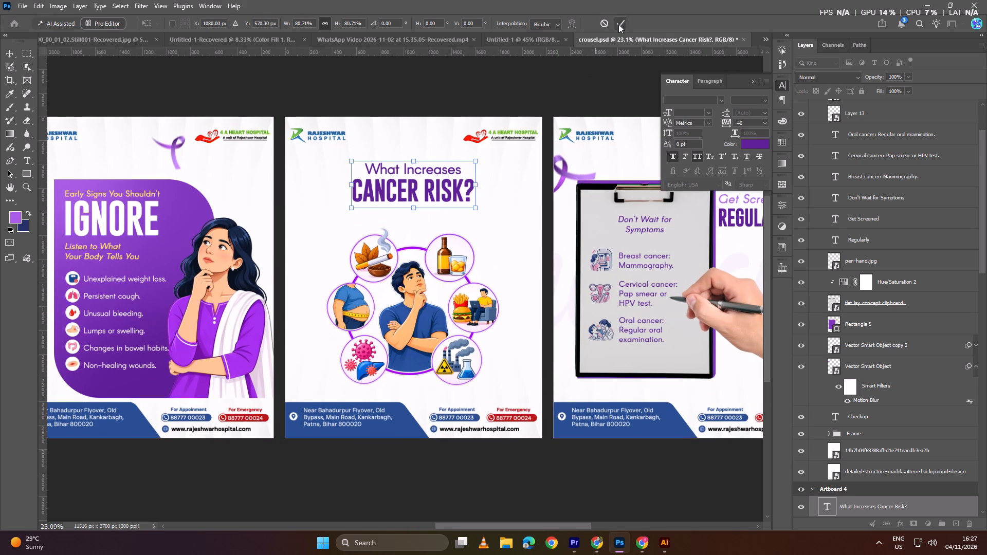
{"action": "left_click", "coordinate": [618, 24]}
{"action": "left_click", "coordinate": [348, 23]}
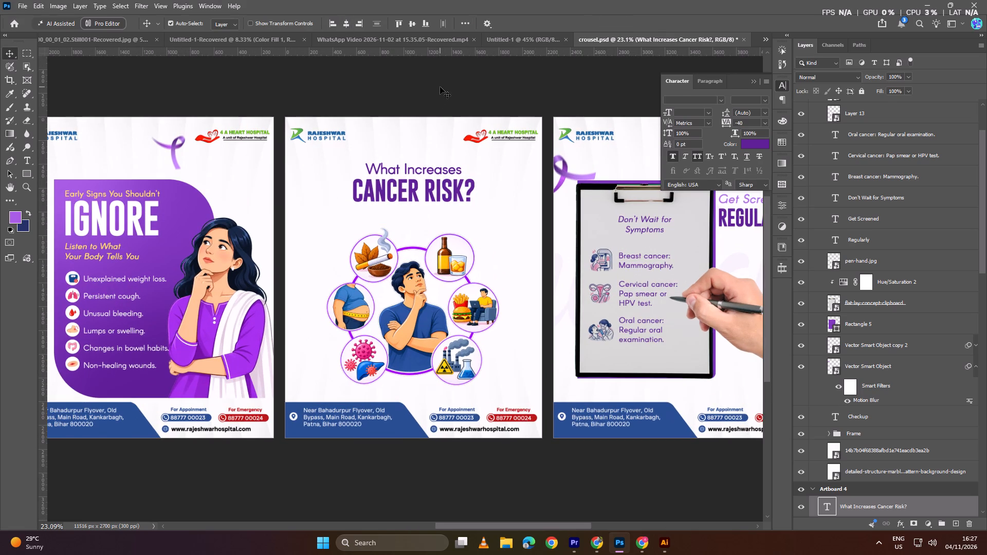
{"action": "left_click", "coordinate": [440, 87]}
Scale the risk-factor illustration together with Hue/Saturation 3 to about 89%, keeping its bottom edge in place.
{"action": "left_click", "coordinate": [454, 259]}
{"action": "scroll", "coordinate": [886, 286], "scroll_direction": "down", "scroll_amount": 1}
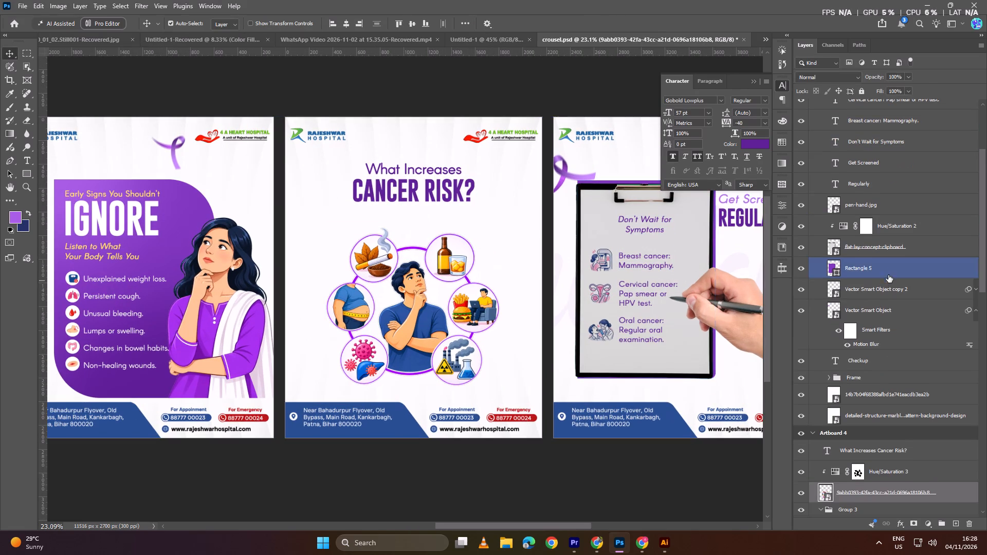
{"action": "scroll", "coordinate": [888, 275], "scroll_direction": "down", "scroll_amount": 2}
{"action": "scroll", "coordinate": [886, 237], "scroll_direction": "up", "scroll_amount": 4}
{"action": "scroll", "coordinate": [882, 220], "scroll_direction": "down", "scroll_amount": 12}
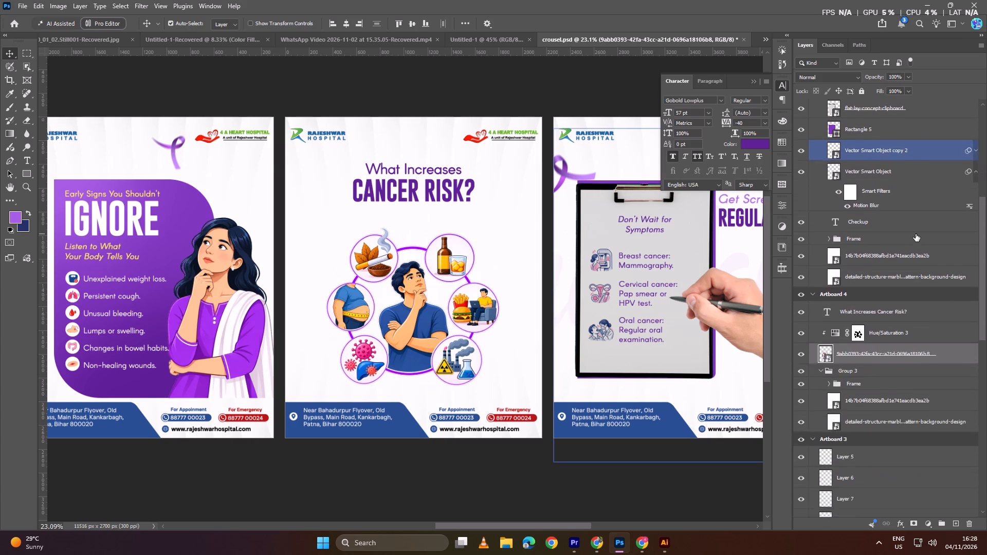
{"action": "scroll", "coordinate": [916, 234], "scroll_direction": "down", "scroll_amount": 11}
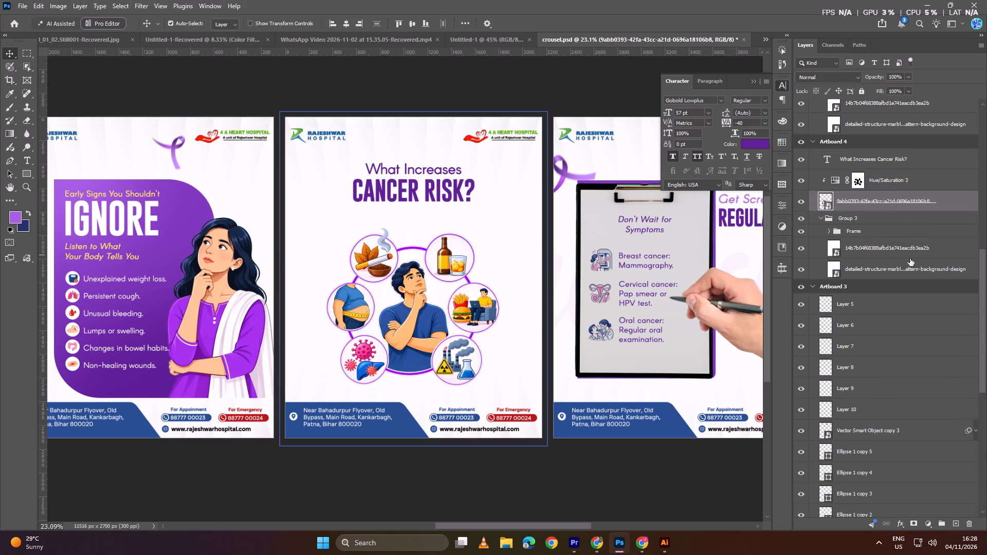
{"action": "left_click", "coordinate": [893, 181], "text": "shift"}
{"action": "scroll", "coordinate": [472, 301], "scroll_direction": "up", "scroll_amount": 3, "text": "ctrl+alt"}
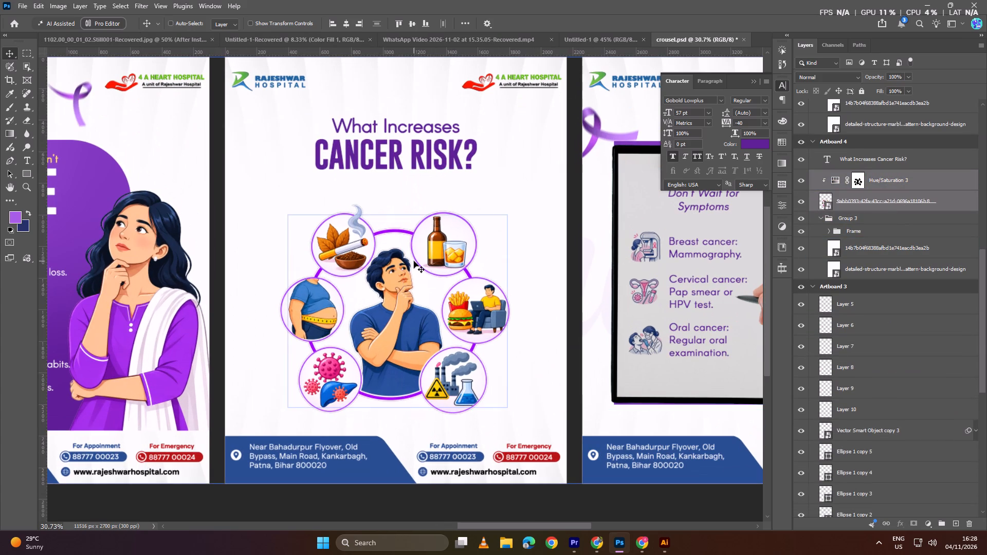
{"action": "key", "text": "ctrl+t"}
{"action": "left_click_drag", "start_coordinate": [396, 199], "coordinate": [399, 213]}
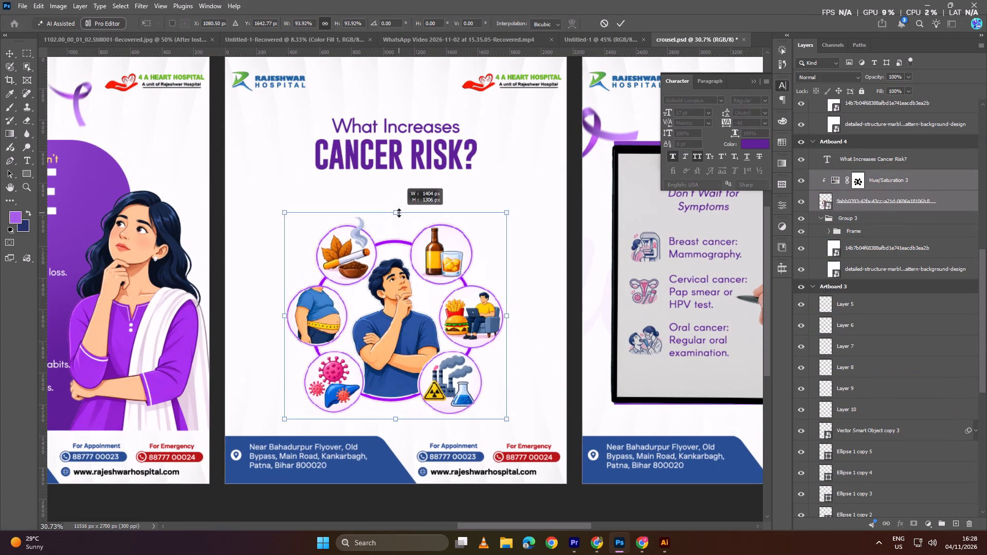
{"action": "left_click_drag", "start_coordinate": [399, 213], "coordinate": [404, 224]}
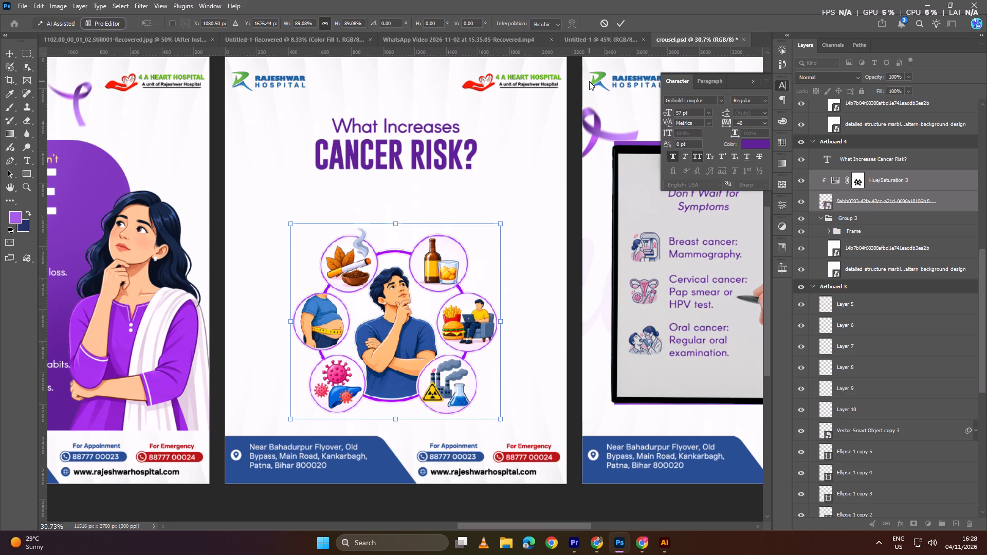
{"action": "left_click", "coordinate": [622, 22]}
{"action": "scroll", "coordinate": [487, 178], "scroll_direction": "down", "scroll_amount": 5, "text": "ctrl+alt"}
{"action": "scroll", "coordinate": [554, 194], "scroll_direction": "up", "scroll_amount": 4}
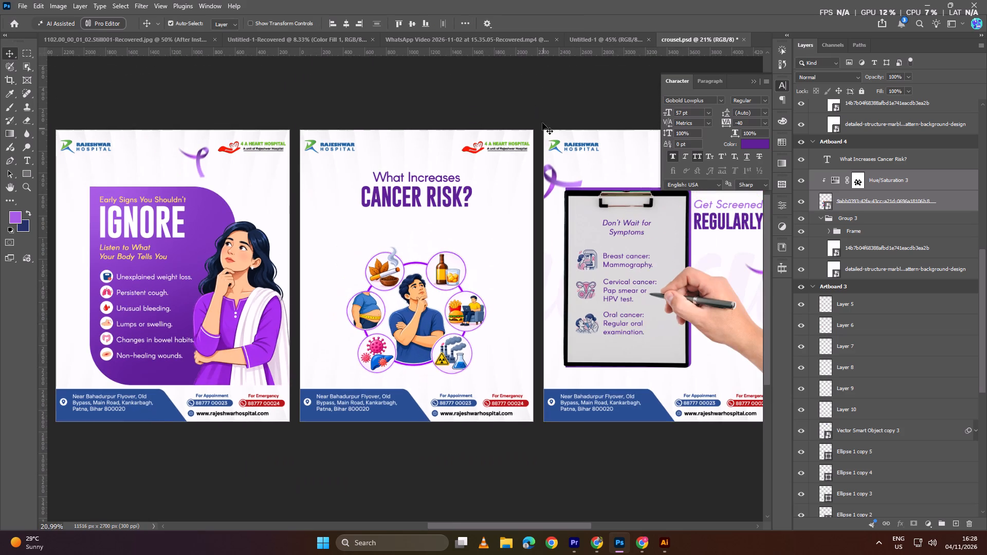
{"action": "left_click", "coordinate": [541, 104]}
Copy the "Don't Wait for Symptoms" text from the clipboard slide to just below Artboard 4's headline.
{"action": "scroll", "coordinate": [447, 219], "scroll_direction": "up", "scroll_amount": 7, "text": "ctrl"}
{"action": "scroll", "coordinate": [437, 218], "scroll_direction": "down", "scroll_amount": 5, "text": "ctrl+alt"}
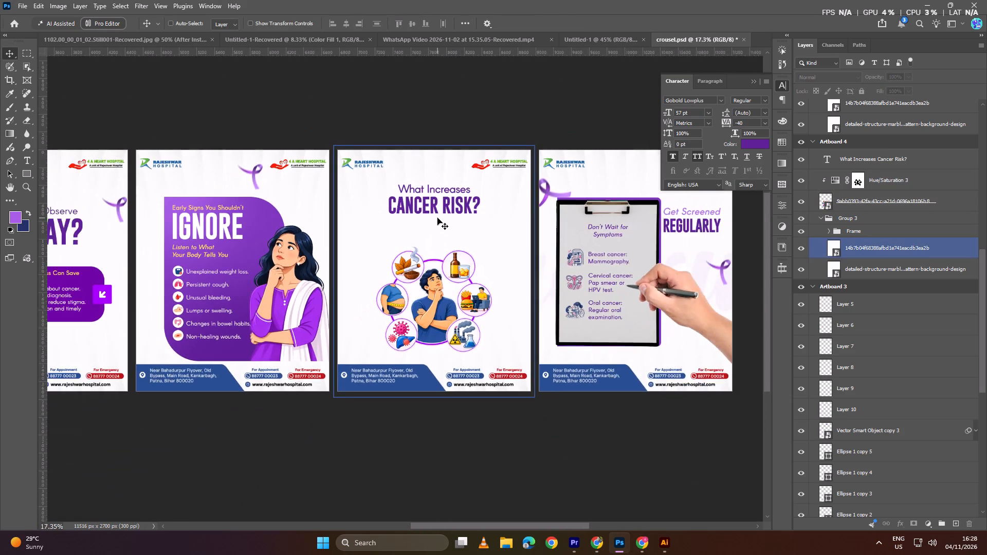
{"action": "scroll", "coordinate": [437, 218], "scroll_direction": "up", "scroll_amount": 4, "text": "ctrl+alt"}
{"action": "left_click", "coordinate": [428, 199]}
{"action": "left_click", "coordinate": [464, 121]}
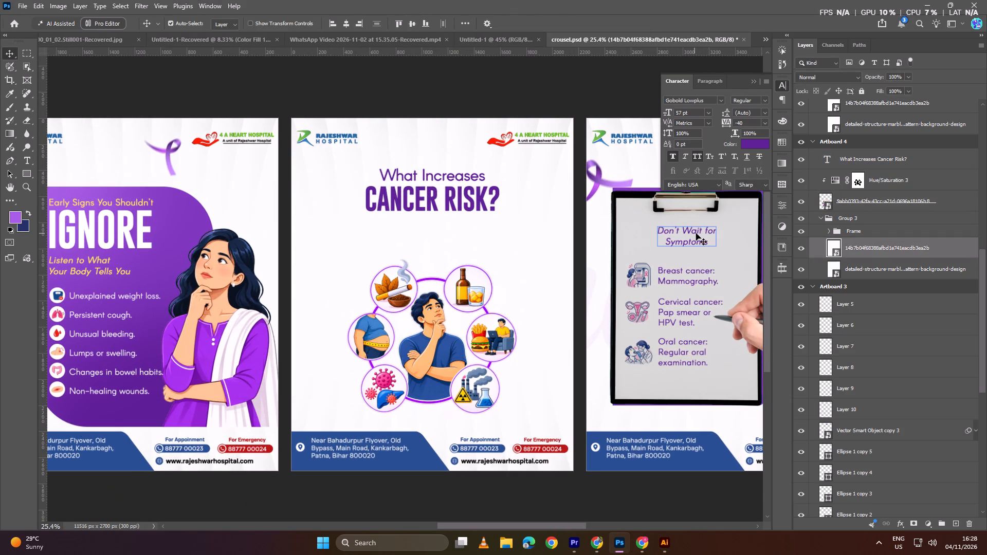
{"action": "left_click_drag", "start_coordinate": [697, 244], "coordinate": [445, 238], "text": "alt"}
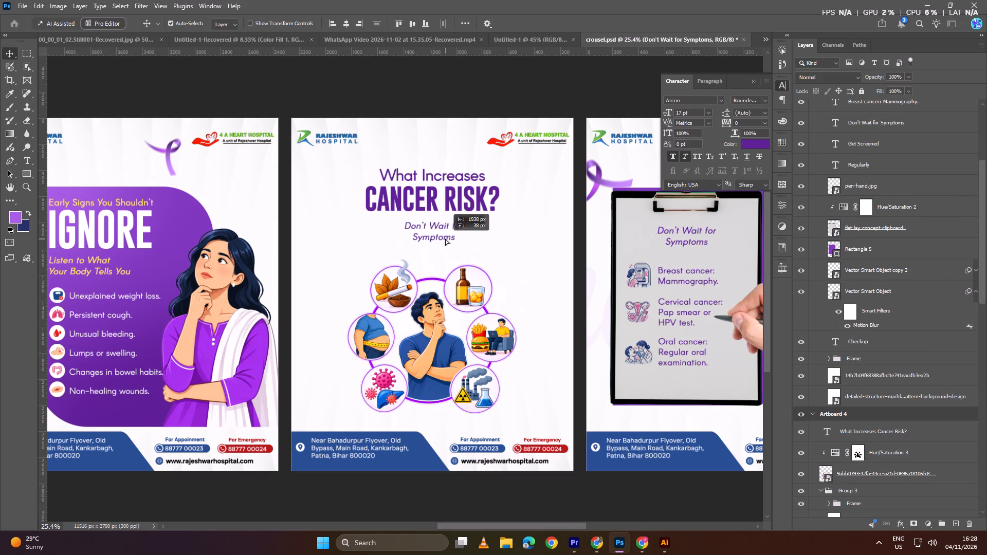
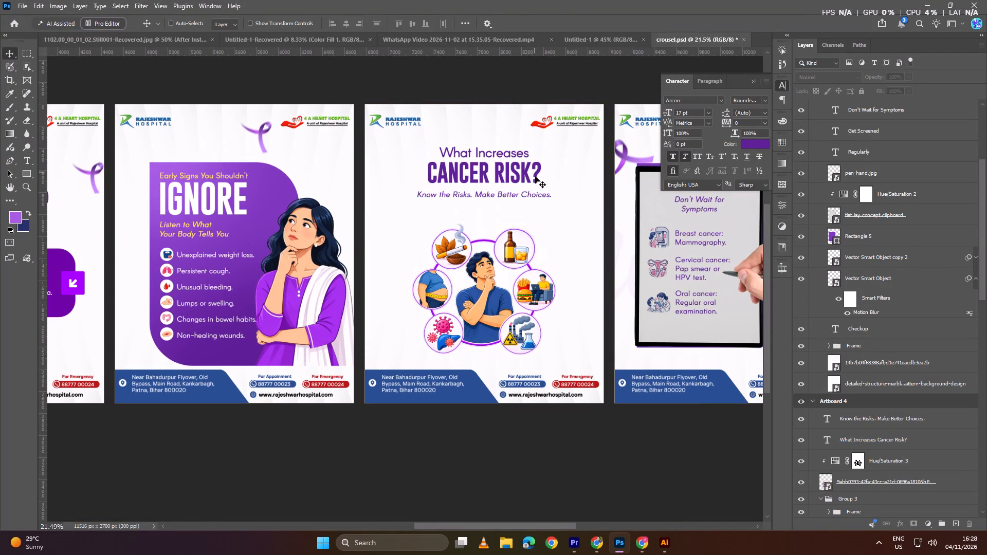
Nudge the "Know the Risks. Make Better Choices." subheading up about 29 px, closer beneath Artboard 4's headline.
{"action": "scroll", "coordinate": [535, 176], "scroll_direction": "up", "scroll_amount": 2, "text": "ctrl+alt"}
{"action": "left_click", "coordinate": [537, 201]}
{"action": "key", "text": "shift+Up"}
{"action": "key", "text": "shift+Up"}
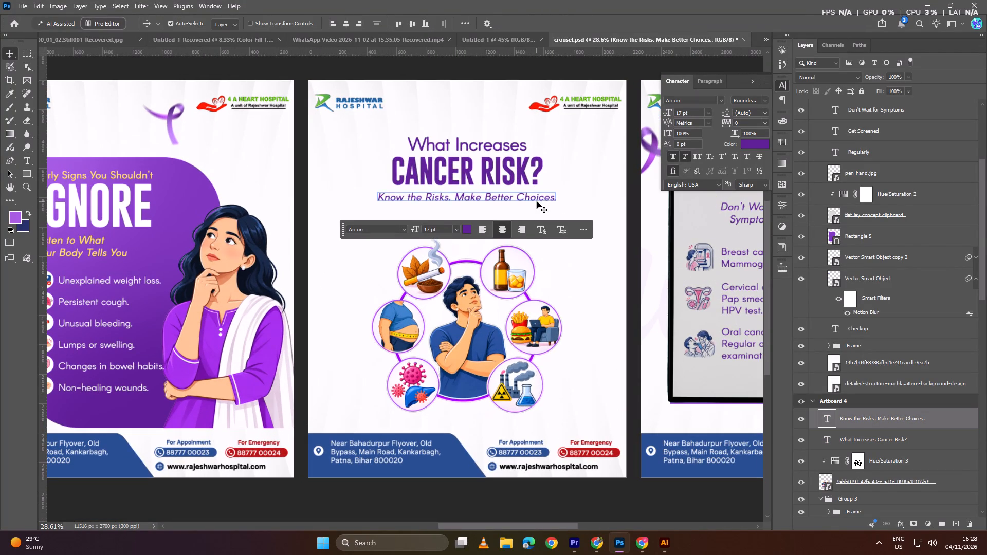
{"action": "key", "text": "shift+Up"}
{"action": "key", "text": "Down"}
{"action": "left_click", "coordinate": [538, 68]}
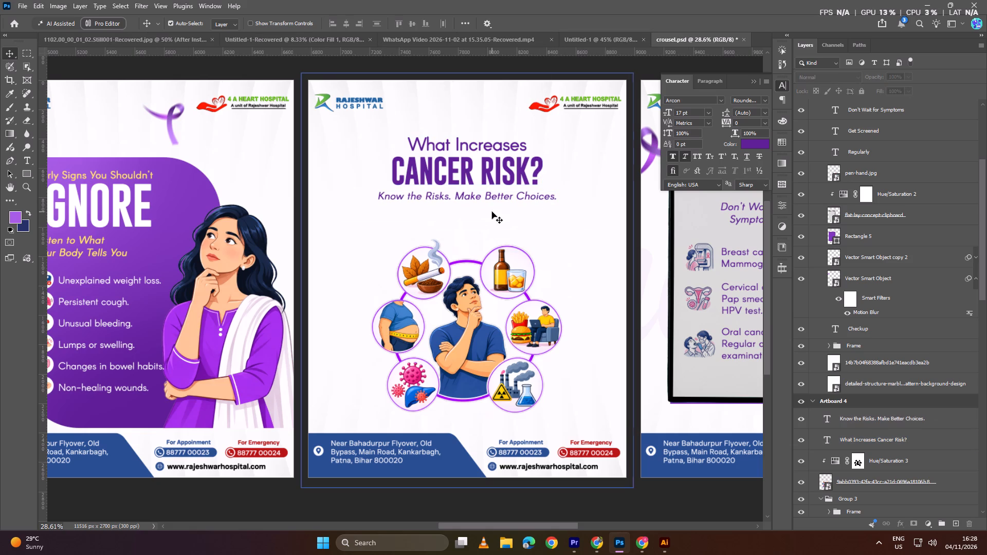
Nudge Artboard 4's headline and subheading down together by about 30 px, towards the risk-factor illustration.
{"action": "scroll", "coordinate": [496, 207], "scroll_direction": "down", "scroll_amount": 5, "text": "ctrl"}
{"action": "scroll", "coordinate": [497, 231], "scroll_direction": "up", "scroll_amount": 4}
{"action": "scroll", "coordinate": [503, 229], "scroll_direction": "down", "scroll_amount": 4, "text": "ctrl"}
{"action": "scroll", "coordinate": [469, 227], "scroll_direction": "up", "scroll_amount": 5, "text": "ctrl+alt"}
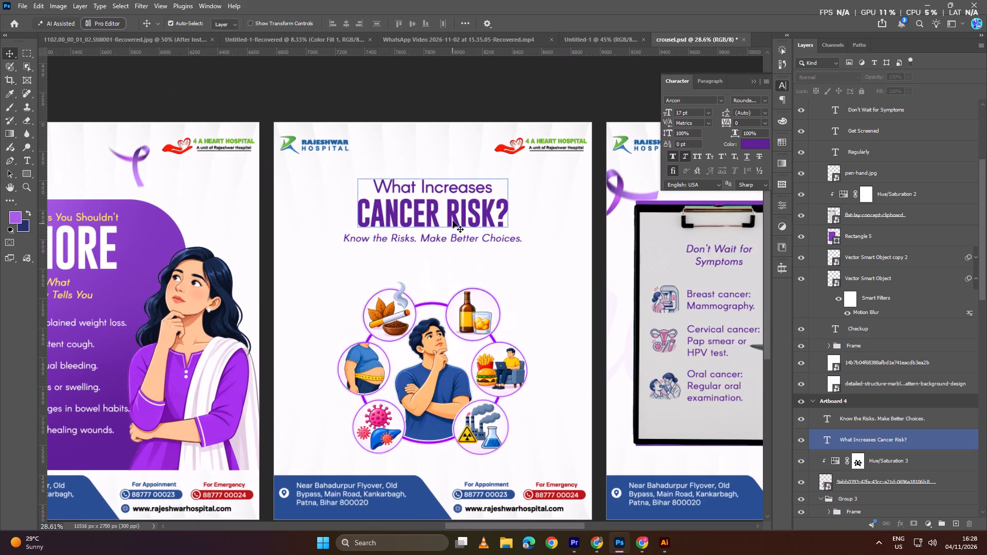
{"action": "left_click", "coordinate": [454, 218]}
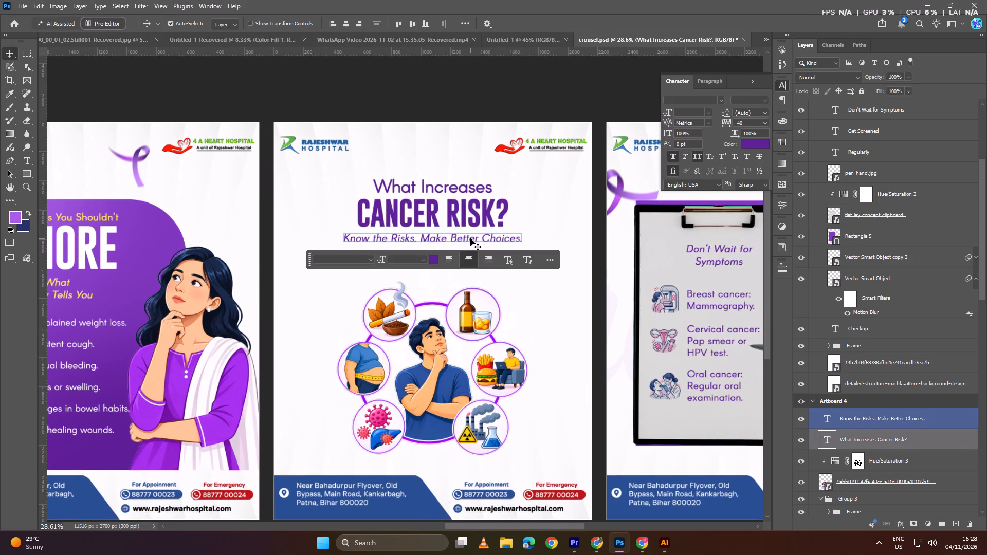
{"action": "left_click", "coordinate": [470, 238], "text": "shift"}
{"action": "key", "text": "shift+Down"}
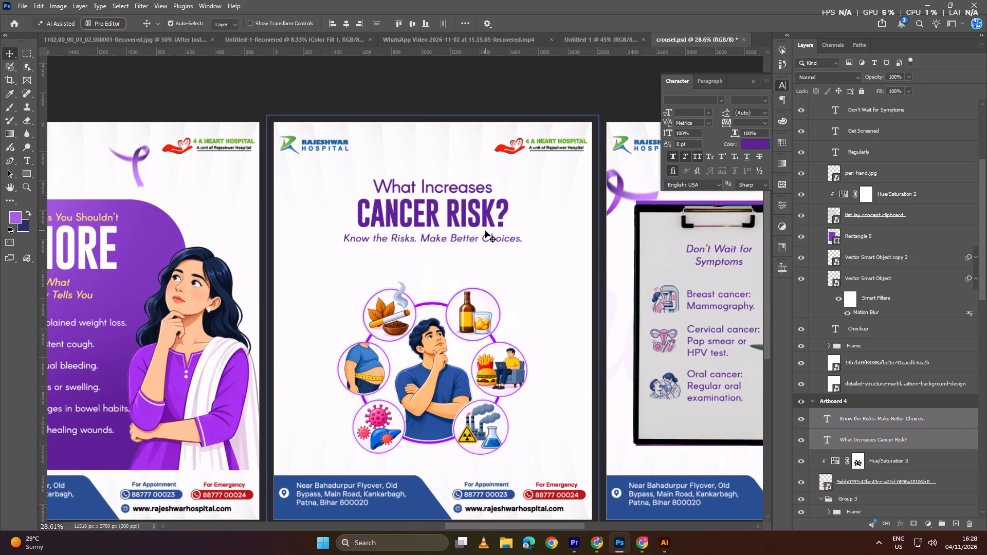
{"action": "key", "text": "shift+Down"}
{"action": "key", "text": "shift+Down"}
{"action": "left_click", "coordinate": [515, 97]}
Duplicate Artboard 4's subheading and place the copy beside the alcohol icon on the illustration's right side.
{"action": "scroll", "coordinate": [459, 210], "scroll_direction": "down", "scroll_amount": 6, "text": "ctrl+alt"}
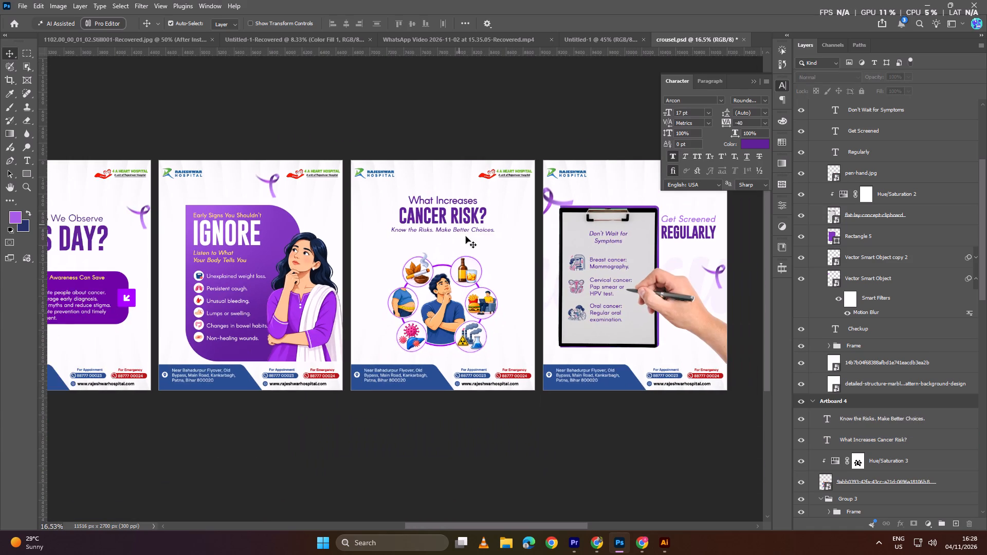
{"action": "scroll", "coordinate": [520, 279], "scroll_direction": "down", "scroll_amount": 9, "text": "ctrl"}
{"action": "scroll", "coordinate": [386, 197], "scroll_direction": "up", "scroll_amount": 3, "text": "ctrl+alt"}
{"action": "left_click_drag", "start_coordinate": [382, 194], "coordinate": [491, 249], "text": "alt"}
{"action": "scroll", "coordinate": [492, 250], "scroll_direction": "up", "scroll_amount": 5, "text": "ctrl+alt"}
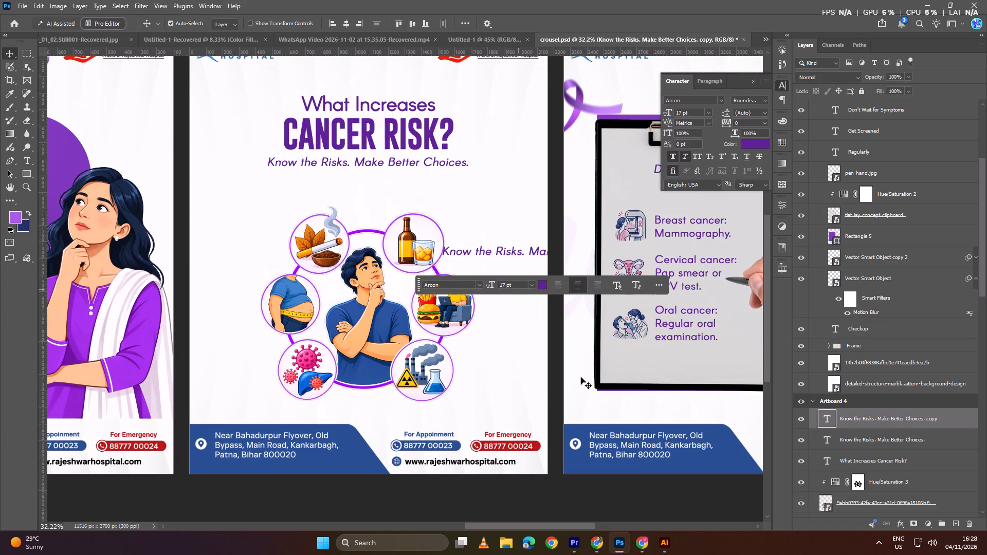
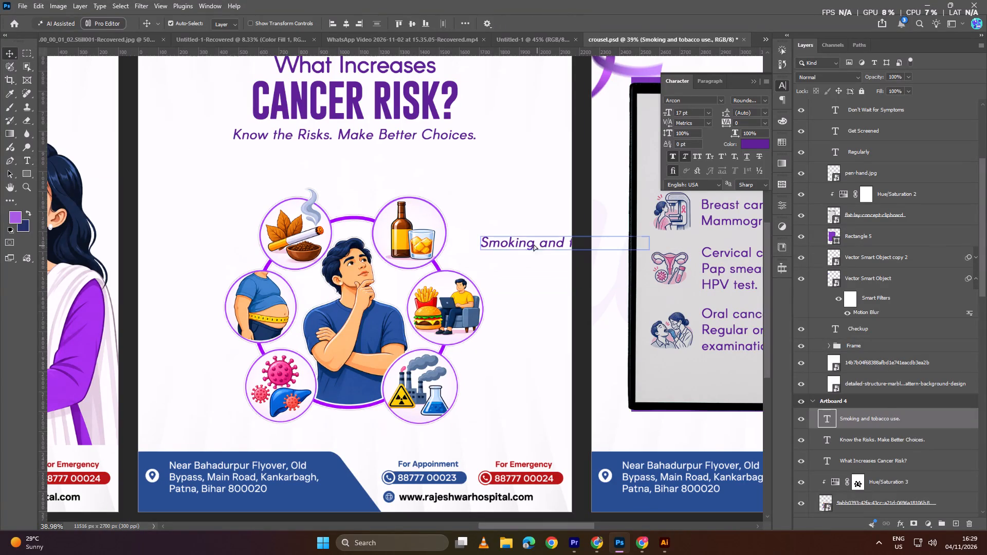
Move the "Smoking and tobacco use." label above the smoking icon and break it into two lines after "and".
{"action": "left_click_drag", "start_coordinate": [534, 244], "coordinate": [255, 185]}
{"action": "scroll", "coordinate": [277, 181], "scroll_direction": "up", "scroll_amount": 4, "text": "ctrl+alt"}
{"action": "double_click", "coordinate": [288, 178]}
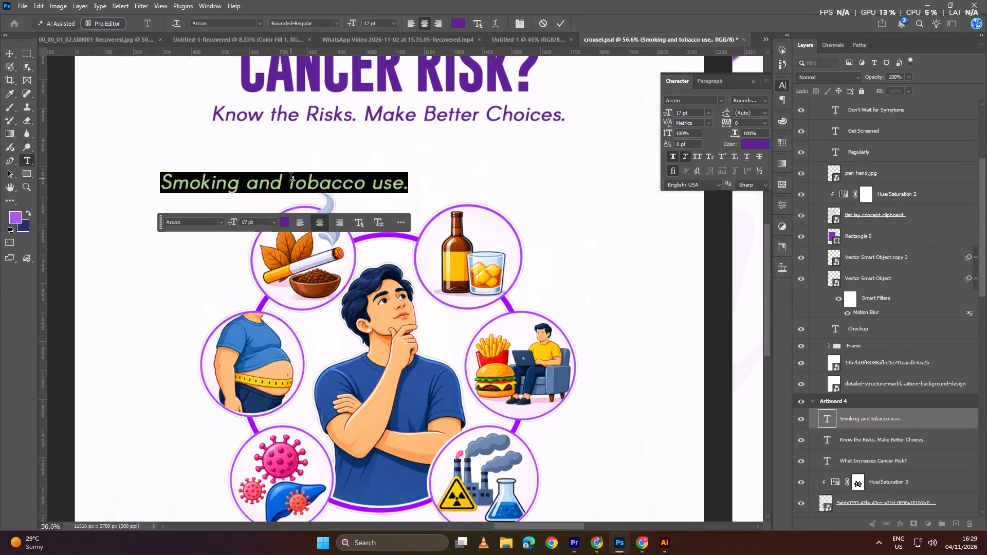
{"action": "left_click", "coordinate": [291, 179]}
{"action": "key", "text": "BackSpace"}
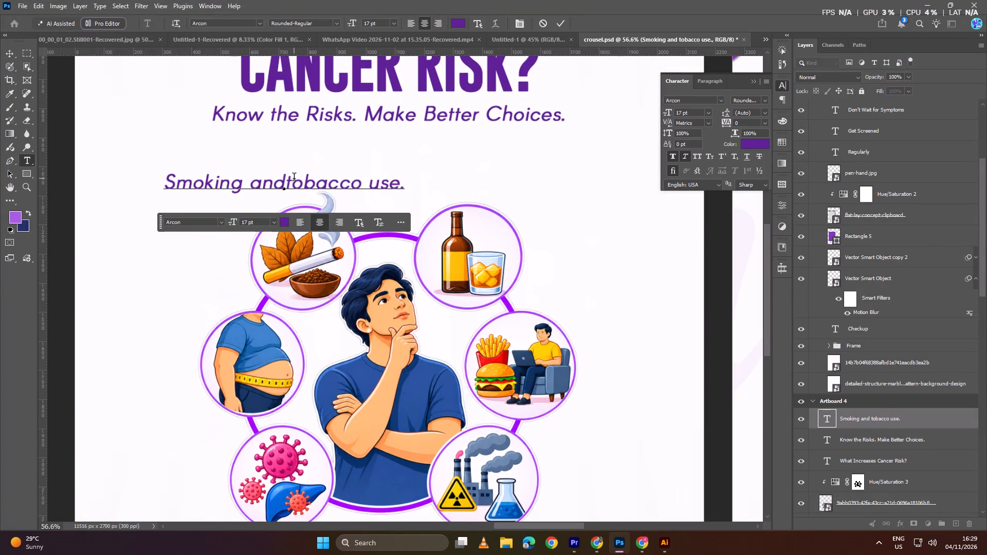
{"action": "key", "text": "Return"}
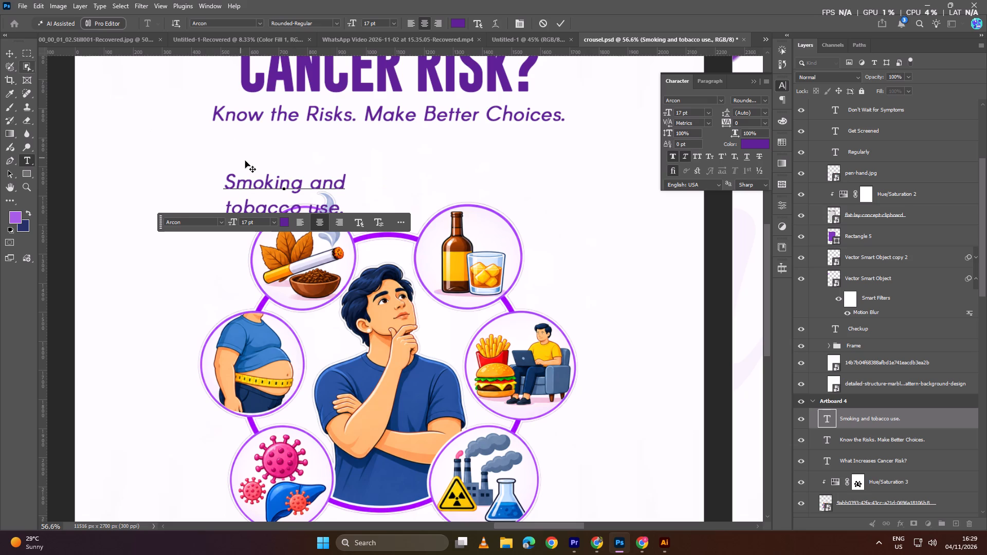
{"action": "left_click", "coordinate": [8, 51]}
Move the two-line "Smoking and tobacco use." label down beside the smoking icon, on its outer left side.
{"action": "scroll", "coordinate": [295, 171], "scroll_direction": "down", "scroll_amount": 3, "text": "ctrl+alt"}
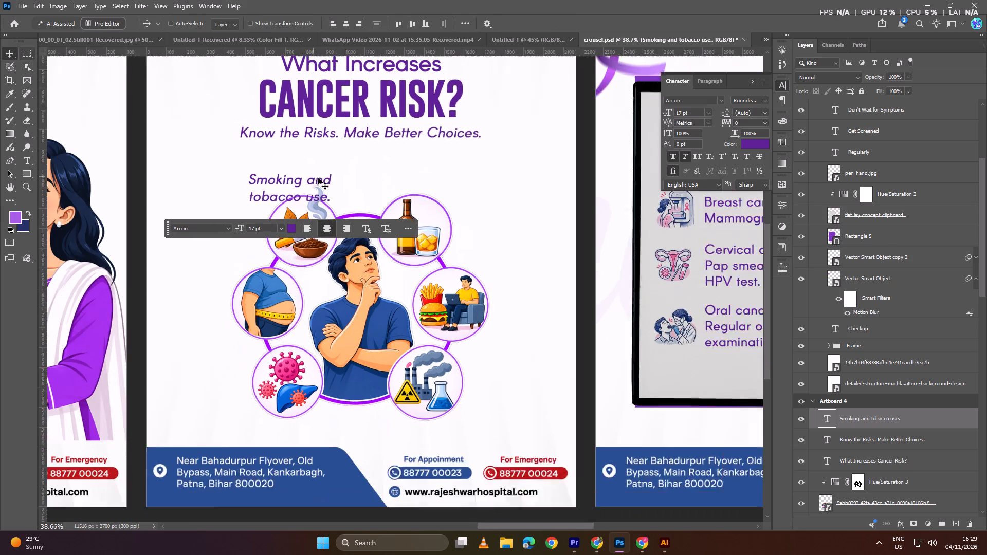
{"action": "scroll", "coordinate": [318, 178], "scroll_direction": "down", "scroll_amount": 3, "text": "ctrl+alt"}
{"action": "scroll", "coordinate": [199, 184], "scroll_direction": "up", "scroll_amount": 4, "text": "ctrl"}
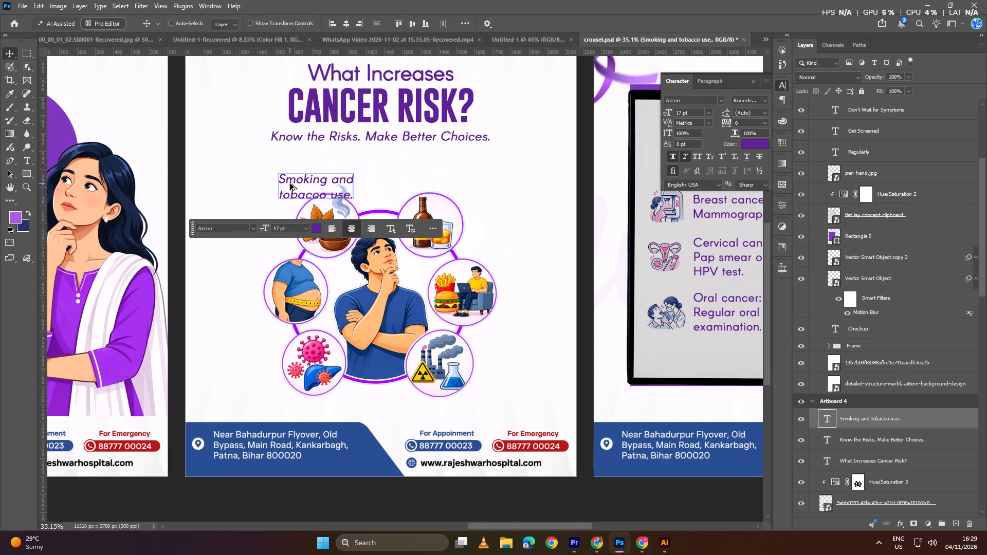
{"action": "scroll", "coordinate": [290, 183], "scroll_direction": "up", "scroll_amount": 4, "text": "ctrl+alt"}
{"action": "left_click_drag", "start_coordinate": [295, 183], "coordinate": [211, 234]}
Set the "Smoking and tobacco use." label's font size to 14 pt and its leading to 14 pt.
{"action": "scroll", "coordinate": [220, 232], "scroll_direction": "up", "scroll_amount": 4, "text": "ctrl+alt"}
{"action": "double_click", "coordinate": [220, 232]}
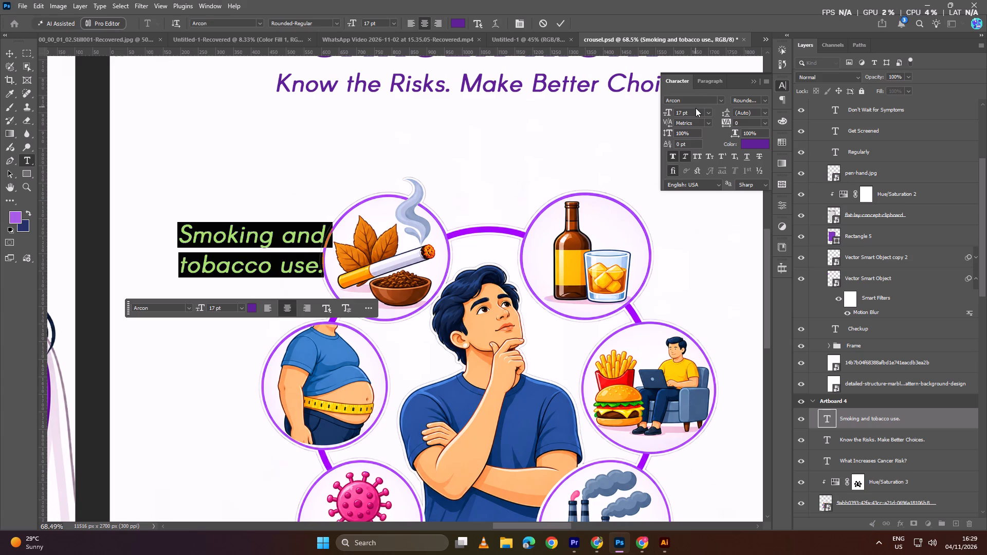
{"action": "left_click", "coordinate": [696, 109]}
{"action": "left_click", "coordinate": [696, 110]}
{"action": "scroll", "coordinate": [696, 110], "scroll_direction": "down", "scroll_amount": 3}
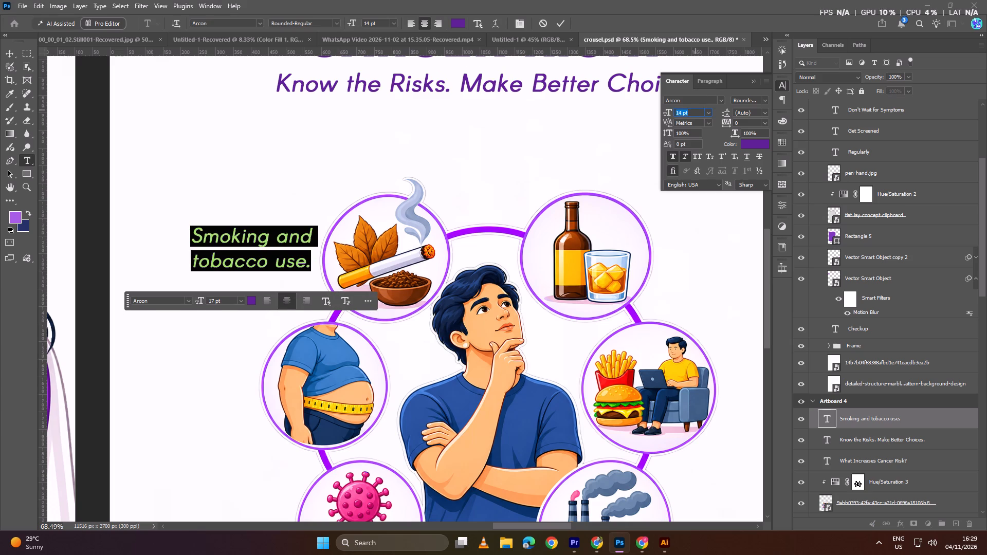
{"action": "left_click", "coordinate": [755, 111]}
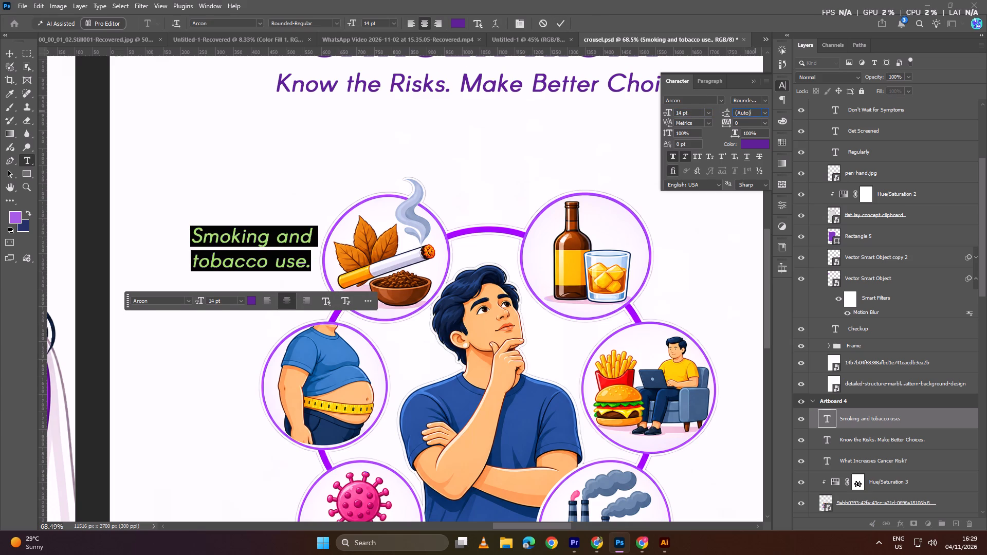
{"action": "scroll", "coordinate": [755, 111], "scroll_direction": "down", "scroll_amount": 5}
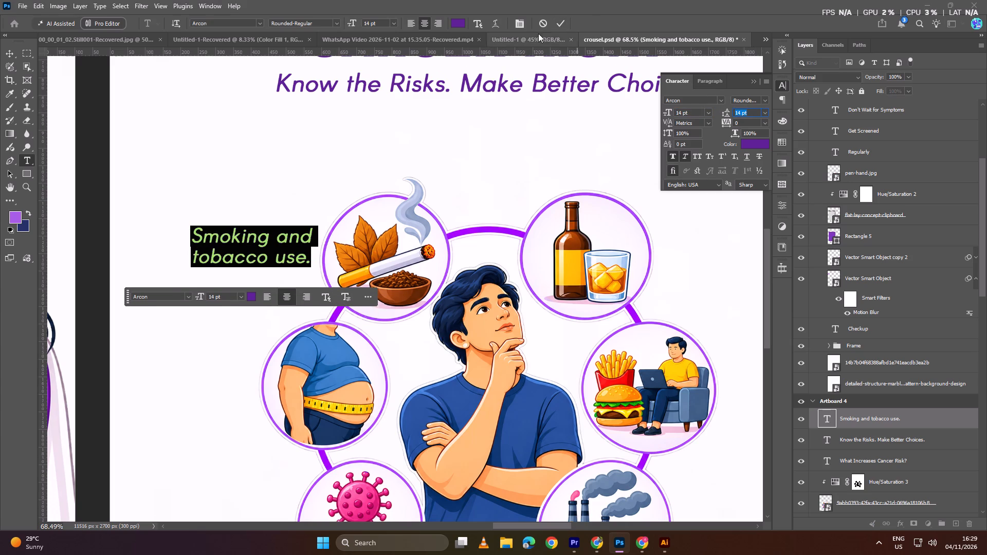
{"action": "left_click", "coordinate": [561, 24]}
Duplicate the "Smoking and tobacco use." label about 1262 px across to the right side of the alcohol icon.
{"action": "scroll", "coordinate": [418, 144], "scroll_direction": "down", "scroll_amount": 4, "text": "ctrl+alt"}
{"action": "scroll", "coordinate": [282, 169], "scroll_direction": "up", "scroll_amount": 4, "text": "ctrl"}
{"action": "left_click", "coordinate": [170, 165]}
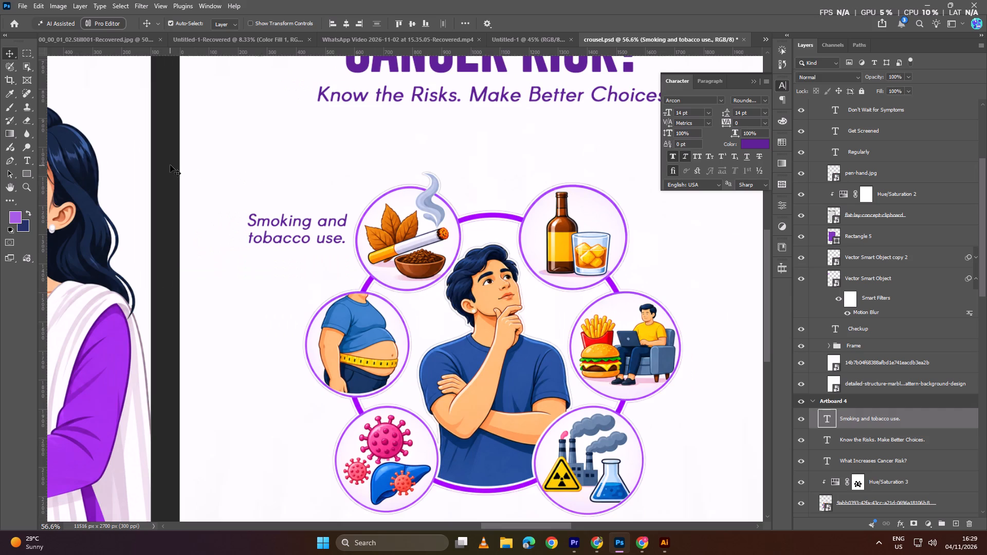
{"action": "scroll", "coordinate": [316, 225], "scroll_direction": "up", "scroll_amount": 3, "text": "ctrl+alt"}
{"action": "left_click", "coordinate": [332, 224]}
{"action": "scroll", "coordinate": [333, 224], "scroll_direction": "down", "scroll_amount": 4, "text": "ctrl+alt"}
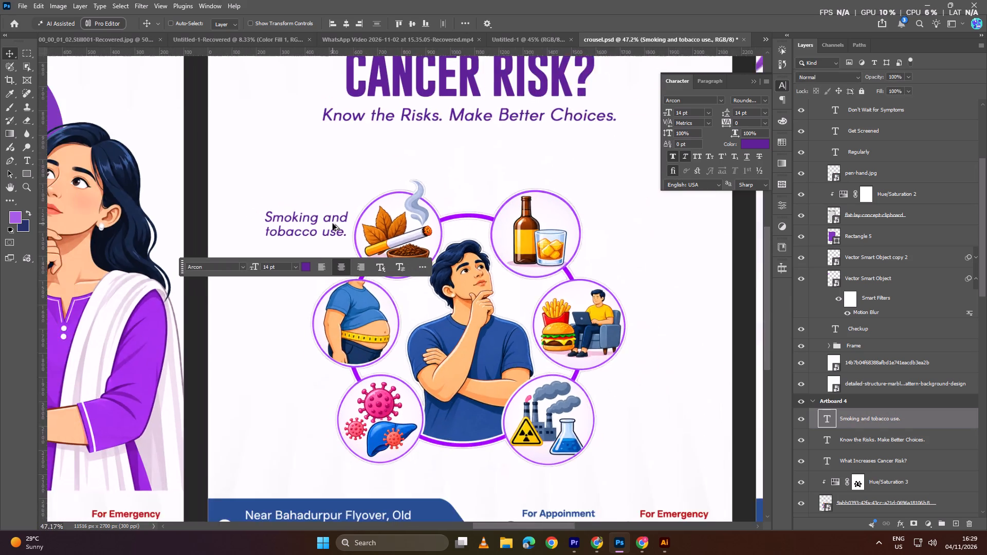
{"action": "scroll", "coordinate": [333, 224], "scroll_direction": "down", "scroll_amount": 4, "text": "ctrl+alt"}
{"action": "scroll", "coordinate": [471, 256], "scroll_direction": "down", "scroll_amount": 4, "text": "ctrl"}
{"action": "left_click", "coordinate": [609, 275]}
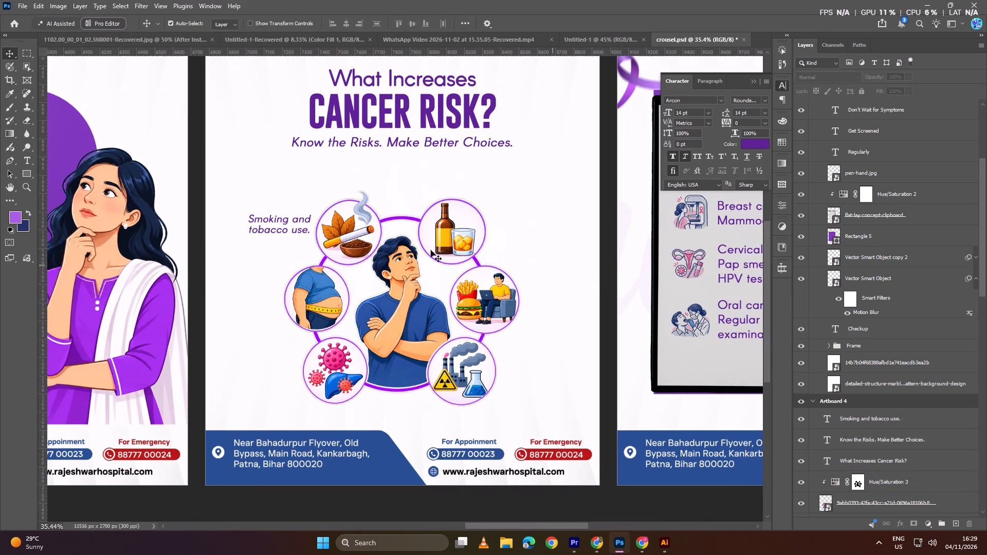
{"action": "left_click_drag", "start_coordinate": [294, 228], "coordinate": [528, 229], "text": "alt"}
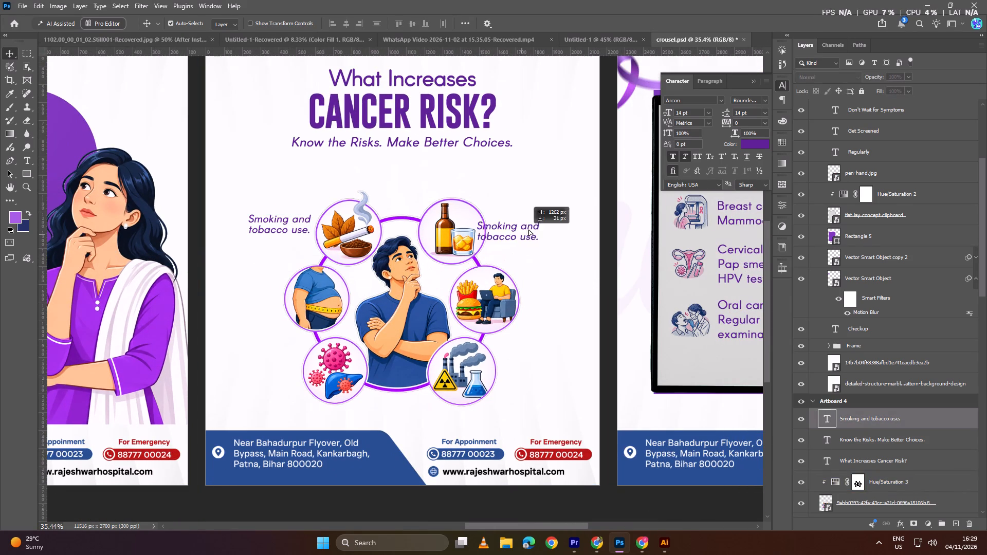
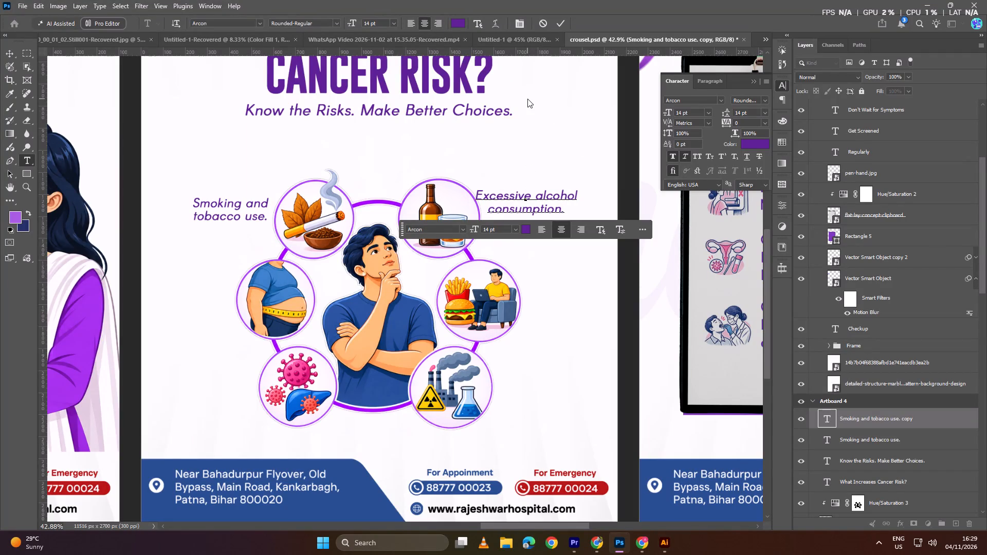
Finish the "Excessive alcohol consumption." label's text edit and nudge the label slightly right, clear of the alcohol icon.
{"action": "left_click", "coordinate": [556, 25]}
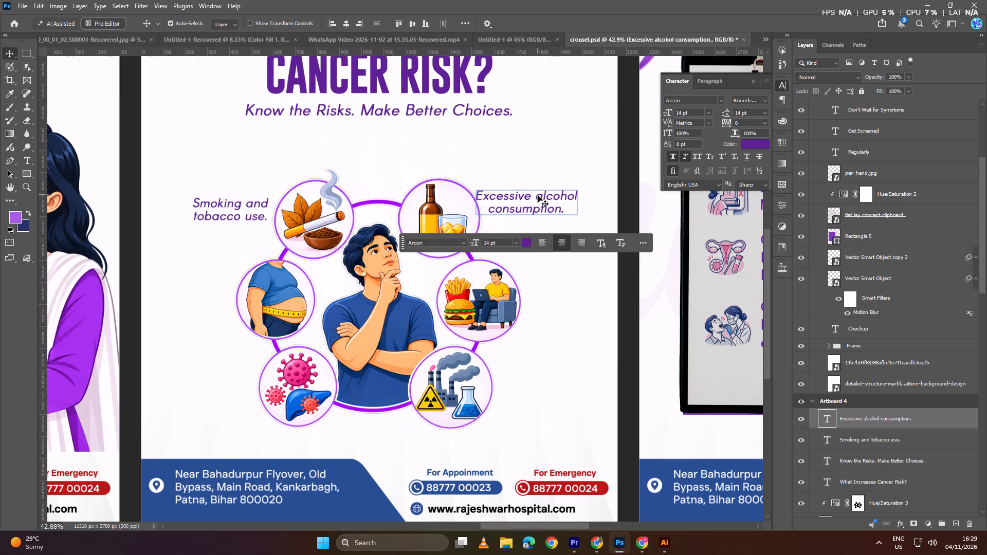
{"action": "left_click", "coordinate": [538, 195]}
{"action": "key", "text": "shift+Right"}
{"action": "key", "text": "shift+Right"}
{"action": "key", "text": "shift+Right"}
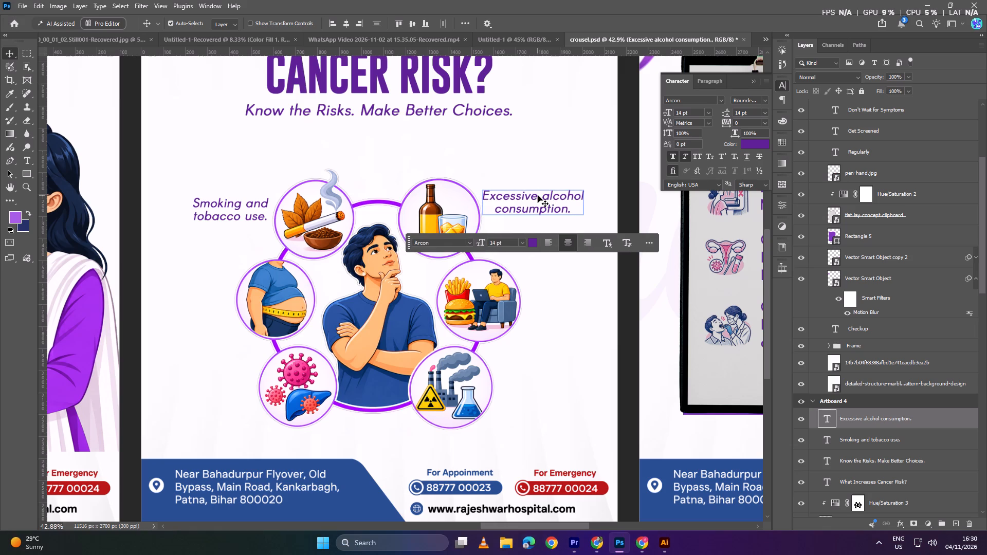
{"action": "key", "text": "Left"}
{"action": "key", "text": "Left"}
{"action": "key", "text": "Left"}
{"action": "left_click", "coordinate": [630, 202]}
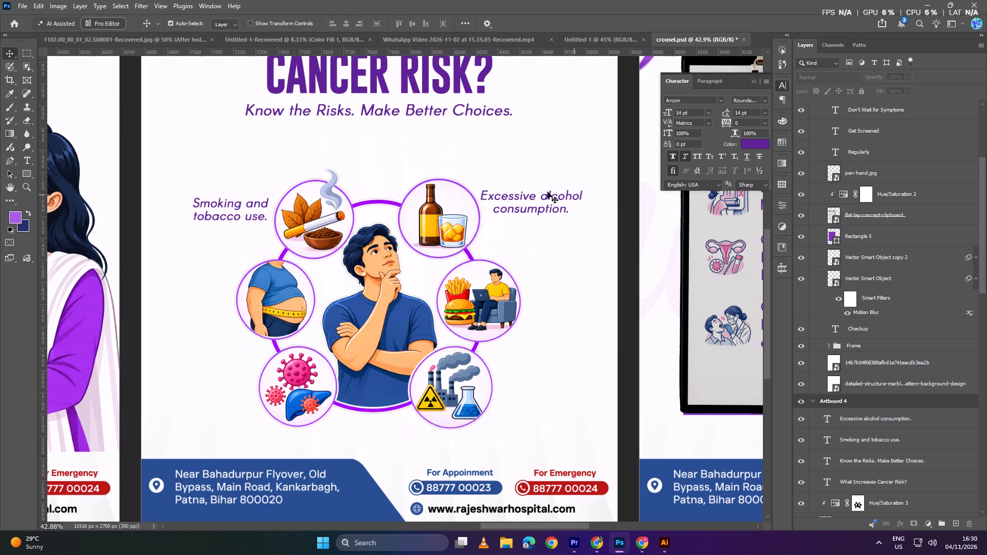
Duplicate the "Excessive alcohol consumption." label straight below, onto the outer right side of the fast-food and sedentary-lifestyle icon.
{"action": "scroll", "coordinate": [510, 191], "scroll_direction": "down", "scroll_amount": 5, "text": "ctrl"}
{"action": "scroll", "coordinate": [534, 200], "scroll_direction": "up", "scroll_amount": 3, "text": "ctrl"}
{"action": "scroll", "coordinate": [534, 199], "scroll_direction": "down", "scroll_amount": 4}
{"action": "scroll", "coordinate": [546, 175], "scroll_direction": "up", "scroll_amount": 4, "text": "ctrl+alt"}
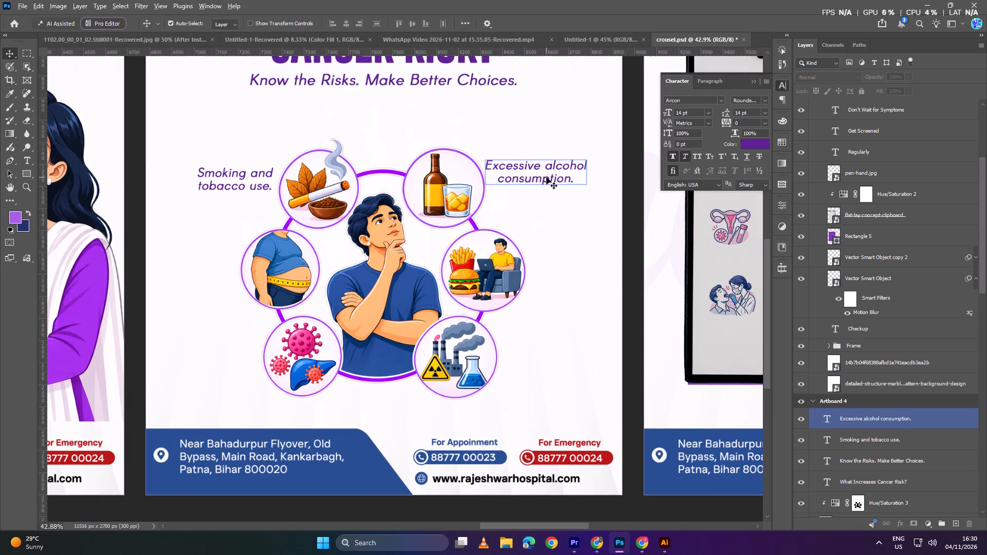
{"action": "left_click_drag", "start_coordinate": [546, 177], "coordinate": [569, 280], "text": "alt"}
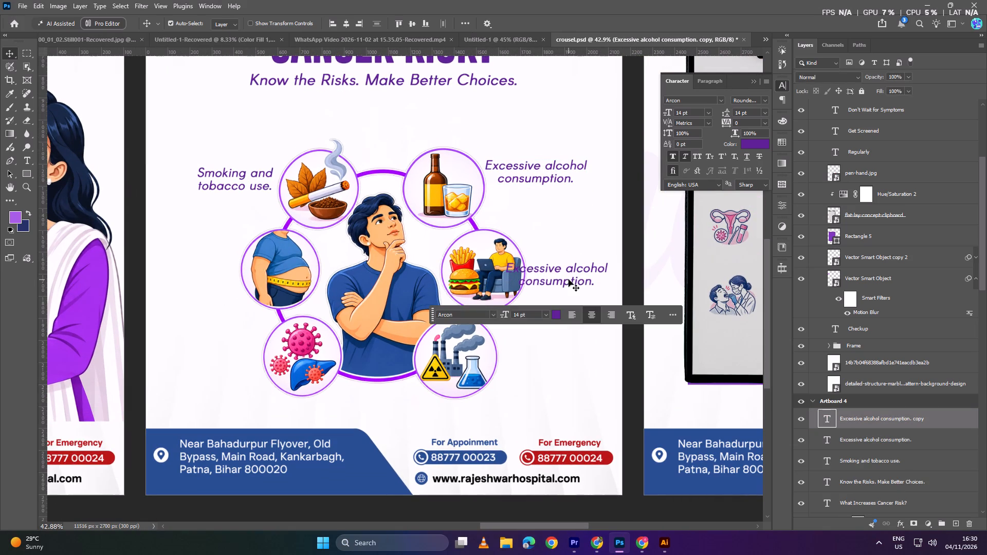
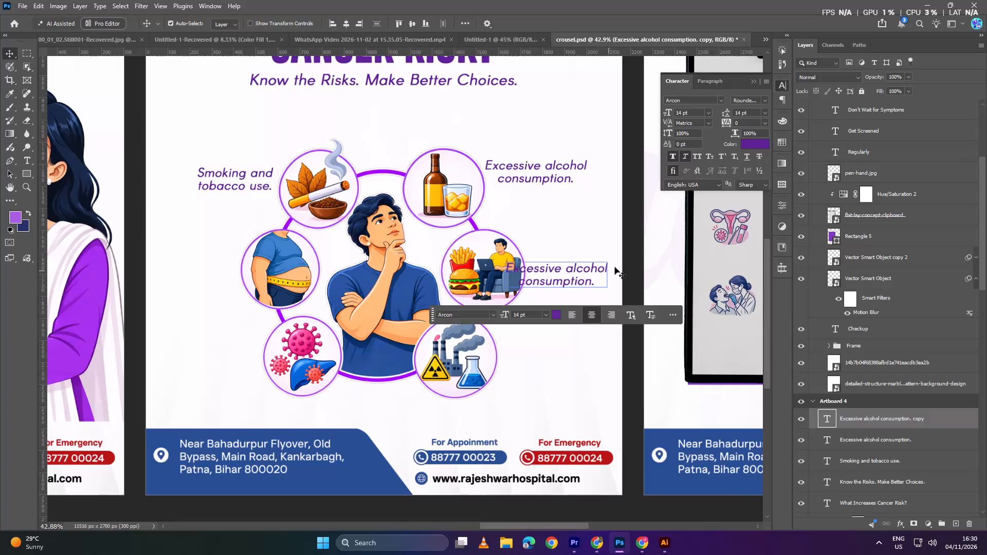
Open the copied alcohol label beside the fast-food and sedentary-lifestyle icon for editing, with all its text selected.
{"action": "triple_click", "coordinate": [609, 268]}
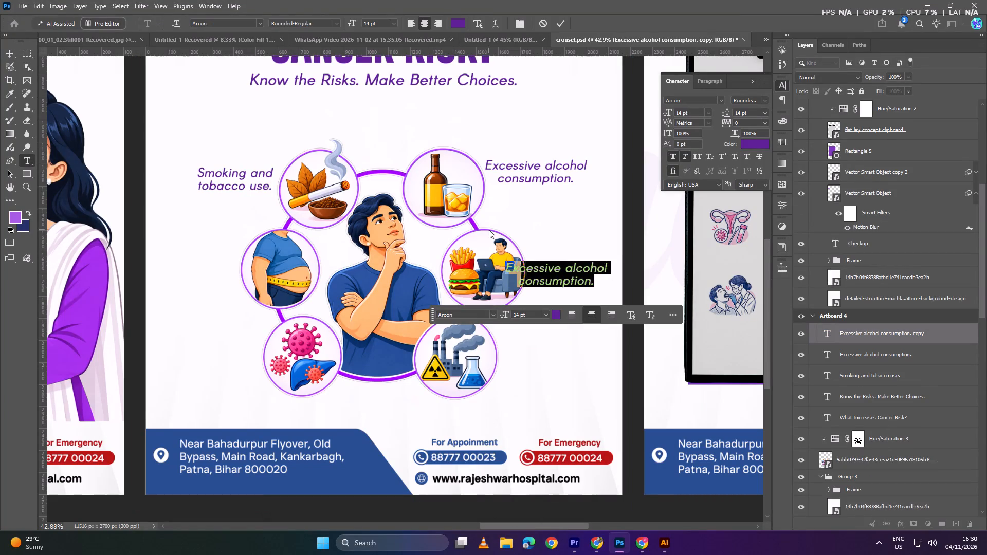
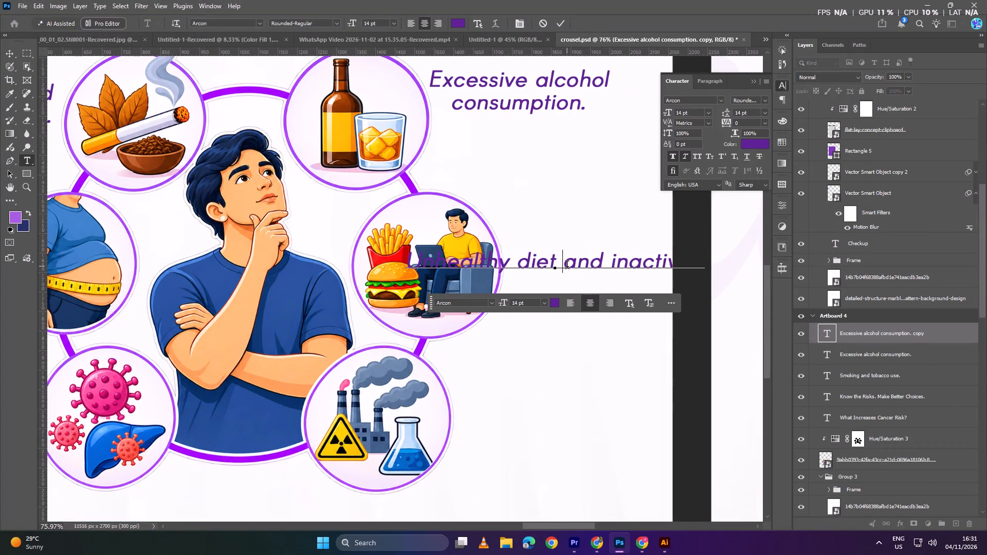
Break the label beside the fast-food icon into two lines, "Unhealthy diet" and "and inactivity.".
{"action": "key", "text": "BackSpace"}
{"action": "key", "text": "Return"}
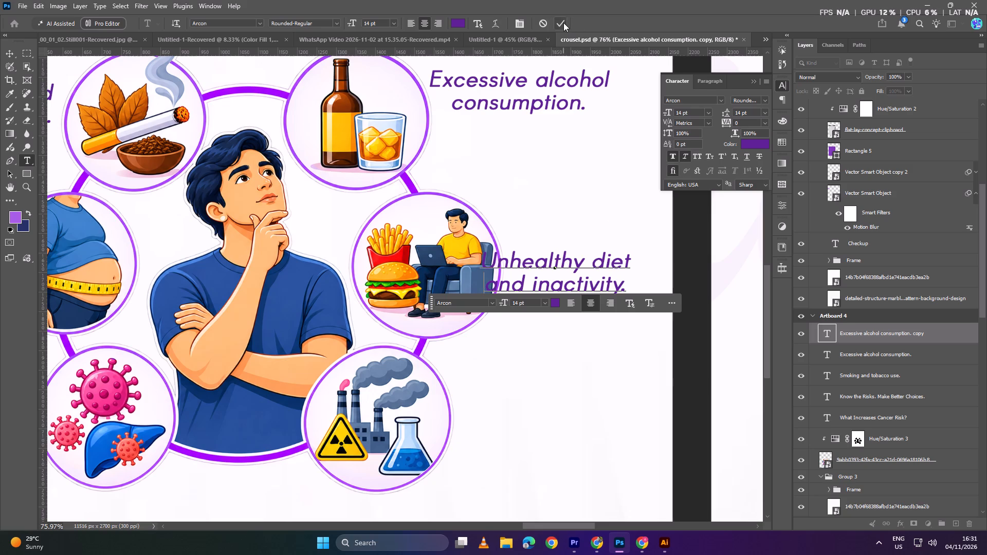
{"action": "left_click", "coordinate": [560, 22]}
Move the "Unhealthy diet and inactivity." label down and slightly left, just below the outer edge of the fast-food and sedentary-lifestyle icon.
{"action": "scroll", "coordinate": [584, 186], "scroll_direction": "up", "scroll_amount": 2, "text": "ctrl+alt"}
{"action": "double_click", "coordinate": [579, 288]}
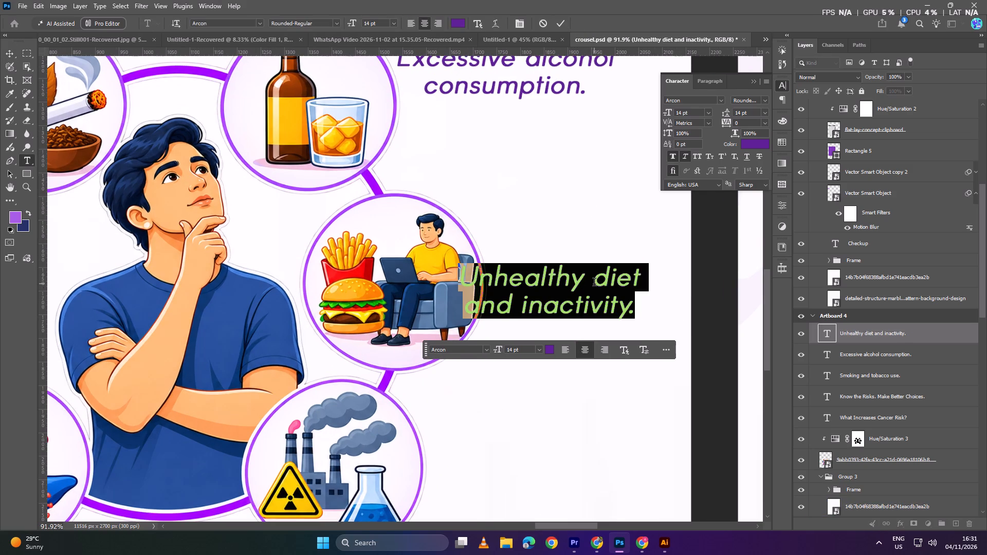
{"action": "left_click", "coordinate": [11, 52]}
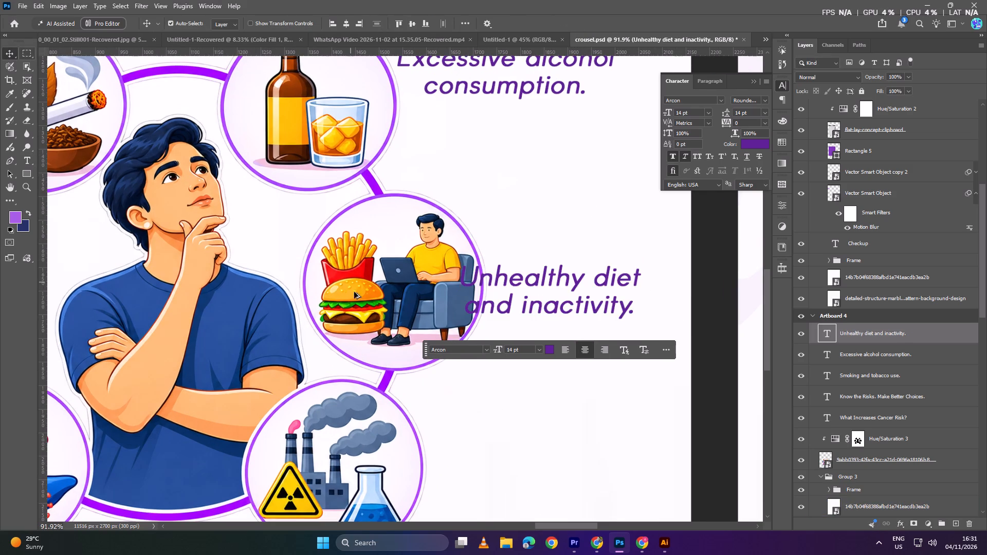
{"action": "scroll", "coordinate": [361, 303], "scroll_direction": "down", "scroll_amount": 7, "text": "ctrl+alt"}
{"action": "left_click", "coordinate": [559, 293]}
{"action": "left_click_drag", "start_coordinate": [484, 316], "coordinate": [488, 349]}
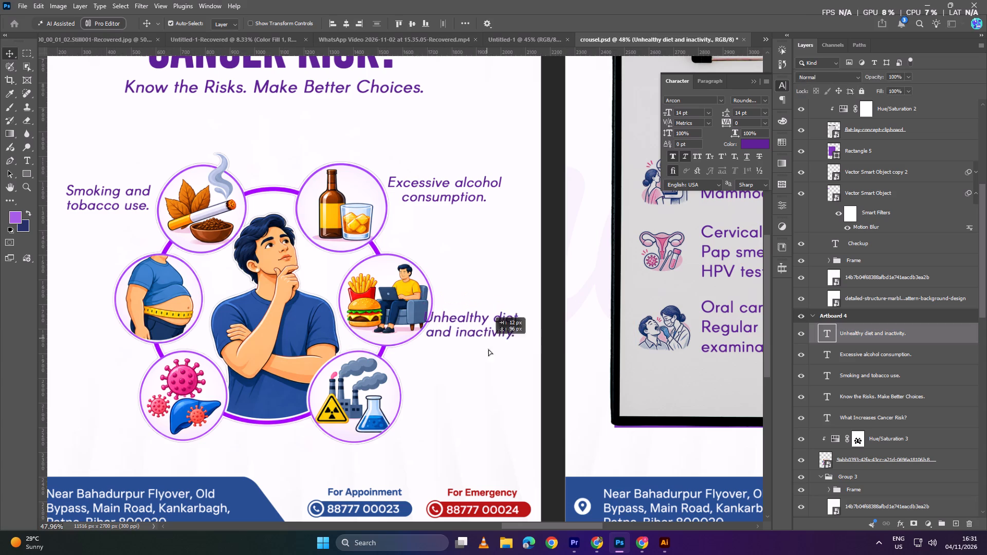
{"action": "left_click_drag", "start_coordinate": [488, 349], "coordinate": [485, 358]}
{"action": "key", "text": "Left"}
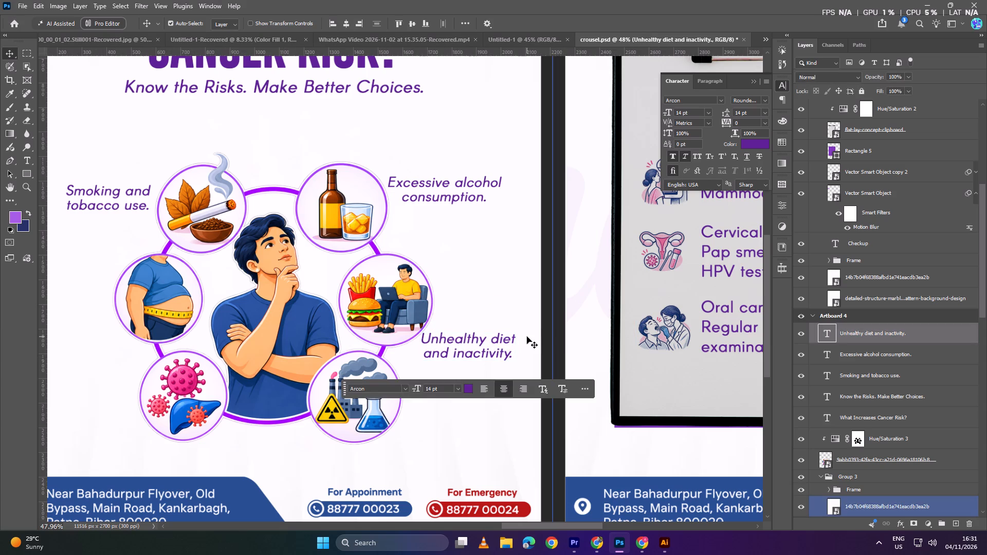
{"action": "left_click", "coordinate": [559, 314]}
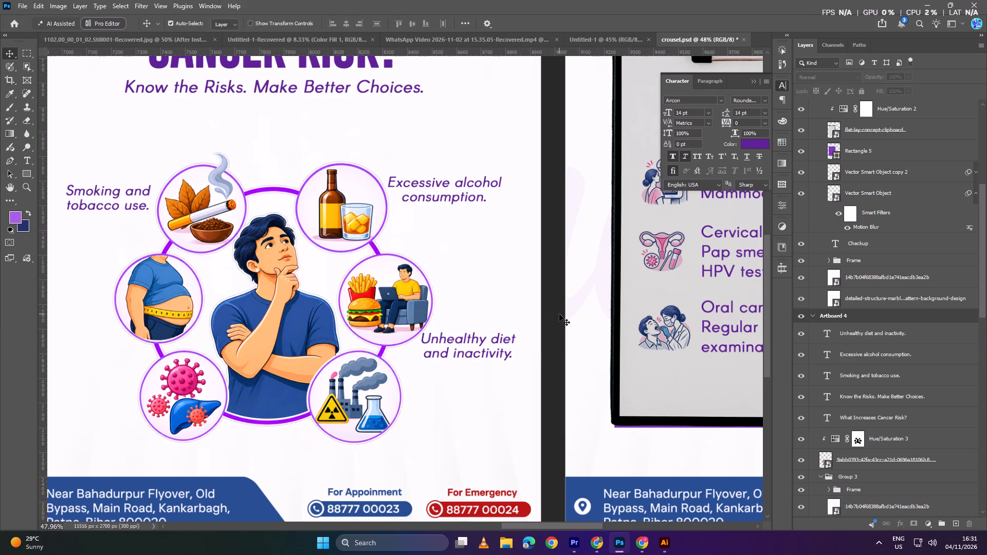
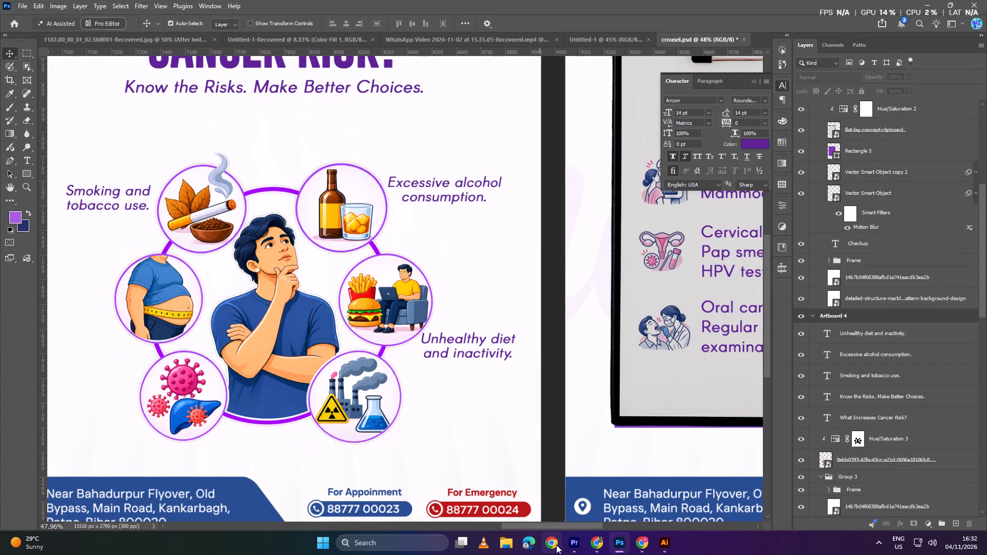
Switch to File Explorer, show This PC in a new tab and refresh its list of drives.
{"action": "left_click", "coordinate": [510, 541]}
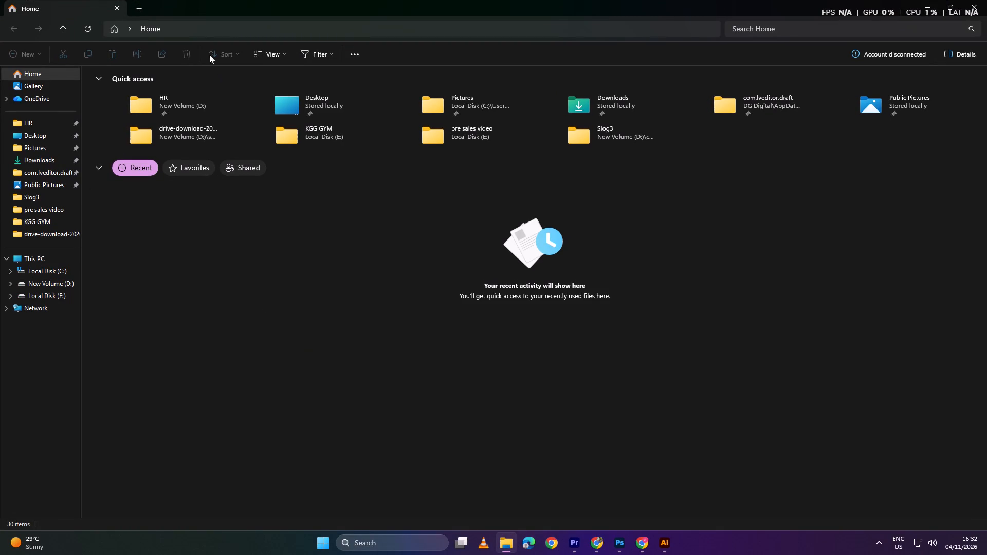
{"action": "left_click", "coordinate": [138, 10]}
{"action": "left_click", "coordinate": [40, 253]}
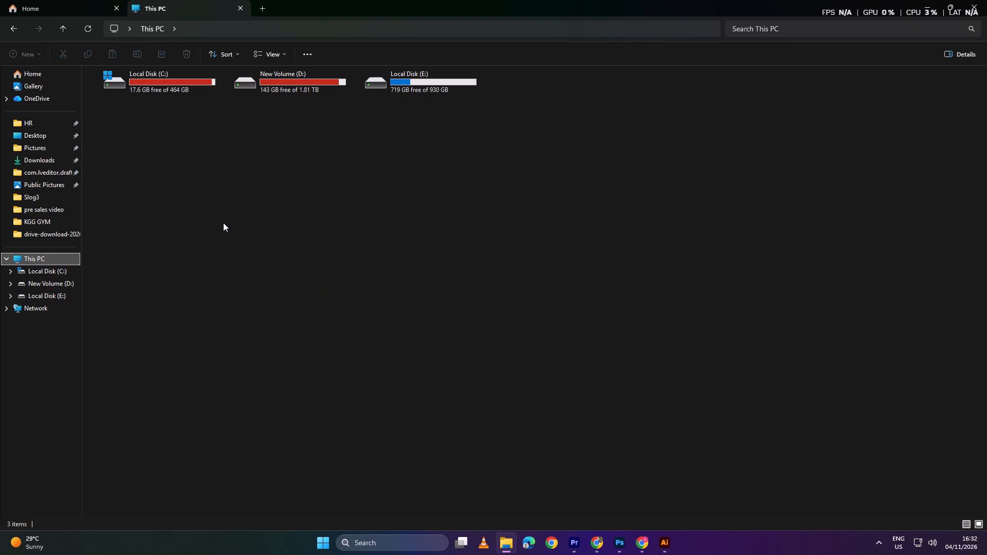
{"action": "left_click", "coordinate": [246, 221]}
{"action": "left_click", "coordinate": [246, 221]}
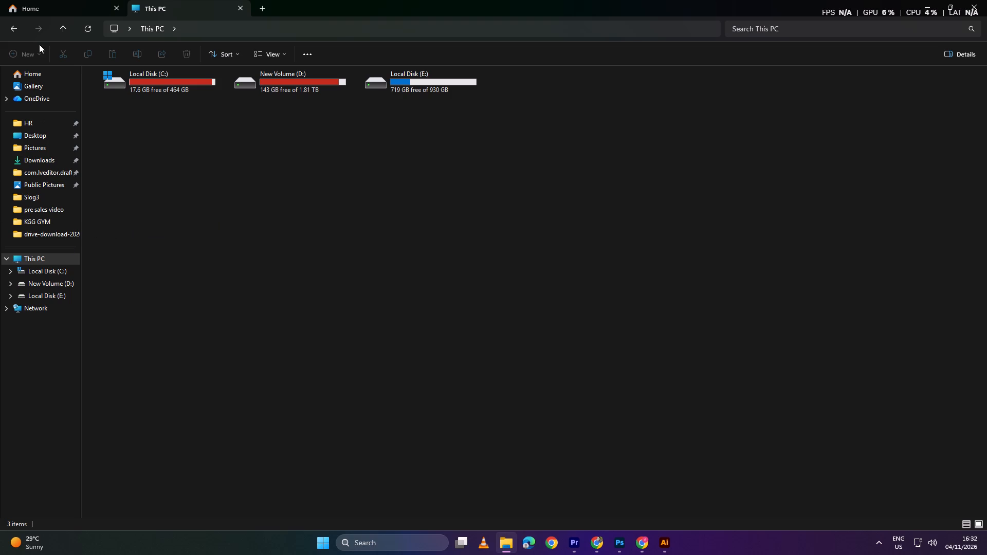
{"action": "left_click", "coordinate": [90, 32]}
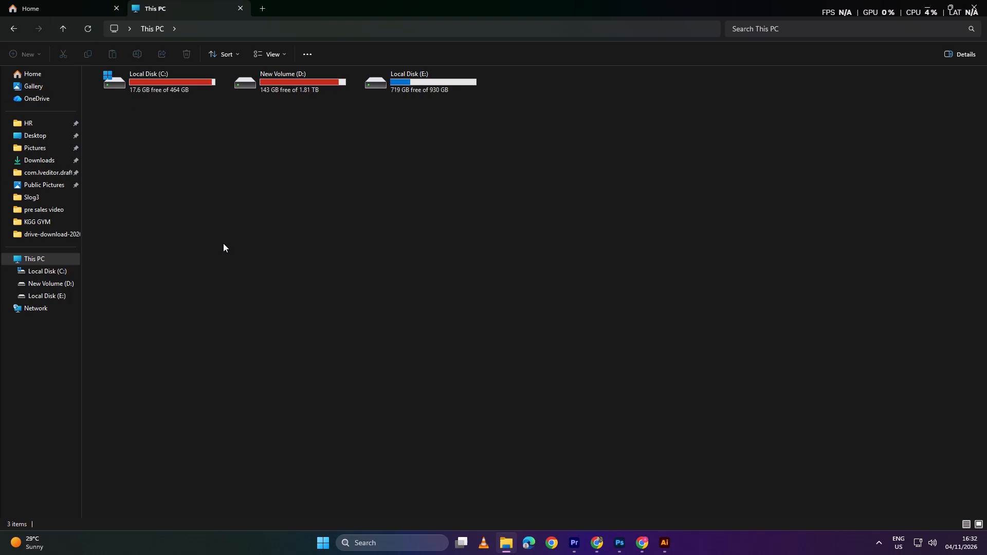
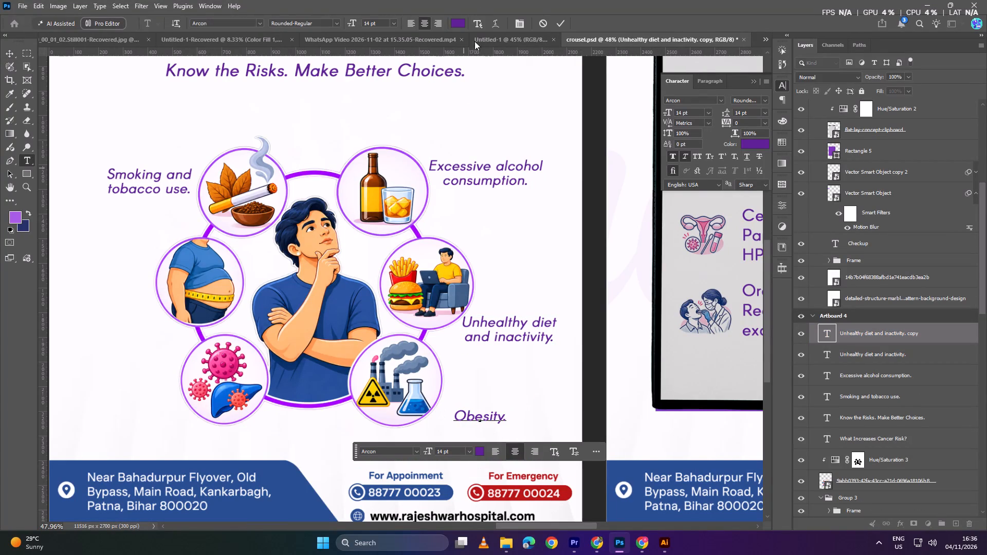
Finish the "Obesity." label text and nudge it horizontally so it sits close beside the factory and chemical flask icon.
{"action": "left_click", "coordinate": [559, 23]}
{"action": "scroll", "coordinate": [543, 235], "scroll_direction": "down", "scroll_amount": 4, "text": "ctrl+alt"}
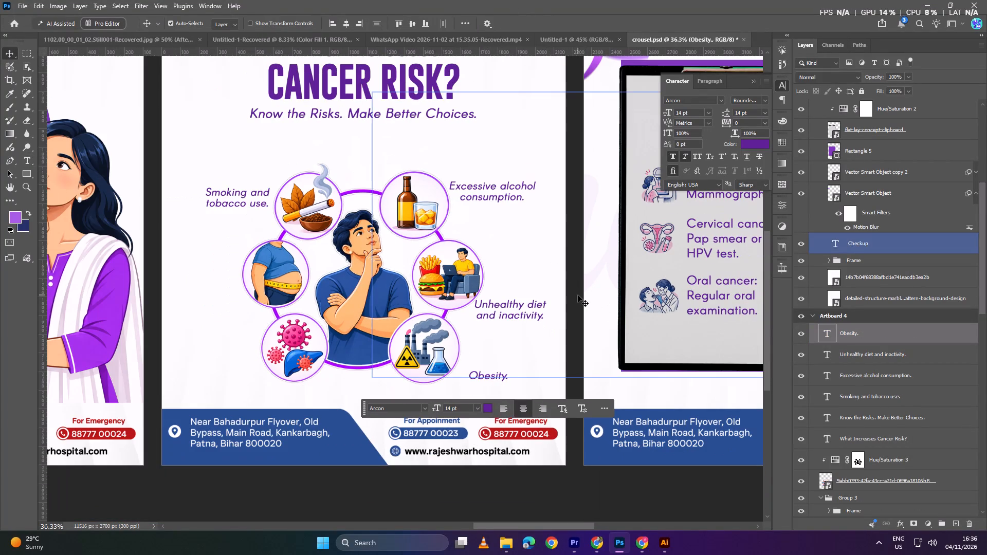
{"action": "left_click", "coordinate": [578, 295]}
{"action": "scroll", "coordinate": [546, 369], "scroll_direction": "down", "scroll_amount": 5}
{"action": "scroll", "coordinate": [478, 335], "scroll_direction": "up", "scroll_amount": 4, "text": "ctrl+alt"}
{"action": "left_click", "coordinate": [493, 336]}
{"action": "key", "text": "shift+Left"}
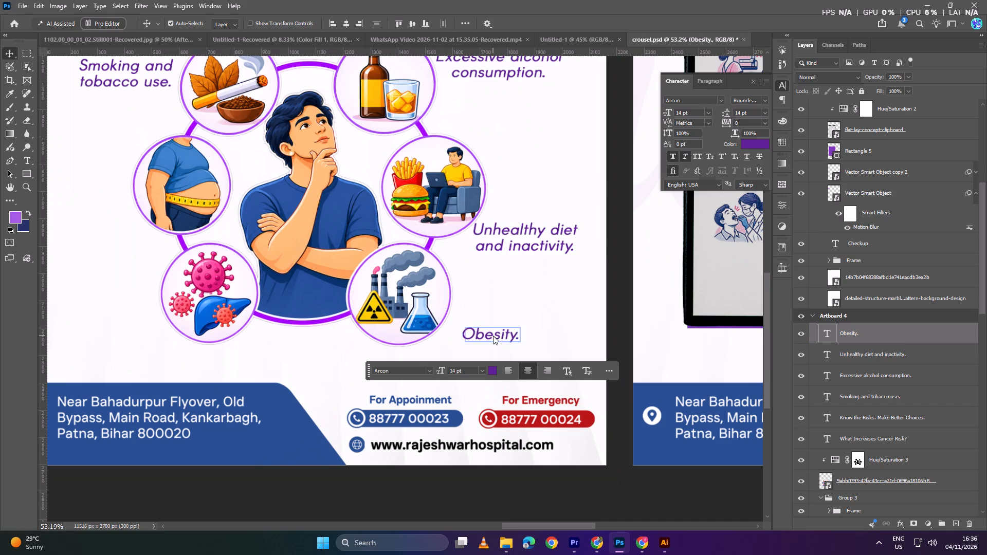
{"action": "key", "text": "shift+Left"}
{"action": "key", "text": "shift+Left"}
{"action": "key", "text": "shift+Left"}
{"action": "key", "text": "shift+Left"}
{"action": "key", "text": "shift+Left"}
{"action": "key", "text": "shift+Left"}
{"action": "key", "text": "shift+Left"}
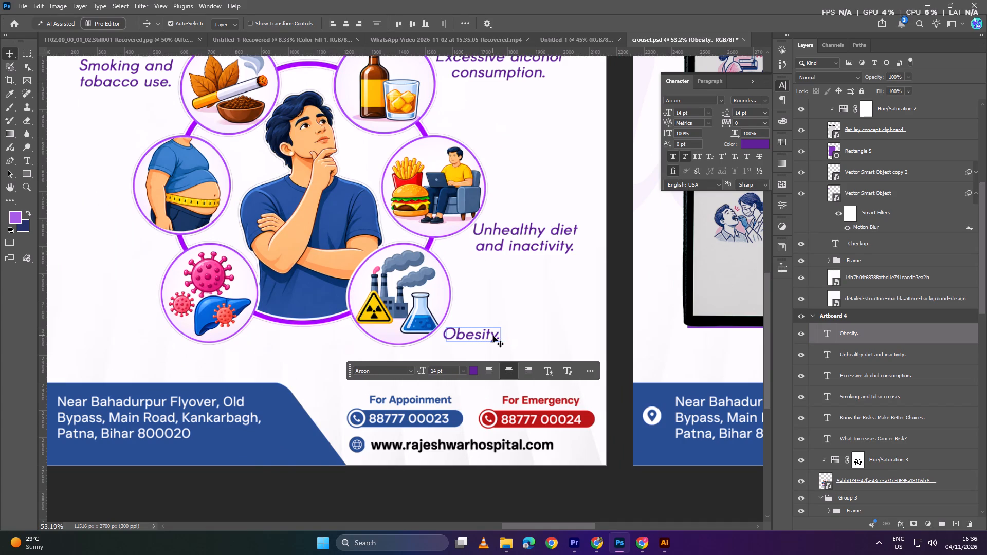
{"action": "key", "text": "shift+Right"}
{"action": "key", "text": "shift+Right"}
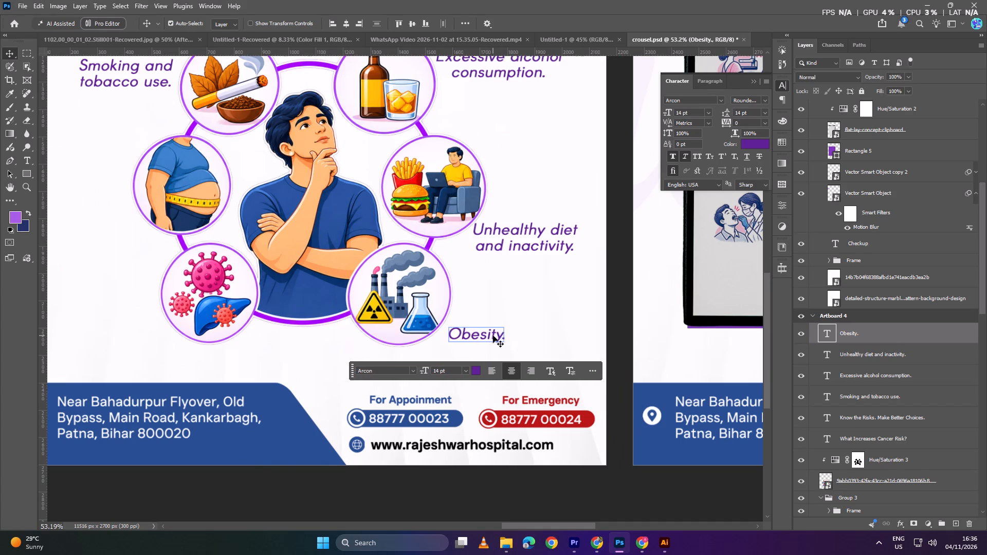
{"action": "left_click", "coordinate": [627, 485]}
Duplicate the "Unhealthy diet and inactivity." label twice, placing one copy beside the measured-waist icon and one beside the virus-and-liver icon.
{"action": "scroll", "coordinate": [532, 351], "scroll_direction": "down", "scroll_amount": 6, "text": "ctrl+alt"}
{"action": "scroll", "coordinate": [547, 340], "scroll_direction": "up", "scroll_amount": 6, "text": "ctrl"}
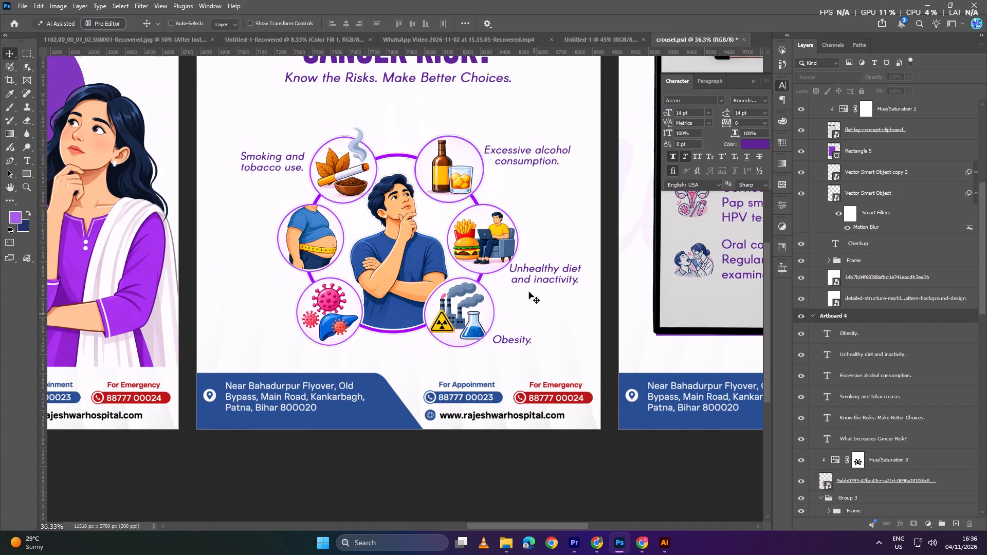
{"action": "scroll", "coordinate": [556, 249], "scroll_direction": "up", "scroll_amount": 2, "text": "ctrl"}
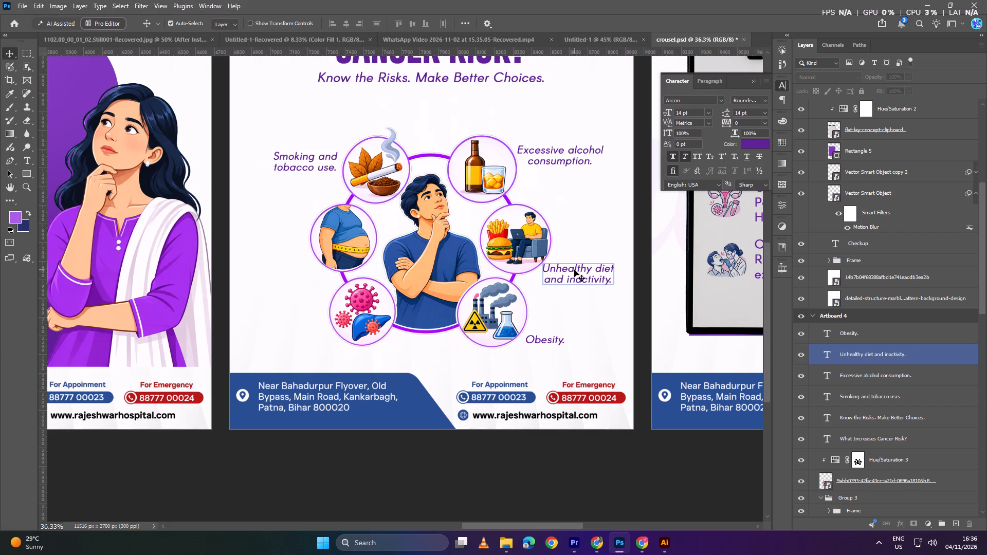
{"action": "left_click_drag", "start_coordinate": [574, 270], "coordinate": [283, 281], "text": "alt"}
{"action": "left_click_drag", "start_coordinate": [283, 281], "coordinate": [307, 355], "text": "alt"}
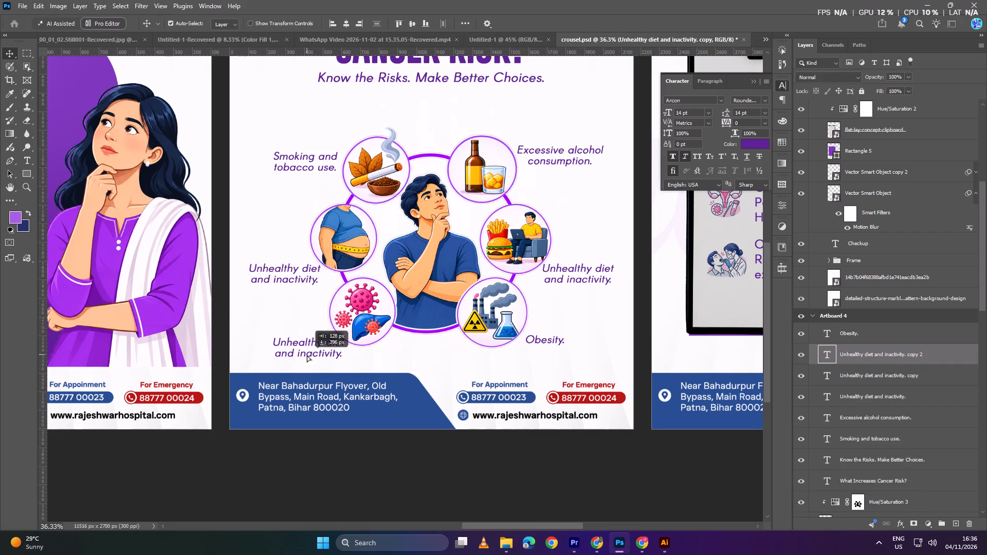
{"action": "left_click_drag", "start_coordinate": [307, 355], "coordinate": [306, 355], "text": "alt"}
{"action": "key", "text": "shift+Left"}
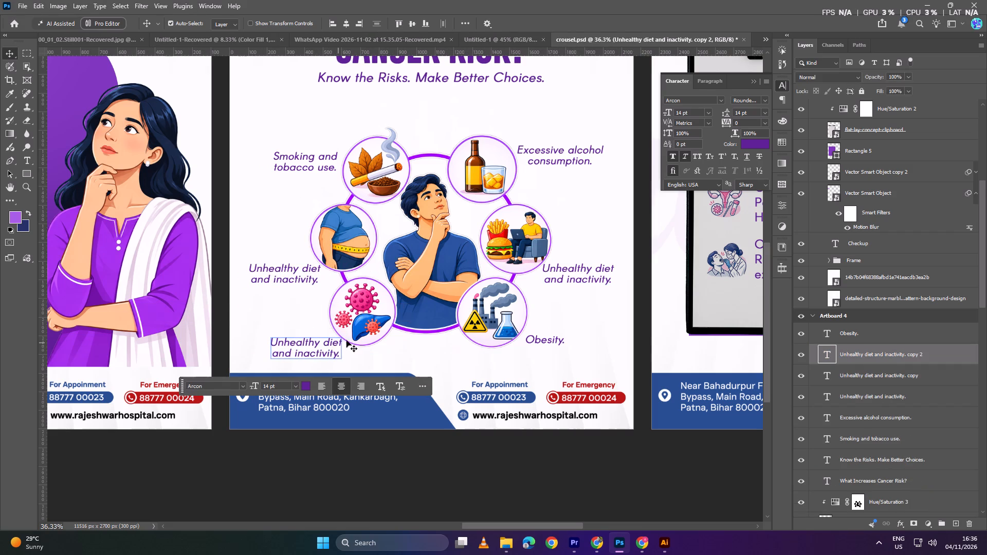
{"action": "key", "text": "shift+Left"}
{"action": "scroll", "coordinate": [354, 338], "scroll_direction": "down", "scroll_amount": 4}
{"action": "left_click", "coordinate": [520, 439]}
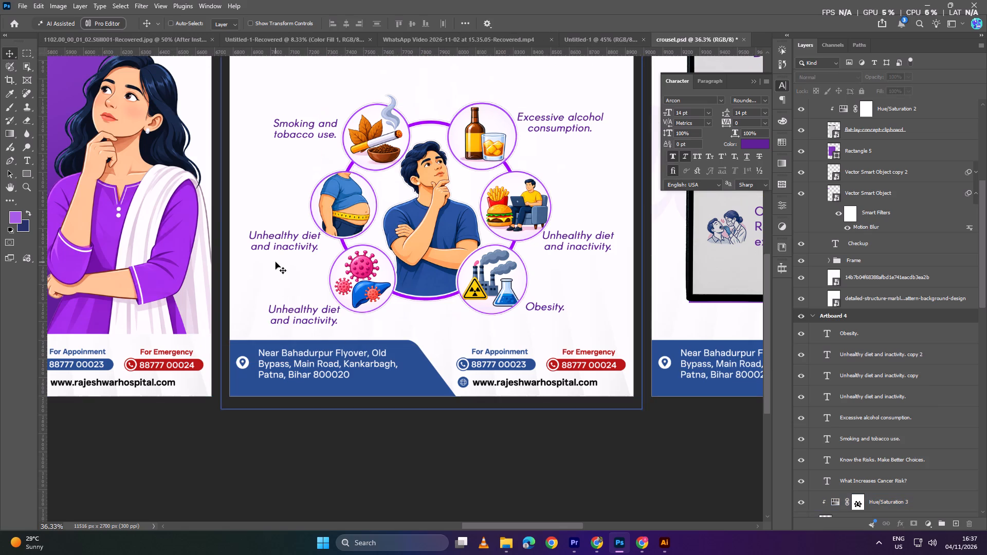
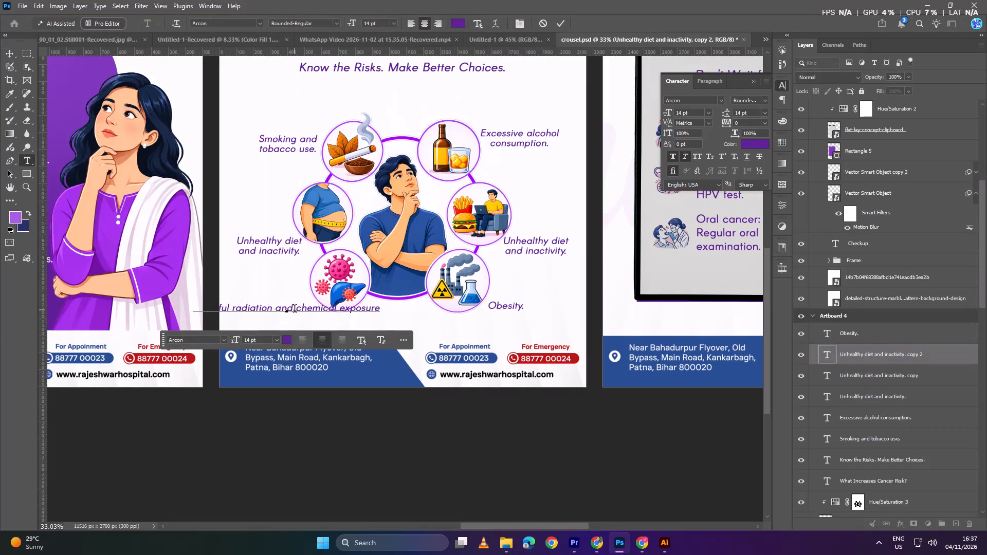
Break the pasted label beneath the virus-and-liver icon into two lines, "Harmful radiation" and "and chemical exposure".
{"action": "left_click", "coordinate": [277, 313]}
{"action": "key", "text": "BackSpace"}
{"action": "key", "text": "Return"}
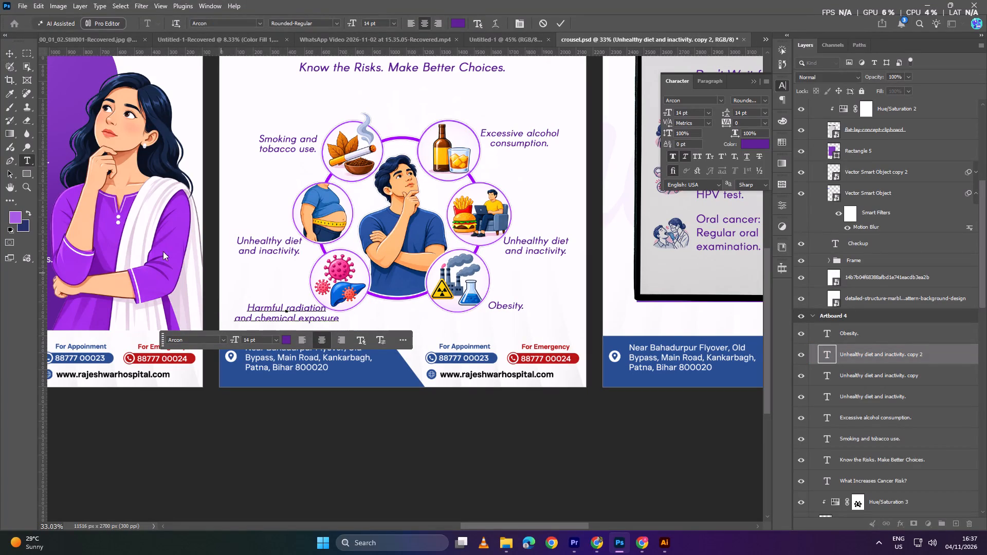
{"action": "left_click", "coordinate": [13, 51]}
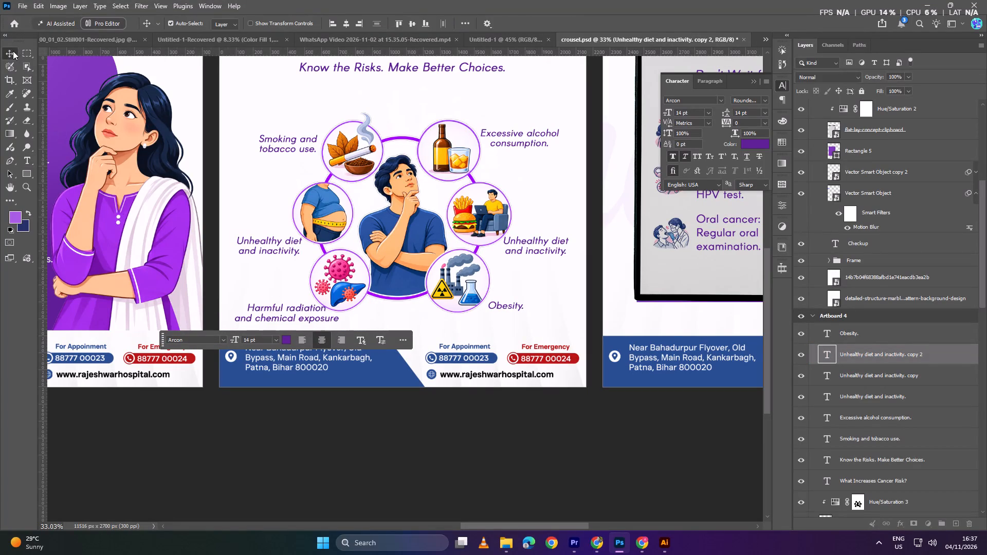
{"action": "left_click", "coordinate": [436, 425]}
Swap the two lowest labels, placing "Obesity." beside the virus-and-liver icon and "Harmful radiation and chemical exposure" beside the factory and flask icon.
{"action": "scroll", "coordinate": [316, 294], "scroll_direction": "up", "scroll_amount": 2, "text": "ctrl+alt"}
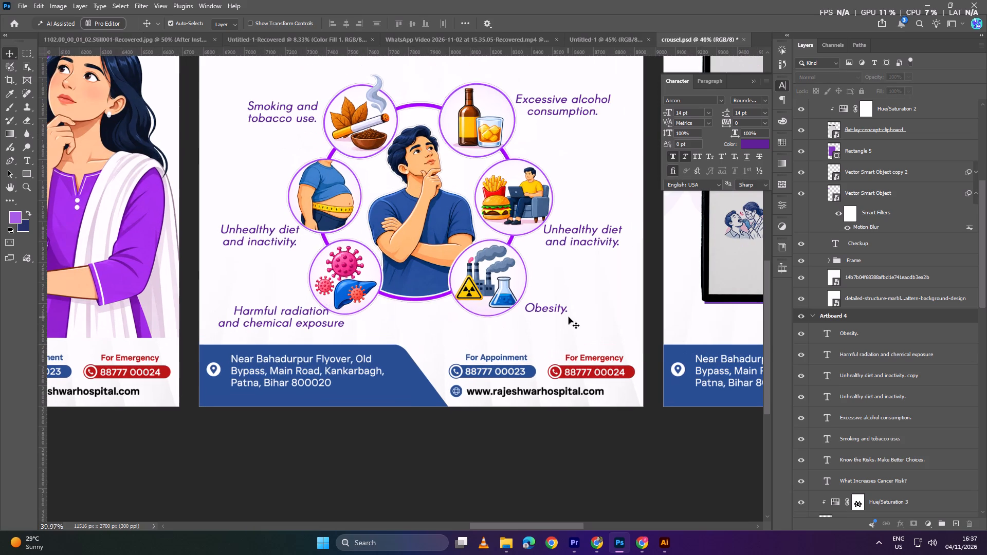
{"action": "left_click_drag", "start_coordinate": [555, 311], "coordinate": [282, 294]}
{"action": "left_click_drag", "start_coordinate": [318, 313], "coordinate": [432, 318]}
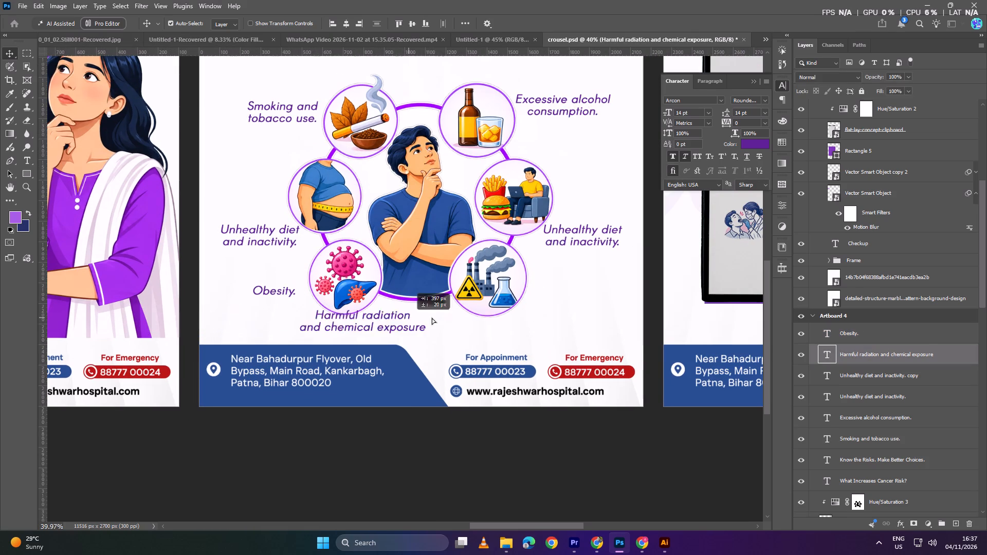
{"action": "left_click_drag", "start_coordinate": [432, 318], "coordinate": [604, 309]}
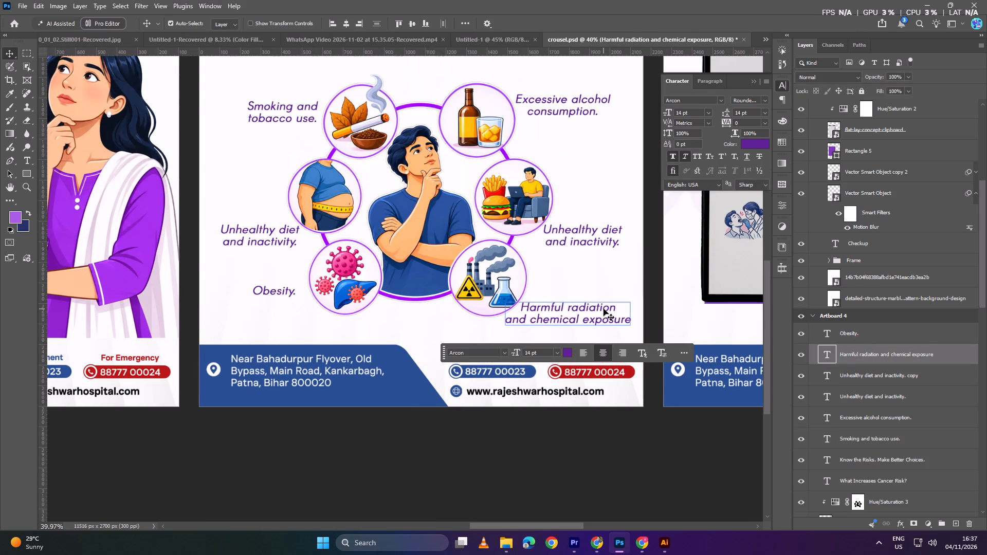
{"action": "key", "text": "Up"}
{"action": "key", "text": "Up"}
{"action": "left_click", "coordinate": [651, 452]}
{"action": "scroll", "coordinate": [286, 291], "scroll_direction": "up", "scroll_amount": 3, "text": "ctrl+alt"}
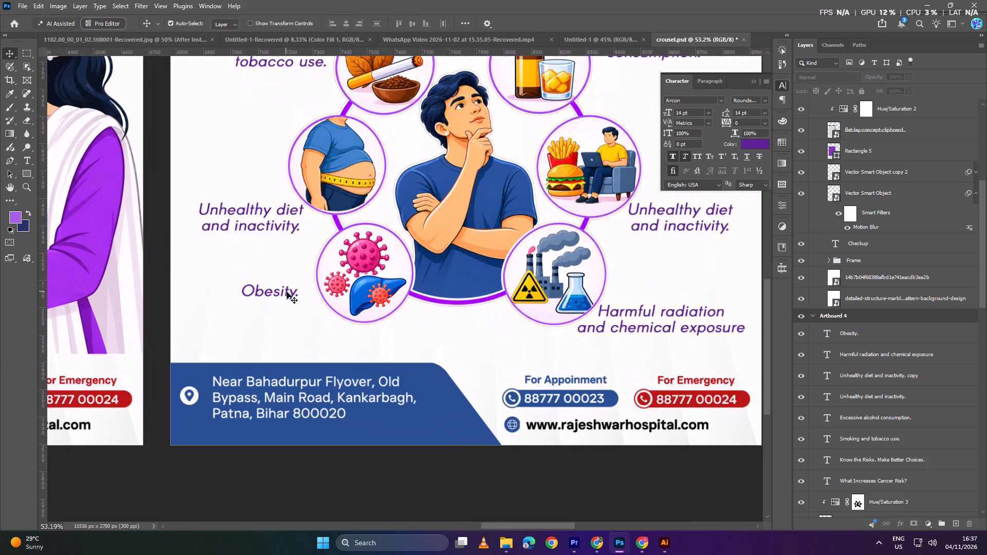
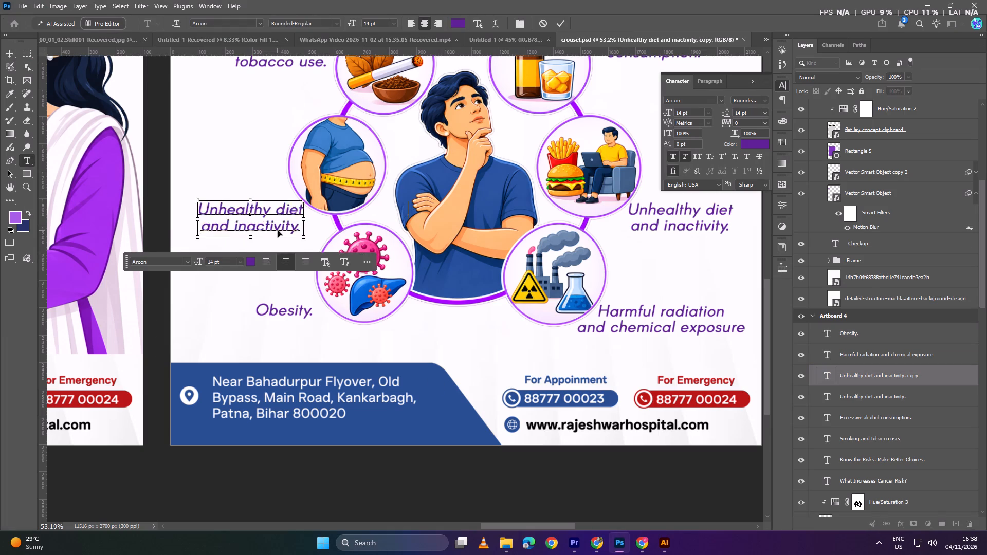
{"action": "left_click", "coordinate": [257, 208]}
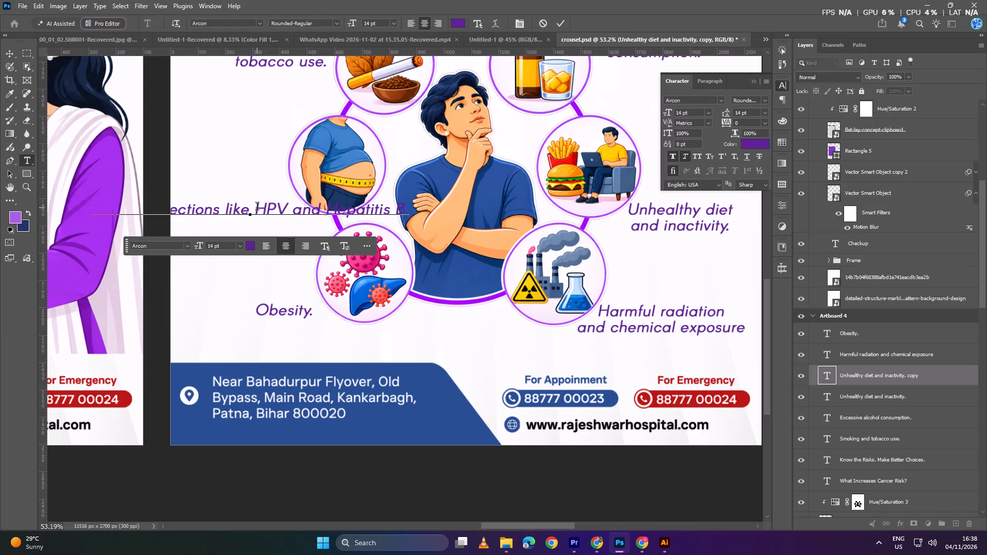
{"action": "key", "text": "BackSpace"}
{"action": "key", "text": "Return"}
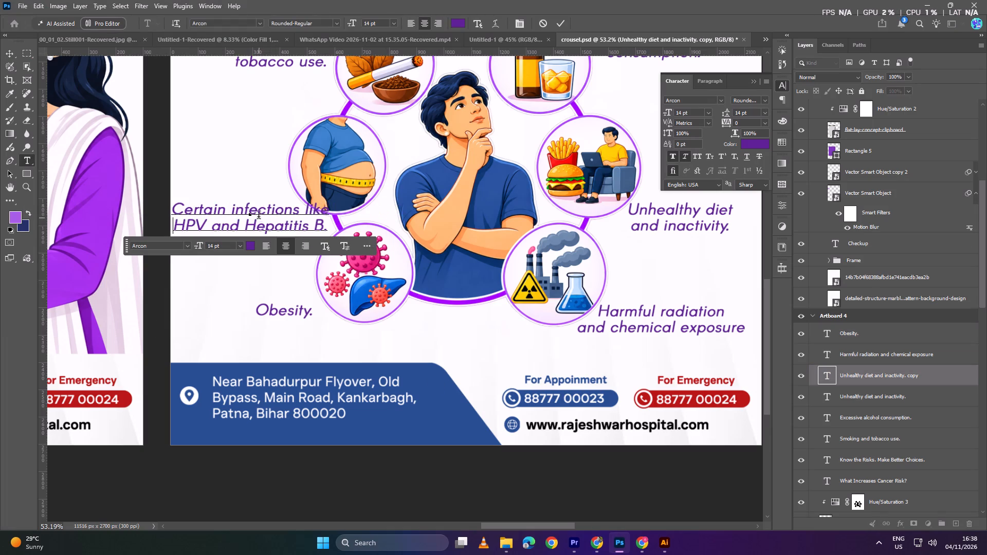
Rebreak the infections label into three lines: "Certain infections", "like HPV and" and "Hepatitis B.".
{"action": "left_click", "coordinate": [306, 210]}
{"action": "key", "text": "BackSpace"}
{"action": "key", "text": "Return"}
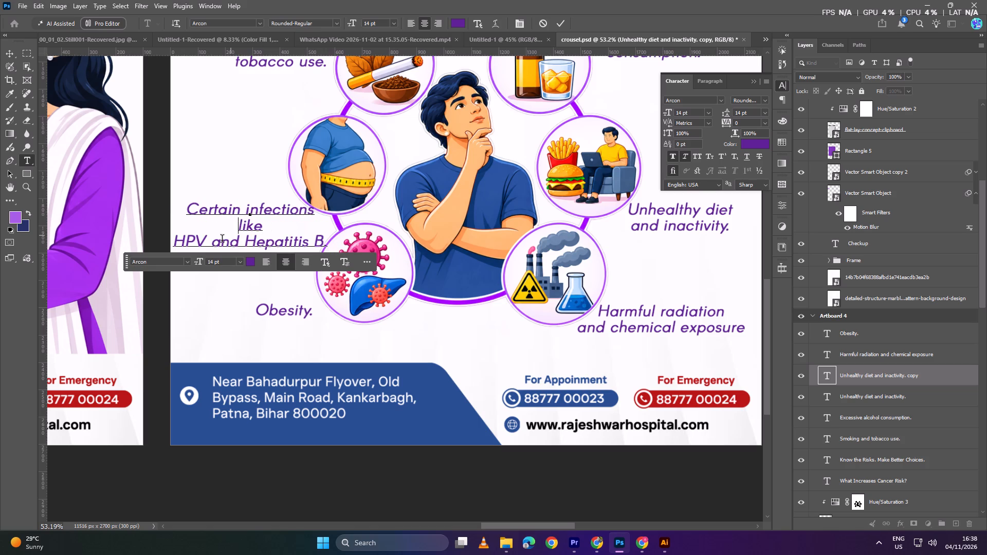
{"action": "left_click", "coordinate": [176, 242]}
{"action": "key", "text": "BackSpace"}
{"action": "key", "text": "space"}
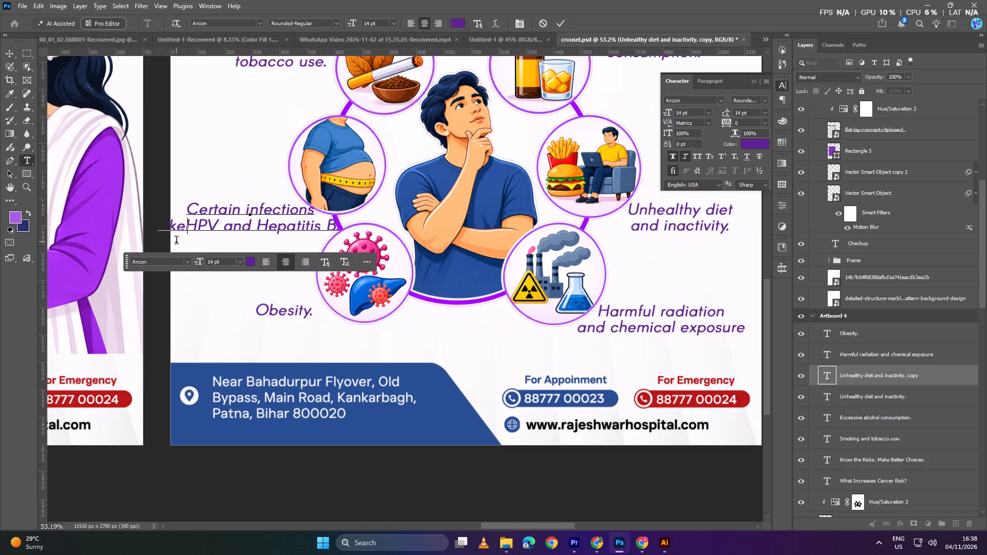
{"action": "left_click", "coordinate": [259, 226]}
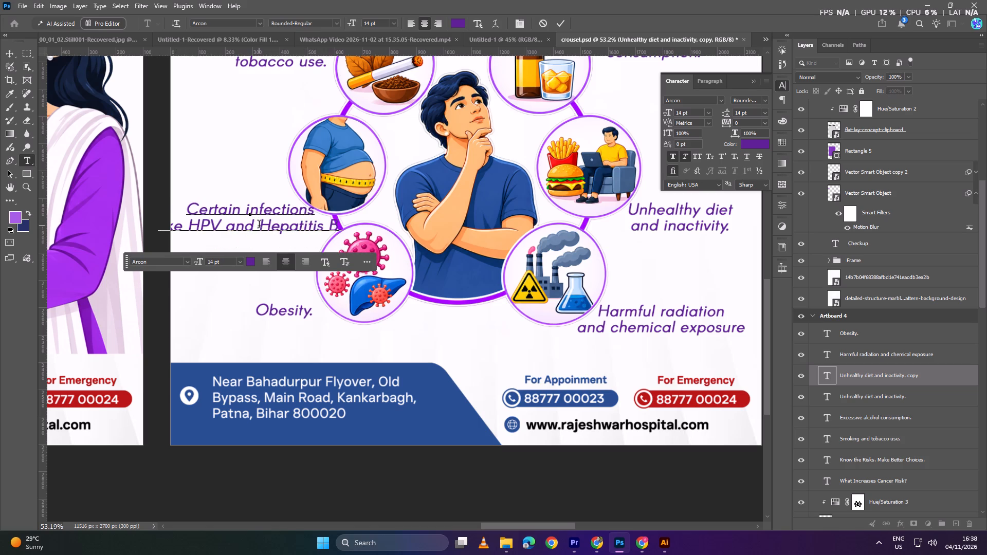
{"action": "key", "text": "BackSpace"}
{"action": "key", "text": "Return"}
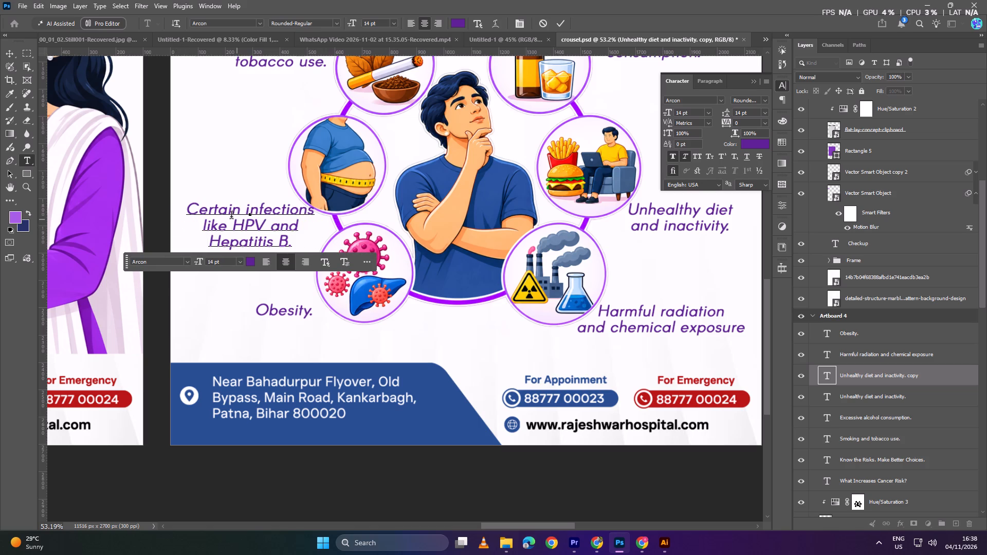
{"action": "scroll", "coordinate": [271, 219], "scroll_direction": "down", "scroll_amount": 4, "text": "ctrl"}
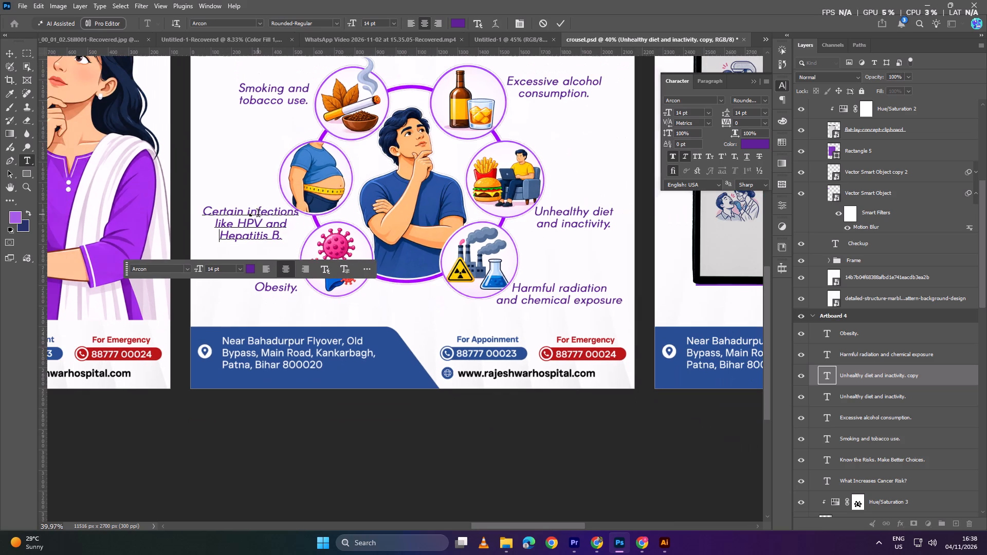
{"action": "scroll", "coordinate": [258, 211], "scroll_direction": "down", "scroll_amount": 2, "text": "ctrl+alt"}
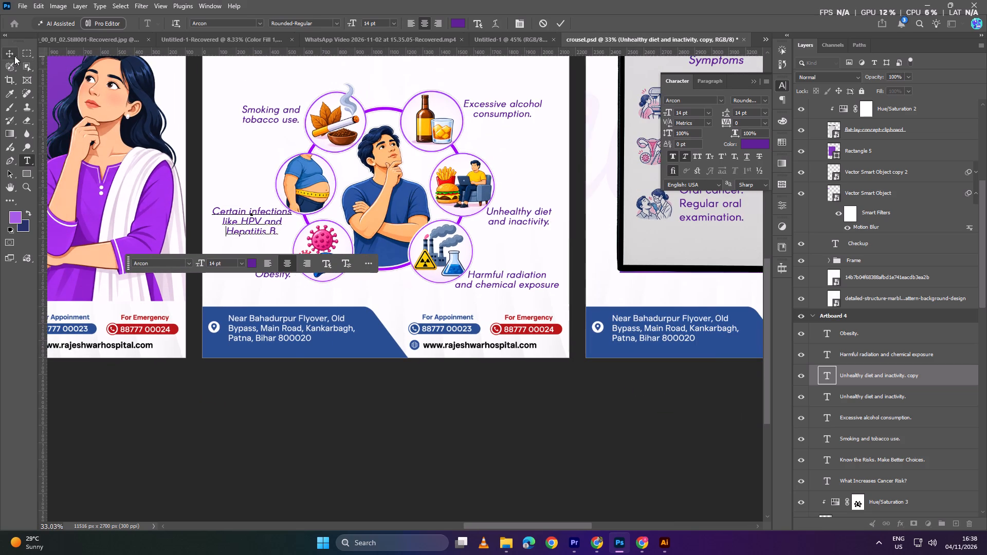
{"action": "left_click", "coordinate": [13, 55]}
{"action": "left_click", "coordinate": [332, 394]}
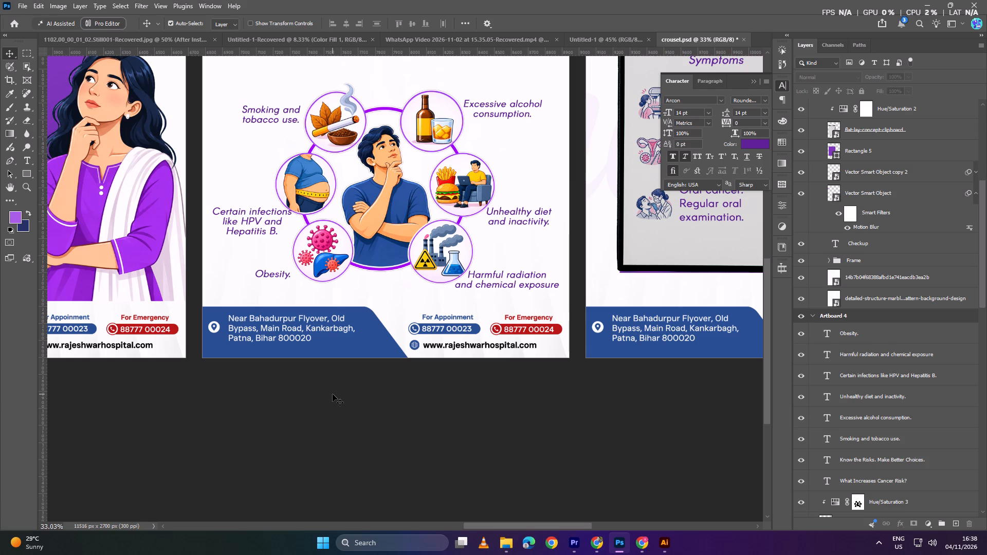
Split the infections label's first line so that "Certain" and "infections" sit on separate lines.
{"action": "left_click", "coordinate": [343, 397]}
{"action": "scroll", "coordinate": [355, 392], "scroll_direction": "down", "scroll_amount": 4, "text": "ctrl+alt"}
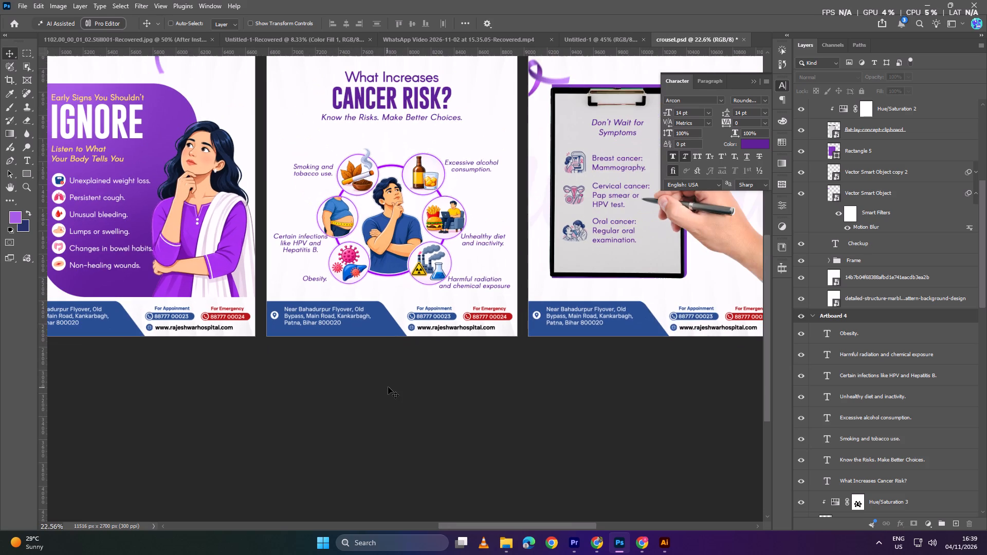
{"action": "left_click", "coordinate": [388, 387]}
{"action": "scroll", "coordinate": [297, 255], "scroll_direction": "up", "scroll_amount": 3, "text": "ctrl+alt"}
{"action": "left_click", "coordinate": [307, 245]}
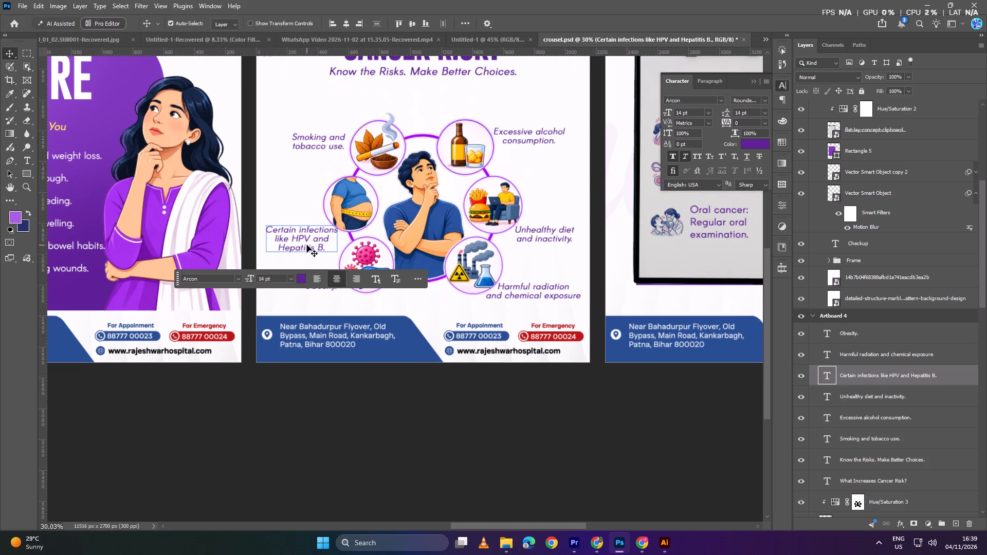
{"action": "left_click", "coordinate": [380, 398]}
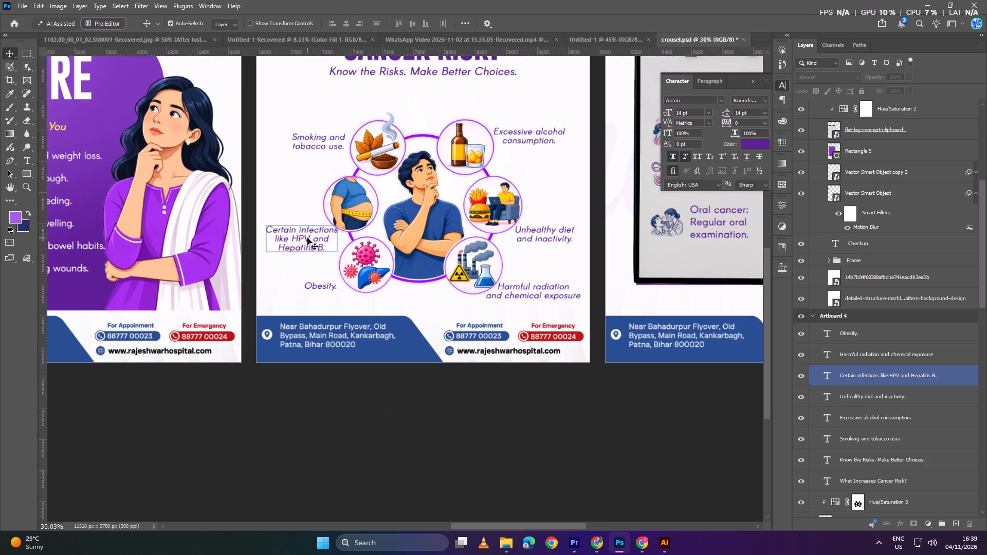
{"action": "scroll", "coordinate": [307, 238], "scroll_direction": "up", "scroll_amount": 5, "text": "ctrl+alt"}
{"action": "double_click", "coordinate": [309, 232]}
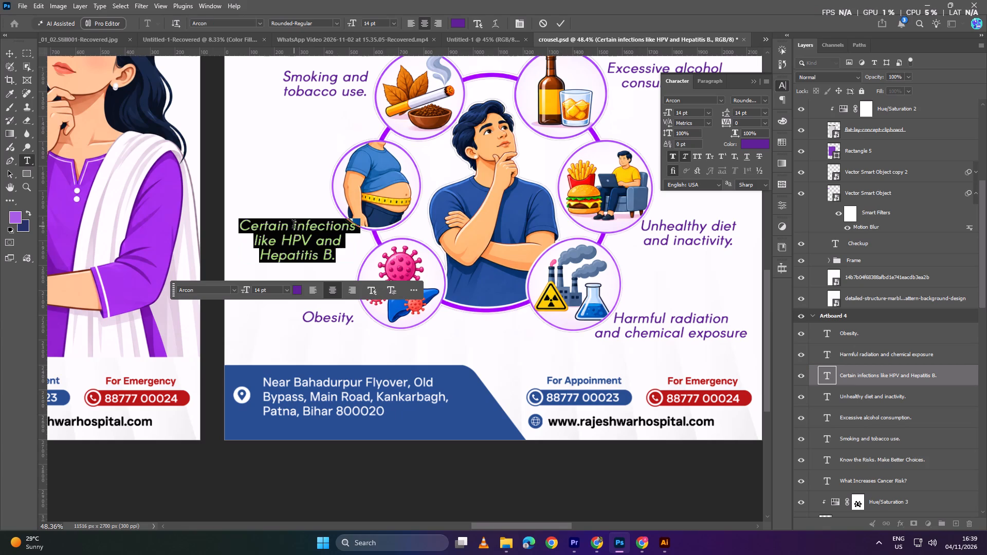
{"action": "left_click", "coordinate": [294, 226]}
{"action": "key", "text": "BackSpace"}
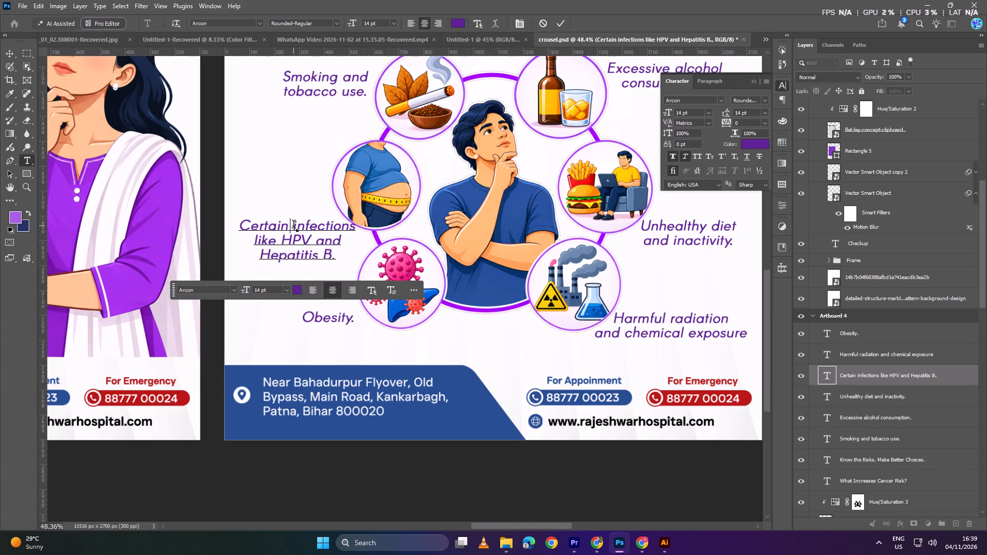
{"action": "key", "text": "Return"}
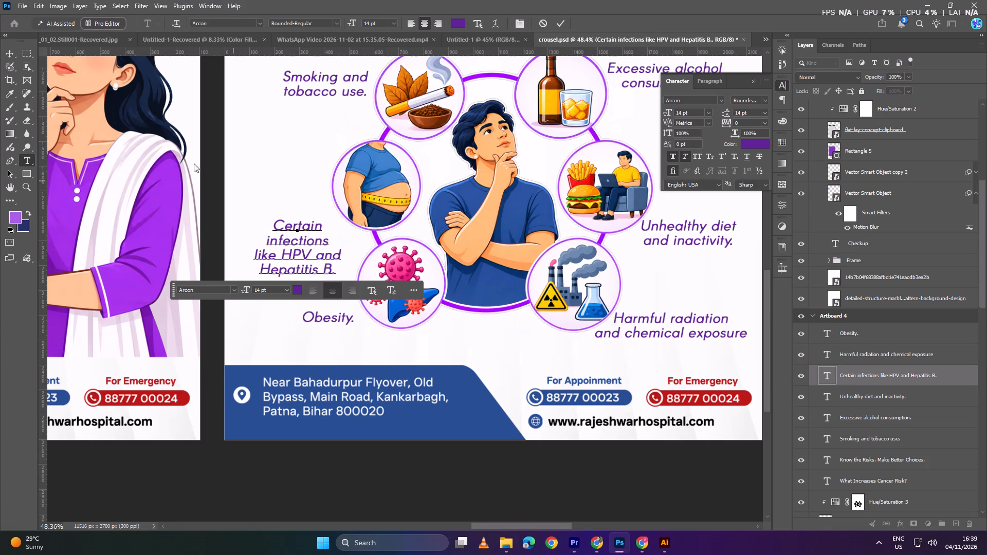
Move the four-line infections label up so it sits beside the waist-measuring icon.
{"action": "left_click", "coordinate": [13, 55]}
{"action": "scroll", "coordinate": [280, 230], "scroll_direction": "down", "scroll_amount": 2}
{"action": "left_click_drag", "start_coordinate": [303, 247], "coordinate": [303, 216]}
{"action": "scroll", "coordinate": [307, 217], "scroll_direction": "down", "scroll_amount": 5, "text": "ctrl+alt"}
{"action": "left_click", "coordinate": [442, 367]}
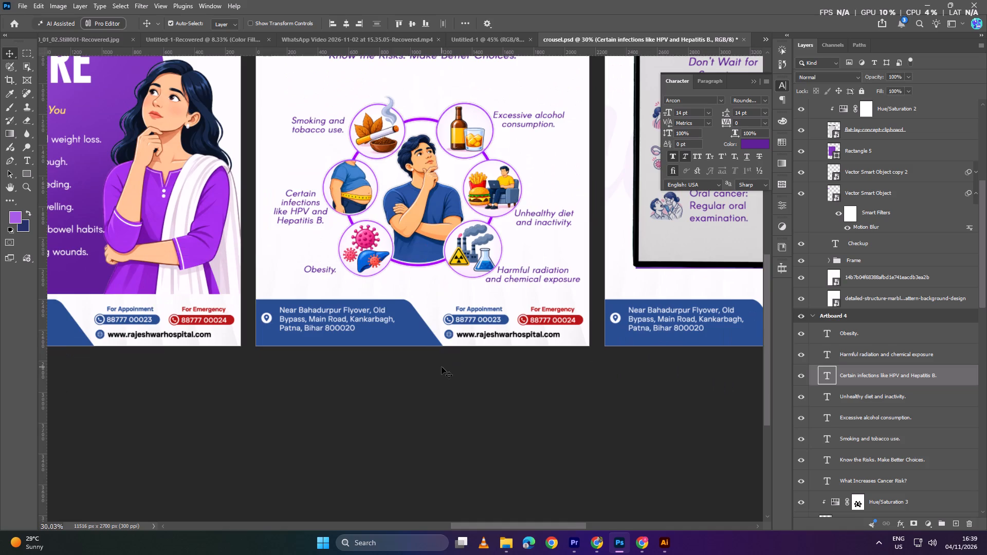
Scale the "What Increases CANCER RISK?" headline up to about 130%, extending it downward from its top edge.
{"action": "scroll", "coordinate": [373, 348], "scroll_direction": "down", "scroll_amount": 5, "text": "ctrl+alt"}
{"action": "scroll", "coordinate": [408, 347], "scroll_direction": "down", "scroll_amount": 5, "text": "ctrl"}
{"action": "scroll", "coordinate": [406, 345], "scroll_direction": "down", "scroll_amount": 4, "text": "ctrl+alt"}
{"action": "scroll", "coordinate": [405, 295], "scroll_direction": "up", "scroll_amount": 5}
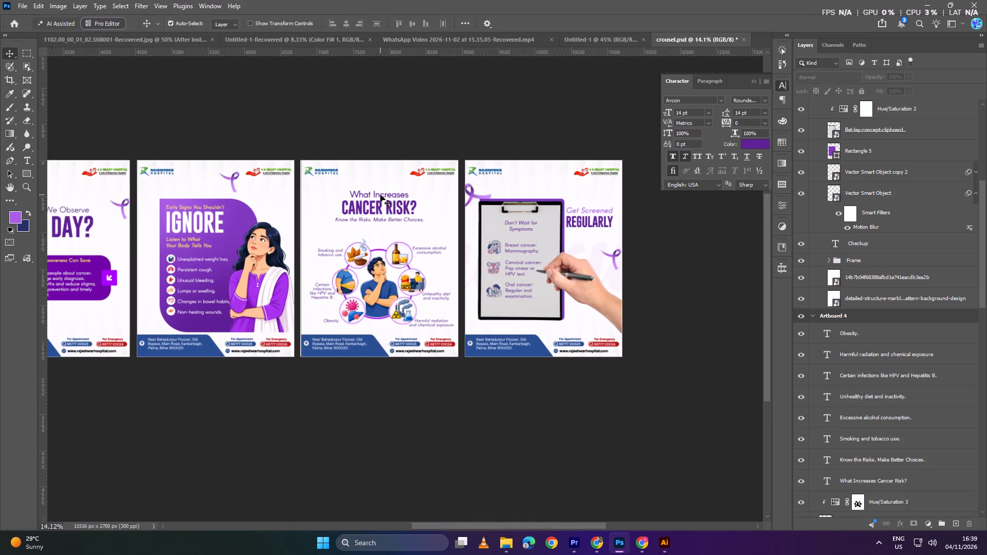
{"action": "scroll", "coordinate": [380, 195], "scroll_direction": "up", "scroll_amount": 4}
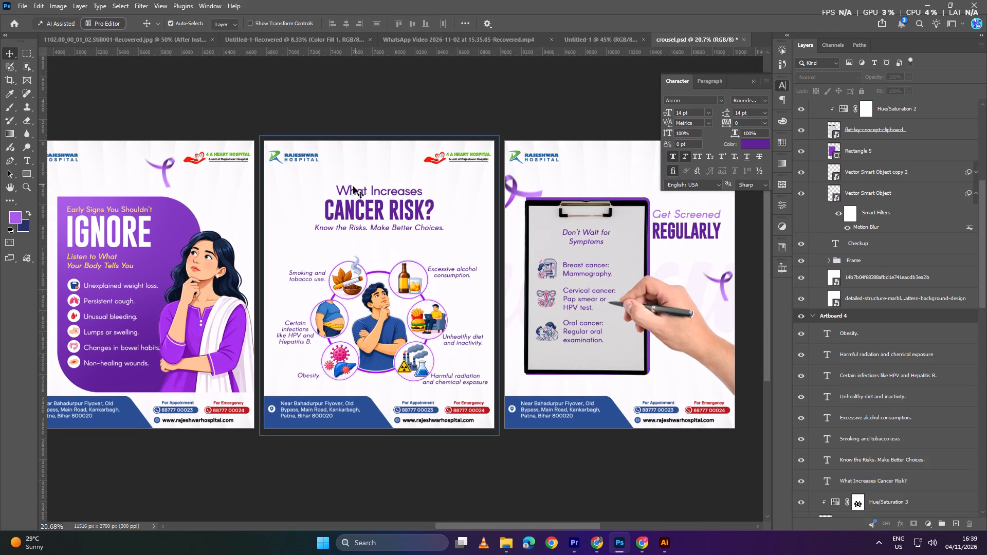
{"action": "scroll", "coordinate": [361, 198], "scroll_direction": "up", "scroll_amount": 3, "text": "ctrl+alt"}
{"action": "left_click", "coordinate": [371, 212]}
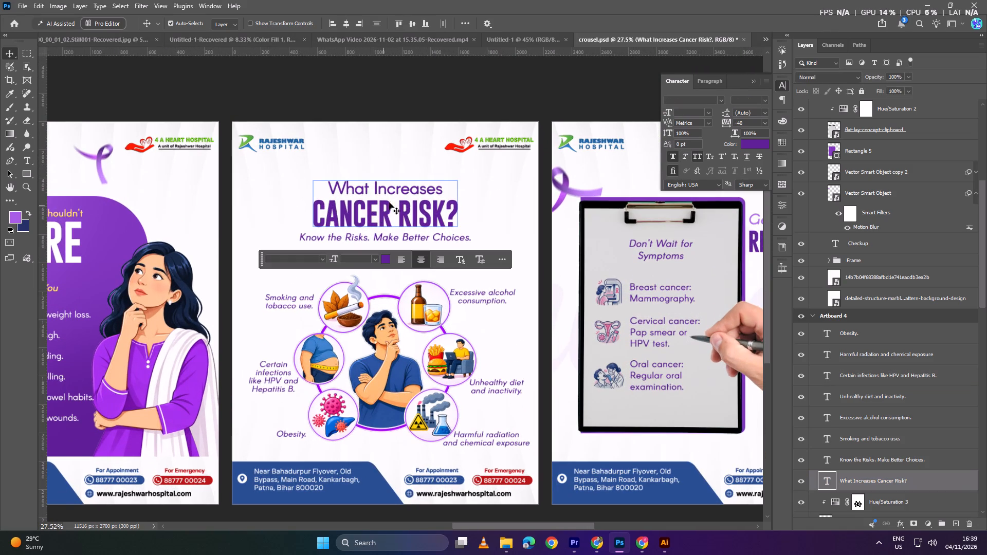
{"action": "key", "text": "ctrl+t"}
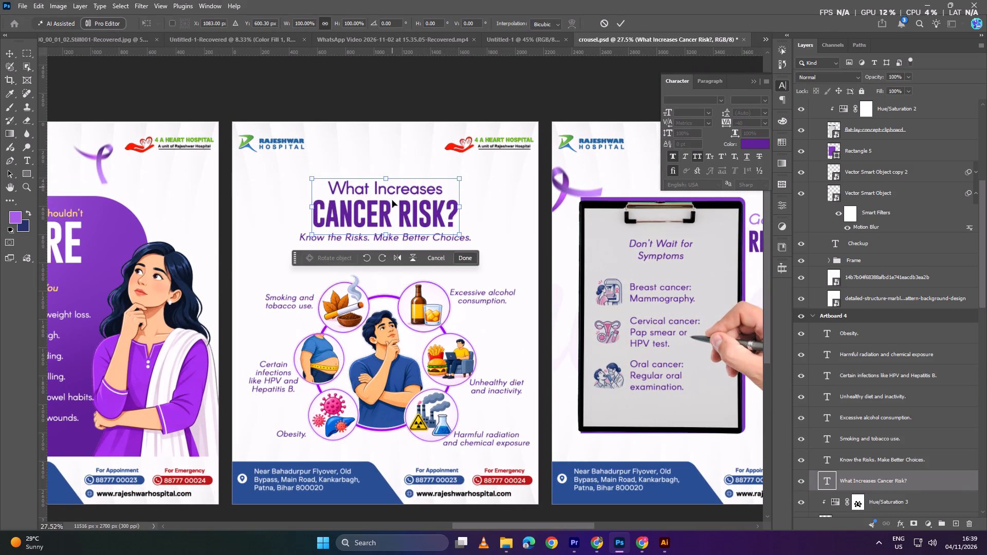
{"action": "left_click_drag", "start_coordinate": [386, 232], "coordinate": [389, 249]}
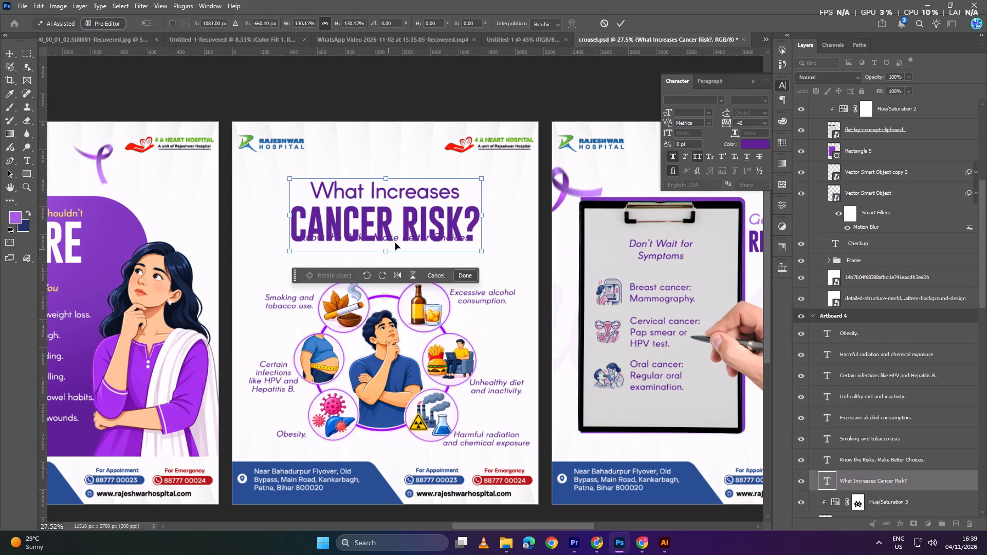
{"action": "left_click", "coordinate": [620, 24]}
{"action": "left_click", "coordinate": [593, 102]}
Move the "Know the Risks. Make Better Choices." tagline down until it sits clear beneath the enlarged headline.
{"action": "scroll", "coordinate": [471, 248], "scroll_direction": "up", "scroll_amount": 2, "text": "ctrl+alt"}
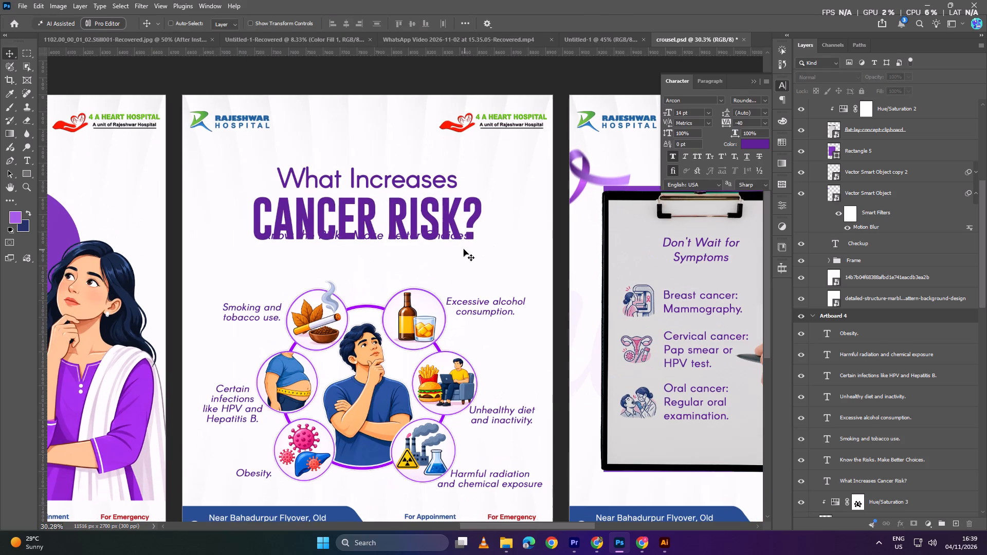
{"action": "left_click", "coordinate": [472, 231]}
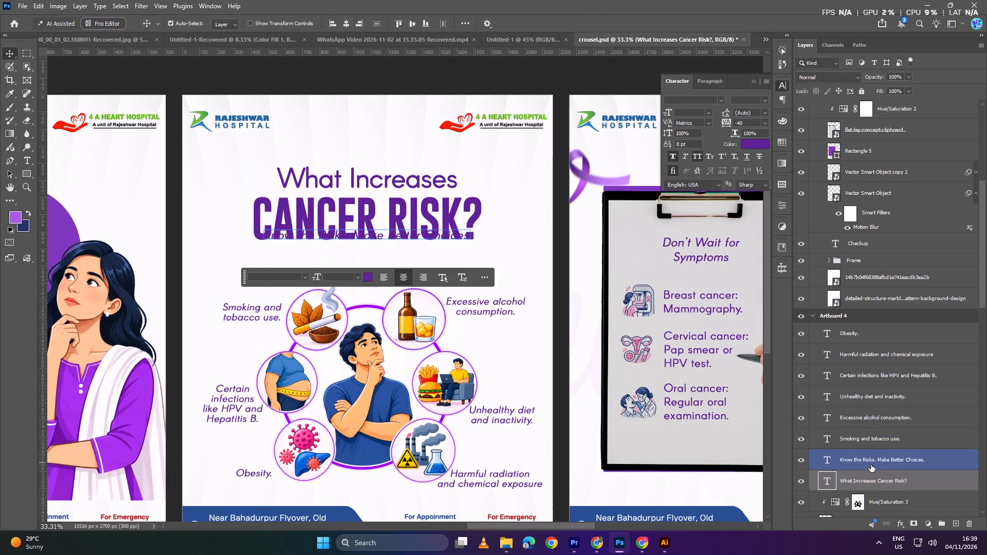
{"action": "left_click", "coordinate": [871, 465]}
{"action": "key", "text": "shift+Down"}
{"action": "key", "text": "shift+Down"}
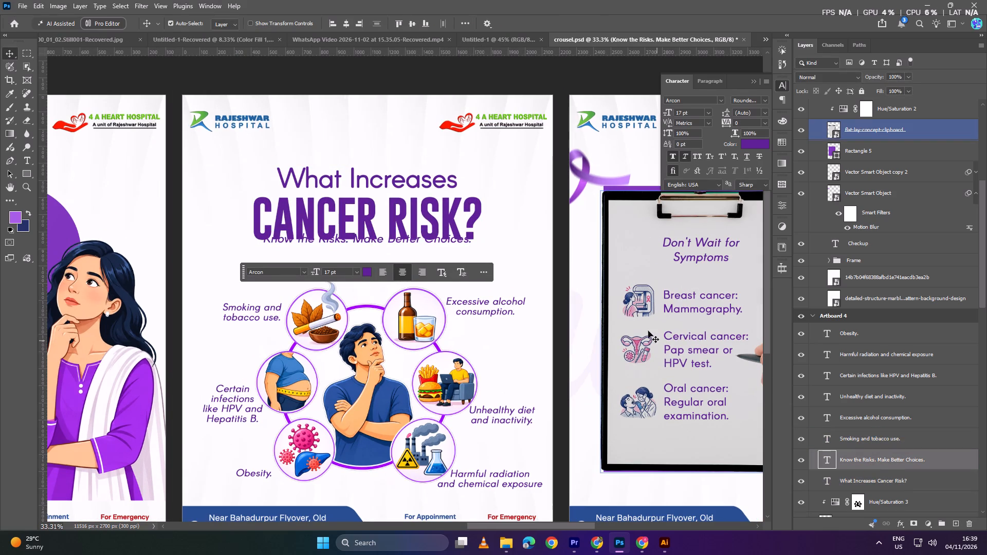
{"action": "key", "text": "shift+Down"}
{"action": "key", "text": "shift+Down"}
{"action": "key", "text": "shift+Down"}
{"action": "key", "text": "shift+Down"}
{"action": "key", "text": "shift+Down"}
{"action": "key", "text": "shift+Down"}
{"action": "key", "text": "shift+Down"}
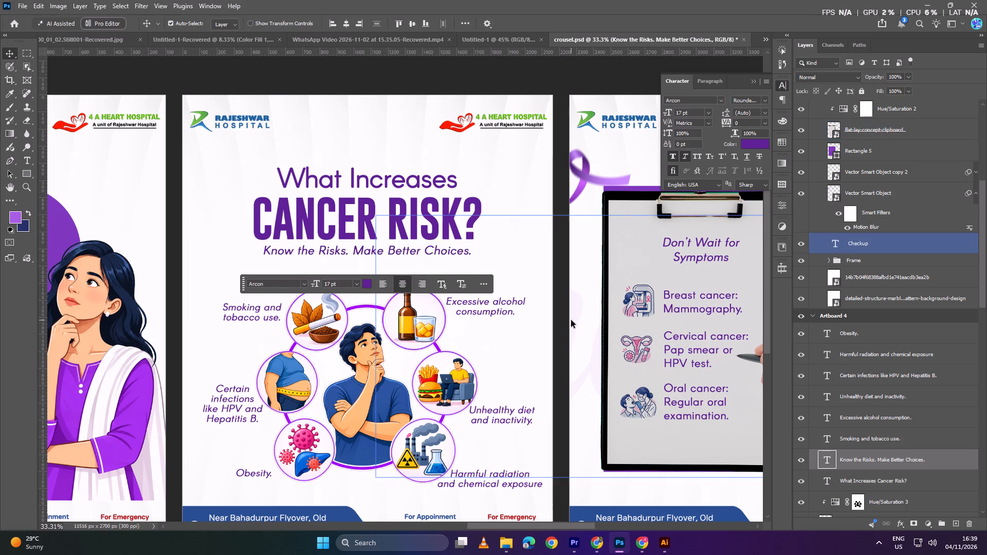
{"action": "key", "text": "shift+Down"}
{"action": "key", "text": "shift+Down"}
{"action": "left_click", "coordinate": [534, 79]}
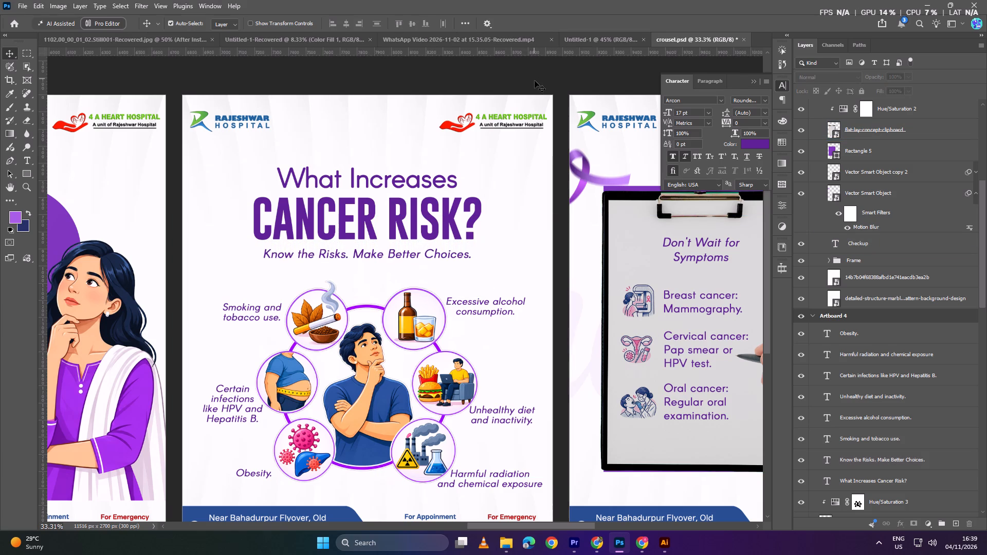
Review the cancer risk artboard beside the neighbouring screening artboard, examining its headline, tagline and upper icons up close.
{"action": "scroll", "coordinate": [423, 258], "scroll_direction": "down", "scroll_amount": 20, "text": "ctrl+alt"}
{"action": "scroll", "coordinate": [423, 258], "scroll_direction": "down", "scroll_amount": 3, "text": "ctrl+alt"}
{"action": "scroll", "coordinate": [569, 307], "scroll_direction": "down", "scroll_amount": 4, "text": "ctrl"}
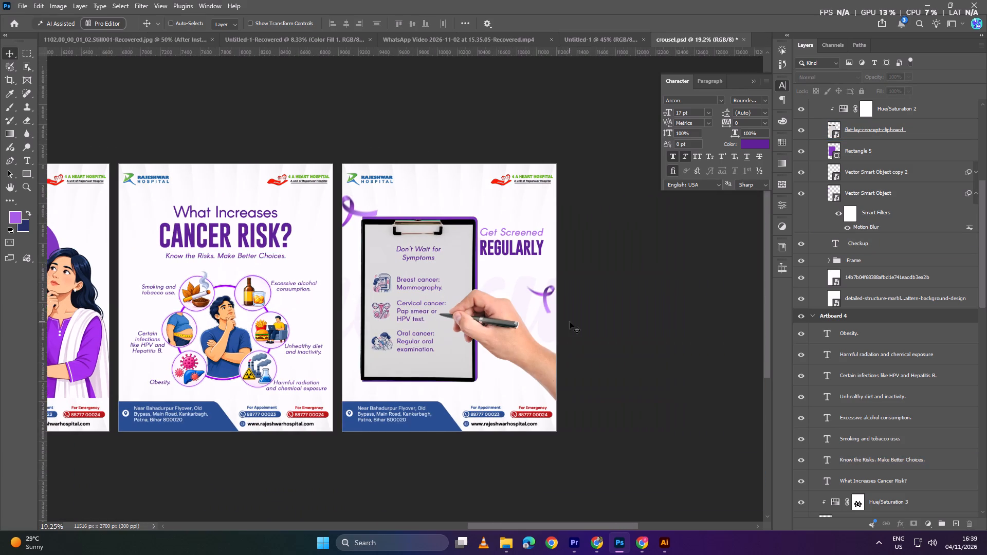
{"action": "scroll", "coordinate": [570, 322], "scroll_direction": "down", "scroll_amount": 4, "text": "ctrl+alt"}
{"action": "scroll", "coordinate": [533, 323], "scroll_direction": "up", "scroll_amount": 5, "text": "ctrl+alt"}
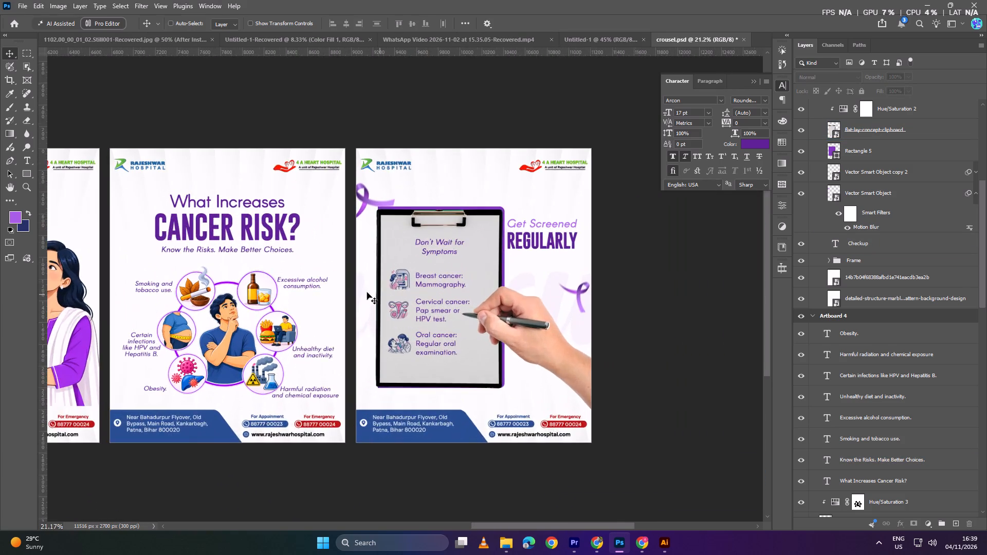
{"action": "scroll", "coordinate": [367, 292], "scroll_direction": "up", "scroll_amount": 3, "text": "ctrl+alt"}
{"action": "key", "text": "space"}
{"action": "key", "text": "space"}
{"action": "left_click_drag", "start_coordinate": [302, 255], "coordinate": [437, 268]}
{"action": "scroll", "coordinate": [348, 267], "scroll_direction": "up", "scroll_amount": 8, "text": "ctrl+alt"}
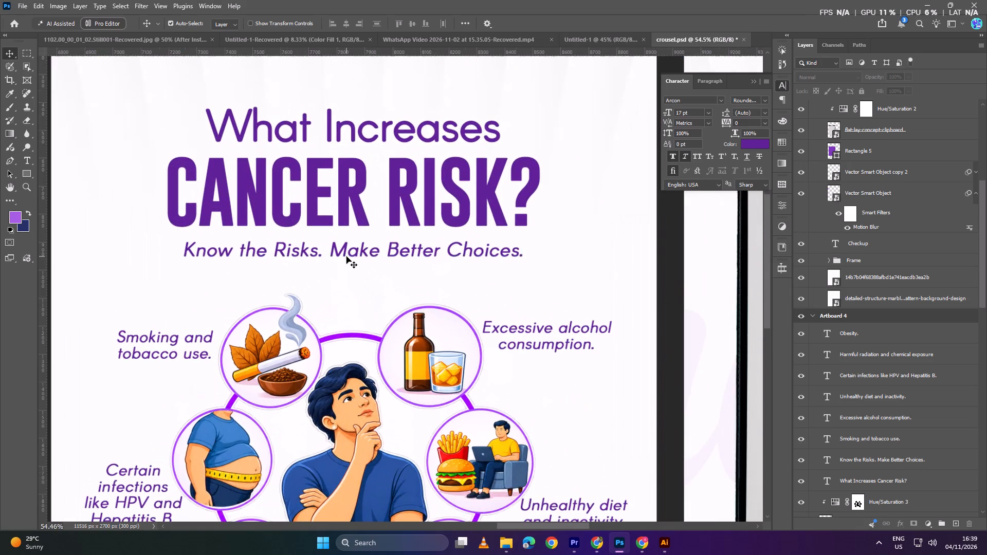
Draw a purple rectangle about 1271 × 108 px covering the "Know the Risks. Make Better Choices." tagline beneath the headline.
{"action": "scroll", "coordinate": [346, 256], "scroll_direction": "up", "scroll_amount": 1, "text": "ctrl+alt"}
{"action": "left_click", "coordinate": [25, 173]}
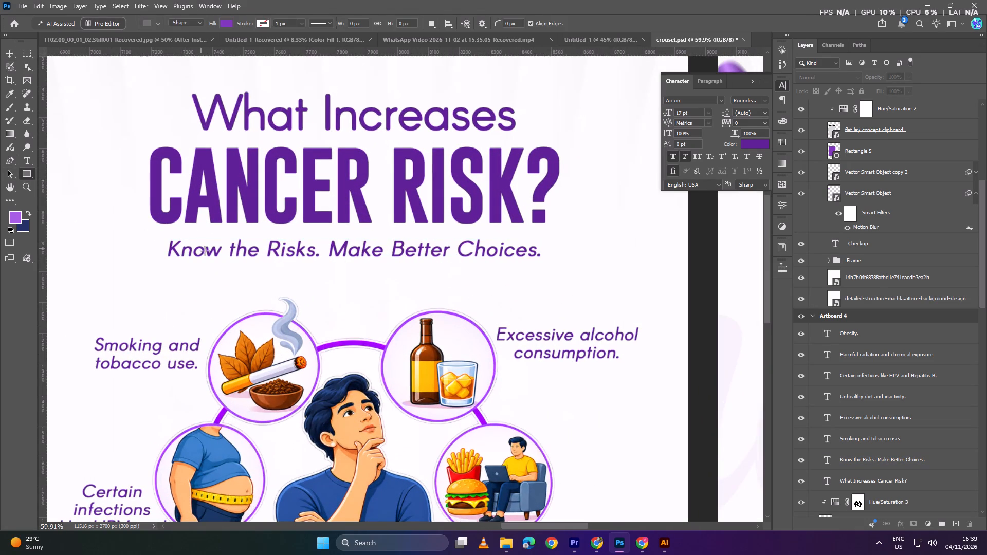
{"action": "left_click_drag", "start_coordinate": [159, 232], "coordinate": [545, 267]}
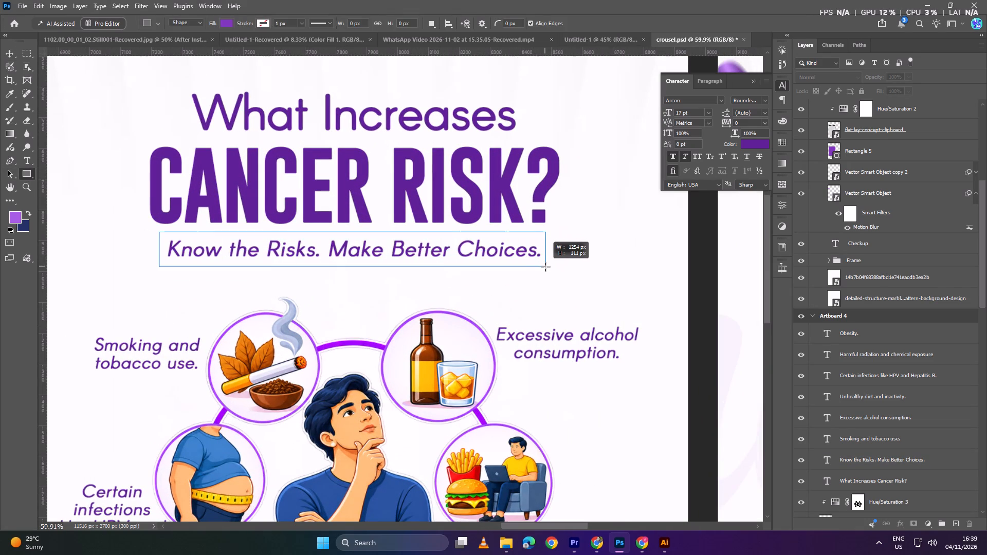
{"action": "left_click_drag", "start_coordinate": [545, 267], "coordinate": [550, 265]}
{"action": "scroll", "coordinate": [294, 226], "scroll_direction": "up", "scroll_amount": 2, "text": "ctrl+alt"}
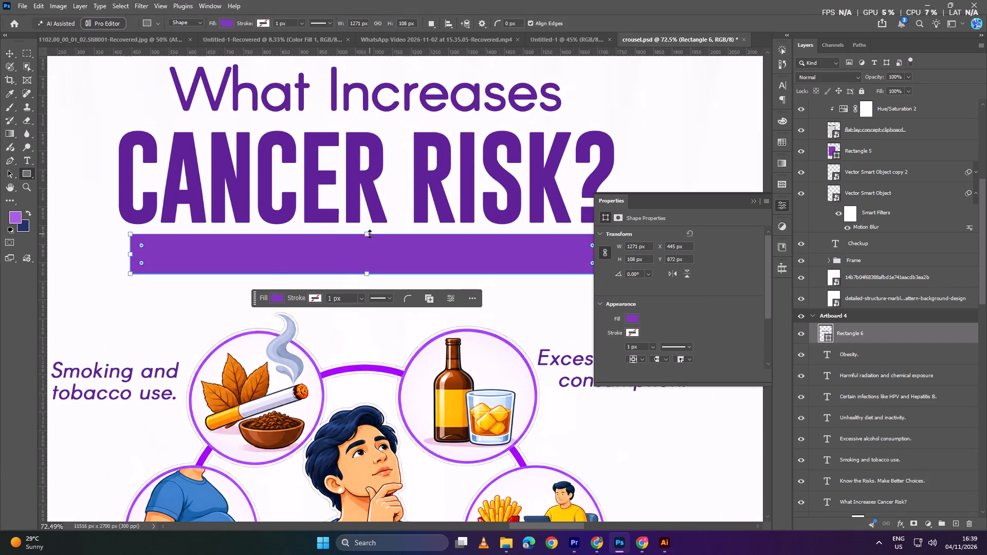
Skew the purple rectangle slightly so its ends slant, accept converting it to a regular path, and centre it horizontally on the artboard.
{"action": "key", "text": "ctrl+t"}
{"action": "right_click", "coordinate": [375, 250], "text": "ctrl"}
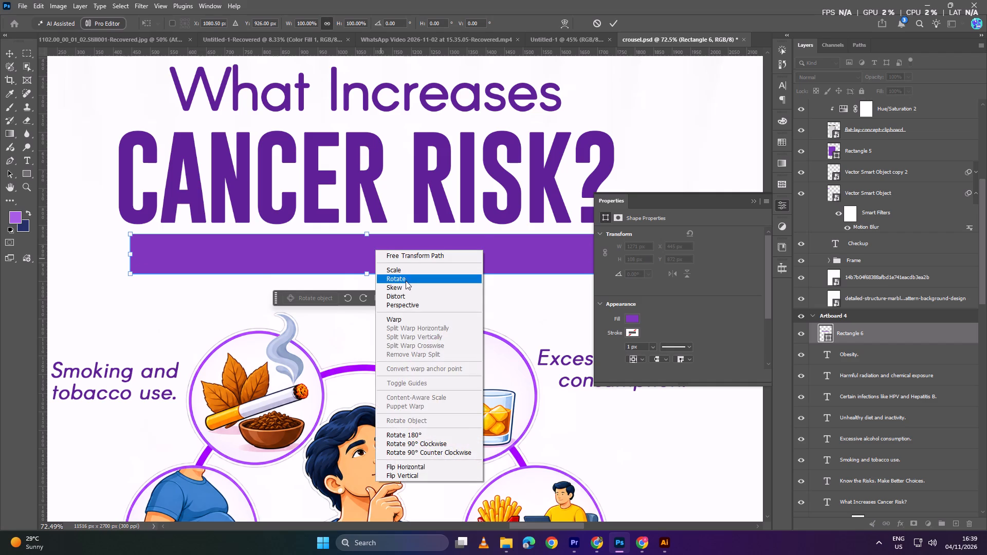
{"action": "left_click", "coordinate": [403, 286]}
{"action": "left_click_drag", "start_coordinate": [367, 234], "coordinate": [374, 236]}
{"action": "left_click", "coordinate": [612, 24]}
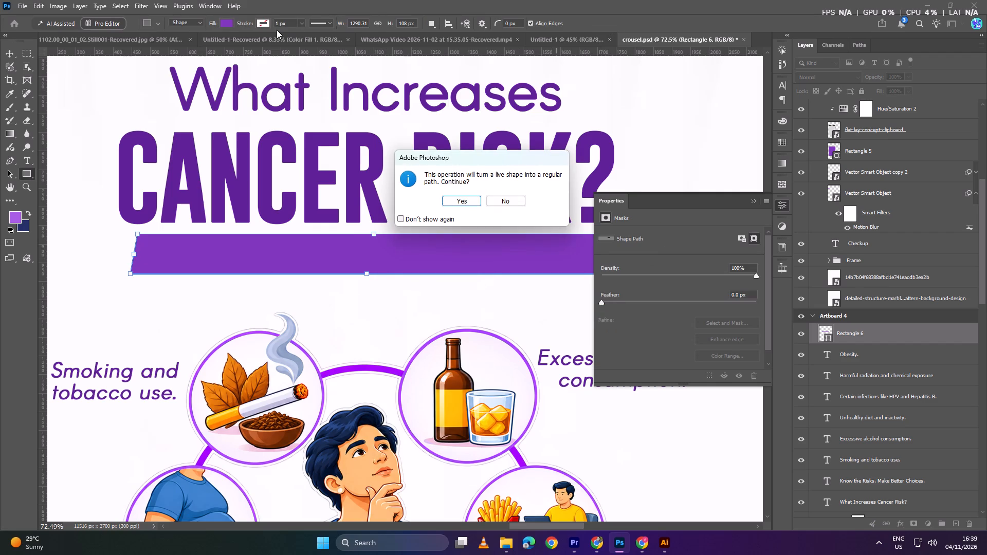
{"action": "left_click", "coordinate": [463, 199]}
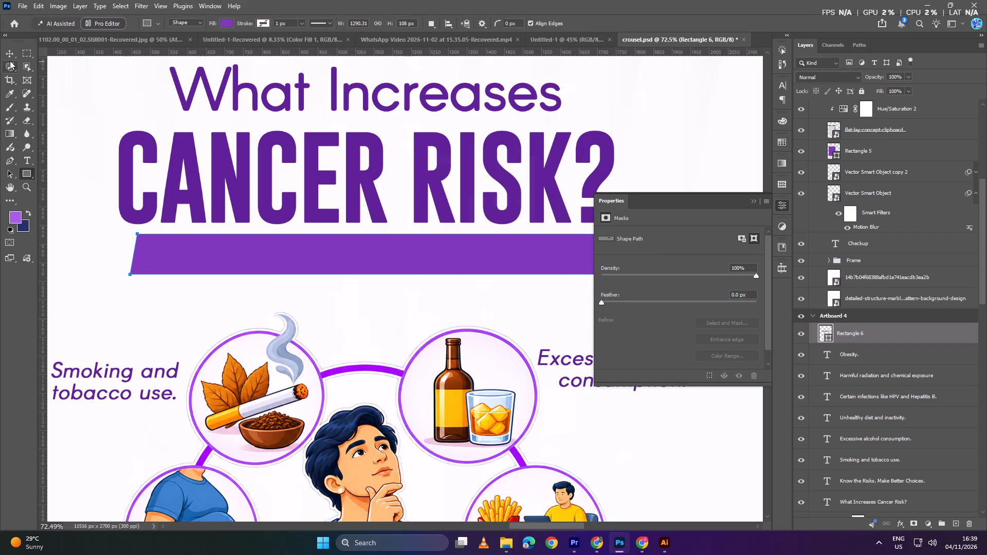
{"action": "left_click", "coordinate": [11, 52]}
{"action": "left_click", "coordinate": [346, 24]}
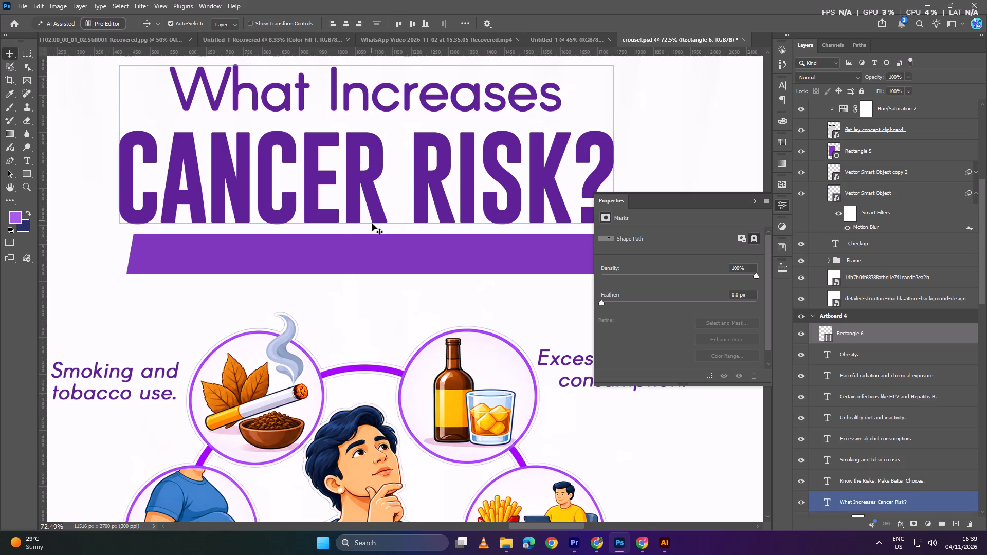
Move the slanted purple banner below the "Know the Risks. Make Better Choices." text in the layer order.
{"action": "left_click_drag", "start_coordinate": [871, 339], "coordinate": [883, 509]}
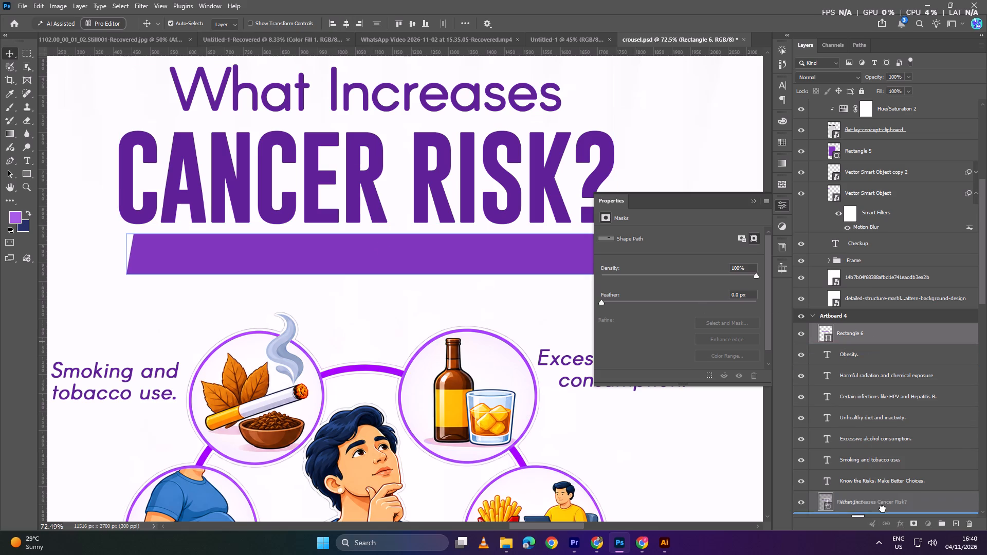
{"action": "left_click_drag", "start_coordinate": [883, 509], "coordinate": [880, 492]}
Change the "Know the Risks. Make Better Choices." tagline's text colour to white (#ffffff).
{"action": "left_click", "coordinate": [475, 261]}
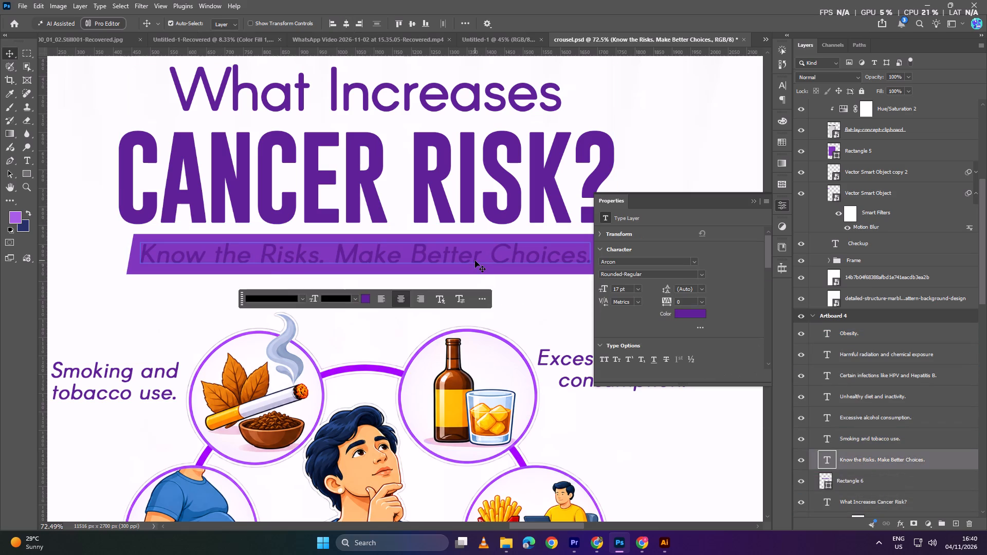
{"action": "left_click", "coordinate": [364, 301]}
{"action": "left_click_drag", "start_coordinate": [251, 381], "coordinate": [119, 297]}
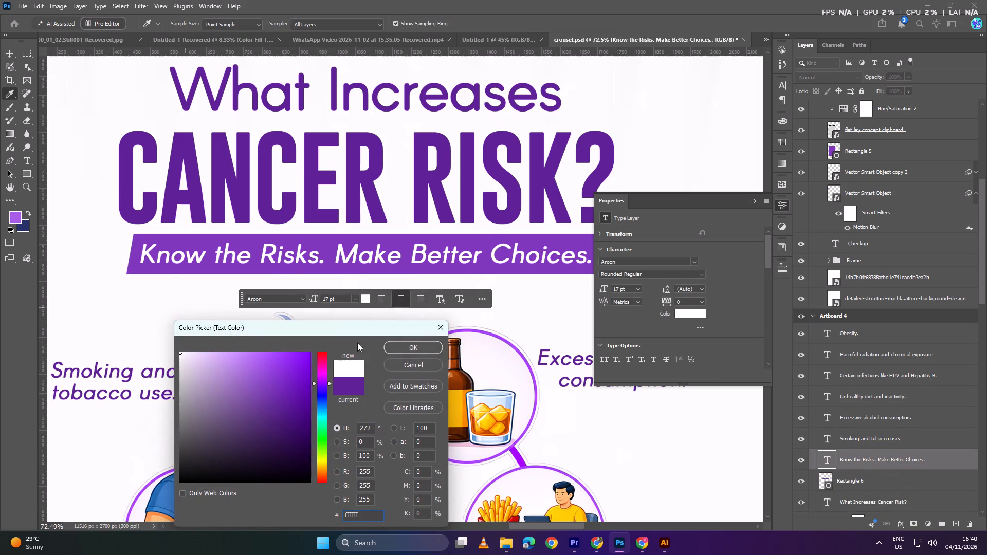
{"action": "left_click", "coordinate": [415, 342]}
Centre the slanted purple banner and its white tagline horizontally on the cancer risk artboard.
{"action": "scroll", "coordinate": [318, 305], "scroll_direction": "down", "scroll_amount": 6, "text": "ctrl+alt"}
{"action": "scroll", "coordinate": [567, 389], "scroll_direction": "down", "scroll_amount": 1, "text": "ctrl"}
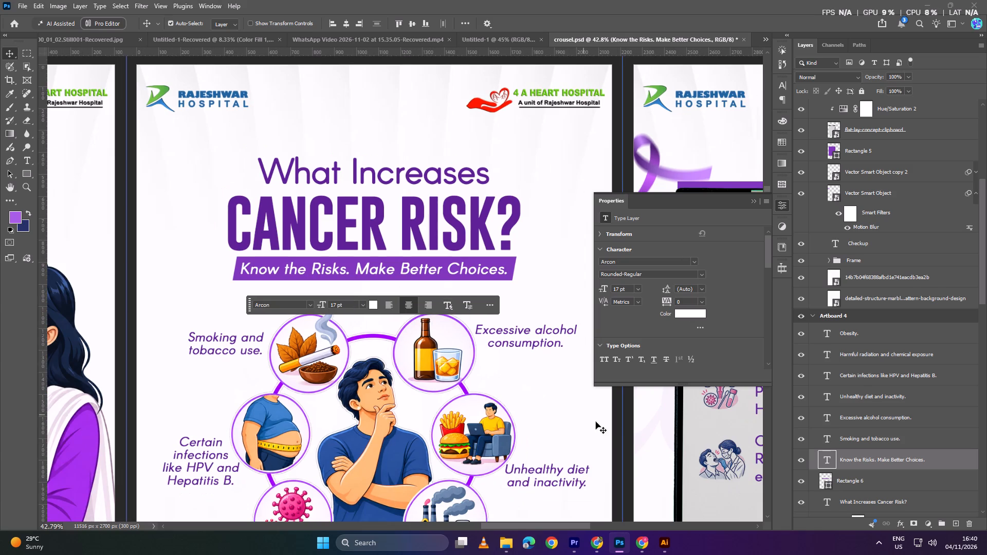
{"action": "left_click", "coordinate": [623, 431]}
{"action": "scroll", "coordinate": [352, 331], "scroll_direction": "down", "scroll_amount": 17, "text": "ctrl+alt"}
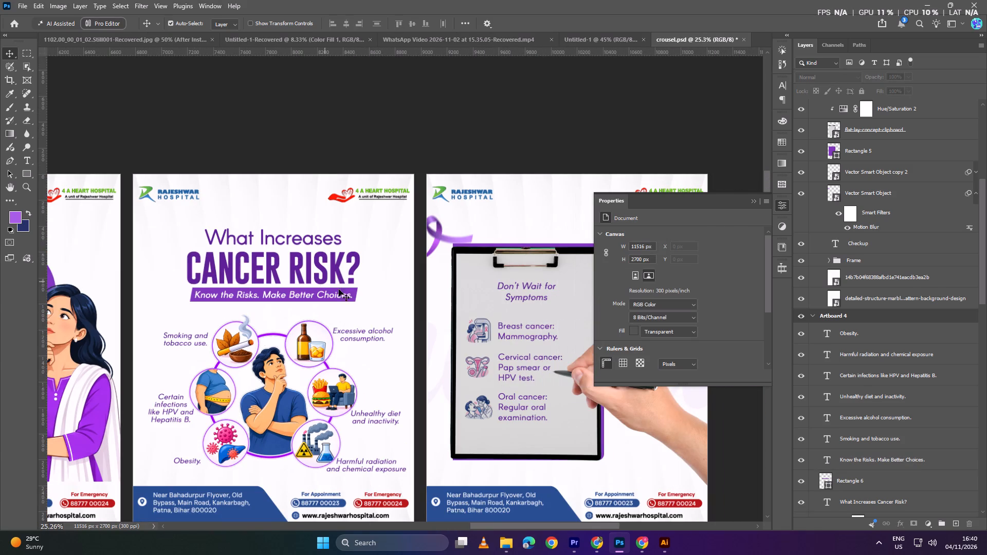
{"action": "scroll", "coordinate": [344, 296], "scroll_direction": "up", "scroll_amount": 5, "text": "ctrl+alt"}
{"action": "left_click", "coordinate": [360, 287]}
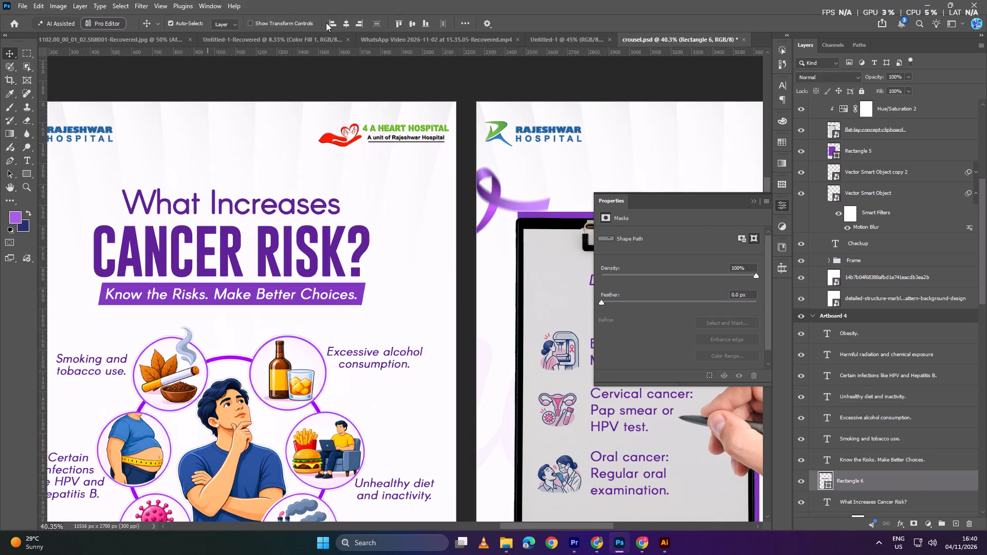
{"action": "left_click", "coordinate": [347, 24]}
{"action": "left_click", "coordinate": [272, 299]}
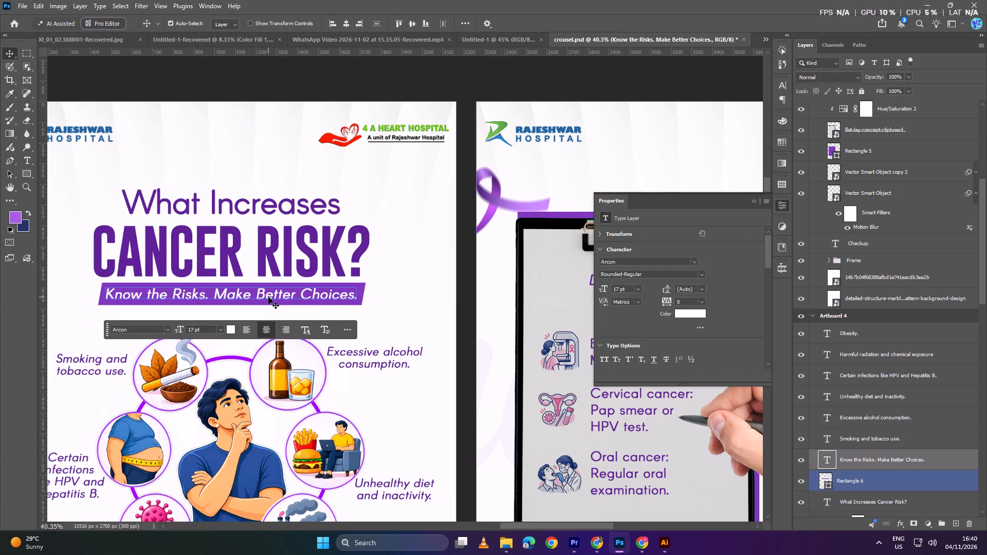
{"action": "left_click", "coordinate": [268, 297]}
{"action": "left_click", "coordinate": [344, 26]}
{"action": "scroll", "coordinate": [192, 261], "scroll_direction": "down", "scroll_amount": 5, "text": "ctrl+alt"}
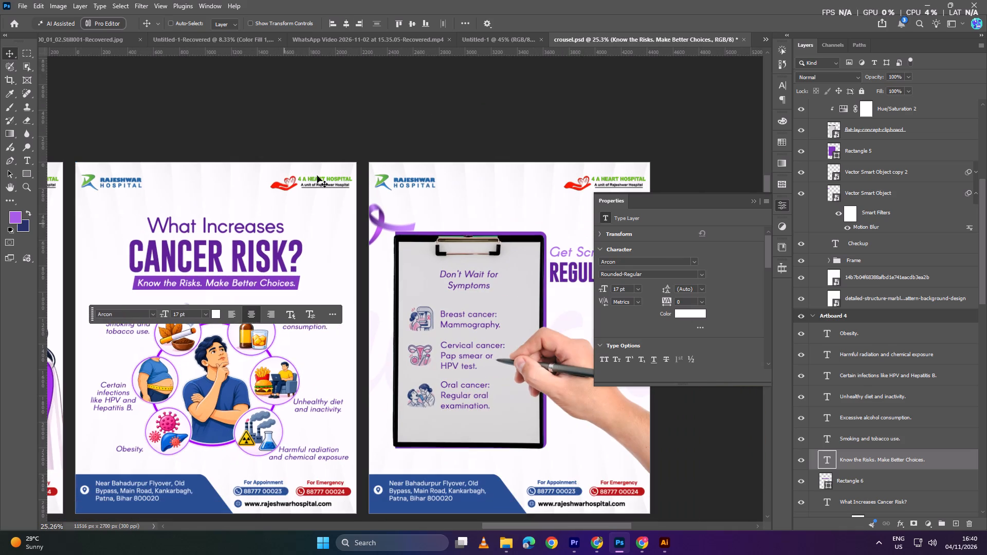
Review the full row of carousel artboards, comparing the cancer risk design with the screening design beside it.
{"action": "left_click", "coordinate": [335, 131]}
{"action": "scroll", "coordinate": [233, 252], "scroll_direction": "down", "scroll_amount": 20, "text": "ctrl+alt"}
{"action": "scroll", "coordinate": [233, 252], "scroll_direction": "down", "scroll_amount": 1, "text": "ctrl+alt"}
{"action": "scroll", "coordinate": [476, 294], "scroll_direction": "up", "scroll_amount": 2, "text": "alt"}
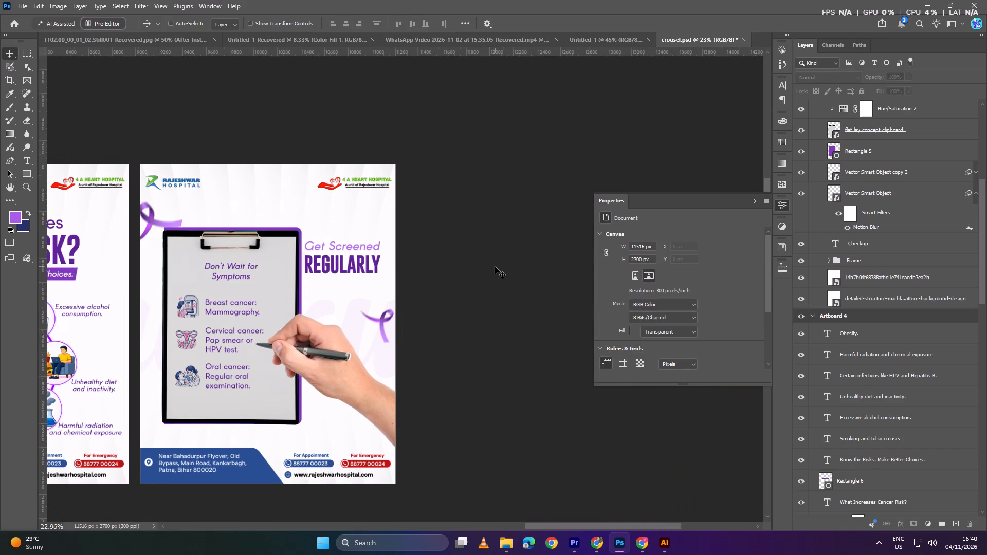
{"action": "scroll", "coordinate": [495, 267], "scroll_direction": "down", "scroll_amount": 16, "text": "ctrl+alt"}
{"action": "scroll", "coordinate": [500, 275], "scroll_direction": "up", "scroll_amount": 1, "text": "ctrl+alt"}
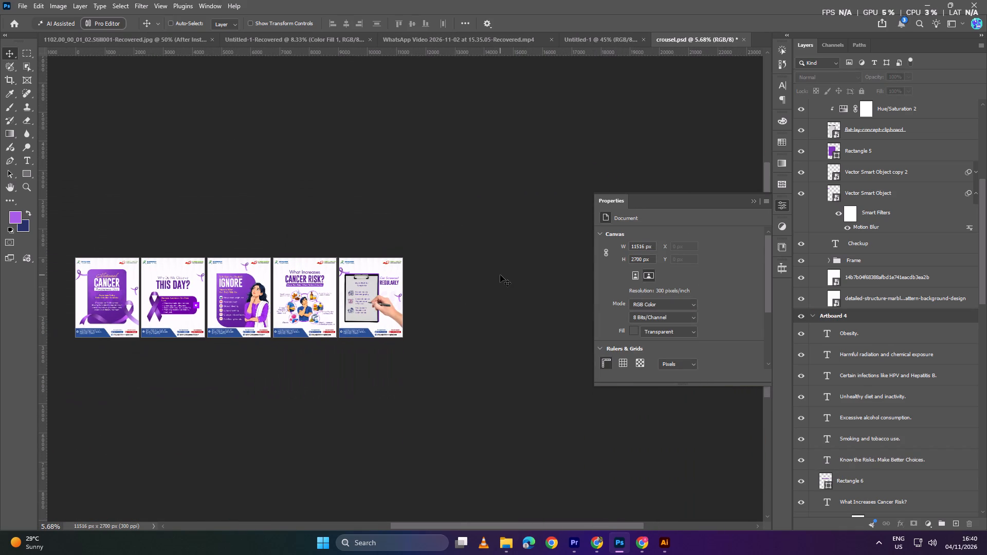
{"action": "scroll", "coordinate": [453, 297], "scroll_direction": "up", "scroll_amount": 10, "text": "ctrl+alt"}
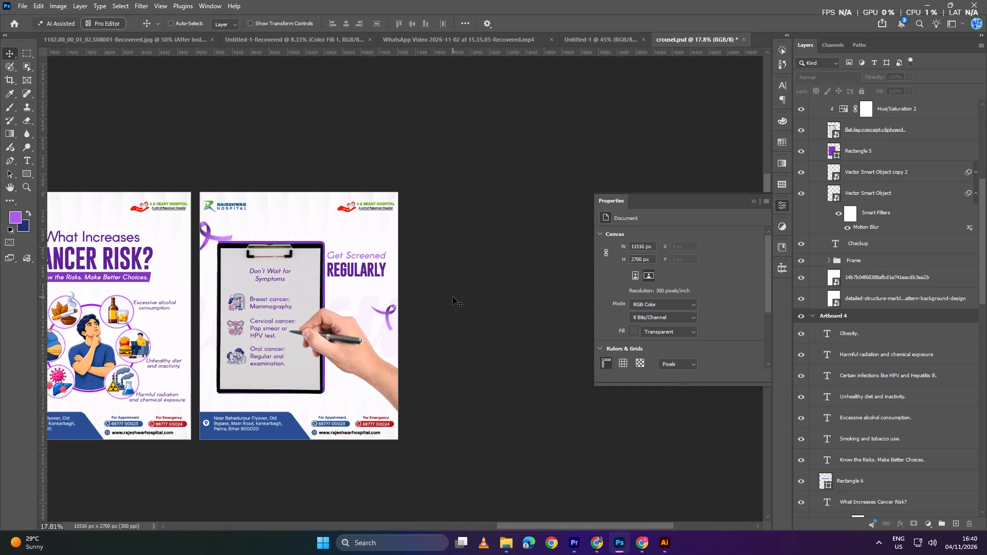
{"action": "scroll", "coordinate": [453, 297], "scroll_direction": "up", "scroll_amount": 3, "text": "ctrl+alt"}
{"action": "scroll", "coordinate": [459, 296], "scroll_direction": "down", "scroll_amount": 5}
{"action": "scroll", "coordinate": [875, 304], "scroll_direction": "up", "scroll_amount": 12}
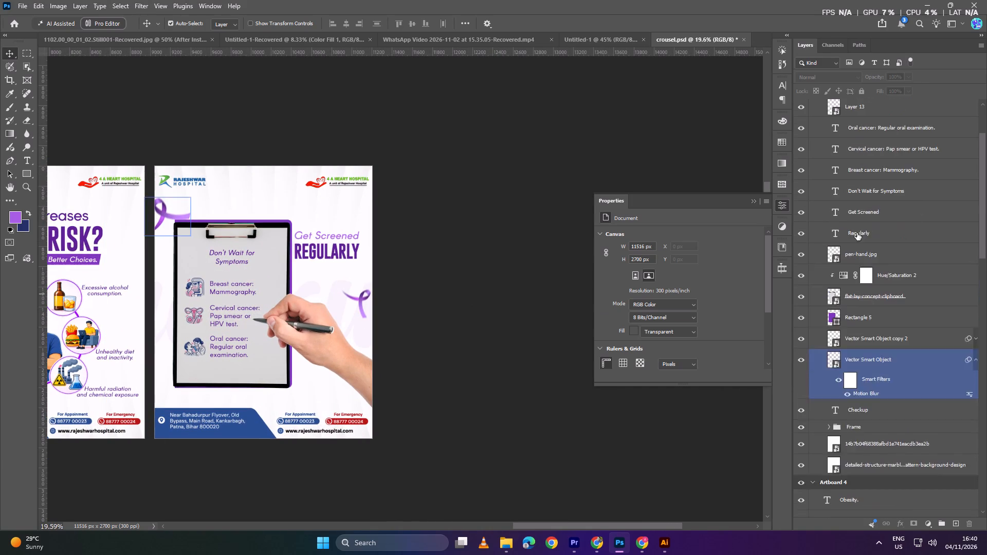
Collapse the layer contents of the artboards and add a blank 2160 × 2700 px artboard to the right of Artboard 5.
{"action": "scroll", "coordinate": [857, 233], "scroll_direction": "up", "scroll_amount": 11}
{"action": "left_click", "coordinate": [814, 108]}
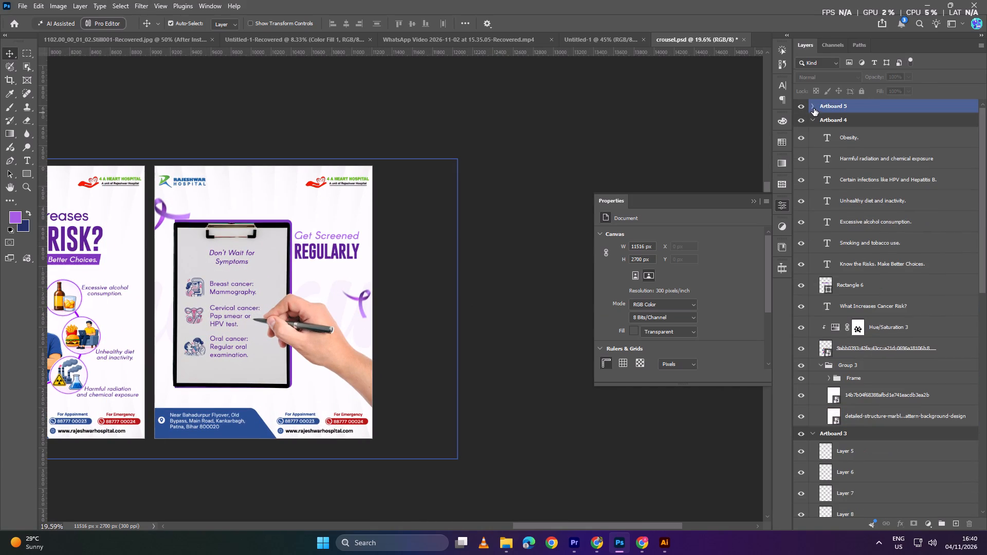
{"action": "left_click", "coordinate": [811, 118]}
{"action": "left_click", "coordinate": [808, 134]}
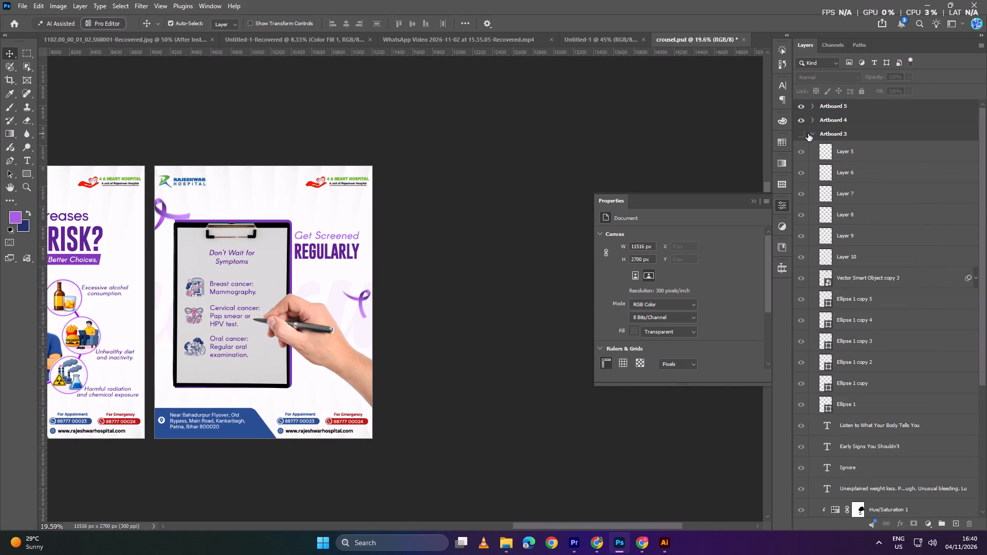
{"action": "left_click", "coordinate": [803, 134]}
{"action": "left_click", "coordinate": [811, 133]}
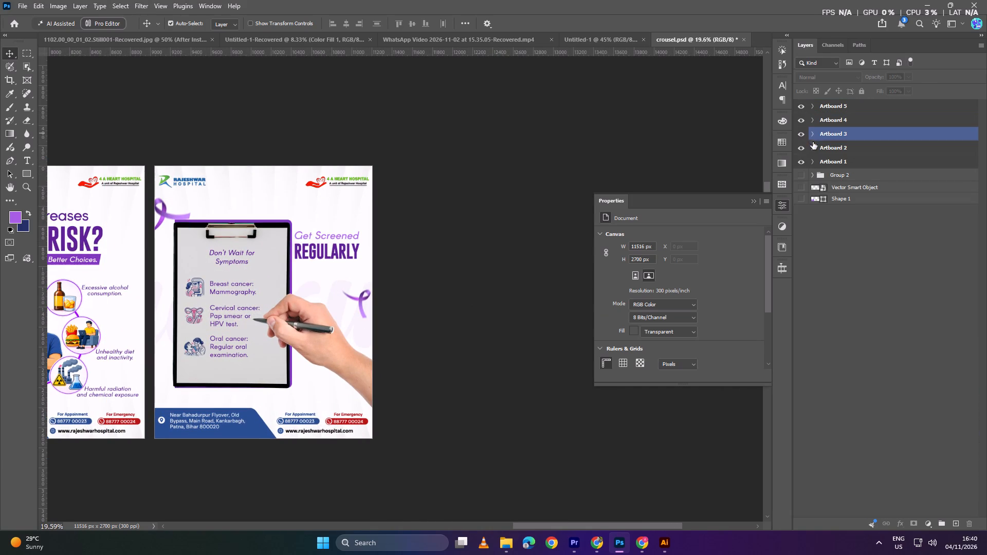
{"action": "left_click", "coordinate": [827, 108]}
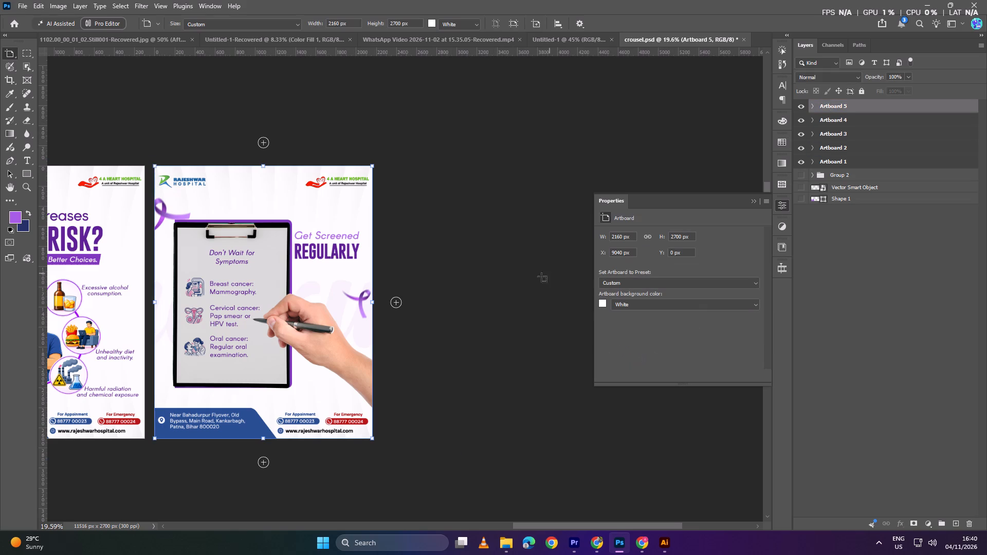
{"action": "left_click", "coordinate": [397, 303]}
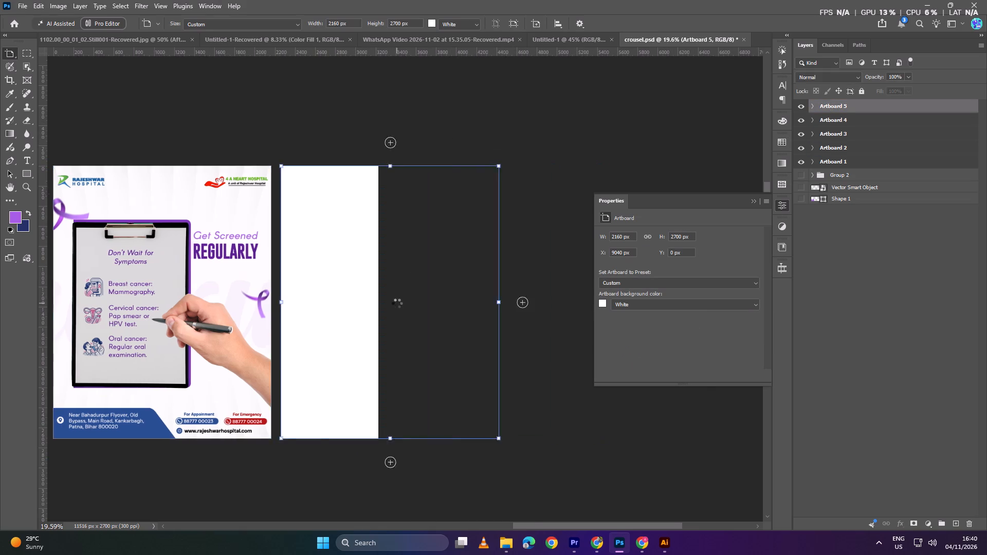
Copy the Frame group and the two background image layers from Artboard 5 into Artboard 6, leaving Artboard 5 collapsed.
{"action": "left_click", "coordinate": [812, 122]}
{"action": "scroll", "coordinate": [862, 263], "scroll_direction": "down", "scroll_amount": 1}
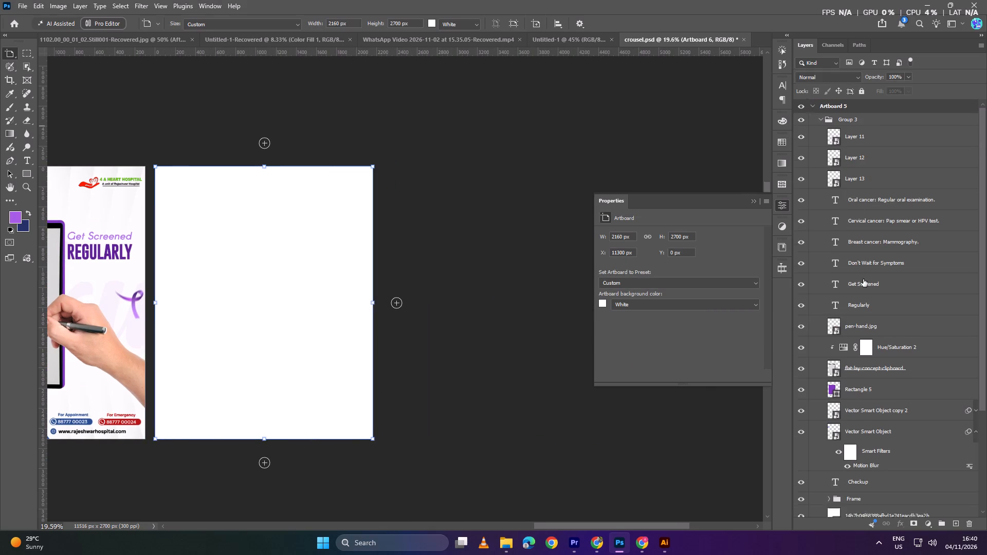
{"action": "scroll", "coordinate": [863, 279], "scroll_direction": "down", "scroll_amount": 11}
{"action": "left_click", "coordinate": [861, 379]}
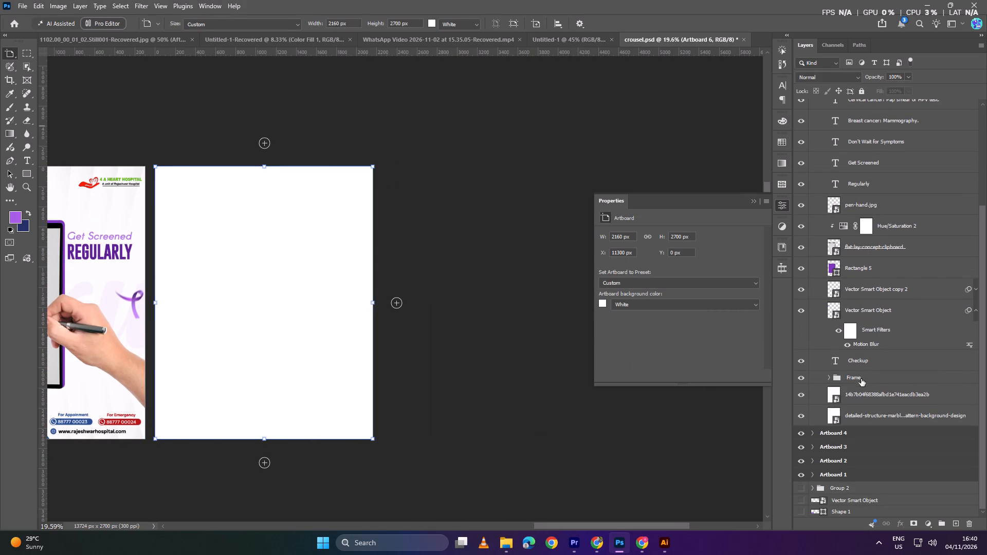
{"action": "left_click", "coordinate": [875, 419], "text": "shift"}
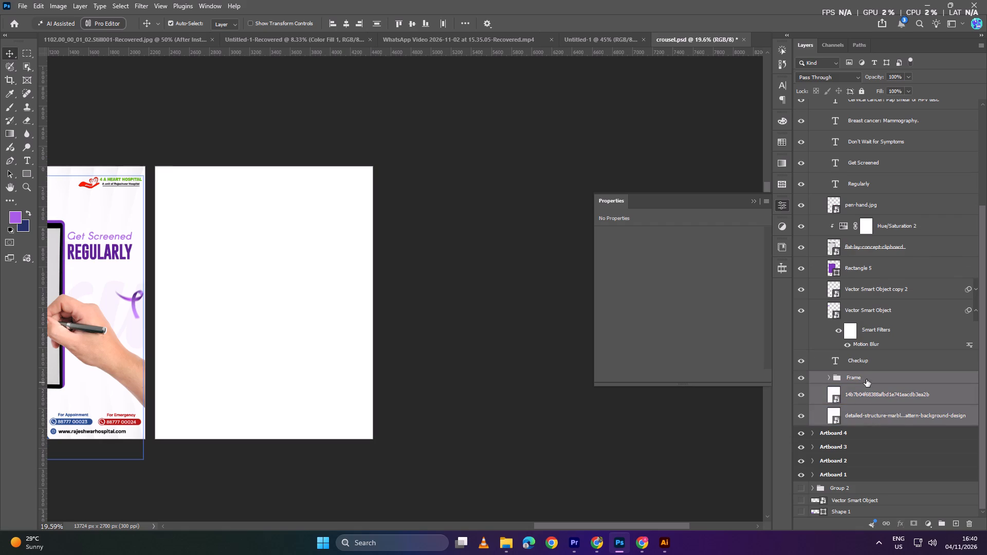
{"action": "left_click_drag", "start_coordinate": [866, 379], "coordinate": [852, 65], "text": "alt"}
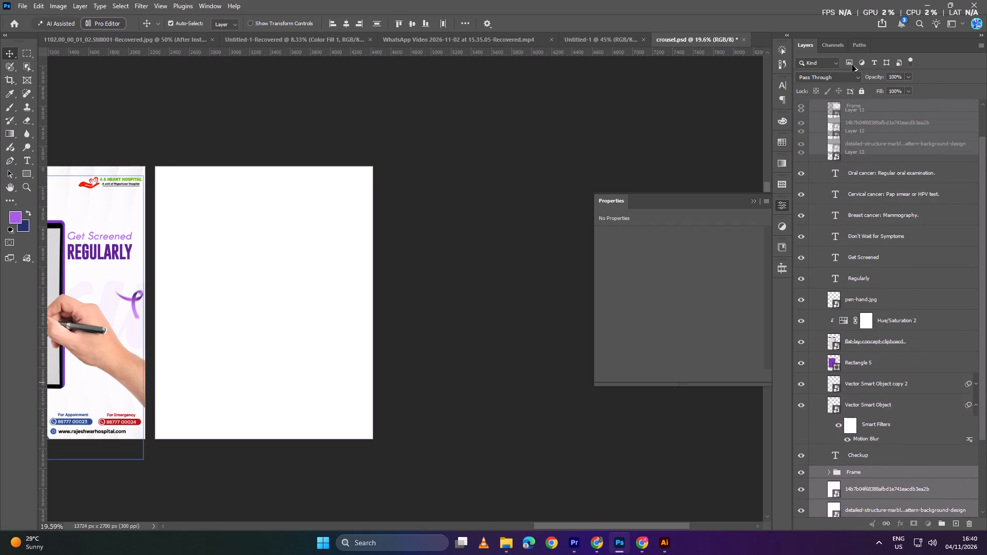
{"action": "left_click_drag", "start_coordinate": [852, 65], "coordinate": [851, 105], "text": "alt"}
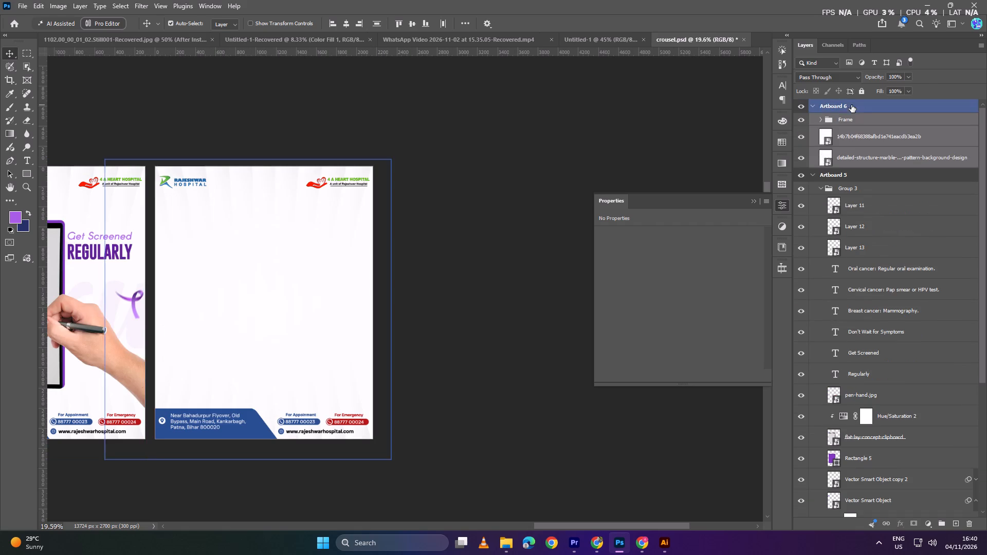
{"action": "left_click", "coordinate": [812, 174]}
{"action": "left_click", "coordinate": [673, 161]}
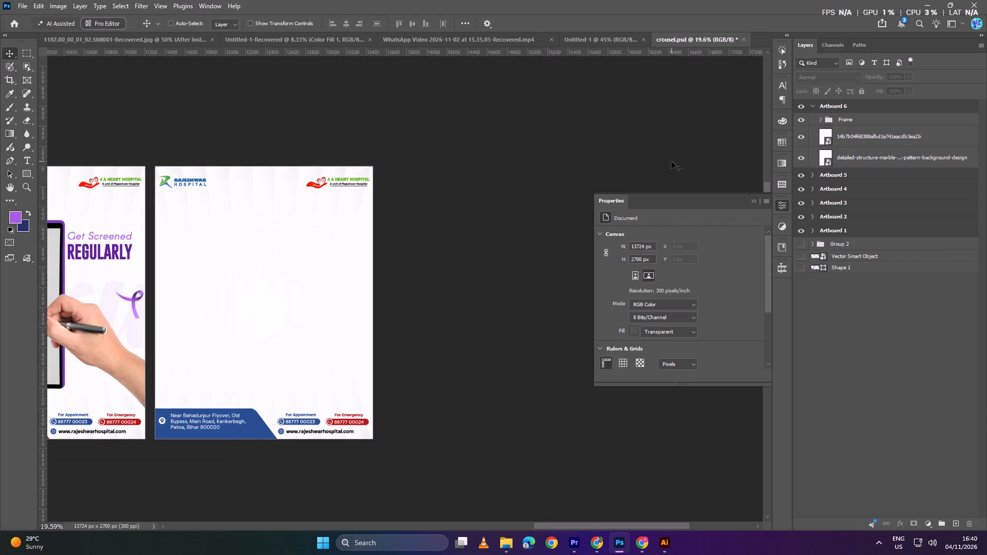
Collapse the floating document properties so the canvas beside the new artboard is uncovered.
{"action": "scroll", "coordinate": [671, 163], "scroll_direction": "down", "scroll_amount": 2, "text": "ctrl"}
{"action": "scroll", "coordinate": [590, 193], "scroll_direction": "up", "scroll_amount": 10, "text": "ctrl"}
{"action": "scroll", "coordinate": [507, 247], "scroll_direction": "up", "scroll_amount": 10, "text": "ctrl"}
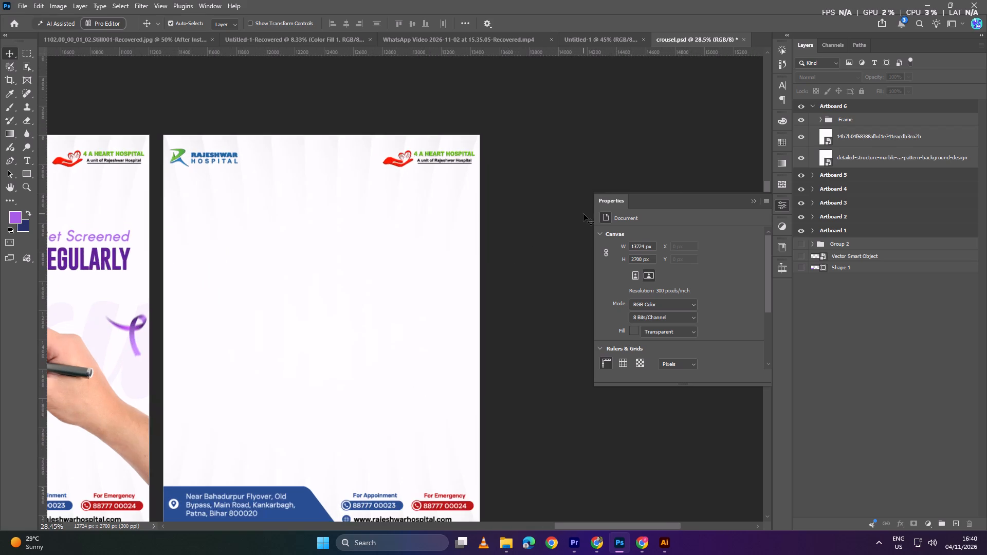
{"action": "scroll", "coordinate": [581, 214], "scroll_direction": "down", "scroll_amount": 4, "text": "ctrl+alt"}
{"action": "scroll", "coordinate": [574, 217], "scroll_direction": "up", "scroll_amount": 11, "text": "ctrl"}
{"action": "left_click", "coordinate": [598, 167]}
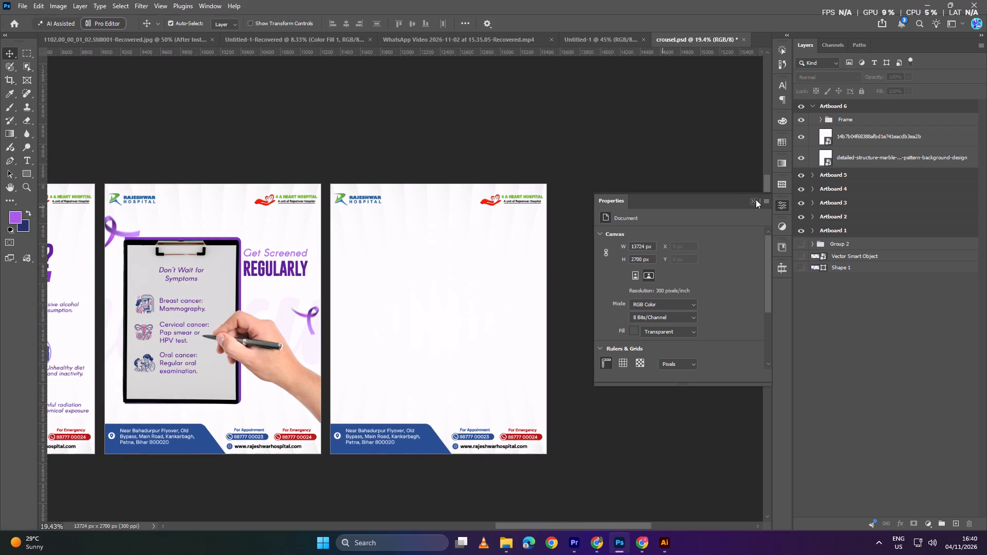
{"action": "left_click", "coordinate": [756, 199]}
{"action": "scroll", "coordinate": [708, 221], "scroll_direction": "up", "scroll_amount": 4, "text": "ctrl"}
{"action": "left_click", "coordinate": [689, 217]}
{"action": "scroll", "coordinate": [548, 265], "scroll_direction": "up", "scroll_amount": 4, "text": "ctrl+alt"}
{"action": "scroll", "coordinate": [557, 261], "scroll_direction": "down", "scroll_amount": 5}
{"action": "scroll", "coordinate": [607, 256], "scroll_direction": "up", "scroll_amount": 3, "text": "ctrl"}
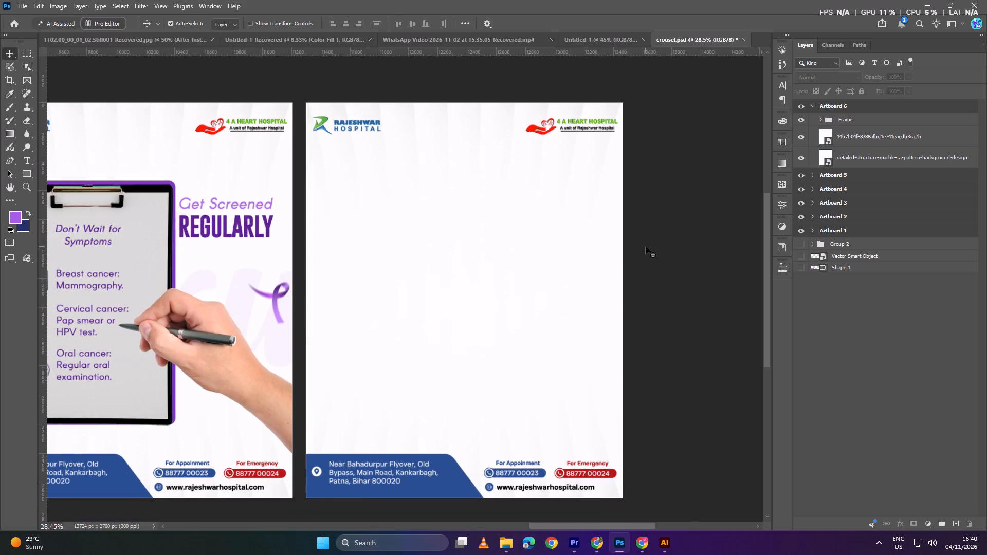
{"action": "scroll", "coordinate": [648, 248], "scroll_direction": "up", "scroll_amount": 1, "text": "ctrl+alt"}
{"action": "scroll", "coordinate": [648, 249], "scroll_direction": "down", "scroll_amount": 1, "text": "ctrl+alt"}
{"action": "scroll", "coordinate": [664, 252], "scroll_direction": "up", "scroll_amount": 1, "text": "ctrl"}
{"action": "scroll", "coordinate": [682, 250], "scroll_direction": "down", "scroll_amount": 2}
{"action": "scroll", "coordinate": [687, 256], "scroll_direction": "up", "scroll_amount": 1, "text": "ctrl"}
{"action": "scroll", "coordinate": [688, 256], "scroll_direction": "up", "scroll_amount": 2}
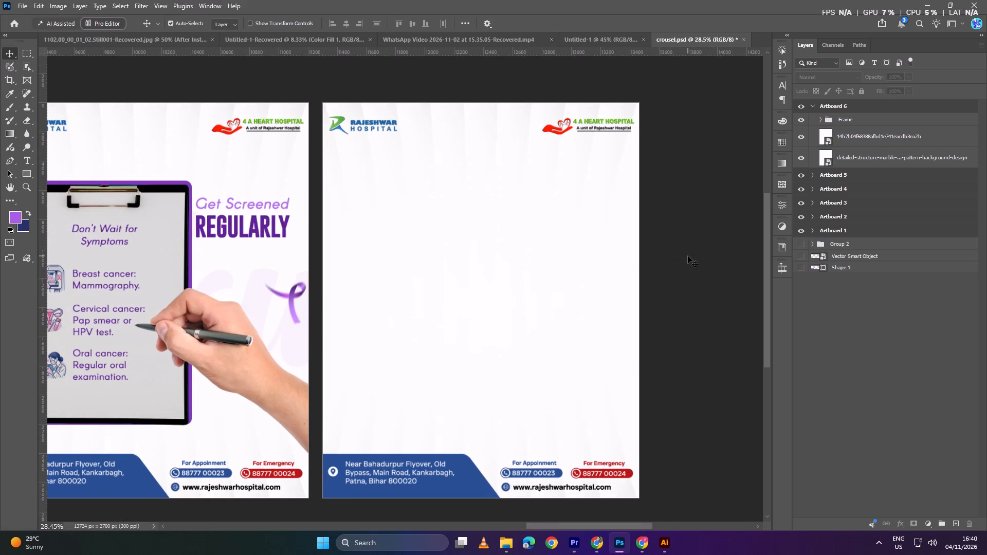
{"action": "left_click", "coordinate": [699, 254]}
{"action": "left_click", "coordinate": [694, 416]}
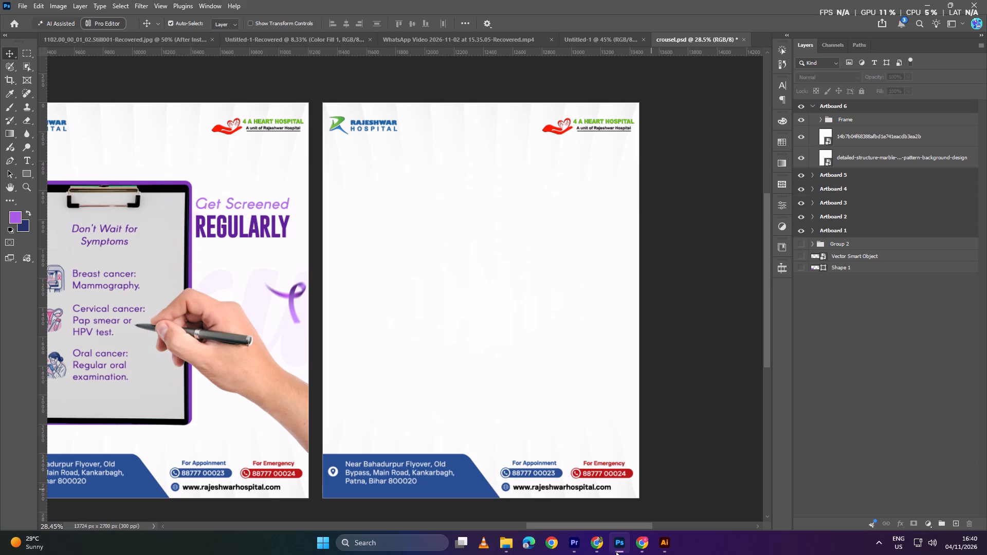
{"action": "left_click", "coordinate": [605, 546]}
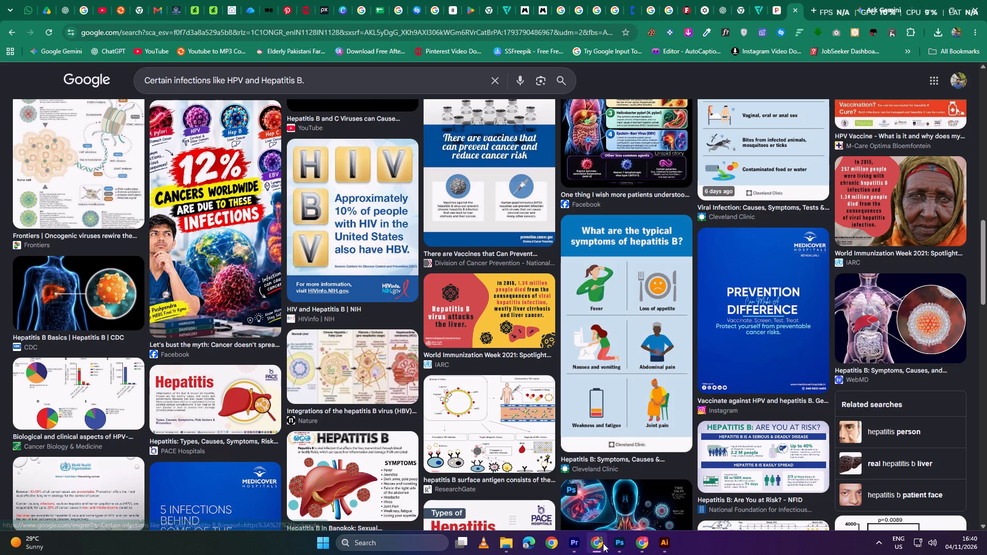
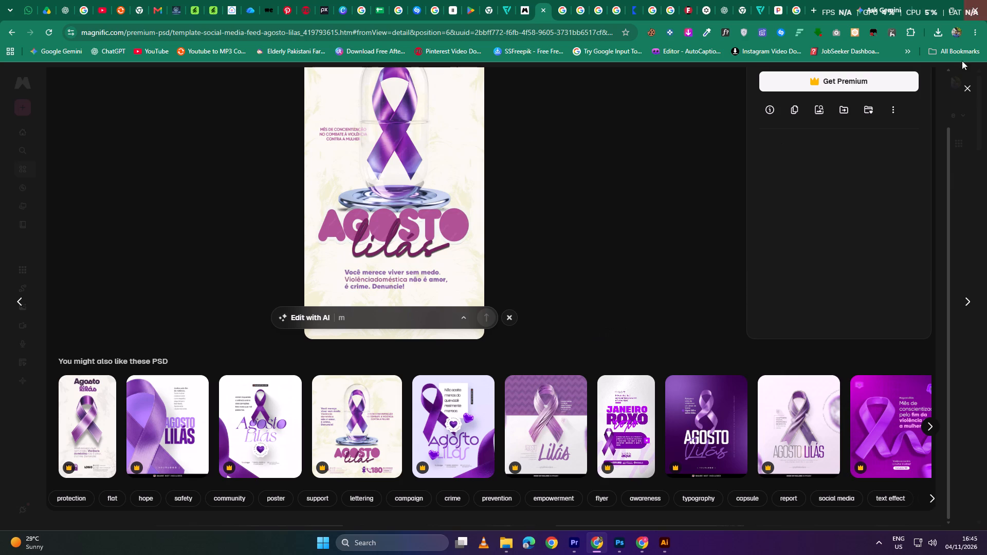
{"action": "left_click", "coordinate": [960, 97]}
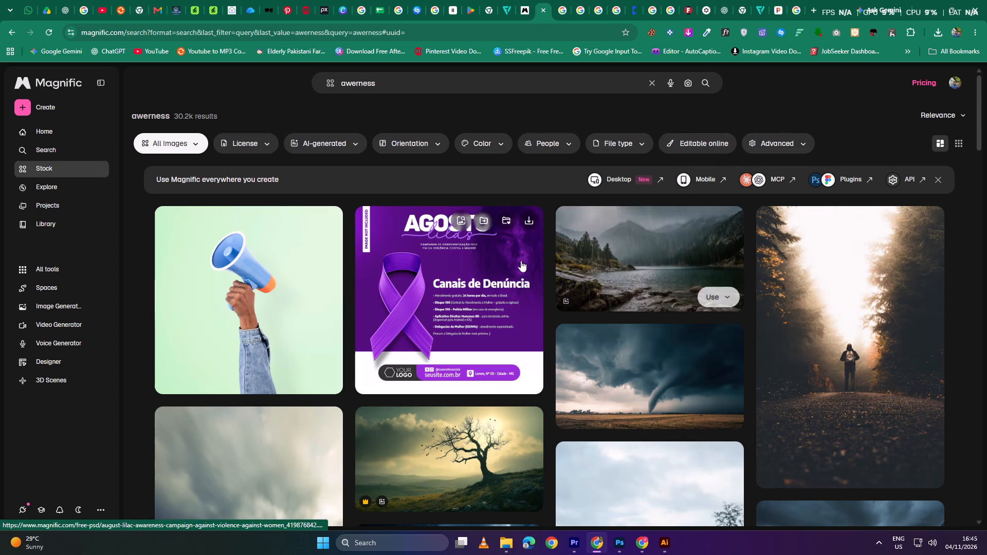
Reopen the purple August lilac campaign from the results and examine its related "Maio Amarelo" seat-belt ribbon design with similar PSDs.
{"action": "left_click", "coordinate": [495, 271]}
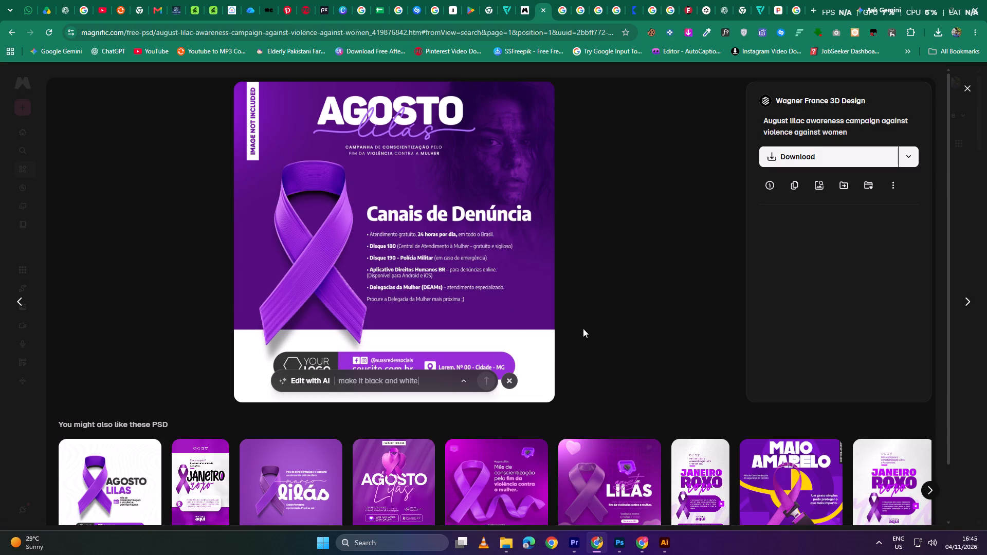
{"action": "scroll", "coordinate": [626, 336], "scroll_direction": "down", "scroll_amount": 1}
{"action": "left_click", "coordinate": [744, 434]}
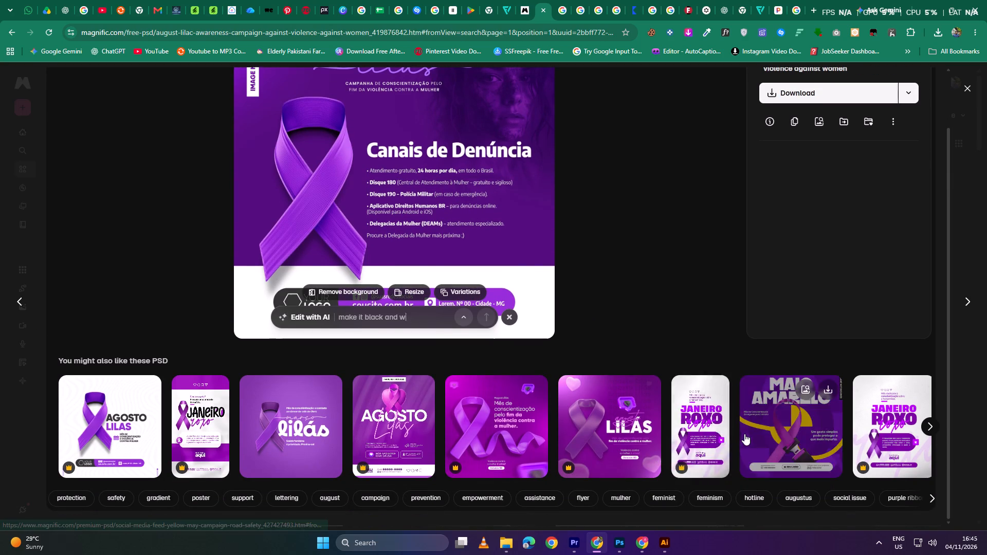
{"action": "scroll", "coordinate": [655, 265], "scroll_direction": "down", "scroll_amount": 1}
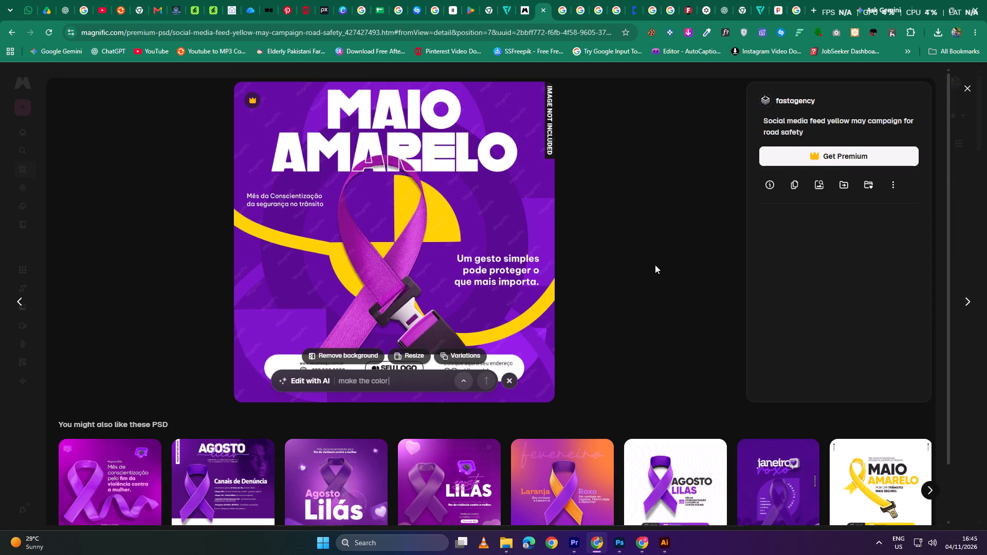
{"action": "scroll", "coordinate": [655, 265], "scroll_direction": "down", "scroll_amount": 2}
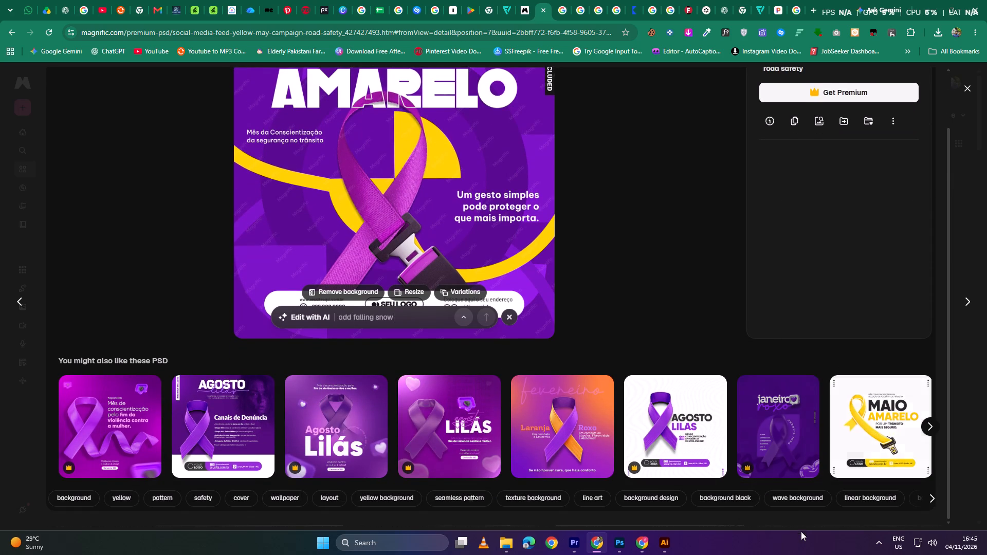
Examine the related dark purple "Janeiro roxo" flyer, followed by the white "Agosto Lilás" ribbon design and its similar PSDs.
{"action": "left_click", "coordinate": [768, 445]}
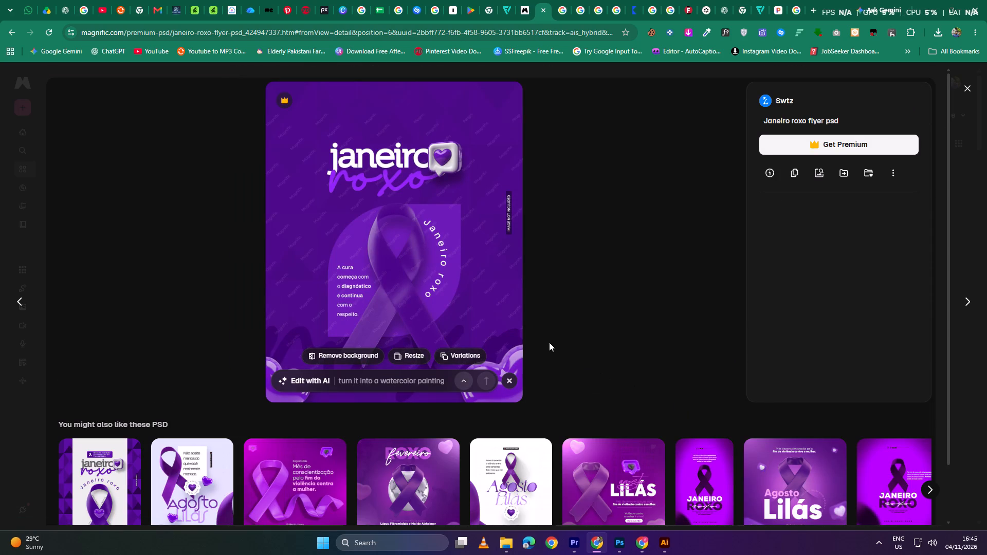
{"action": "scroll", "coordinate": [545, 341], "scroll_direction": "down", "scroll_amount": 2}
{"action": "left_click", "coordinate": [504, 435]}
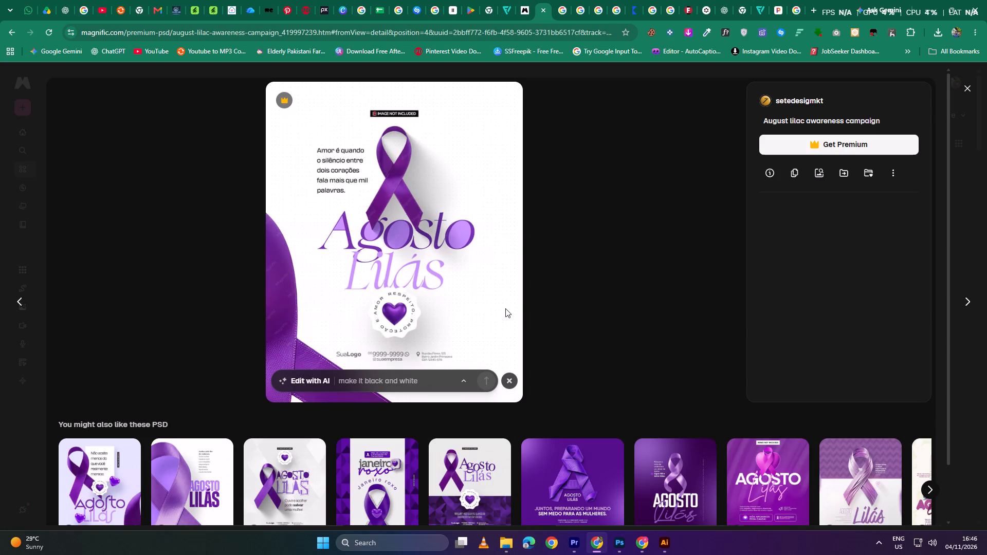
{"action": "scroll", "coordinate": [505, 308], "scroll_direction": "down", "scroll_amount": 2}
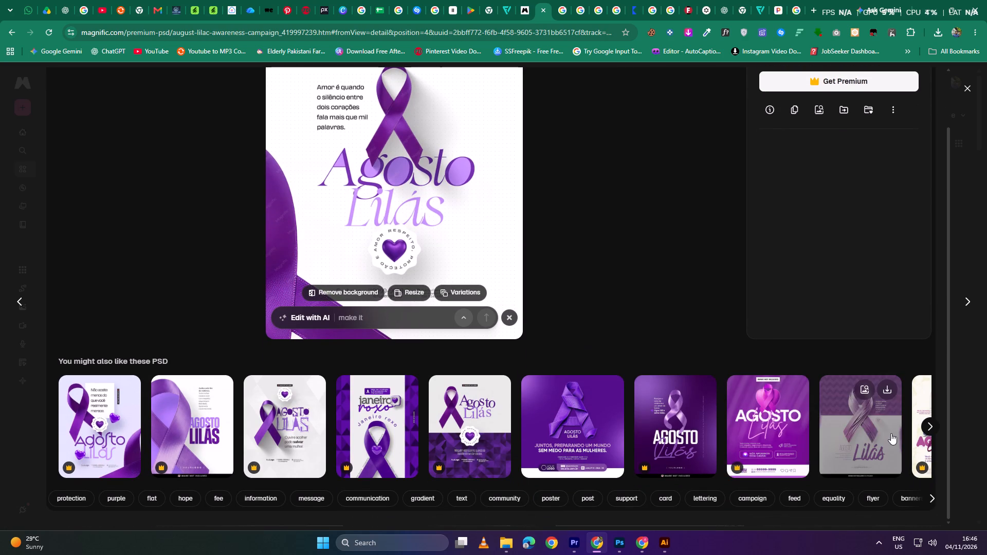
{"action": "left_click", "coordinate": [927, 429]}
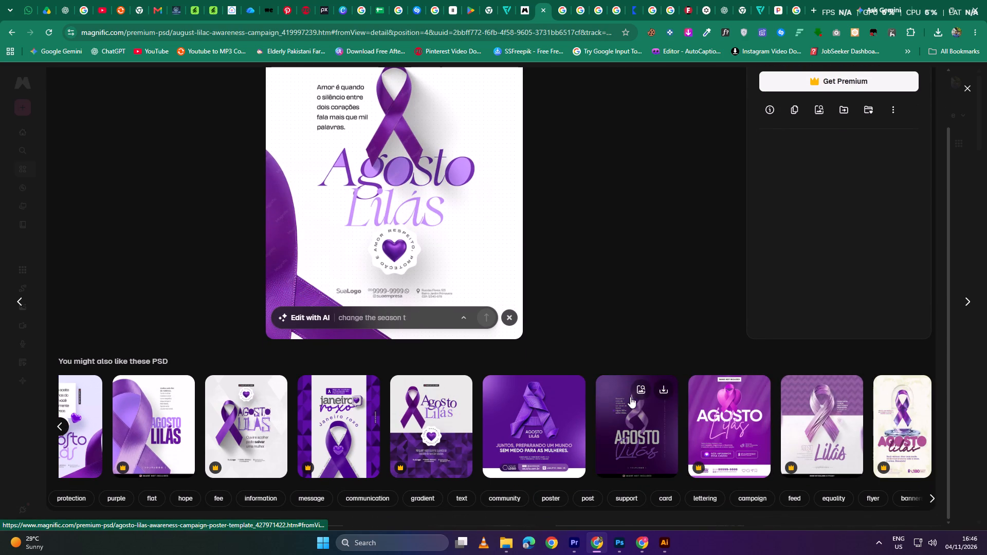
Open the related "Janeiro roxo" flyer with the purple geometric border and look through its similar PSDs for layout ideas.
{"action": "left_click", "coordinate": [352, 436]}
{"action": "scroll", "coordinate": [454, 406], "scroll_direction": "down", "scroll_amount": 10}
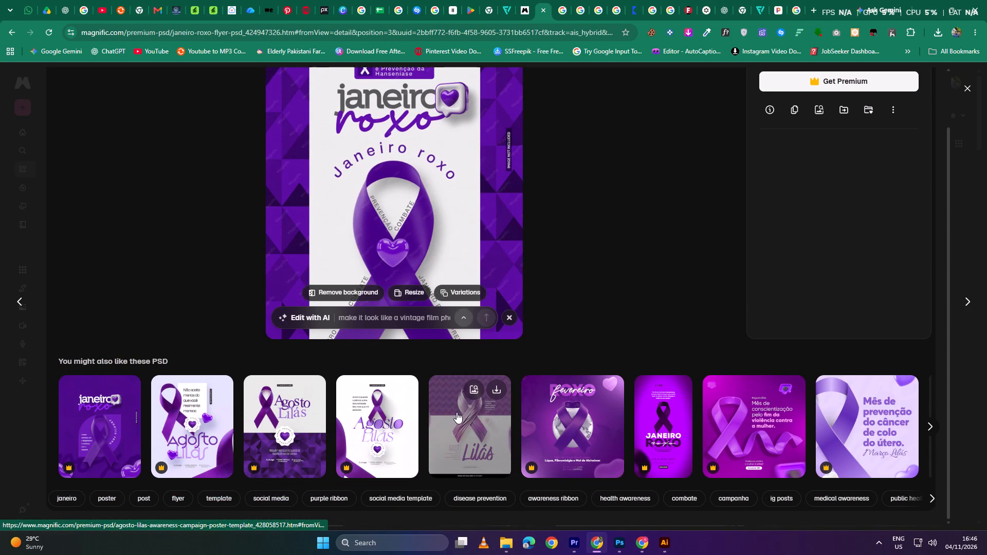
{"action": "scroll", "coordinate": [456, 412], "scroll_direction": "down", "scroll_amount": 2}
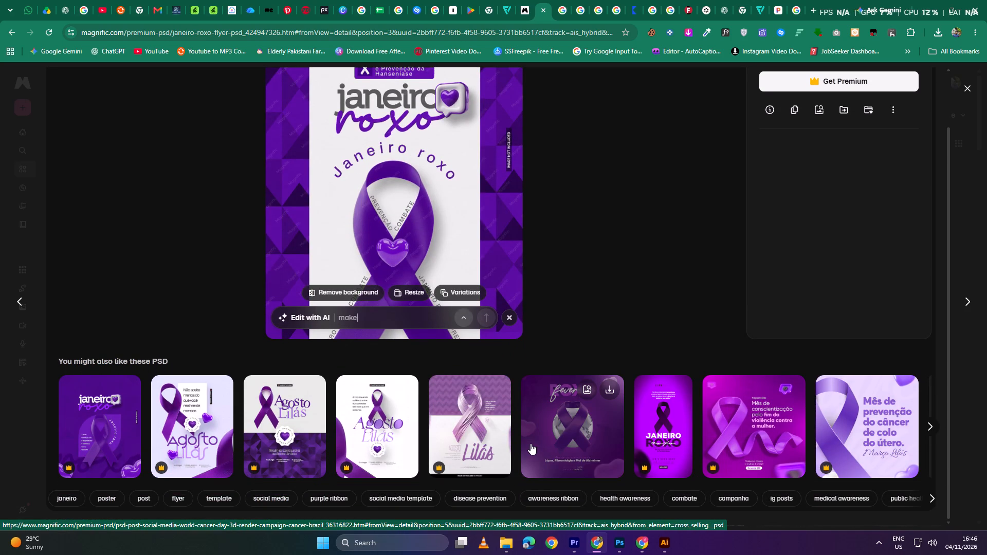
{"action": "scroll", "coordinate": [525, 443], "scroll_direction": "down", "scroll_amount": 4}
{"action": "left_click", "coordinate": [928, 428]}
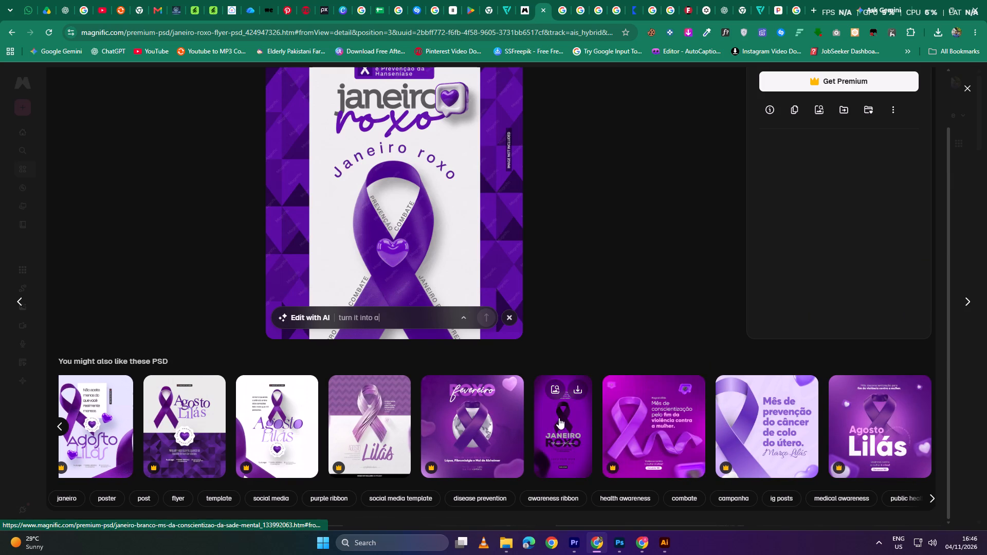
Examine the related lilac "Março Lilás" cervical cancer prevention design and look through its similar PSDs.
{"action": "left_click", "coordinate": [744, 437]}
{"action": "scroll", "coordinate": [581, 299], "scroll_direction": "down", "scroll_amount": 2}
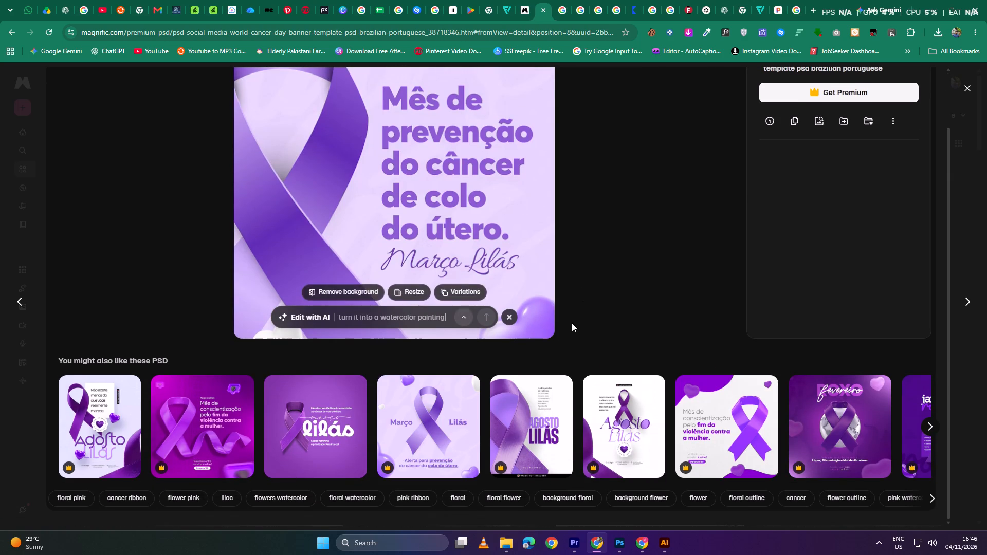
{"action": "scroll", "coordinate": [569, 341], "scroll_direction": "down", "scroll_amount": 1}
Examine the related "Agosto Lilás" violence awareness poster with the large purple ribbon and its similar PSDs, and open its additional options.
{"action": "left_click", "coordinate": [519, 421]}
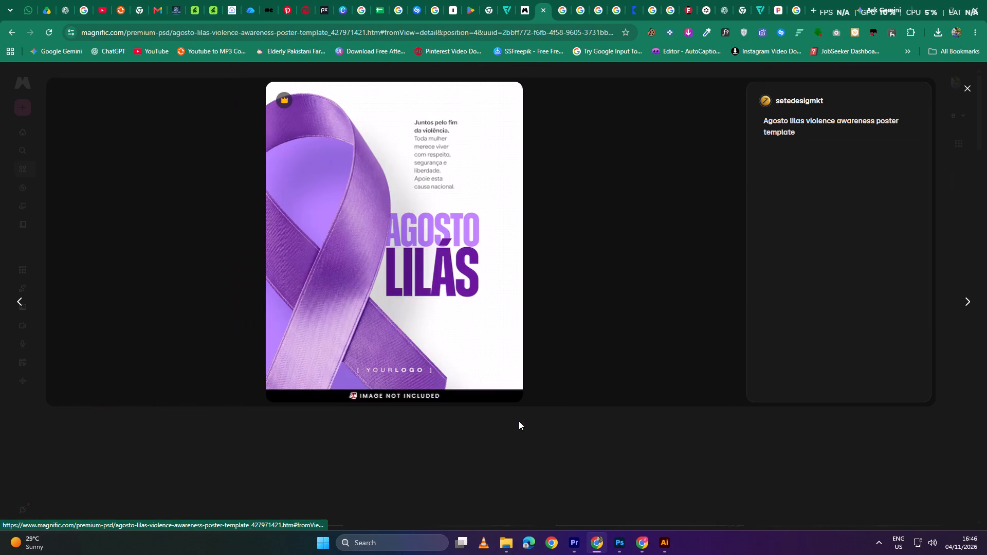
{"action": "scroll", "coordinate": [556, 328], "scroll_direction": "down", "scroll_amount": 1}
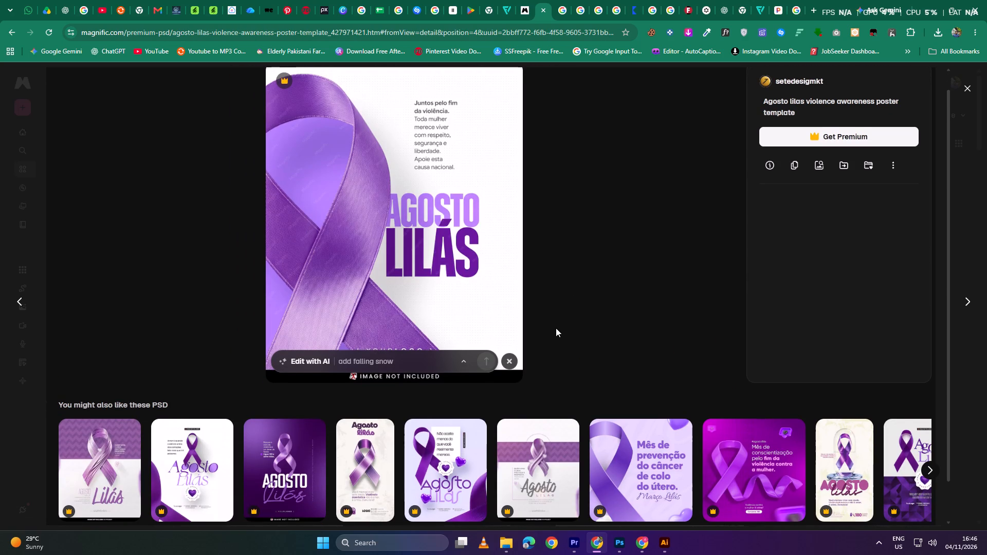
{"action": "scroll", "coordinate": [556, 328], "scroll_direction": "down", "scroll_amount": 1}
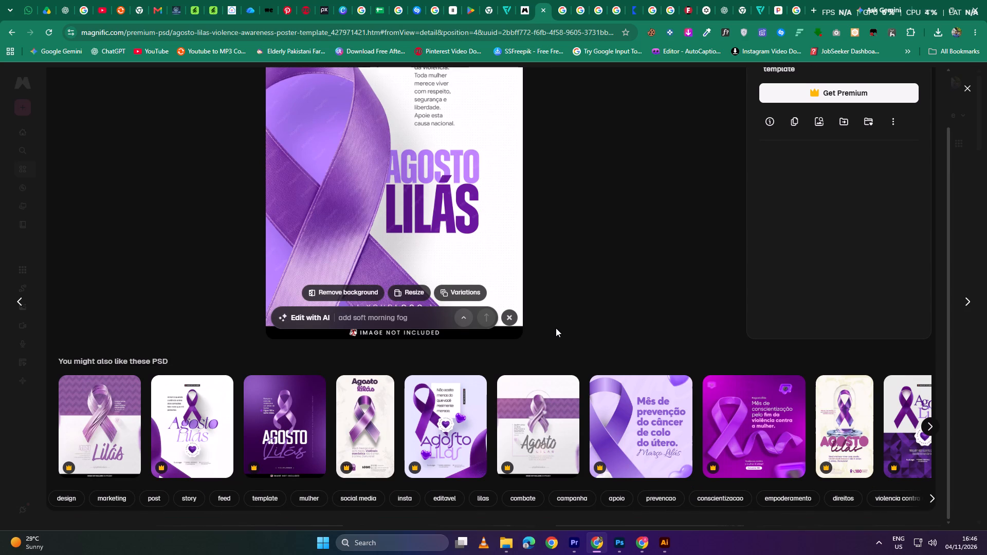
{"action": "scroll", "coordinate": [565, 317], "scroll_direction": "up", "scroll_amount": 3}
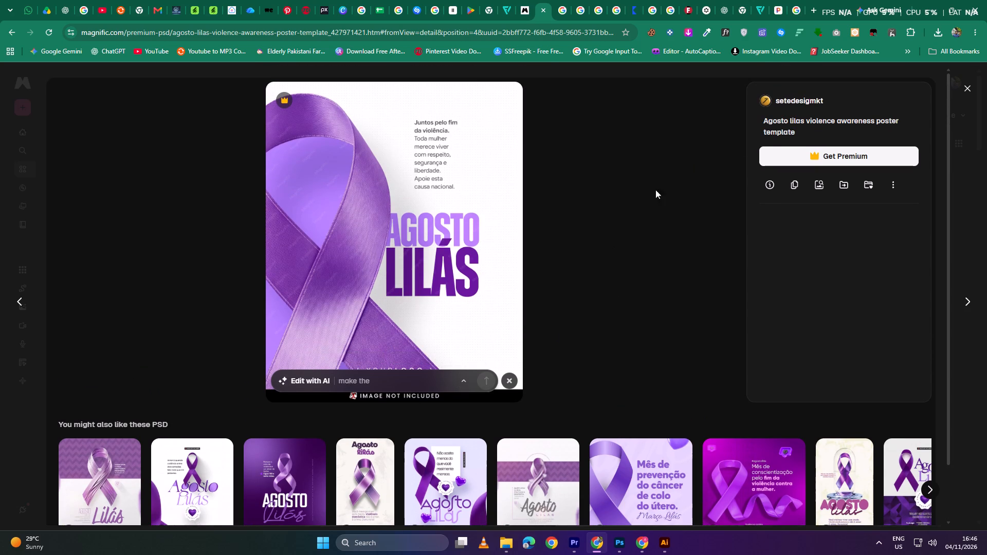
{"action": "left_click", "coordinate": [889, 188]}
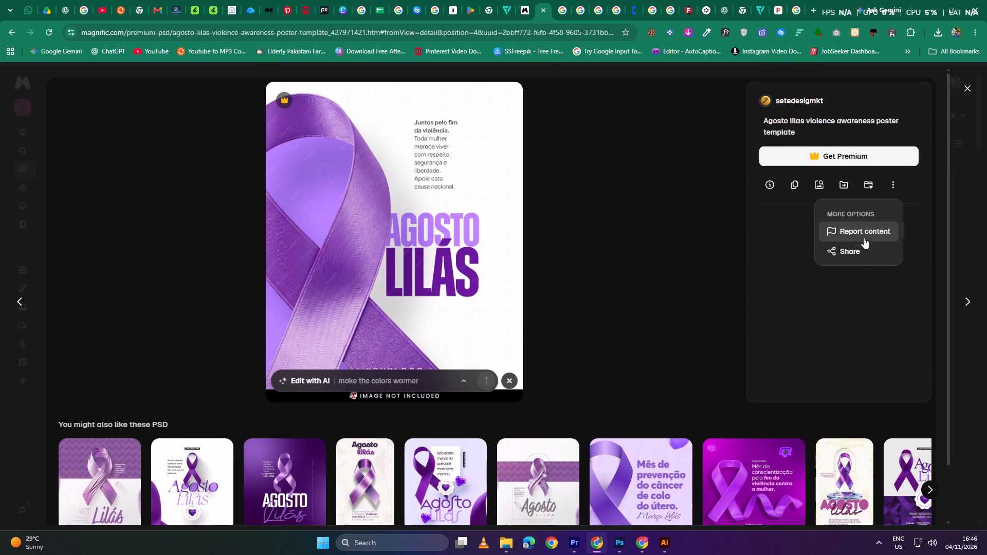
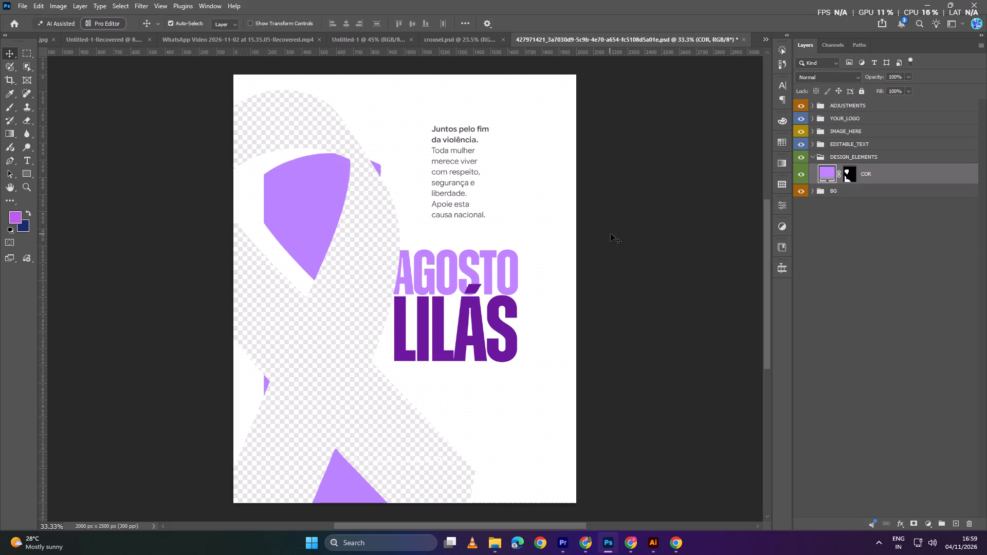
Undo the last edit in the Agosto Lilás ribbon template.
{"action": "key", "text": "ctrl+z"}
{"action": "left_click", "coordinate": [612, 233]}
Switch to crousel.psd and duplicate both purple ribbons from Artboard 5 into Artboard 6, above the Frame group.
{"action": "left_click", "coordinate": [463, 44]}
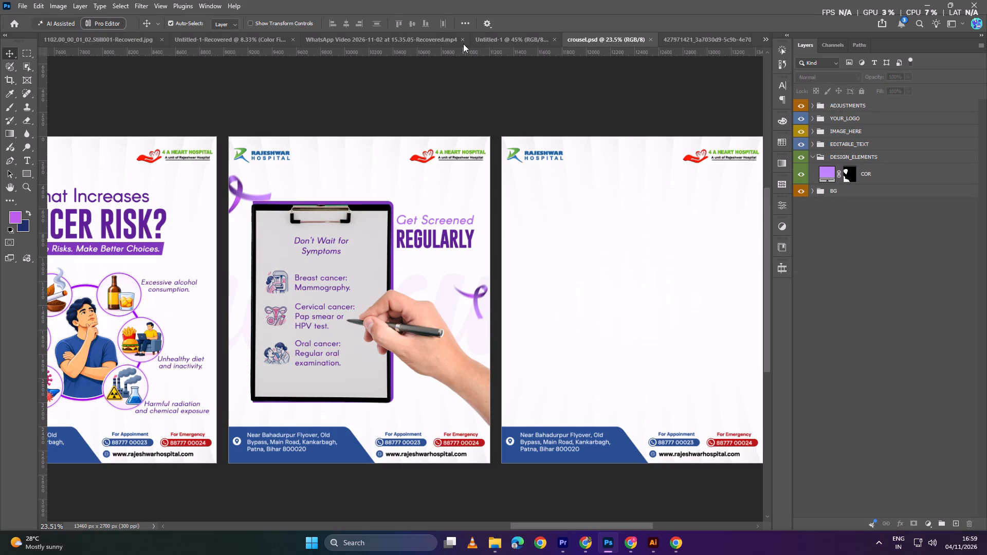
{"action": "scroll", "coordinate": [576, 238], "scroll_direction": "down", "scroll_amount": 13, "text": "ctrl"}
{"action": "scroll", "coordinate": [584, 248], "scroll_direction": "up", "scroll_amount": 3, "text": "ctrl+alt"}
{"action": "scroll", "coordinate": [615, 249], "scroll_direction": "down", "scroll_amount": 2, "text": "ctrl"}
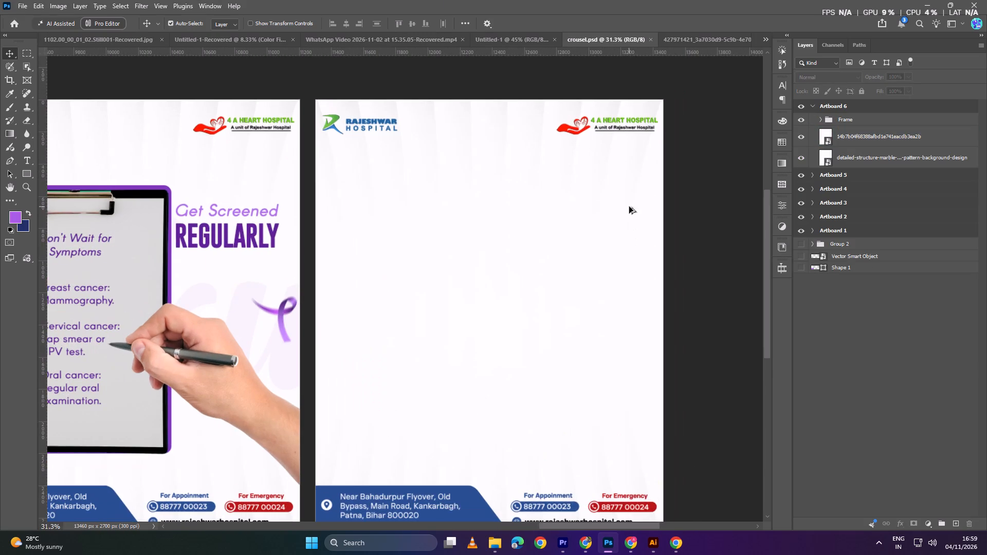
{"action": "scroll", "coordinate": [630, 212], "scroll_direction": "down", "scroll_amount": 2, "text": "ctrl+alt"}
{"action": "scroll", "coordinate": [177, 208], "scroll_direction": "up", "scroll_amount": 2, "text": "ctrl"}
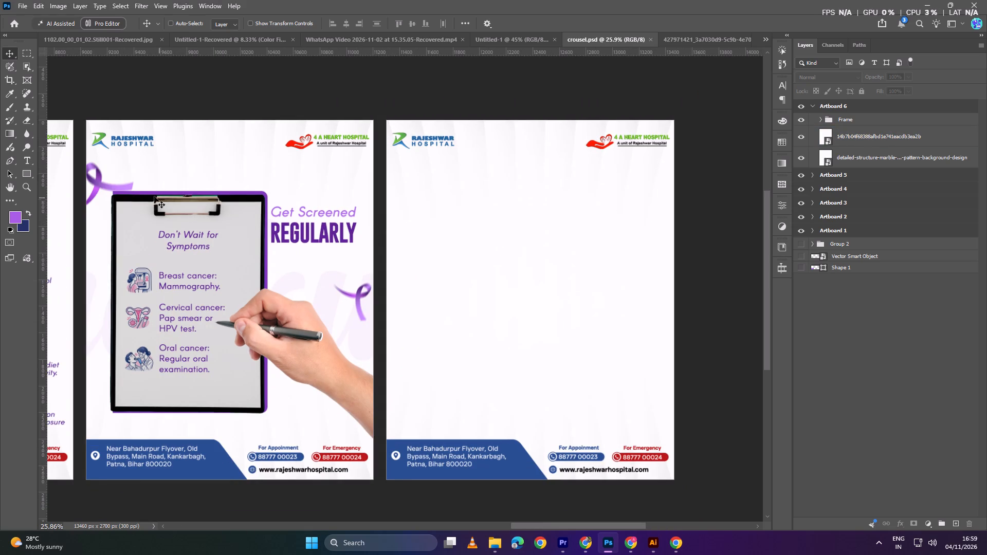
{"action": "left_click", "coordinate": [102, 182]}
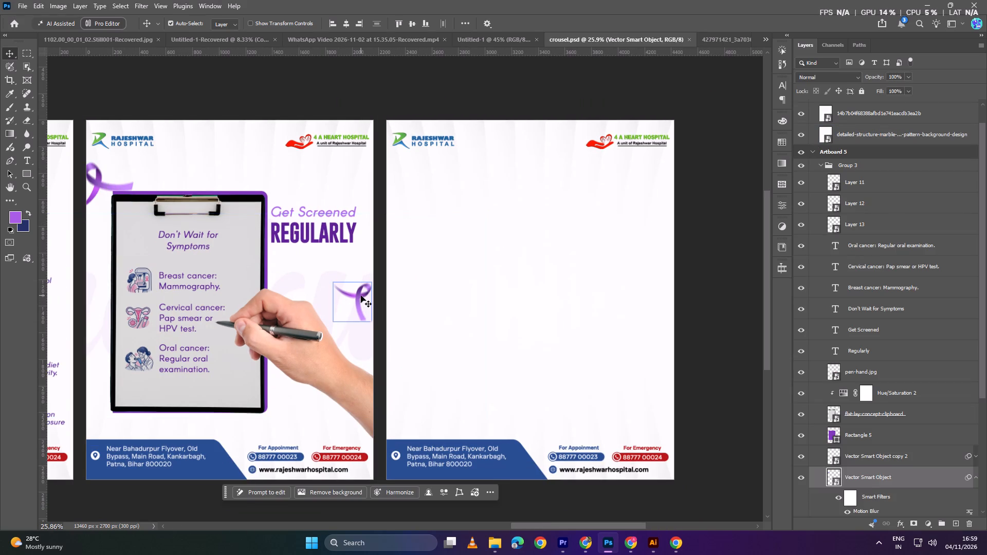
{"action": "left_click", "coordinate": [361, 295], "text": "shift"}
{"action": "scroll", "coordinate": [872, 455], "scroll_direction": "up", "scroll_amount": 2}
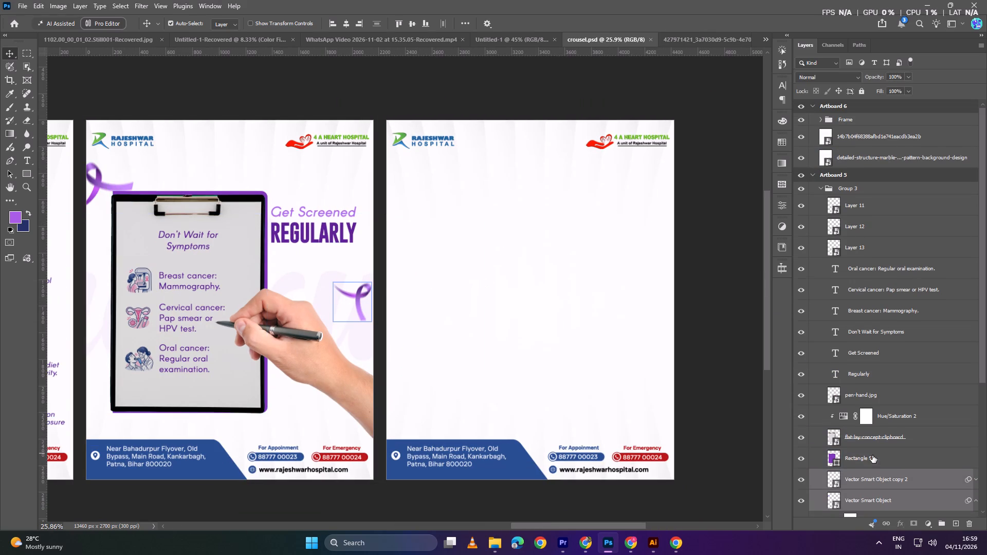
{"action": "scroll", "coordinate": [872, 455], "scroll_direction": "up", "scroll_amount": 2}
{"action": "left_click_drag", "start_coordinate": [868, 478], "coordinate": [835, 119], "text": "alt"}
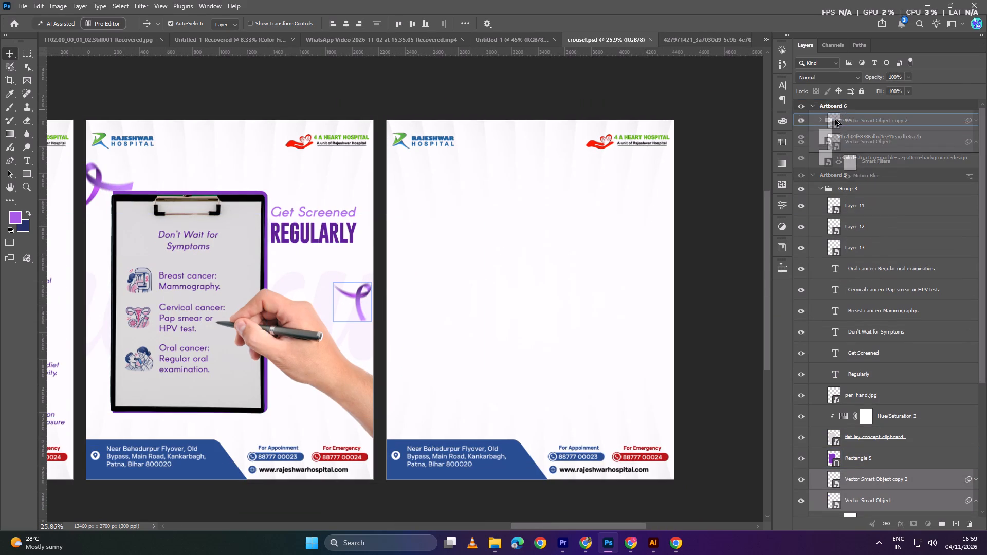
{"action": "left_click_drag", "start_coordinate": [835, 119], "coordinate": [830, 112], "text": "alt"}
{"action": "left_click", "coordinate": [711, 222]}
{"action": "scroll", "coordinate": [711, 222], "scroll_direction": "down", "scroll_amount": 2, "text": "ctrl"}
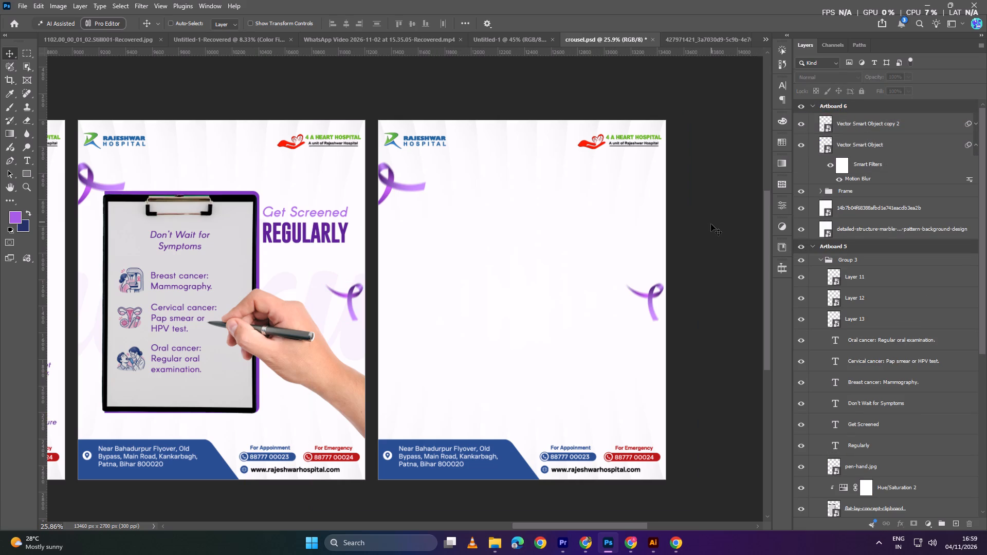
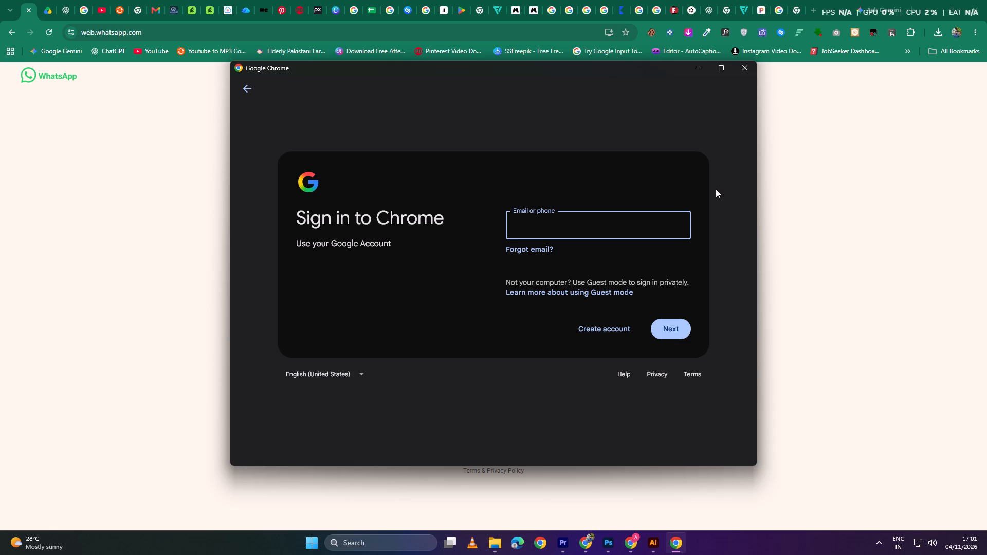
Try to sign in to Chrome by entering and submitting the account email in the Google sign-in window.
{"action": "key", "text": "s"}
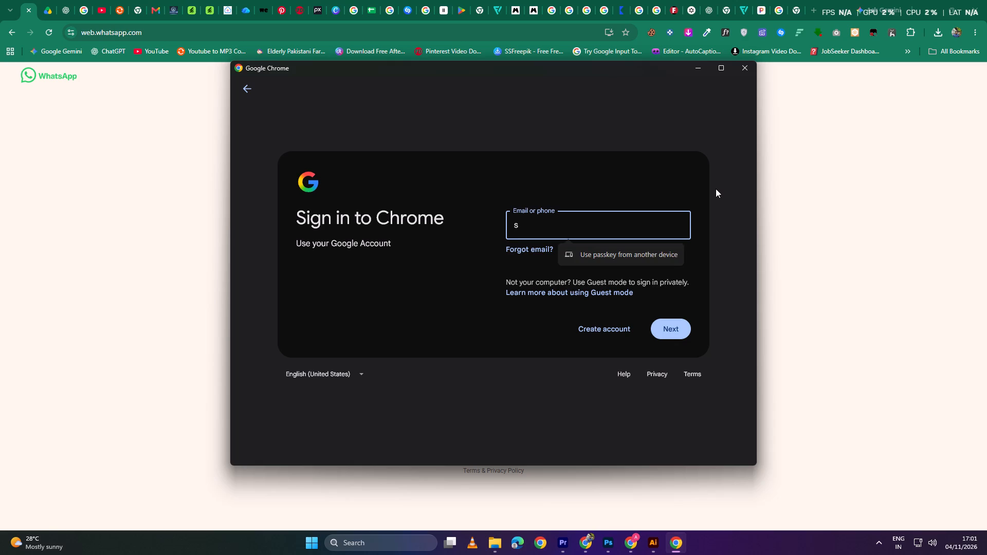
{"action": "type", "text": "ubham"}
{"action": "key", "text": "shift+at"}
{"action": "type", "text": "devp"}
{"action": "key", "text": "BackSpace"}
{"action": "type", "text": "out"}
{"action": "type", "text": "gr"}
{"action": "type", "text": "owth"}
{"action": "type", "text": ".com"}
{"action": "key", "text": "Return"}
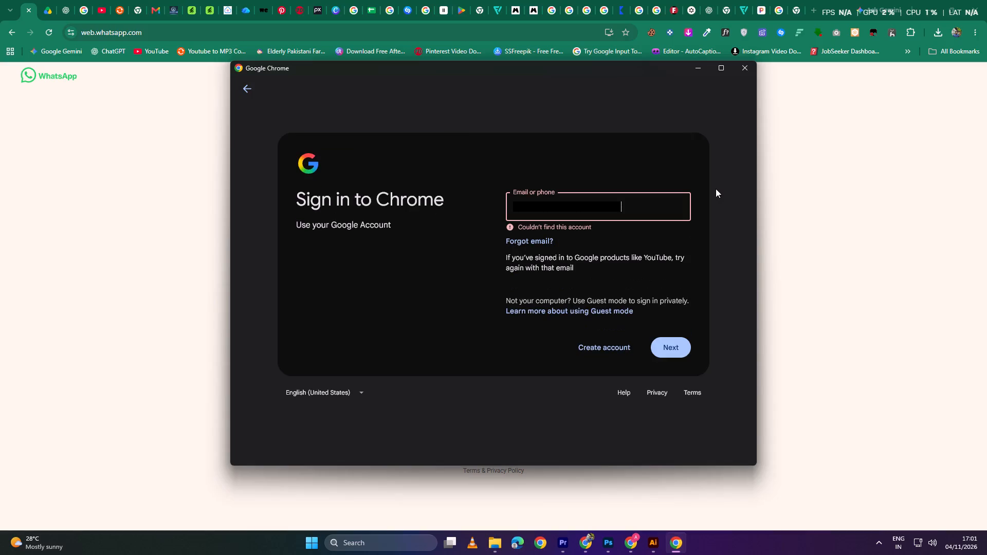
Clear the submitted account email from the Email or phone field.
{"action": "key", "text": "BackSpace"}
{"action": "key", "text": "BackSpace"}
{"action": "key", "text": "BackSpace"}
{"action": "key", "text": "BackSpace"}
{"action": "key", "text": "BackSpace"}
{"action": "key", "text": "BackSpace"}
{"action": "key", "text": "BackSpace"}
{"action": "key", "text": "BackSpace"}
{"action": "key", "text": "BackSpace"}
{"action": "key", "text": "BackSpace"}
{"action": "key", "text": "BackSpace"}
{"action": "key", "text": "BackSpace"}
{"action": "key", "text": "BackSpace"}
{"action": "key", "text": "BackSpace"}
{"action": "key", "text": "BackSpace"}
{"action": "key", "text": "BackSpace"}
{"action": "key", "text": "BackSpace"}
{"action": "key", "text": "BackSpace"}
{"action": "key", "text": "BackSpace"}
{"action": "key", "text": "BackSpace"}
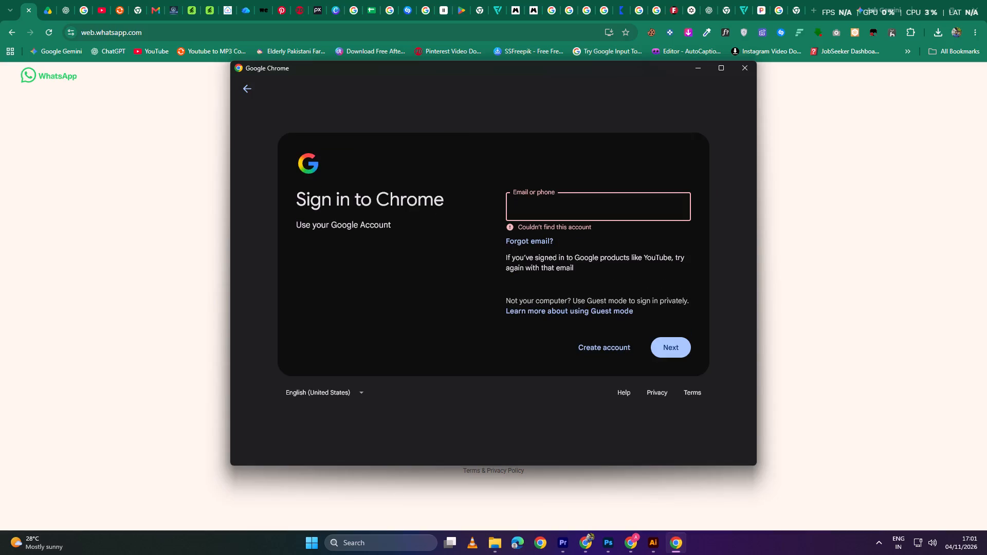
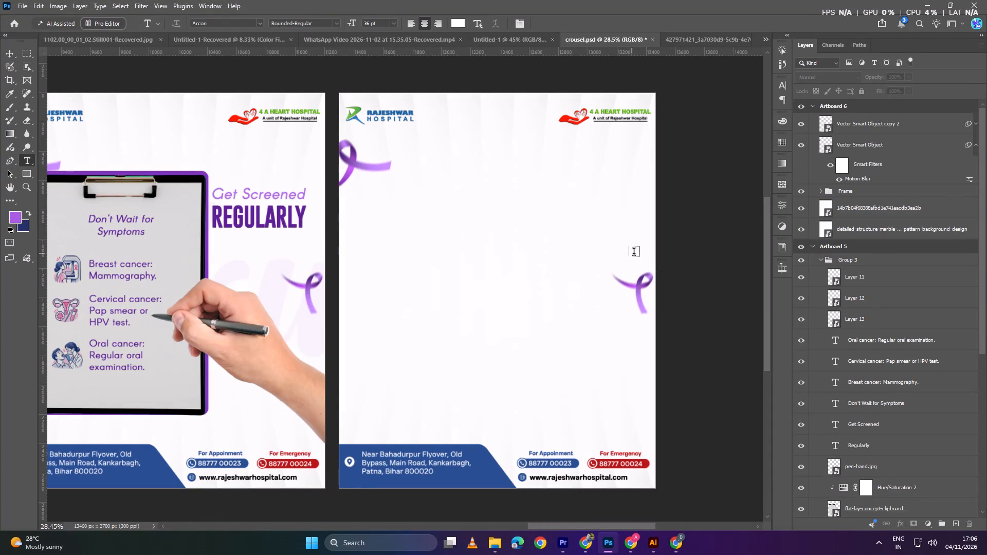
Add the pasted heading "Let's Fight Cancer Together" near the top of Artboard 6, coloured #5f2096 sampled from the "REGULARLY" heading.
{"action": "left_click", "coordinate": [482, 209]}
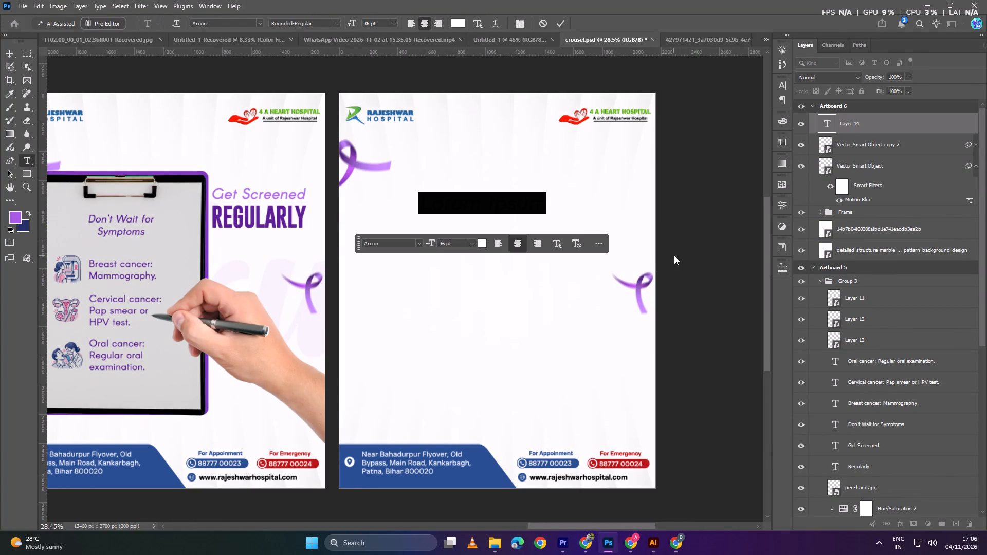
{"action": "key", "text": "ctrl+v"}
{"action": "left_click", "coordinate": [508, 205]}
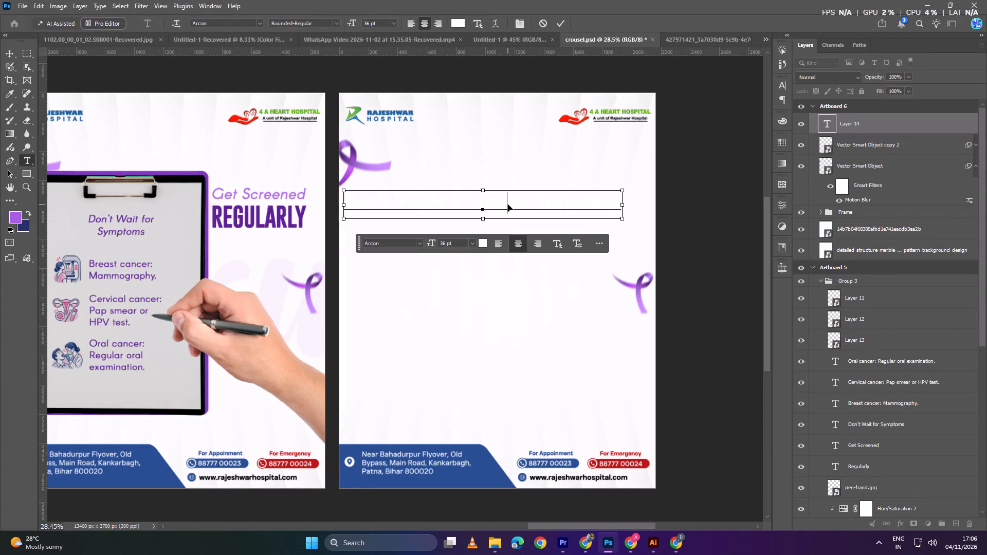
{"action": "key", "text": "ctrl+a"}
{"action": "left_click", "coordinate": [484, 247]}
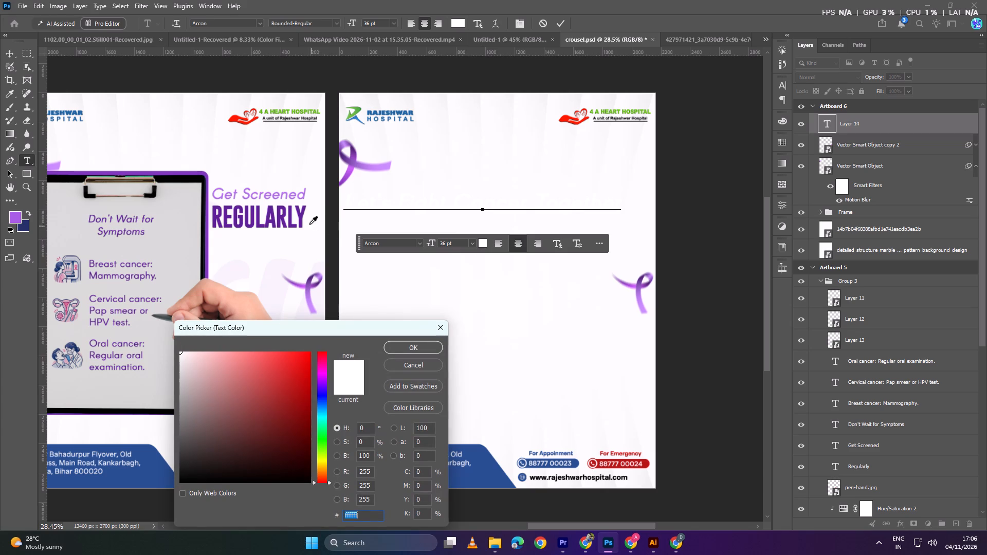
{"action": "left_click", "coordinate": [302, 215]}
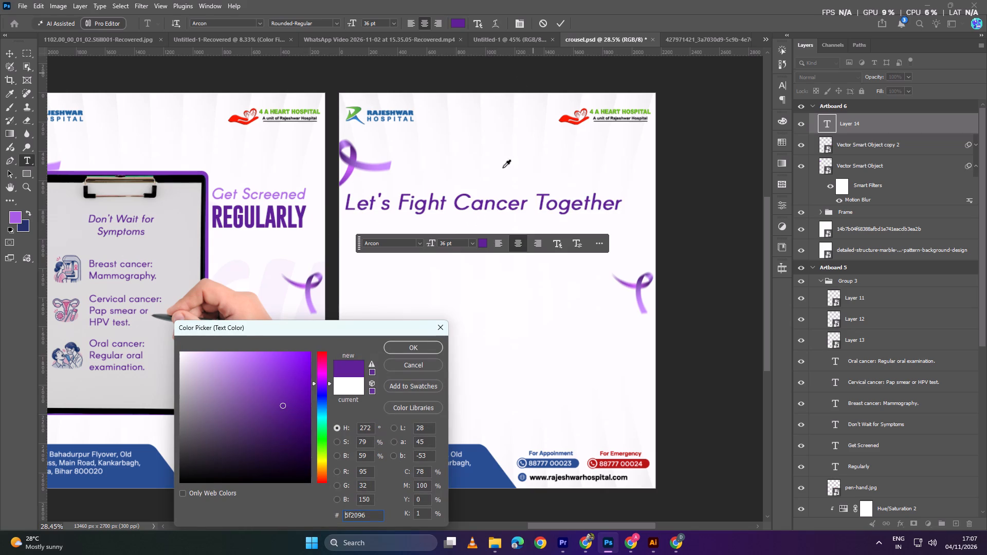
{"action": "left_click", "coordinate": [421, 348]}
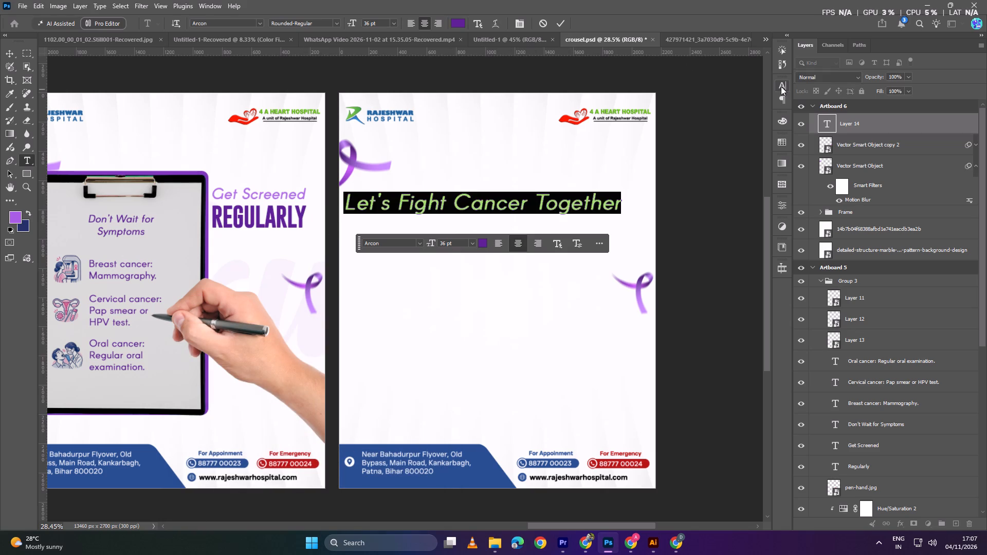
Change the heading's font to Gobold Lowplus and commit the text.
{"action": "left_click", "coordinate": [780, 86]}
{"action": "left_click", "coordinate": [718, 98]}
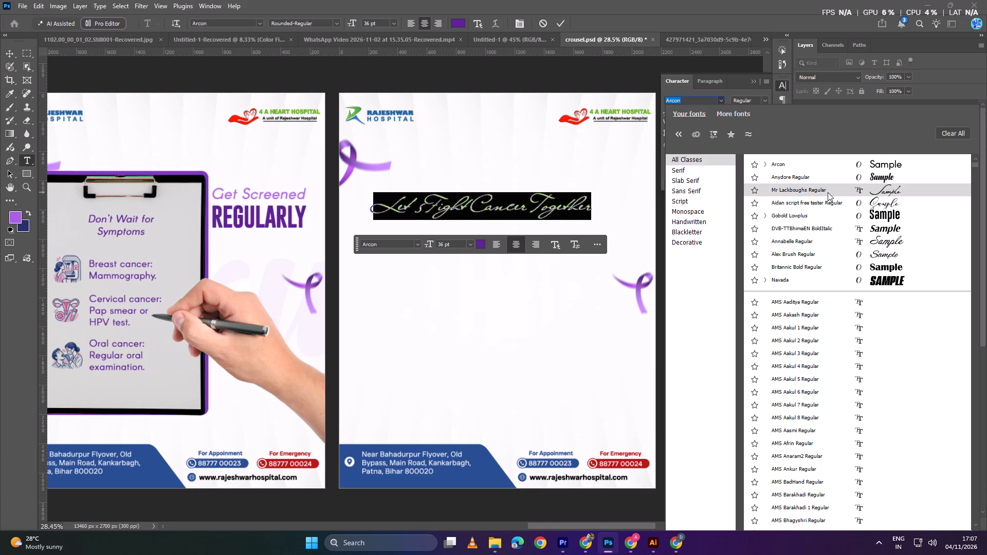
{"action": "left_click", "coordinate": [869, 214]}
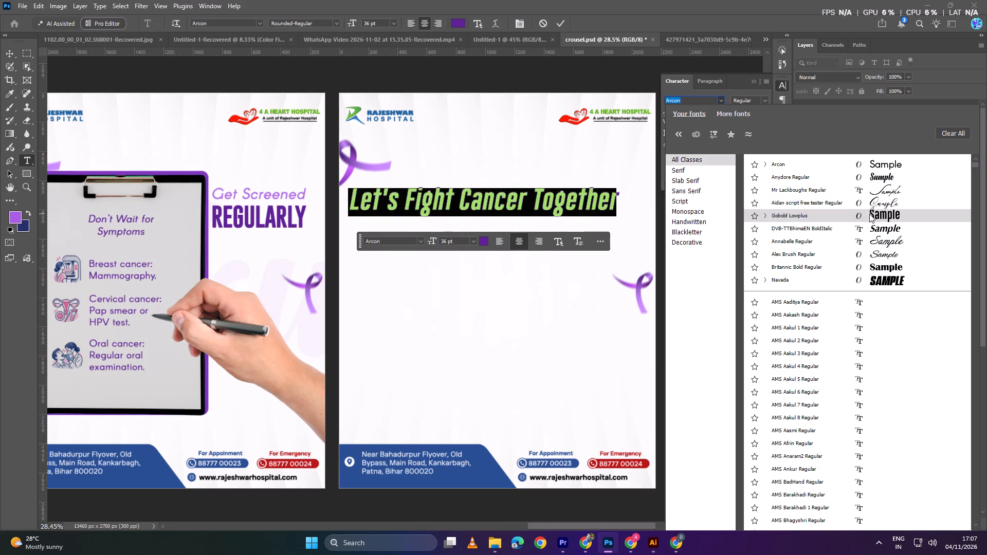
{"action": "left_click", "coordinate": [556, 21]}
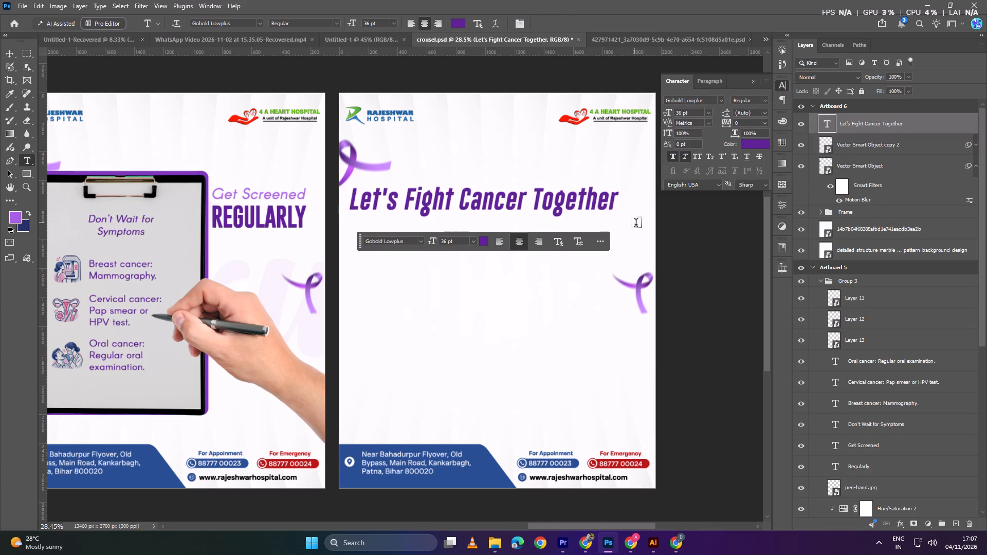
{"action": "left_click", "coordinate": [15, 52]}
{"action": "left_click", "coordinate": [73, 79]}
Set the tracking of the whole "Let's Fight Cancer Together" heading to -20.
{"action": "double_click", "coordinate": [554, 208]}
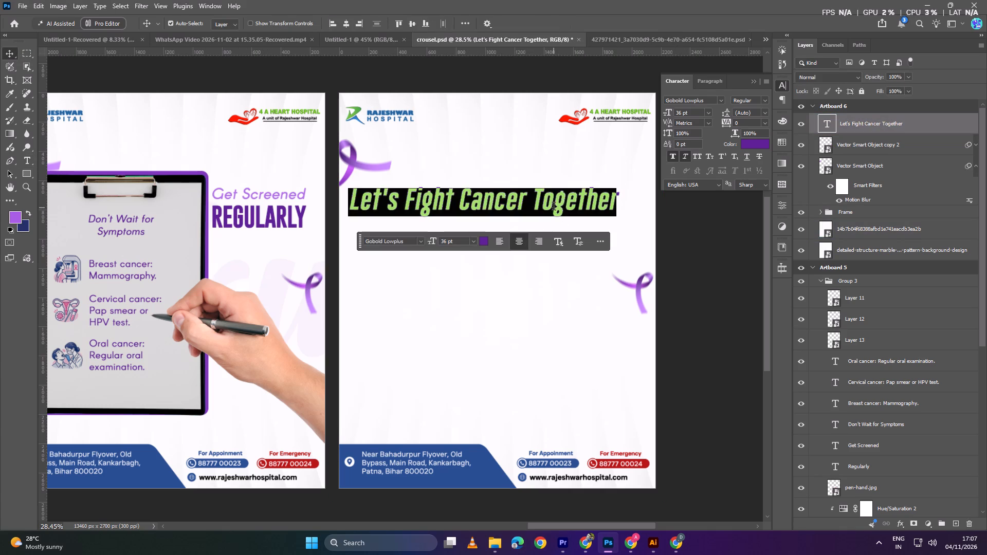
{"action": "left_click", "coordinate": [684, 238]}
{"action": "double_click", "coordinate": [589, 206]}
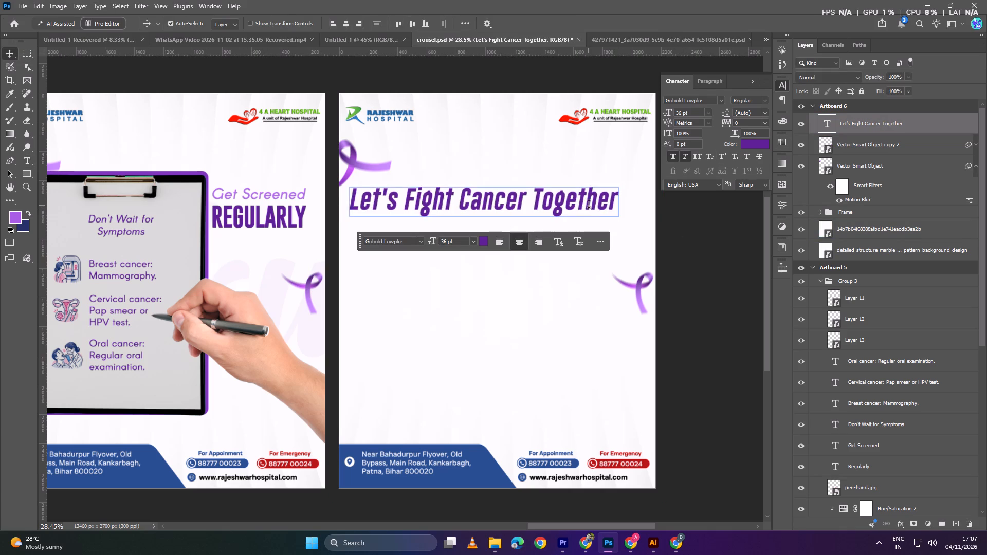
{"action": "left_click", "coordinate": [754, 123]}
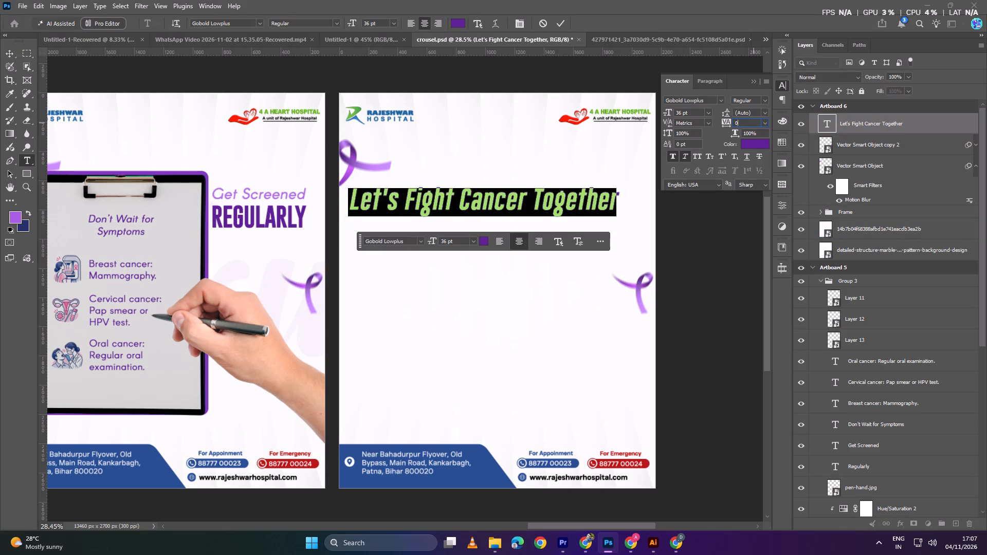
{"action": "scroll", "coordinate": [754, 123], "scroll_direction": "down", "scroll_amount": 2}
{"action": "scroll", "coordinate": [754, 123], "scroll_direction": "up", "scroll_amount": 1}
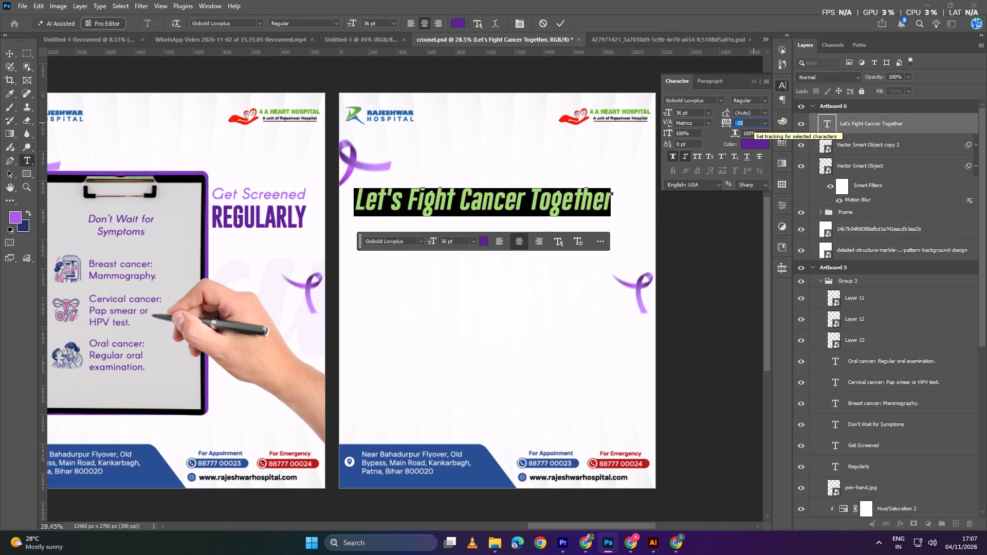
{"action": "left_click", "coordinate": [562, 25]}
{"action": "left_click", "coordinate": [571, 68]}
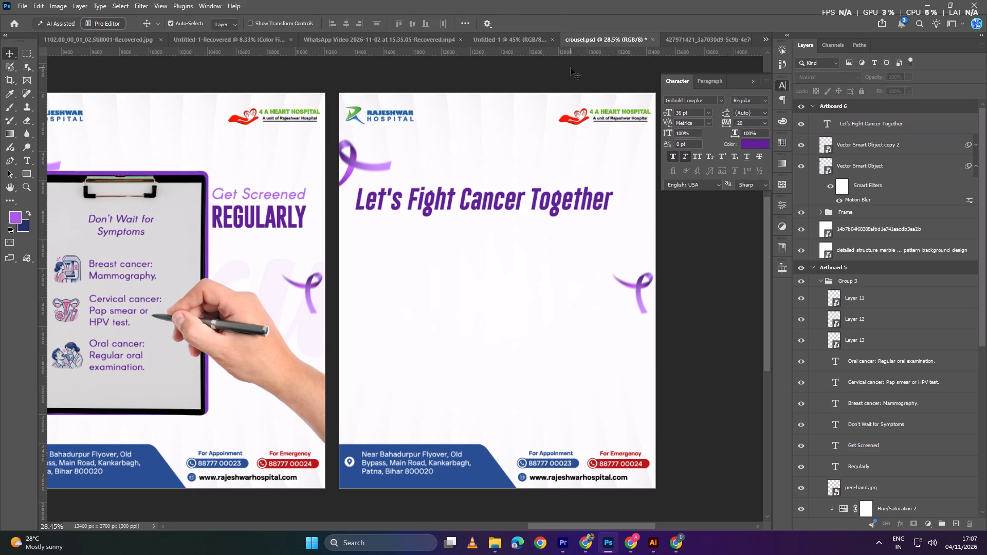
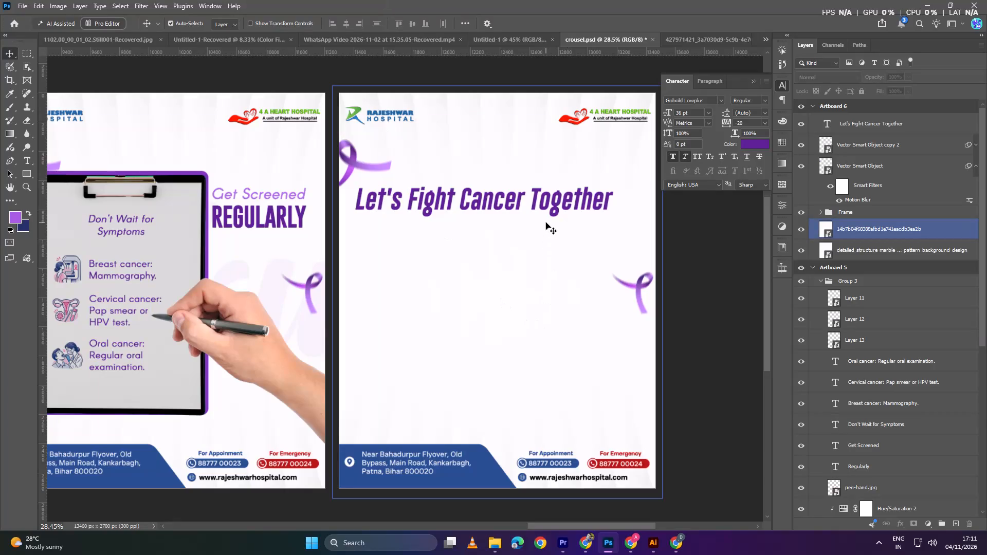
Open the "Let's Fight Cancer Together" heading on Artboard 6 for editing and select all of its text.
{"action": "scroll", "coordinate": [544, 212], "scroll_direction": "up", "scroll_amount": 1, "text": "ctrl+alt"}
{"action": "double_click", "coordinate": [509, 196]}
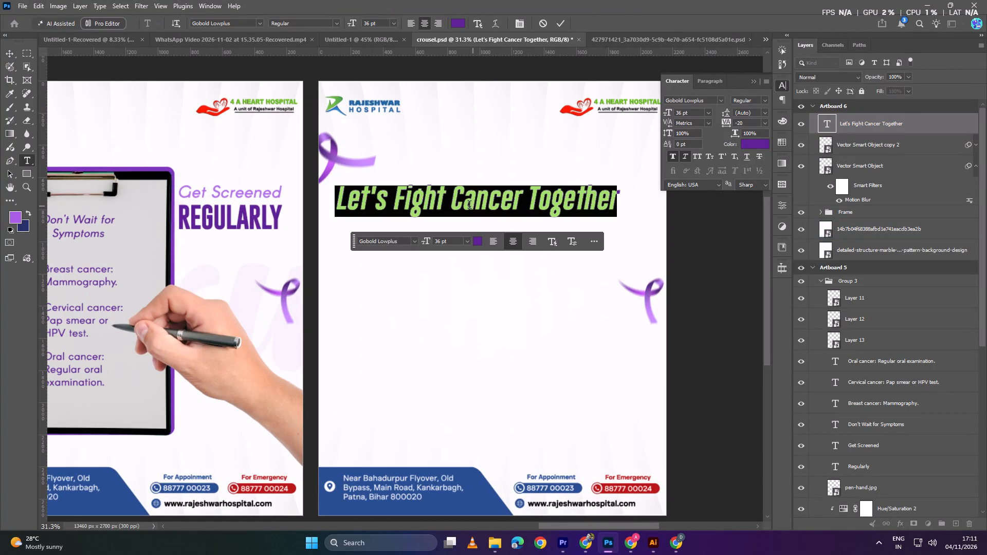
{"action": "left_click", "coordinate": [455, 201]}
{"action": "left_click", "coordinate": [455, 200]}
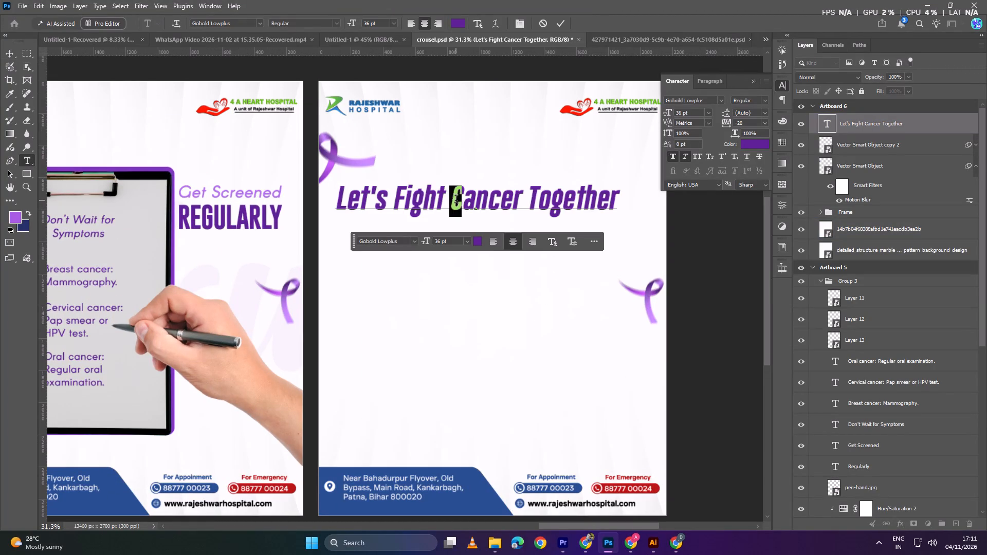
{"action": "left_click", "coordinate": [456, 200]}
{"action": "left_click", "coordinate": [453, 199]}
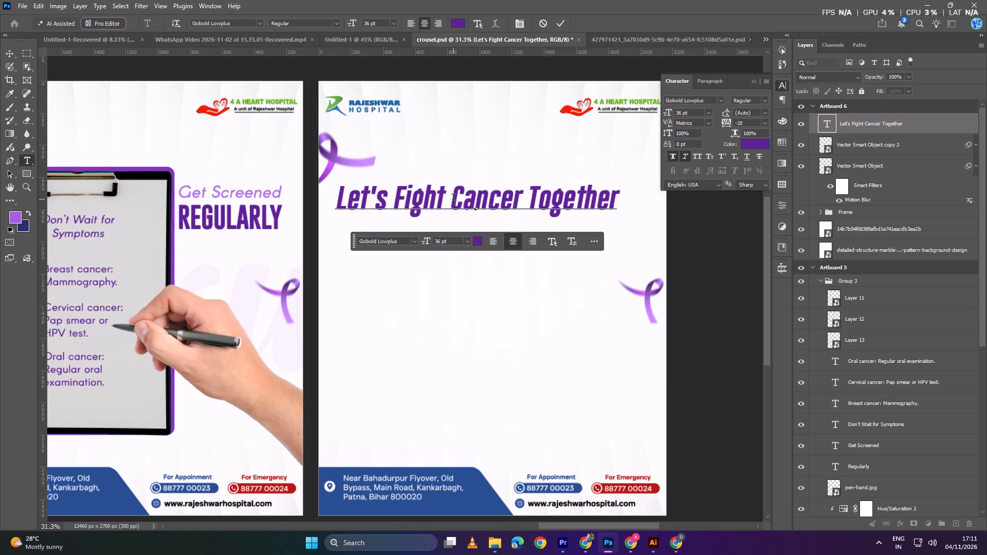
{"action": "left_click", "coordinate": [456, 199]}
{"action": "left_click", "coordinate": [452, 197]}
{"action": "key", "text": "ctrl+a"}
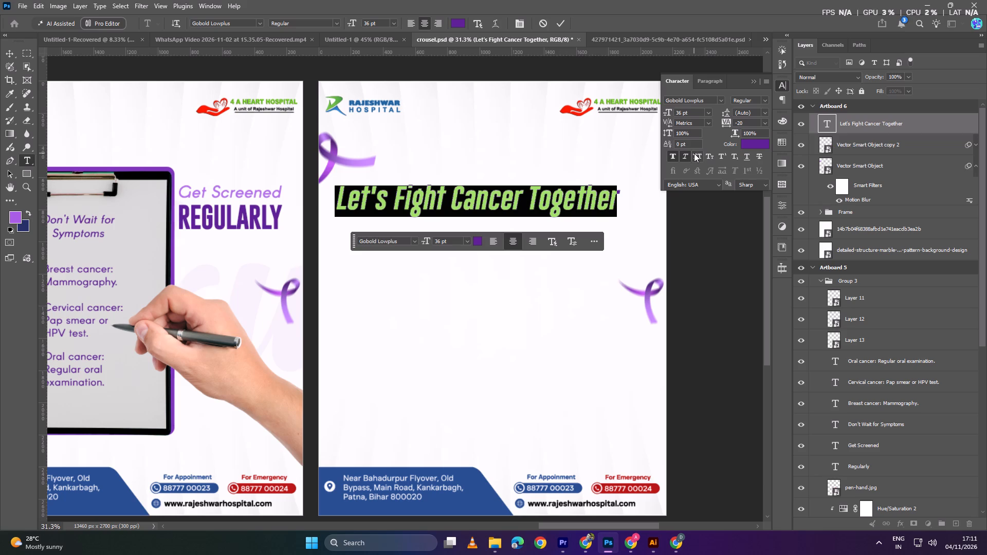
Apply All Caps to the selected "Let's Fight Cancer Together" heading on Artboard 6.
{"action": "left_click", "coordinate": [694, 153]}
{"action": "left_click", "coordinate": [550, 200]}
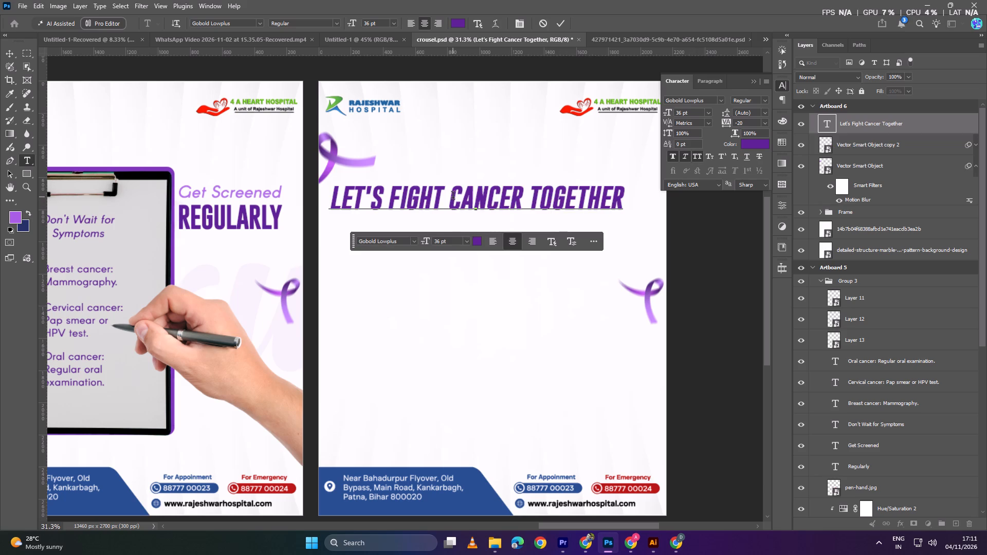
Replace the space before "TOGETHER" with a line break so the word sits on the heading's second line.
{"action": "left_click", "coordinate": [453, 197]}
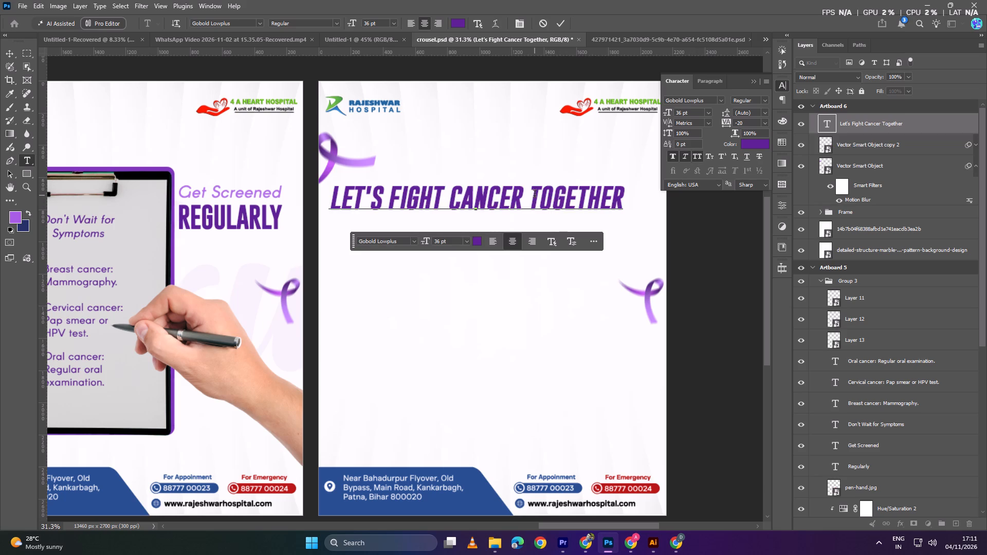
{"action": "left_click", "coordinate": [535, 195]}
{"action": "left_click", "coordinate": [532, 194]}
{"action": "key", "text": "BackSpace"}
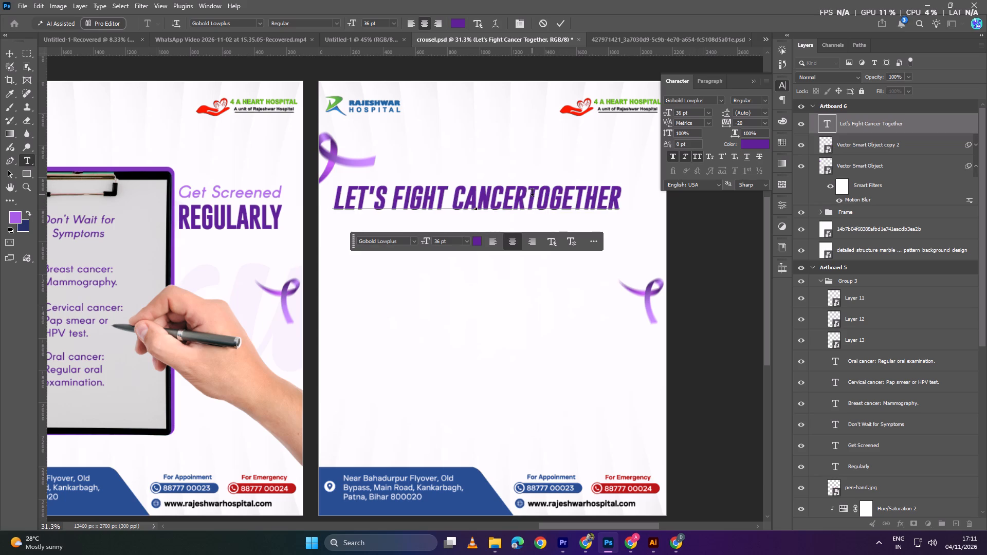
{"action": "key", "text": "Return"}
Select all of the heading's text and remove its faux italic style.
{"action": "left_click", "coordinate": [532, 194]}
{"action": "key", "text": "ctrl+a"}
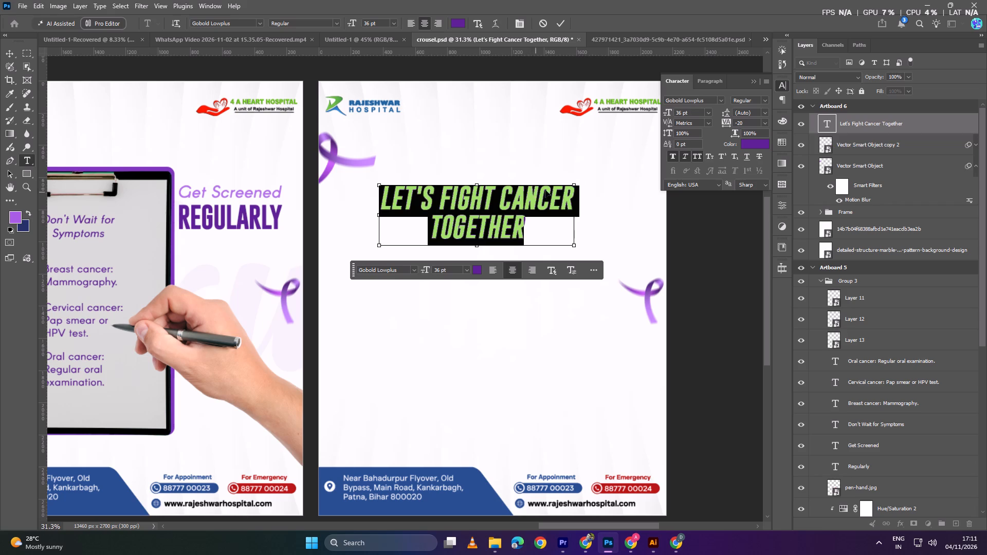
{"action": "left_click", "coordinate": [685, 155]}
{"action": "left_click", "coordinate": [529, 198]}
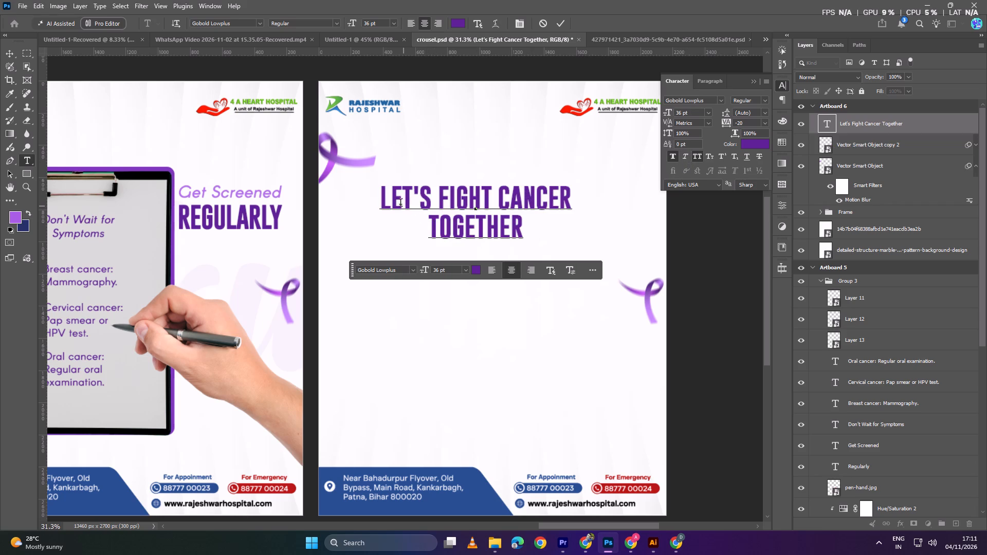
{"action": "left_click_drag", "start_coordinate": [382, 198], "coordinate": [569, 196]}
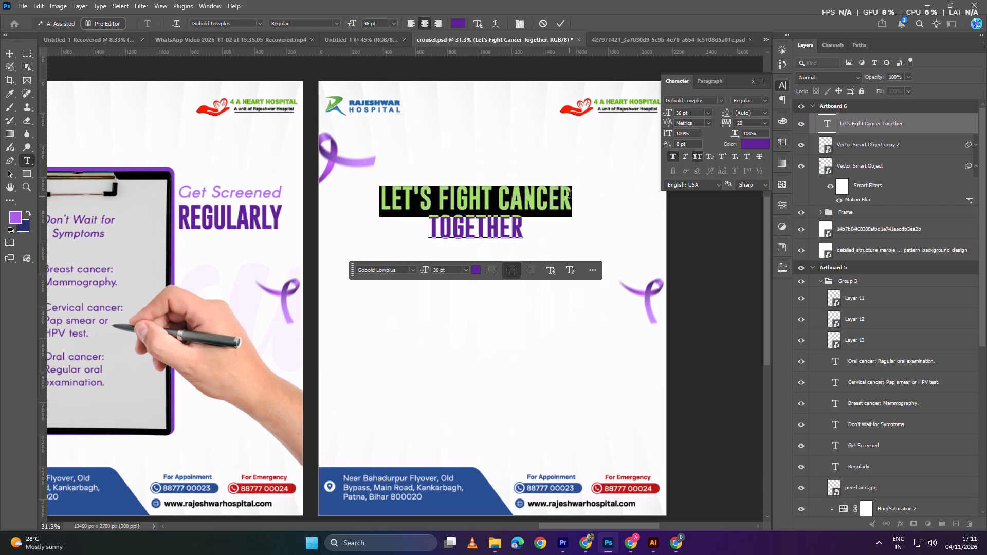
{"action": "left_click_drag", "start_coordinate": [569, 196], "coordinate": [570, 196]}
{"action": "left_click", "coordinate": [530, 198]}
Enlarge only the word "TOGETHER" on the heading's second line to 67 pt.
{"action": "left_click_drag", "start_coordinate": [424, 229], "coordinate": [540, 228]}
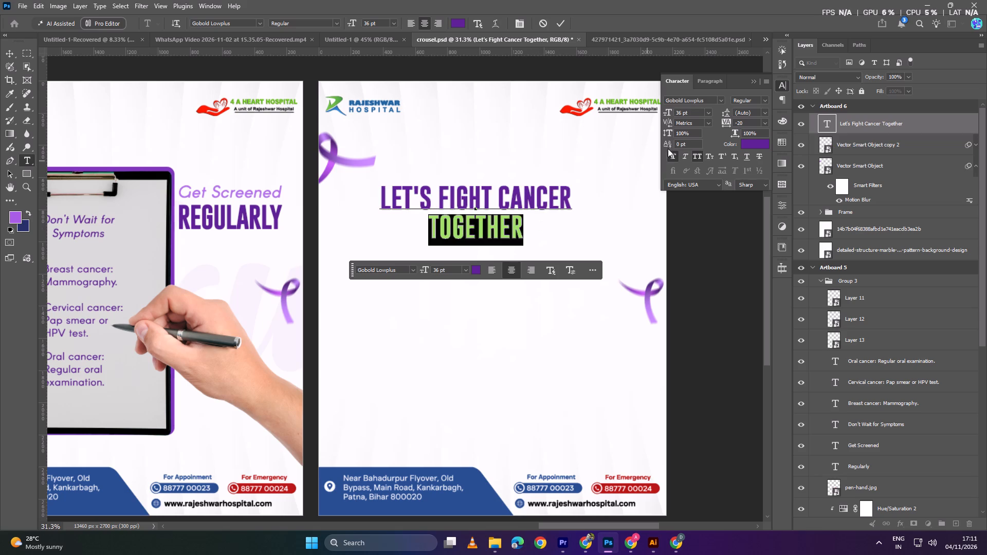
{"action": "left_click", "coordinate": [694, 115]}
{"action": "scroll", "coordinate": [694, 115], "scroll_direction": "up", "scroll_amount": 14}
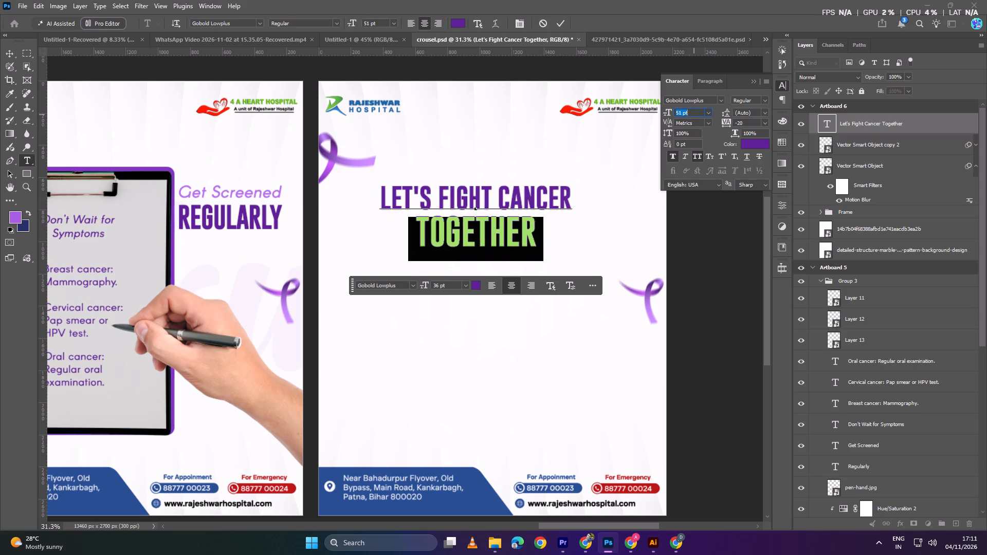
{"action": "scroll", "coordinate": [694, 115], "scroll_direction": "up", "scroll_amount": 17}
{"action": "left_click", "coordinate": [530, 187]}
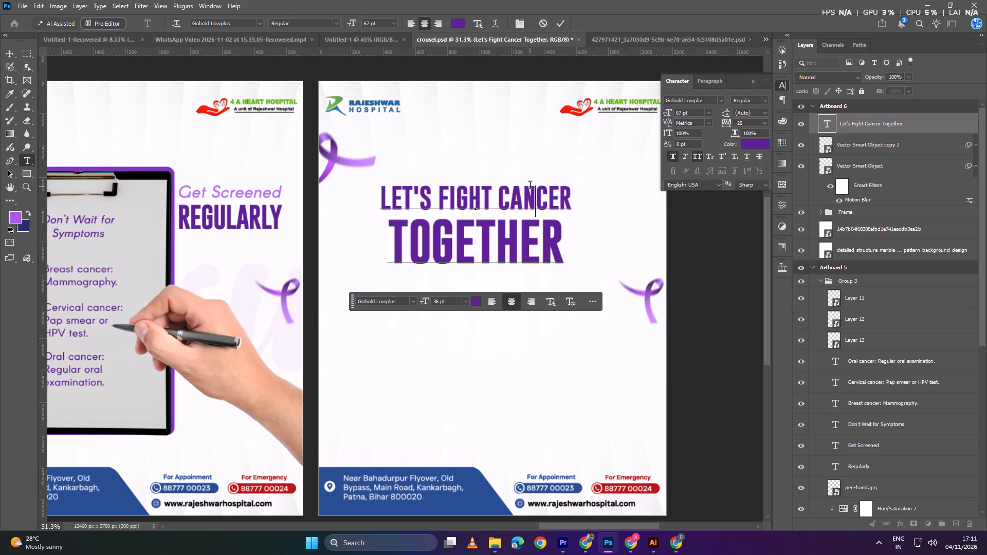